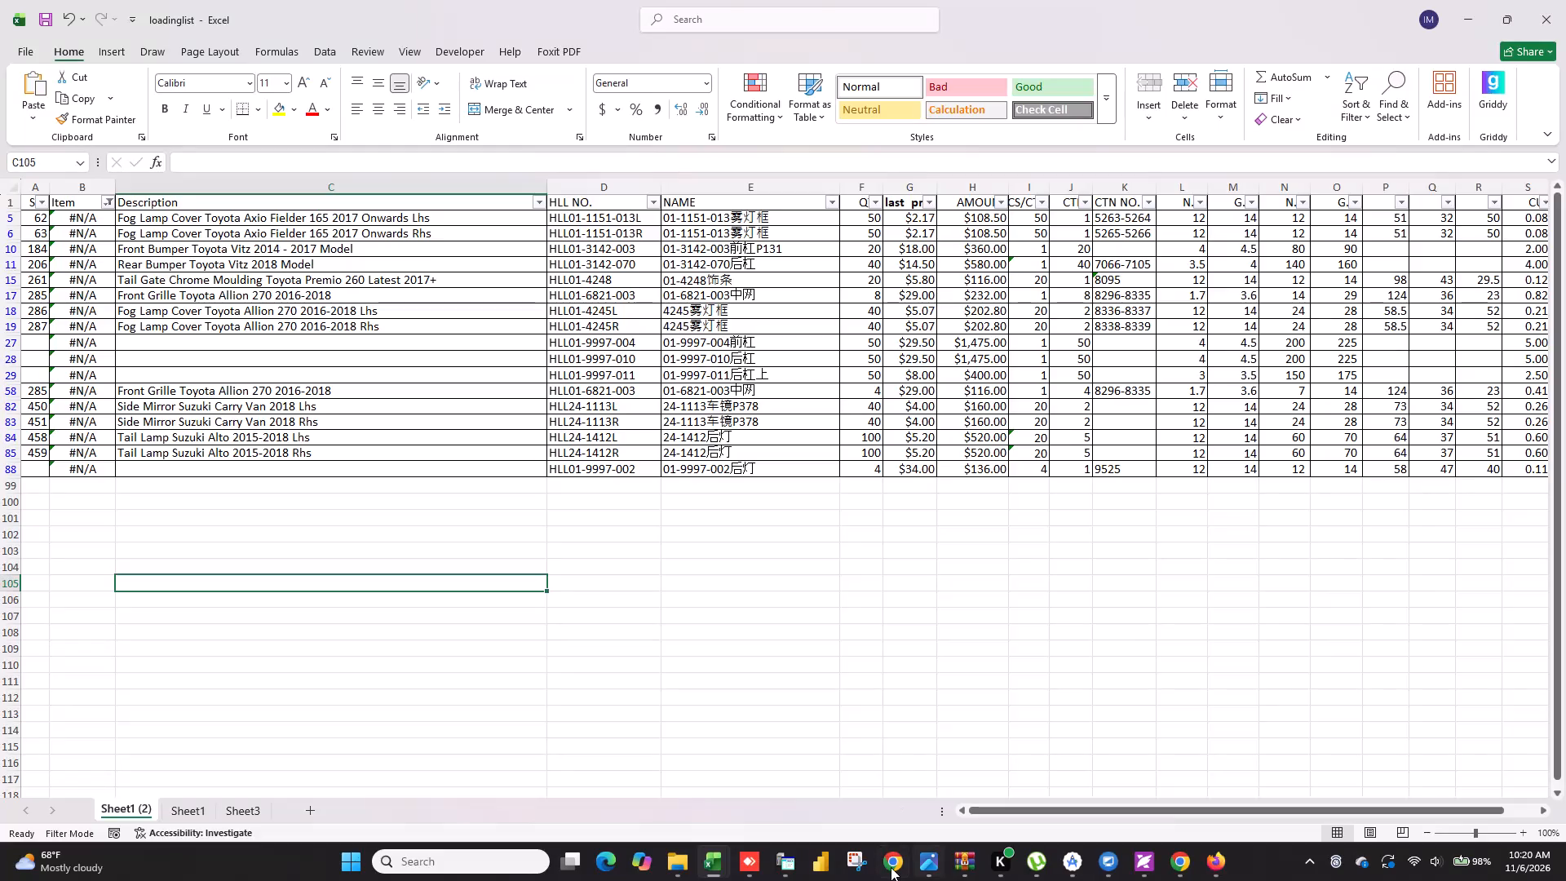
pyautogui.click(891, 867)
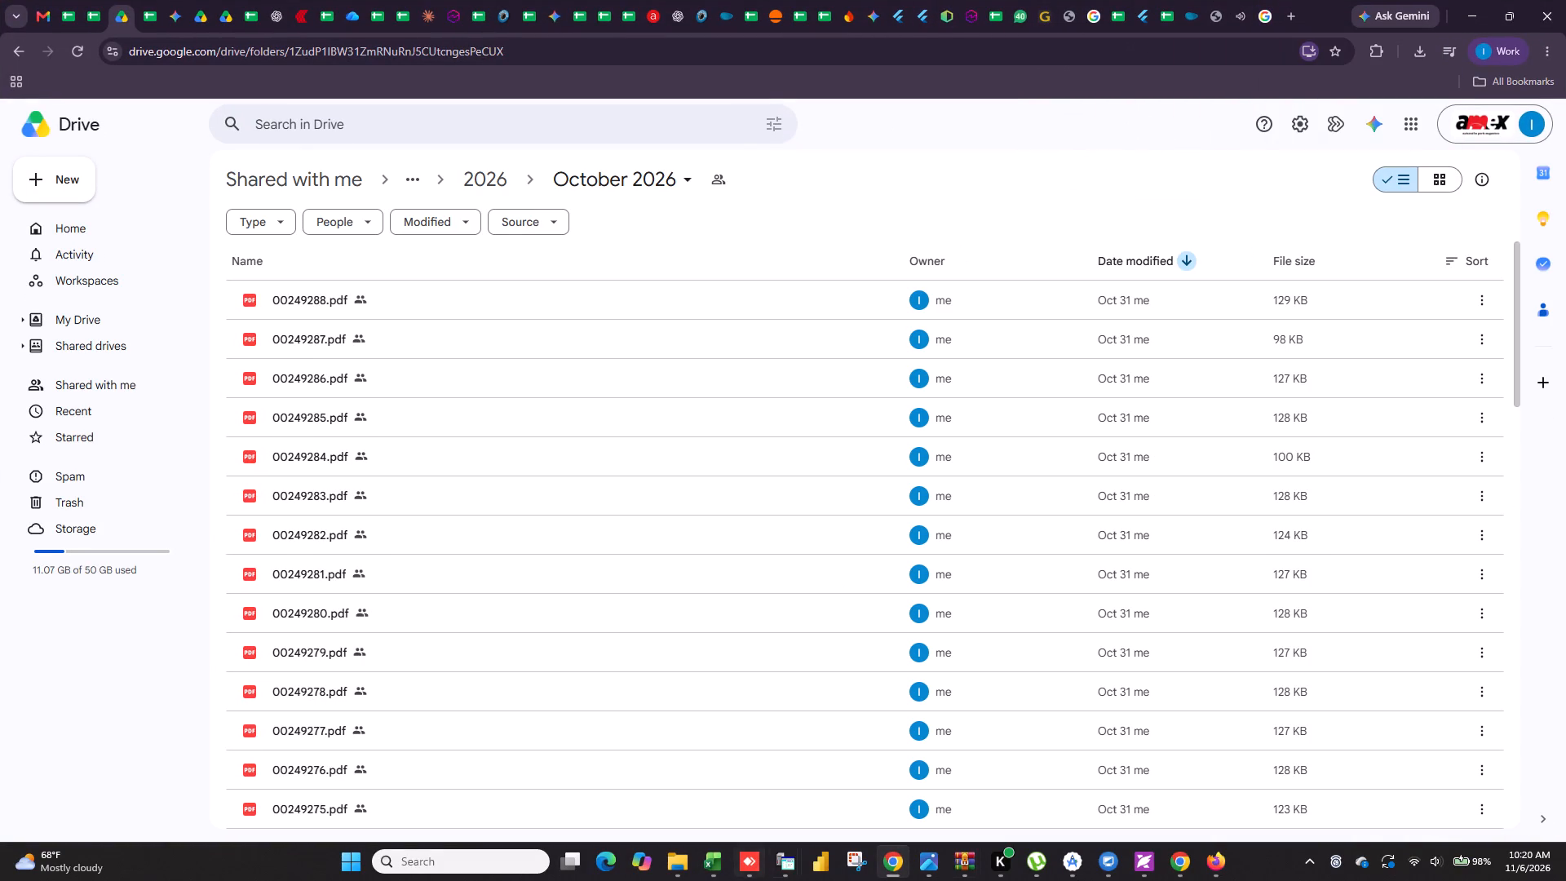
pyautogui.click(1224, 860)
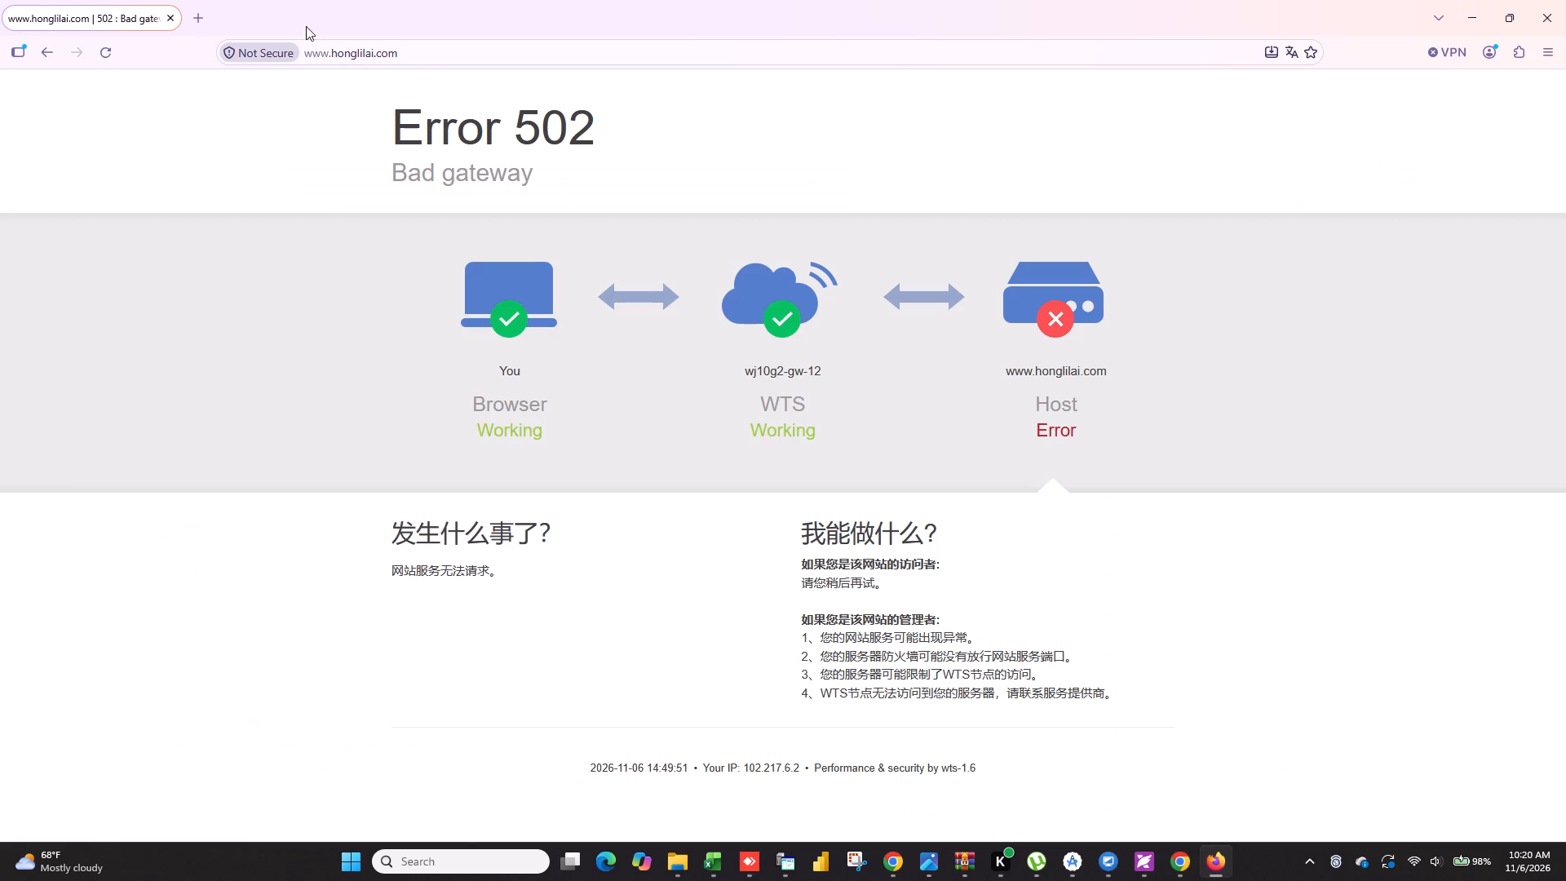
pyautogui.moveTo(408, 49); pyautogui.dragTo(290, 49)
pyautogui.hotkey('ctrl', 'c')
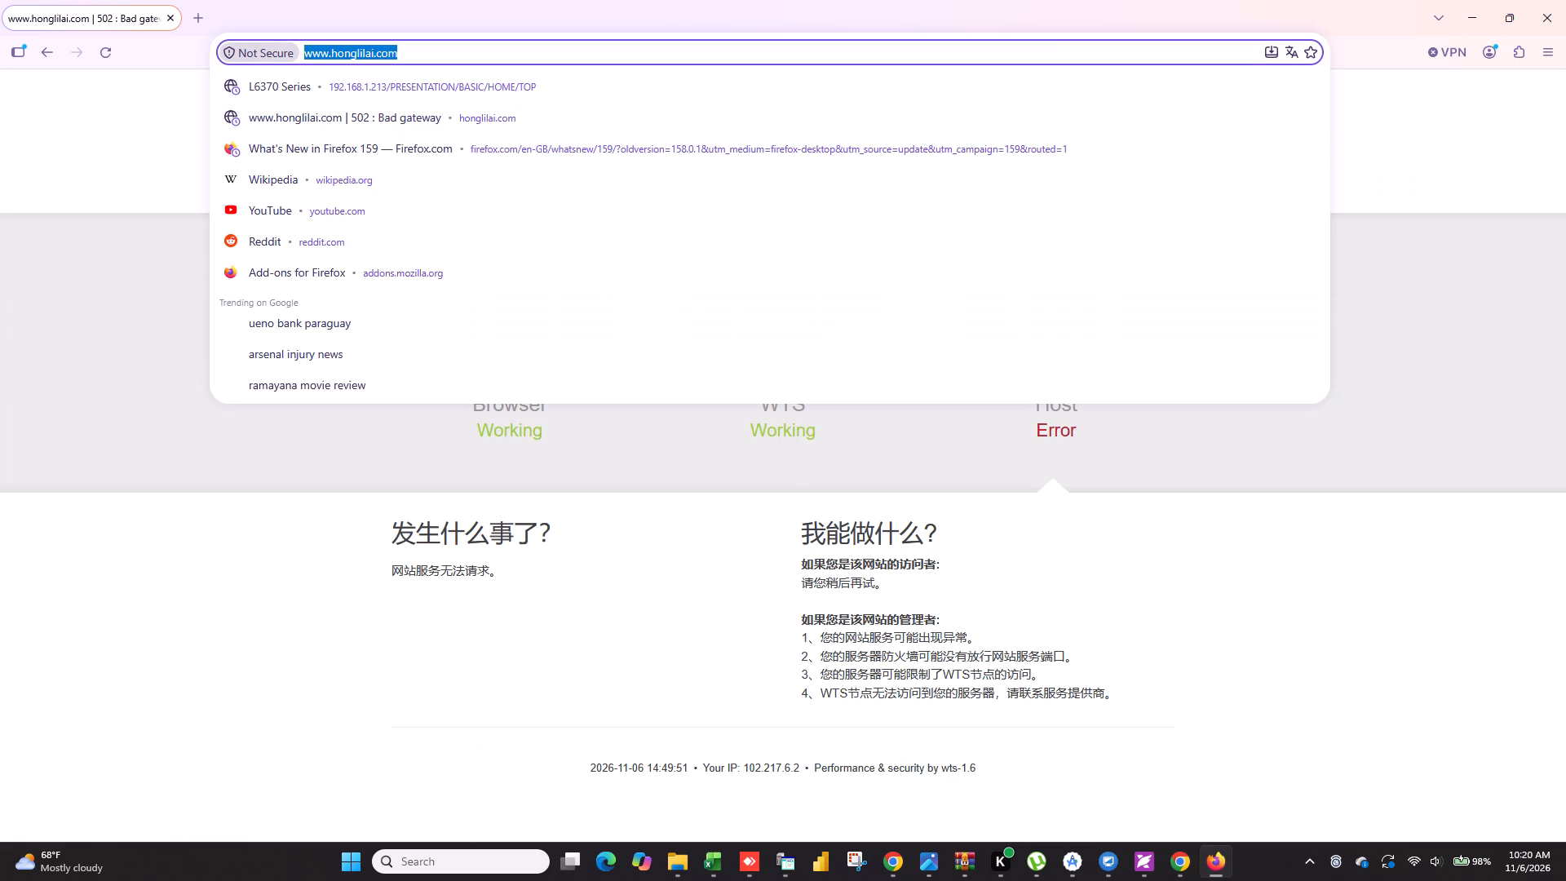
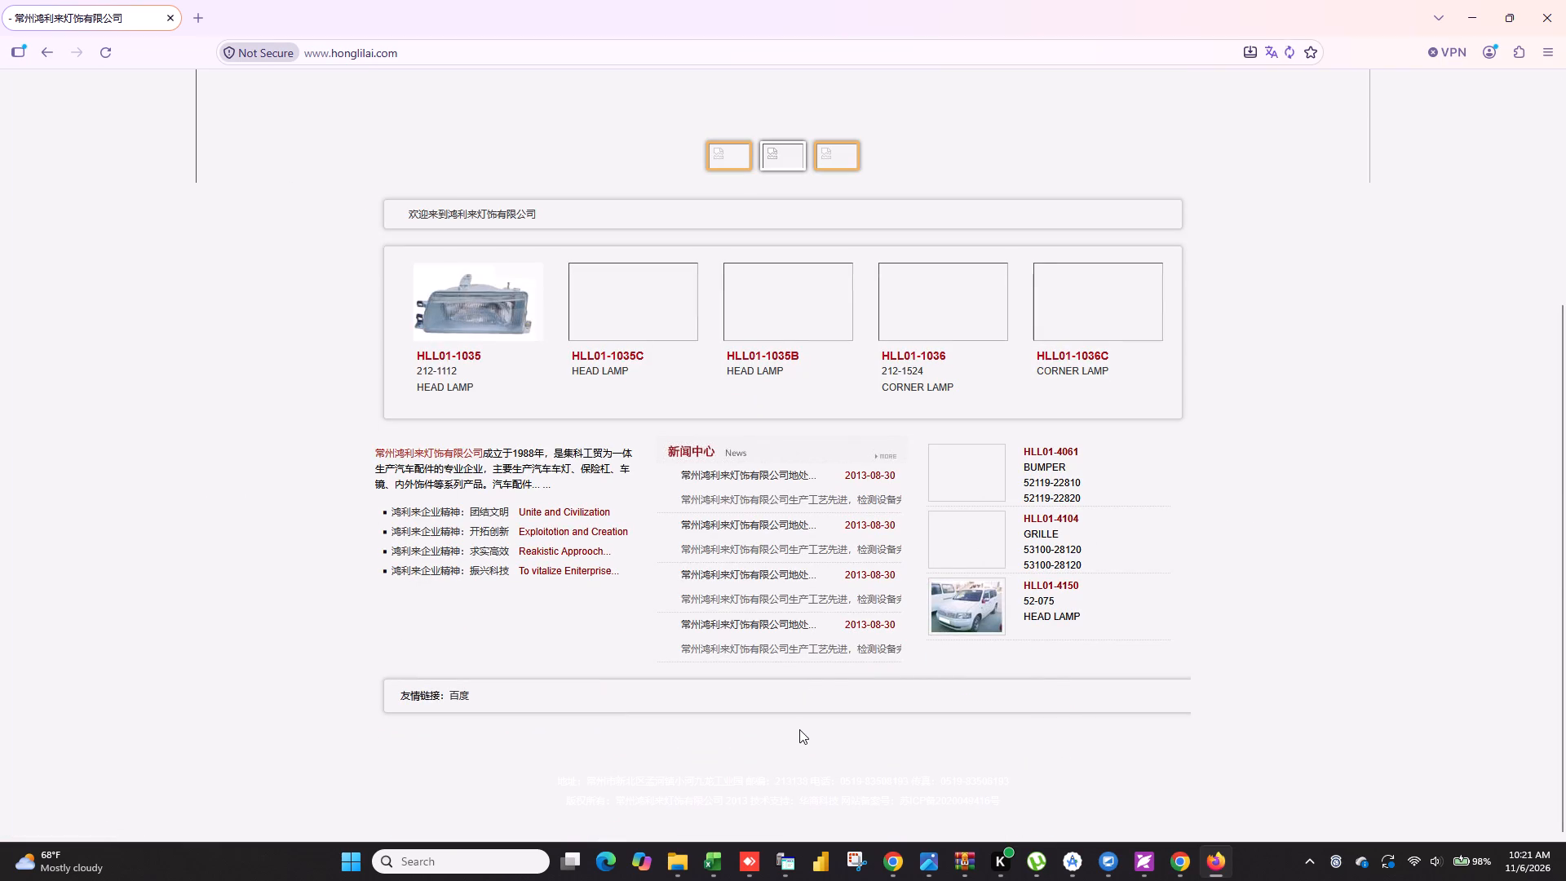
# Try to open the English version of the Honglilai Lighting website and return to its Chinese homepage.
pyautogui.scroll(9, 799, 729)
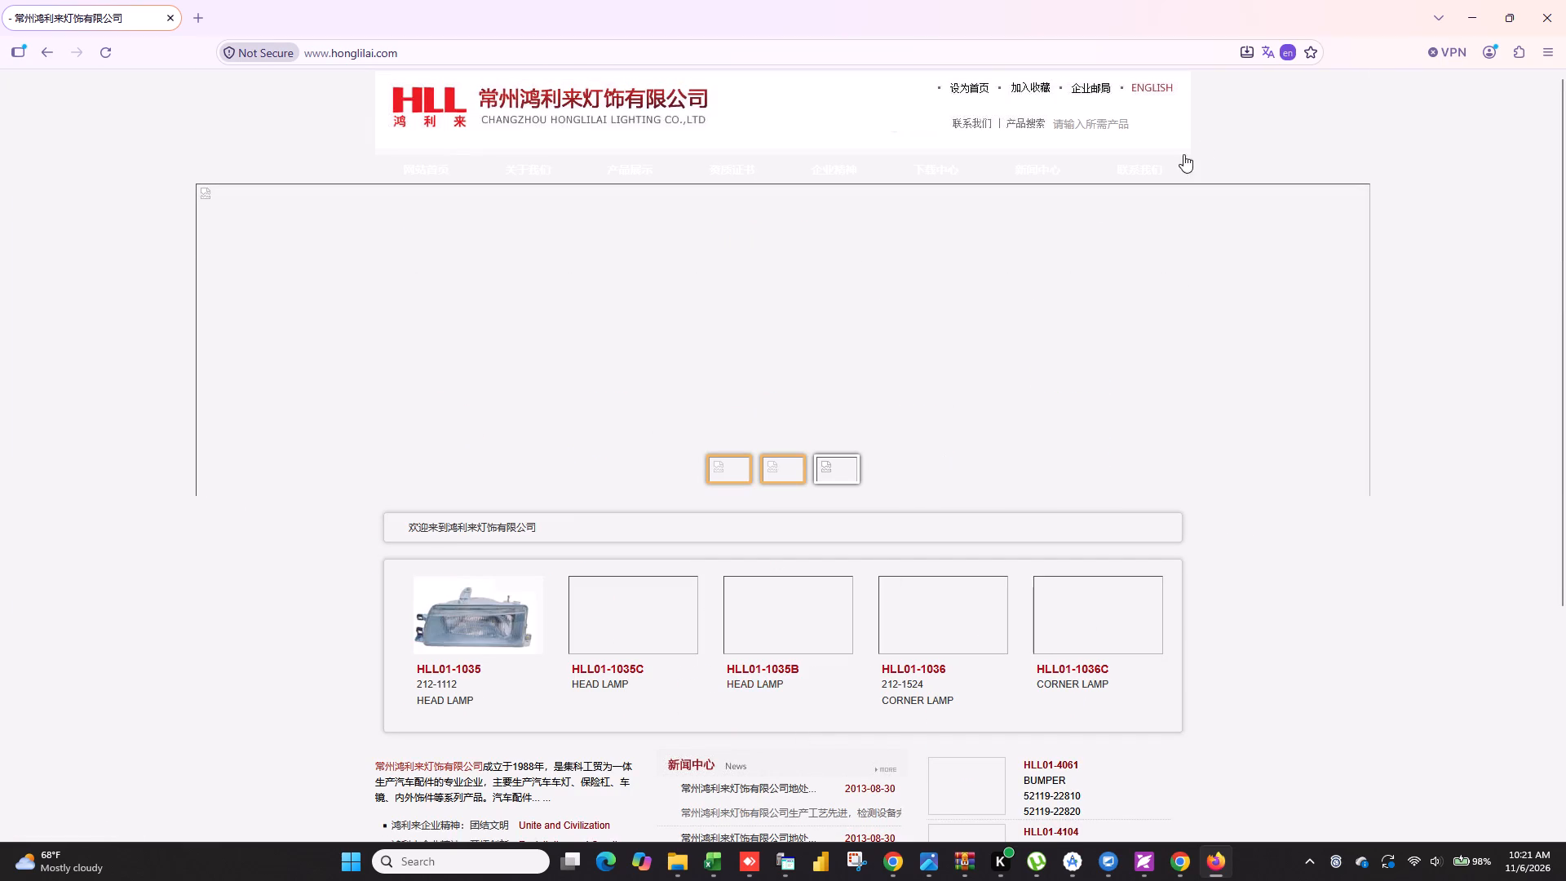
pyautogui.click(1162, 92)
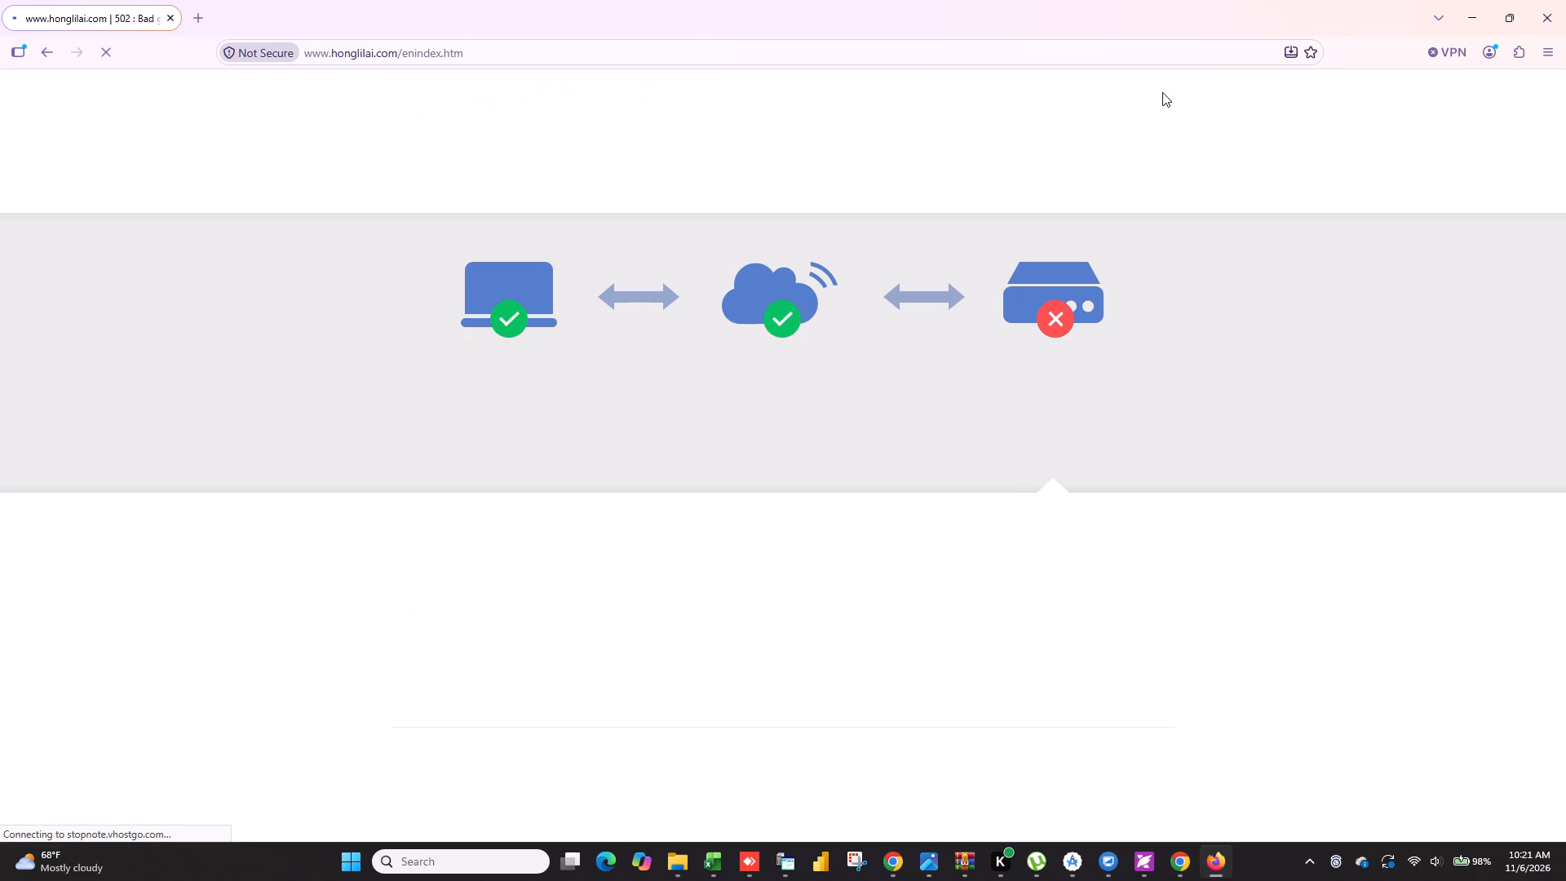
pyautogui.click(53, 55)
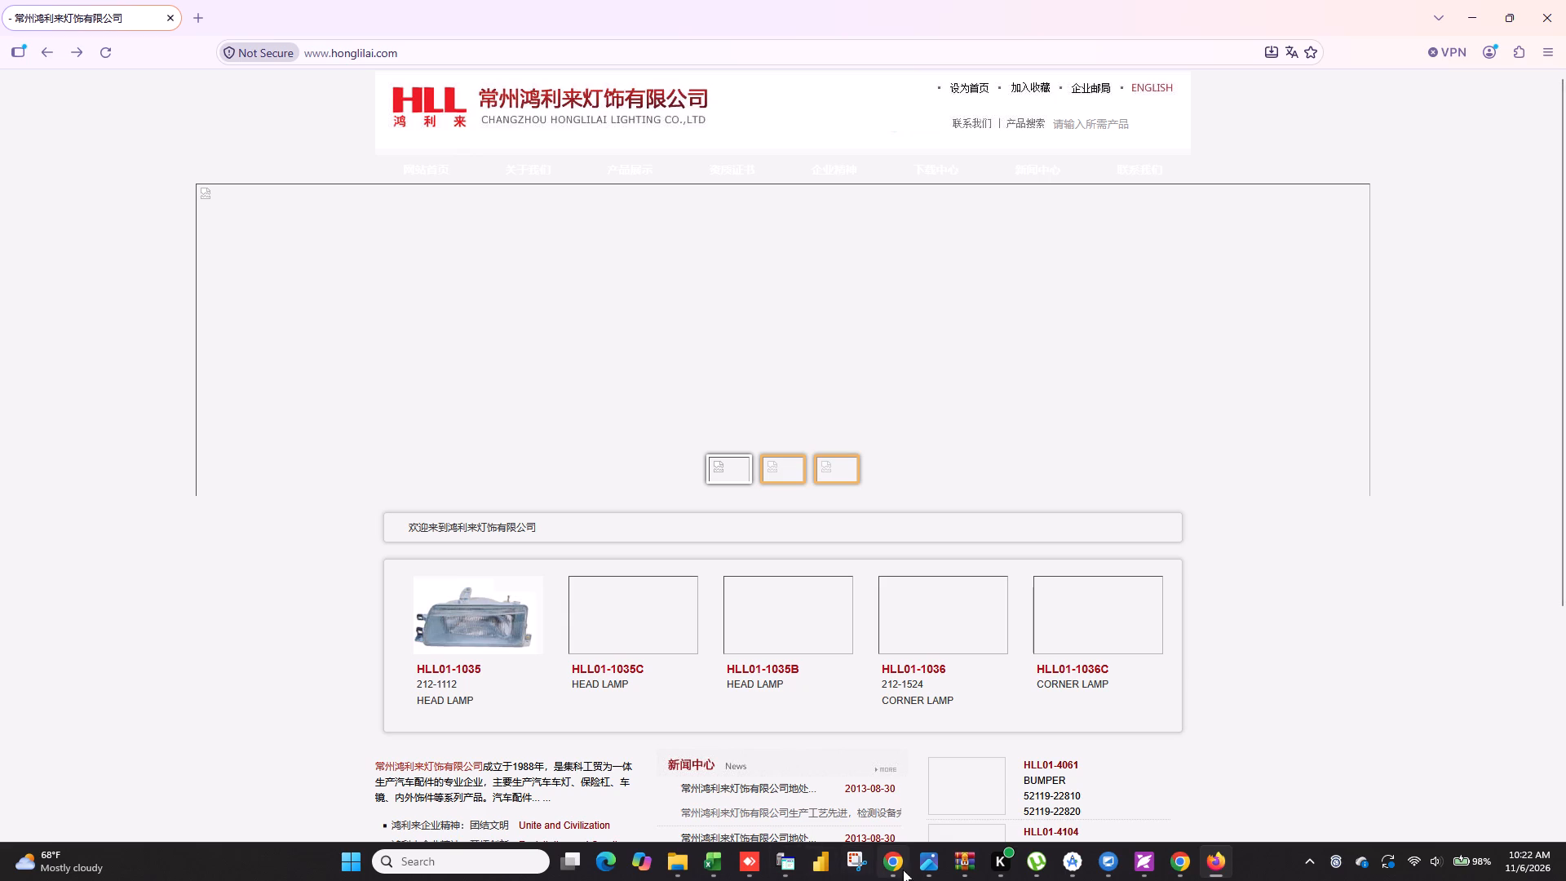
pyautogui.moveTo(413, 55); pyautogui.dragTo(321, 56)
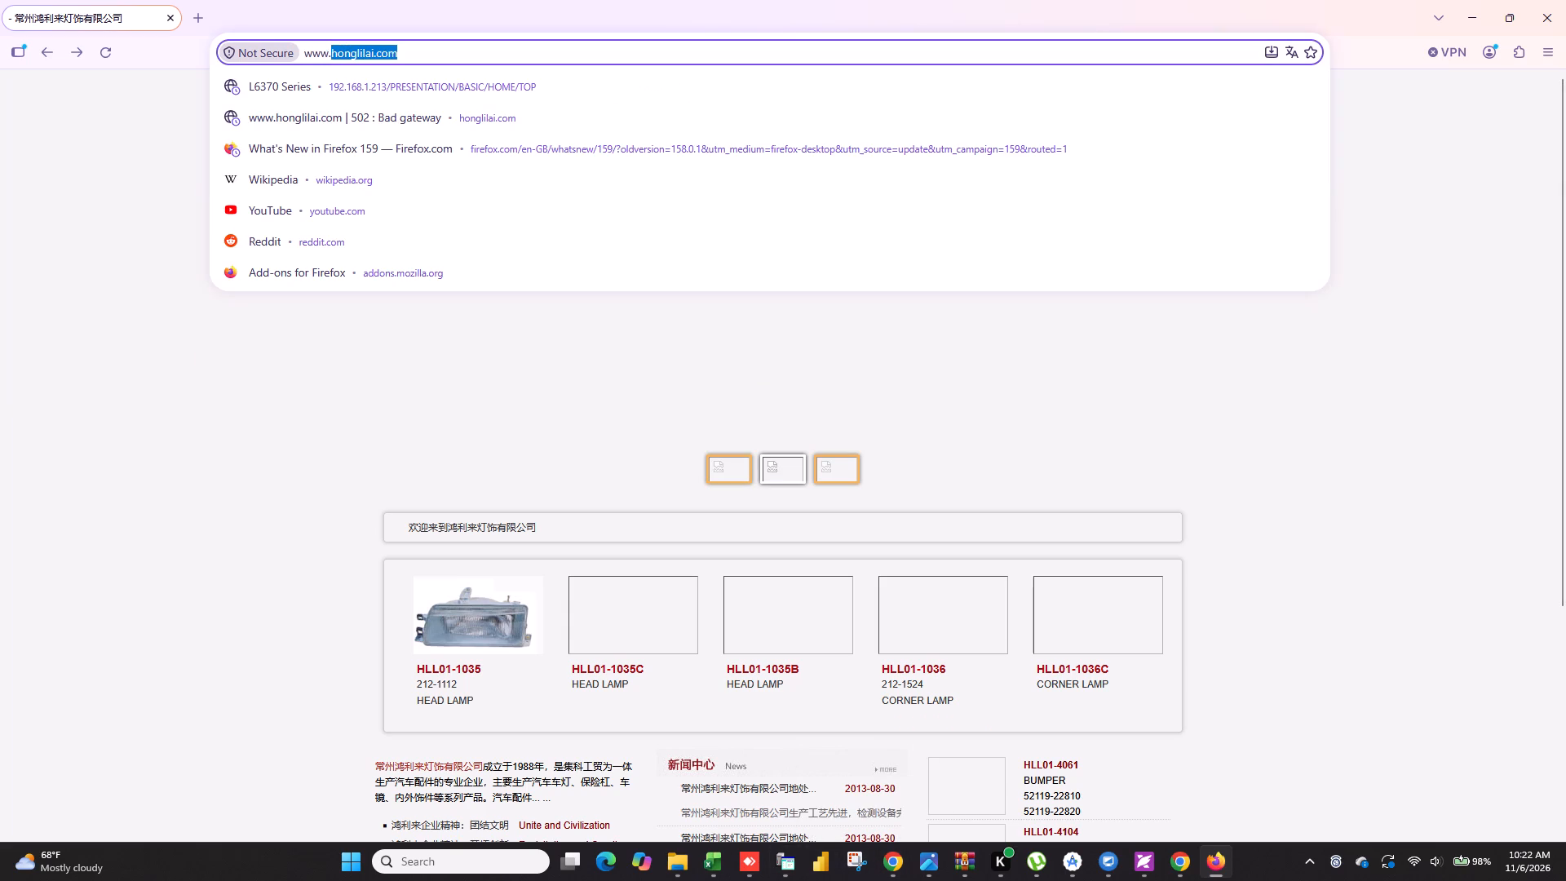
pyautogui.moveTo(321, 56); pyautogui.dragTo(305, 56)
pyautogui.rightClick(320, 61)
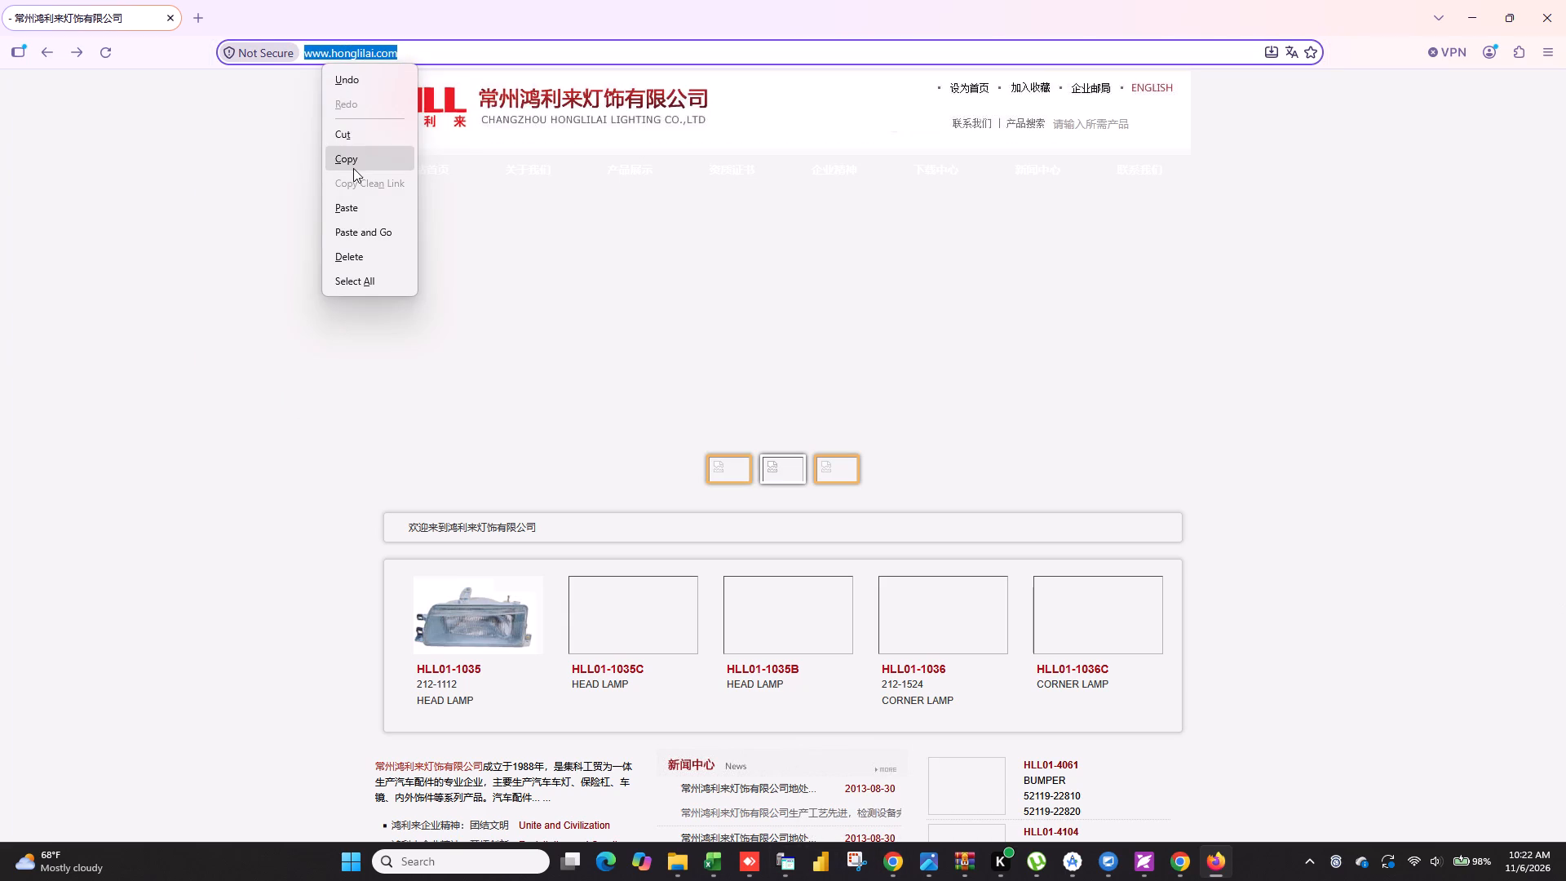
pyautogui.click(353, 168)
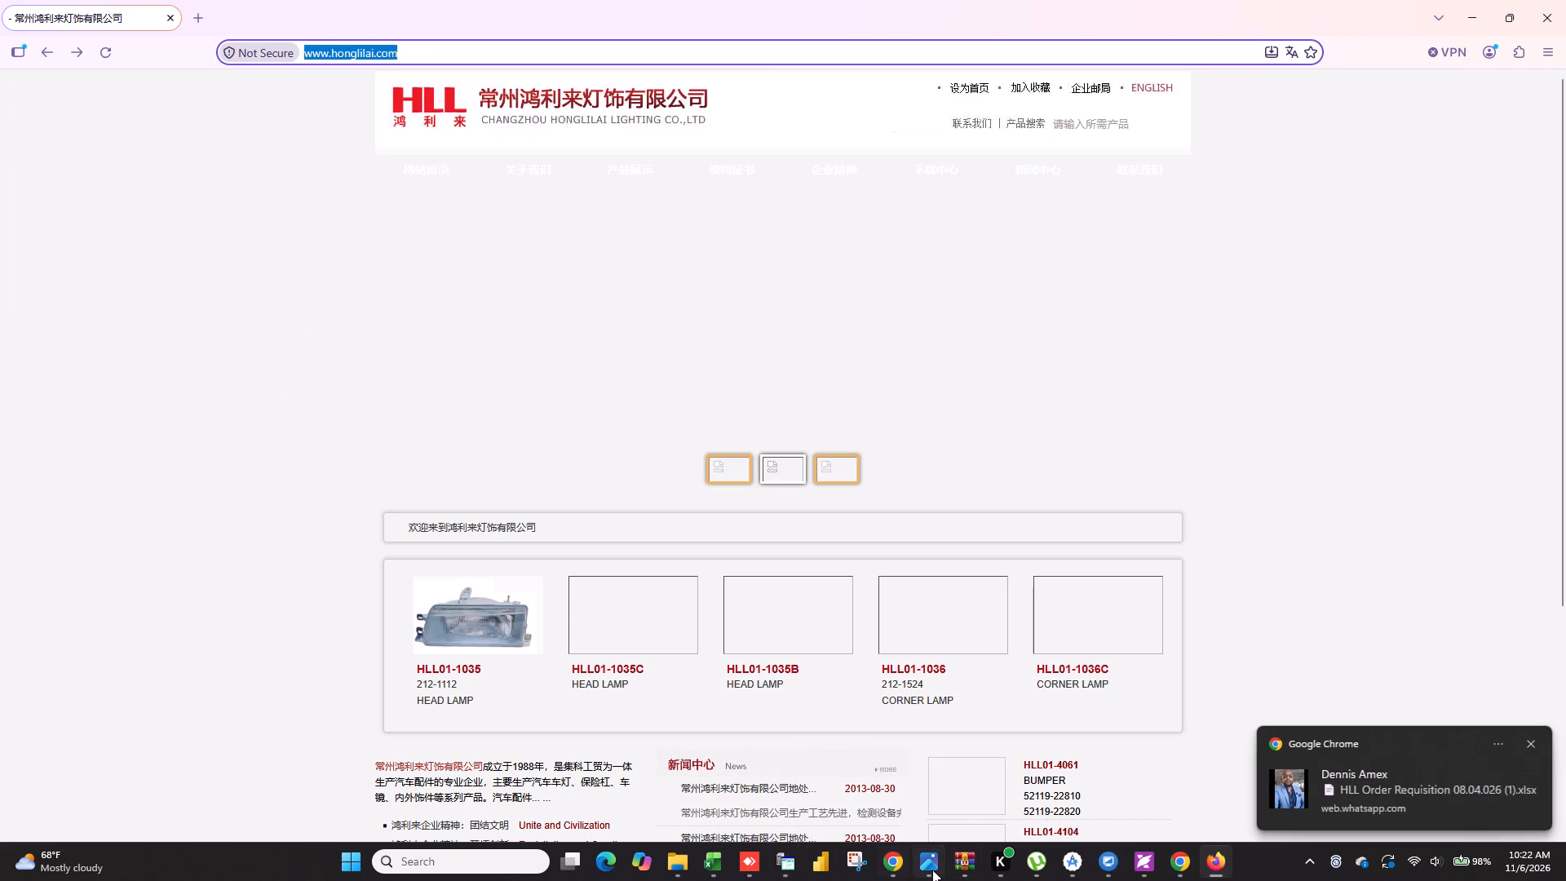
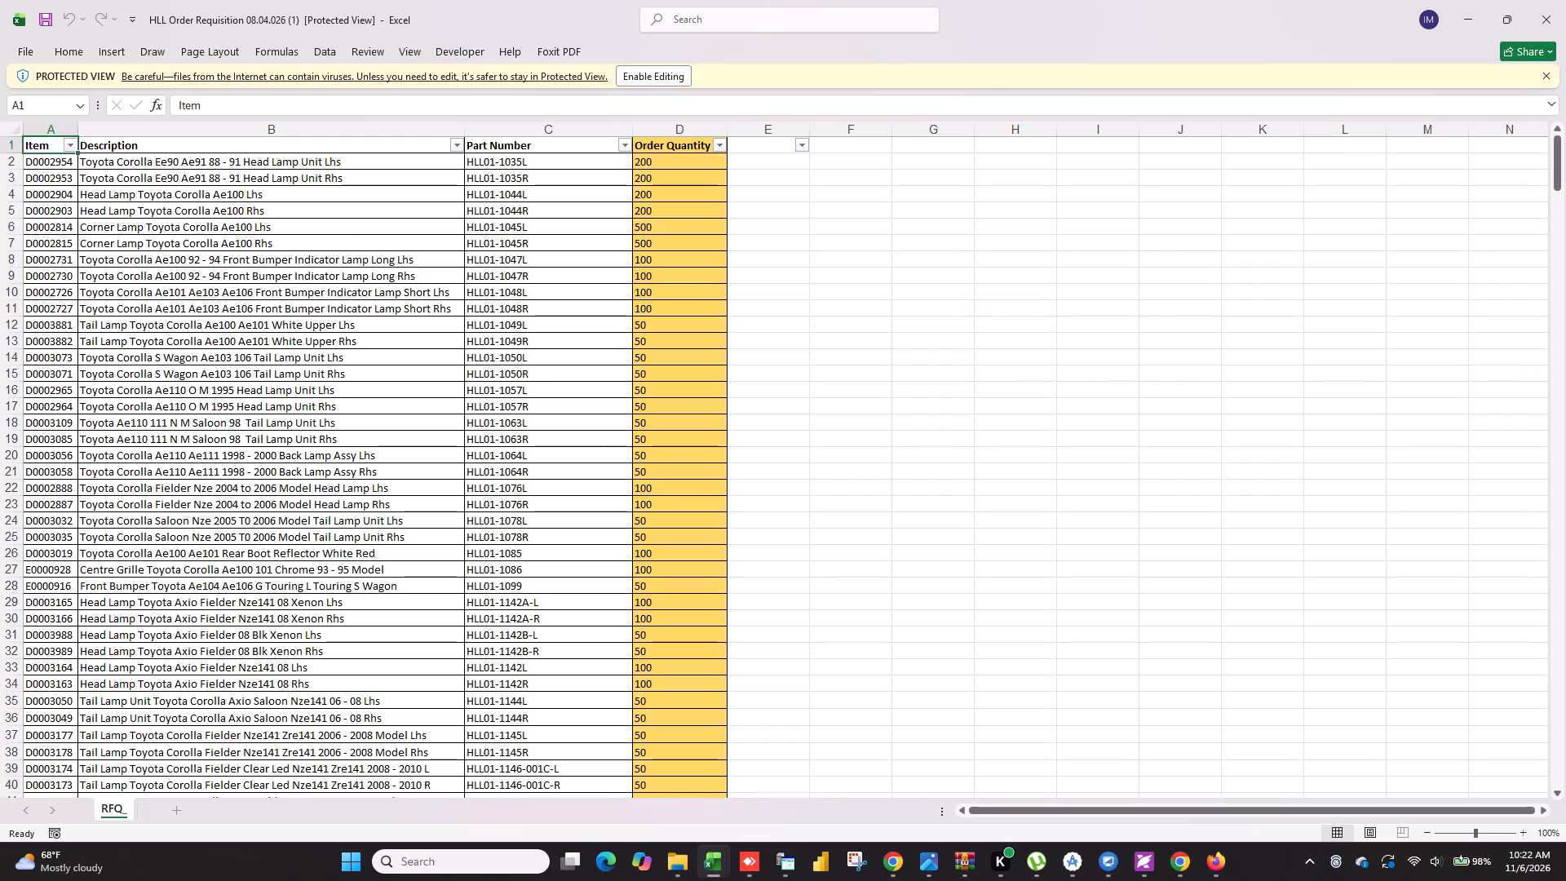
# Enable editing for the HLL Order Requisition 08.04.026 (1) workbook.
pyautogui.click(656, 76)
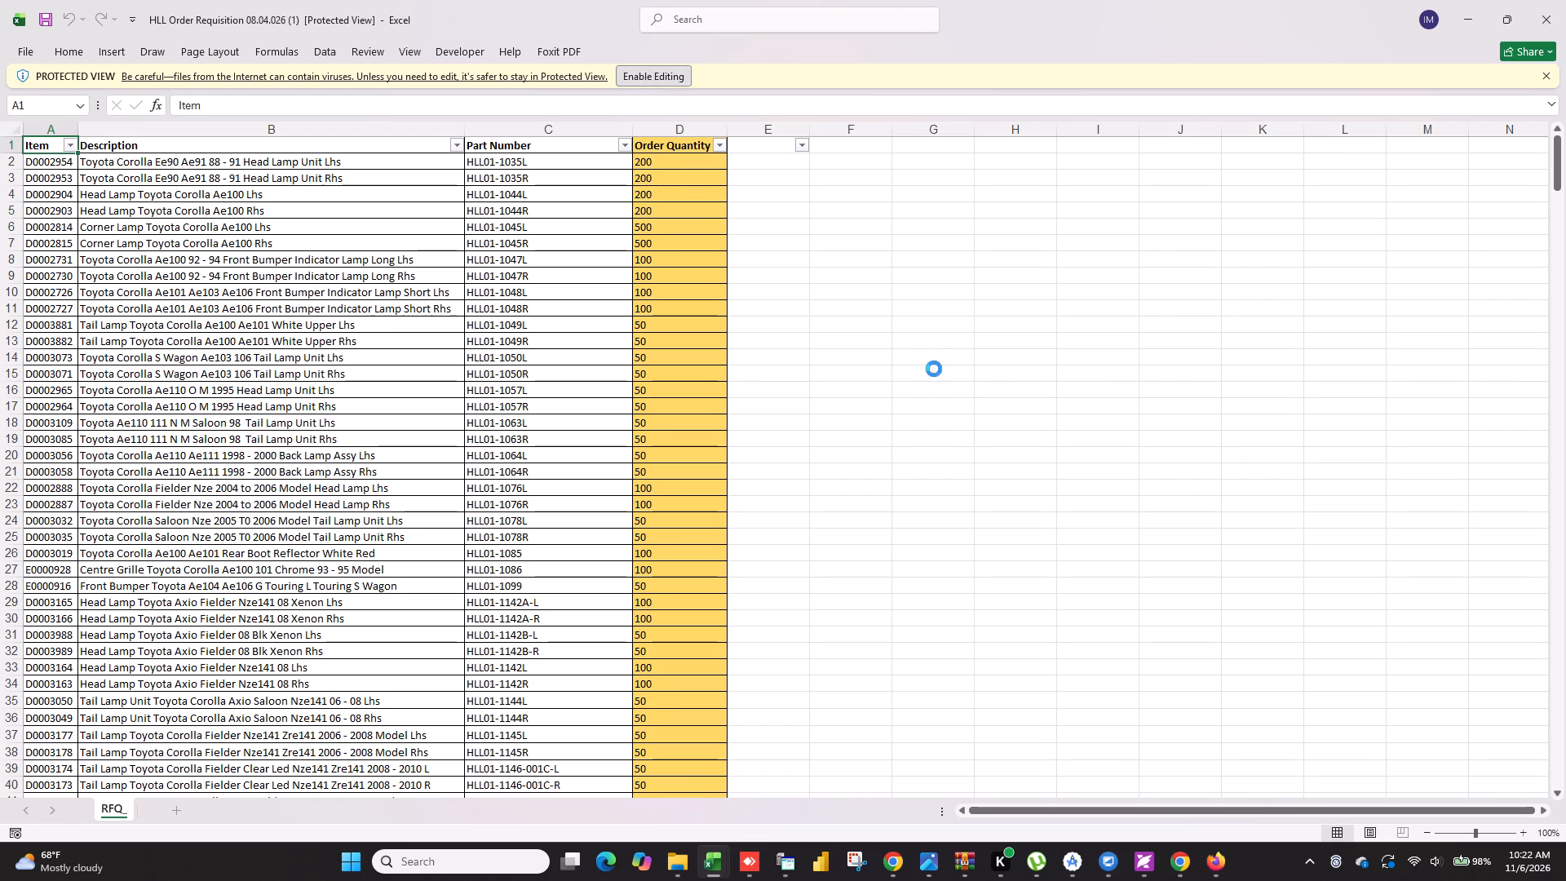
pyautogui.scroll(-7, 110, 405)
pyautogui.scroll(4, 191, 488)
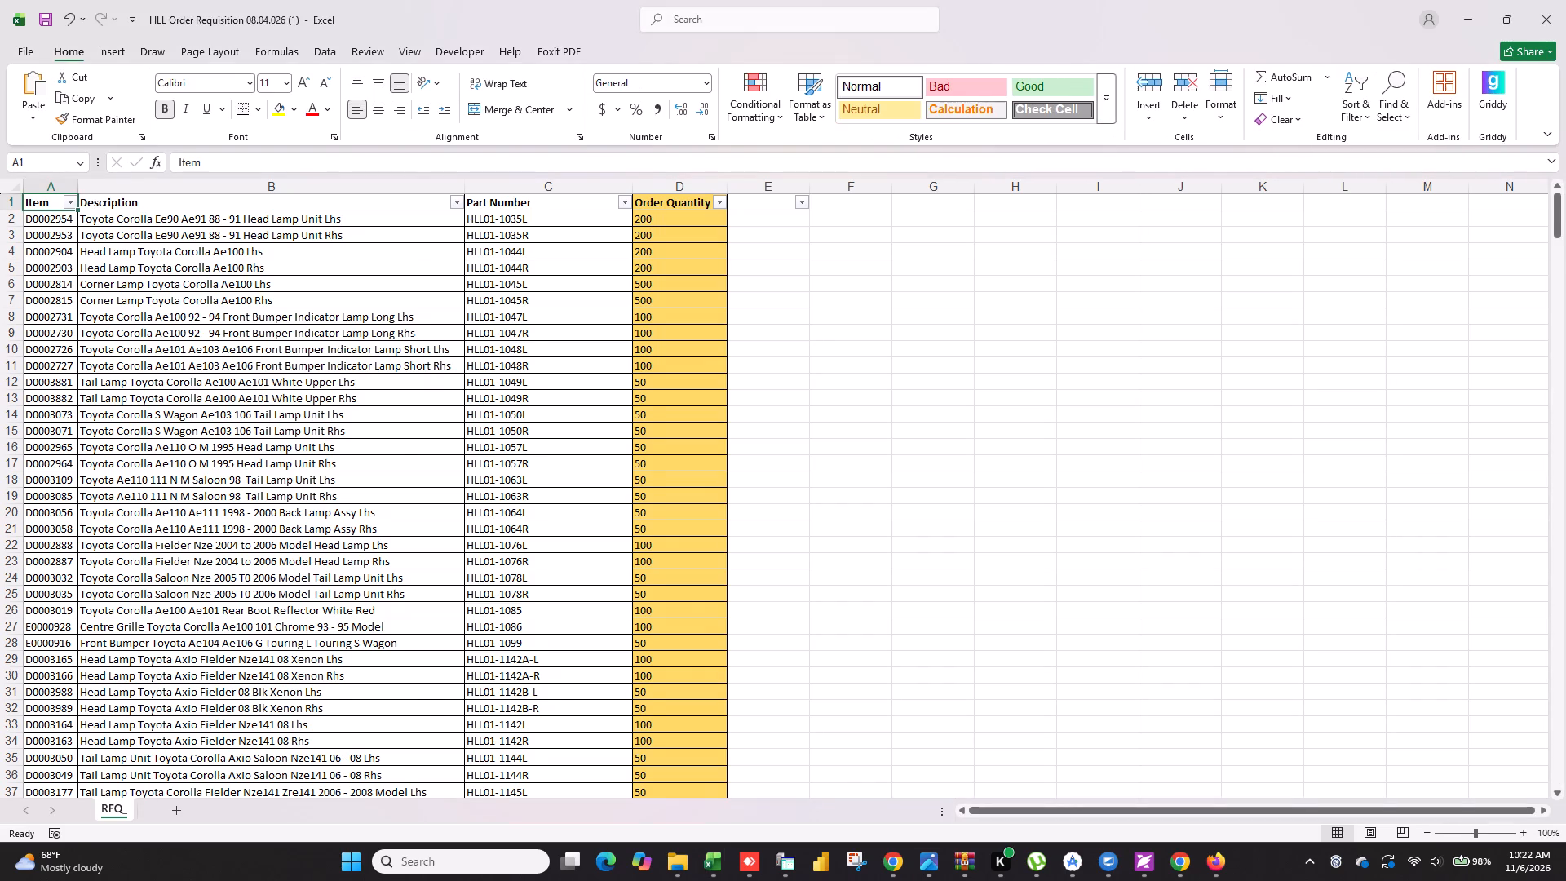
pyautogui.scroll(11, 190, 487)
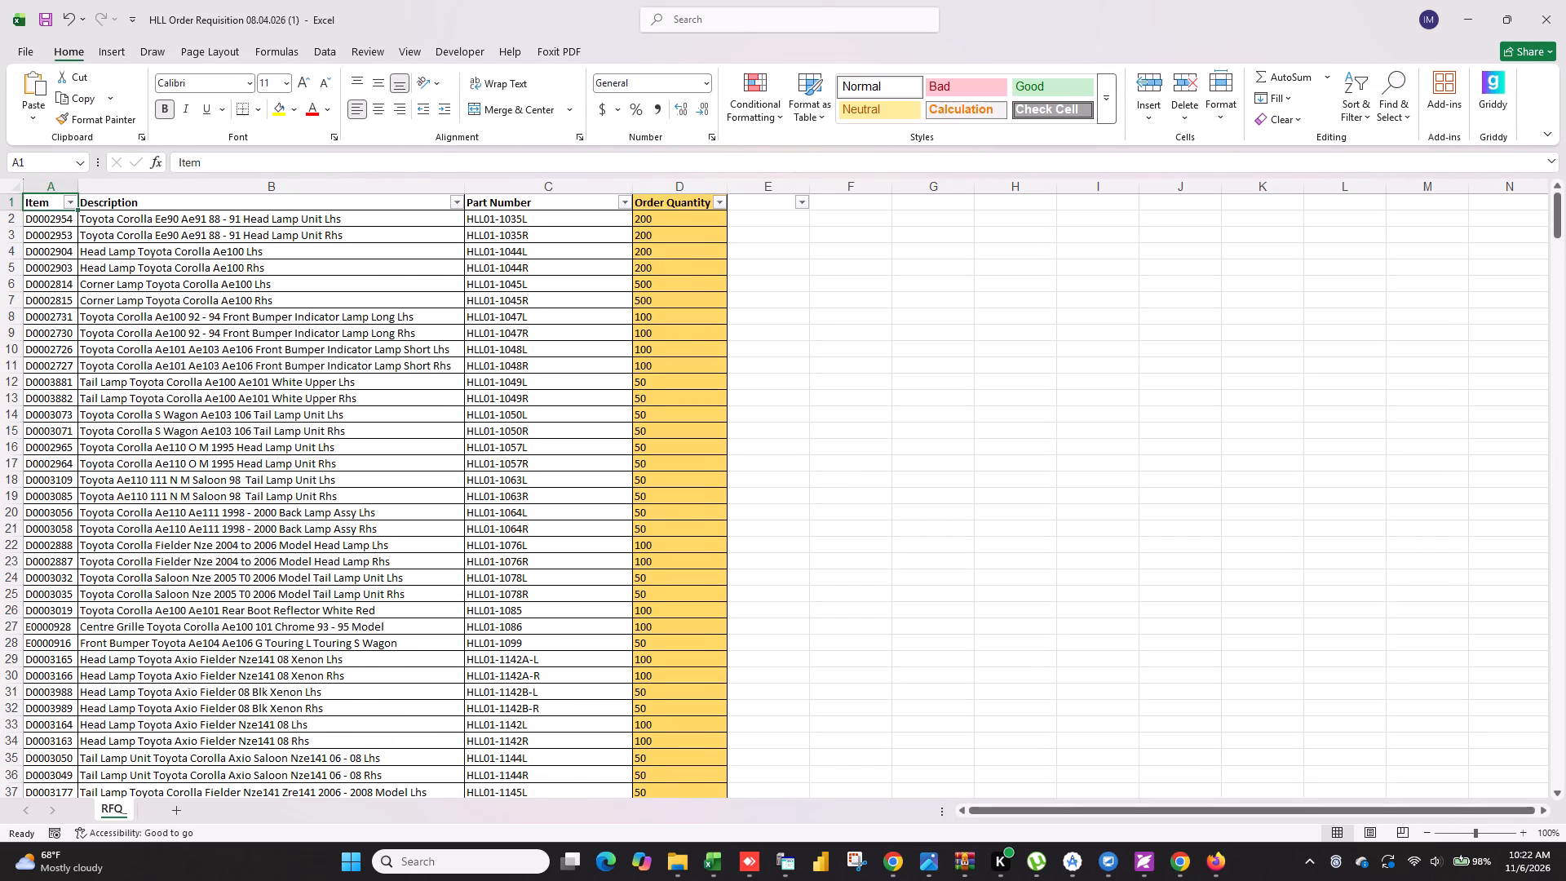
# Look through the RFQ_ list for its item codes, descriptions and part numbers, down to the Nissan and Mitsubishi entries.
pyautogui.scroll(-10, 577, 564)
pyautogui.scroll(-13, 580, 565)
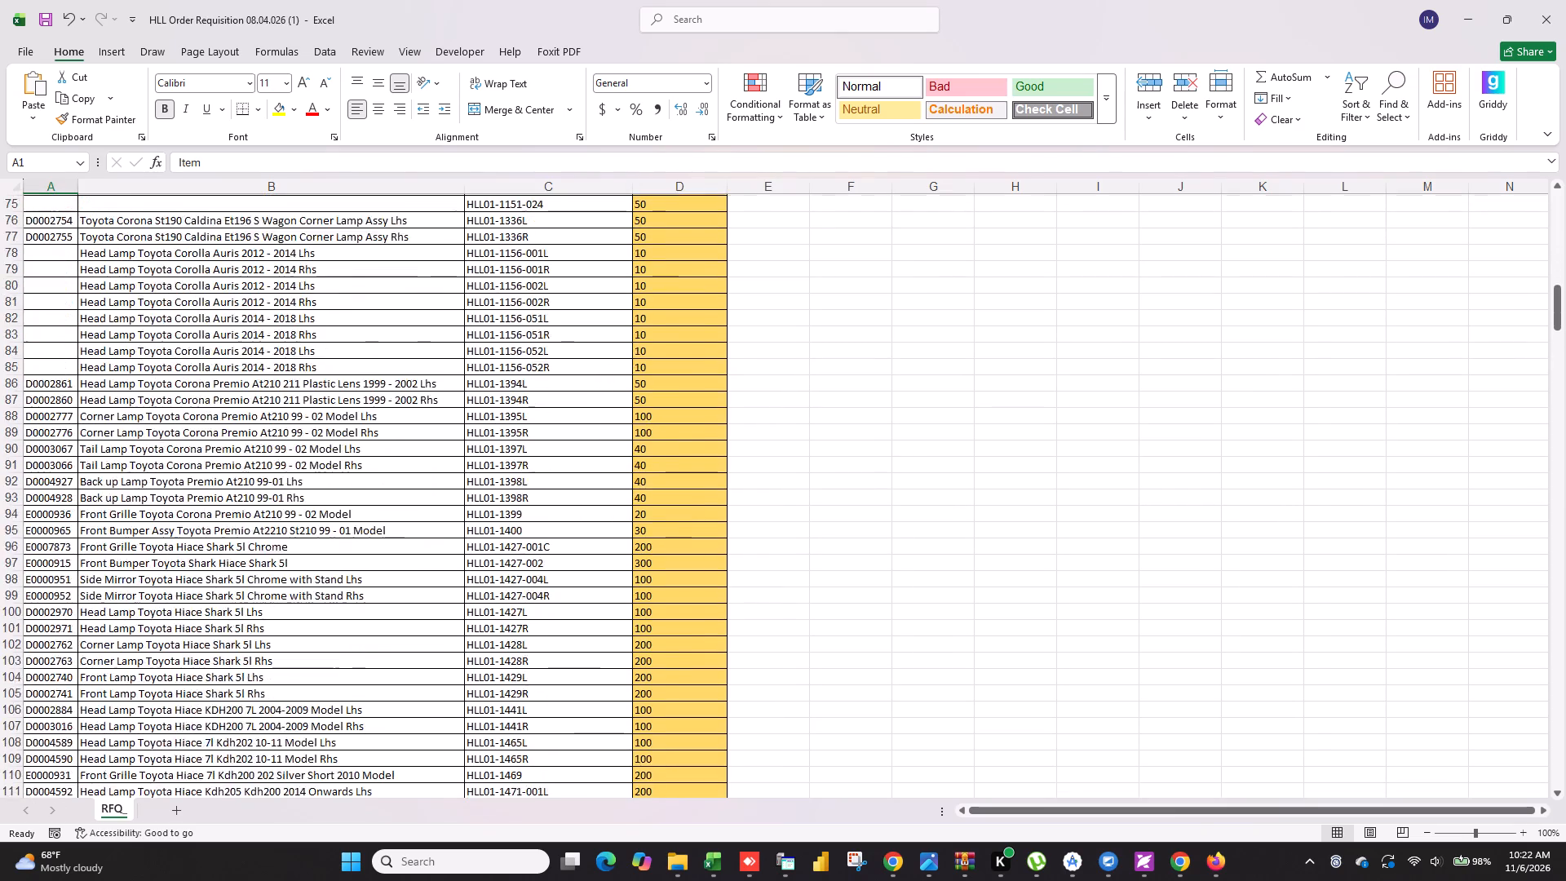
pyautogui.scroll(-5, 613, 598)
pyautogui.scroll(3, 613, 598)
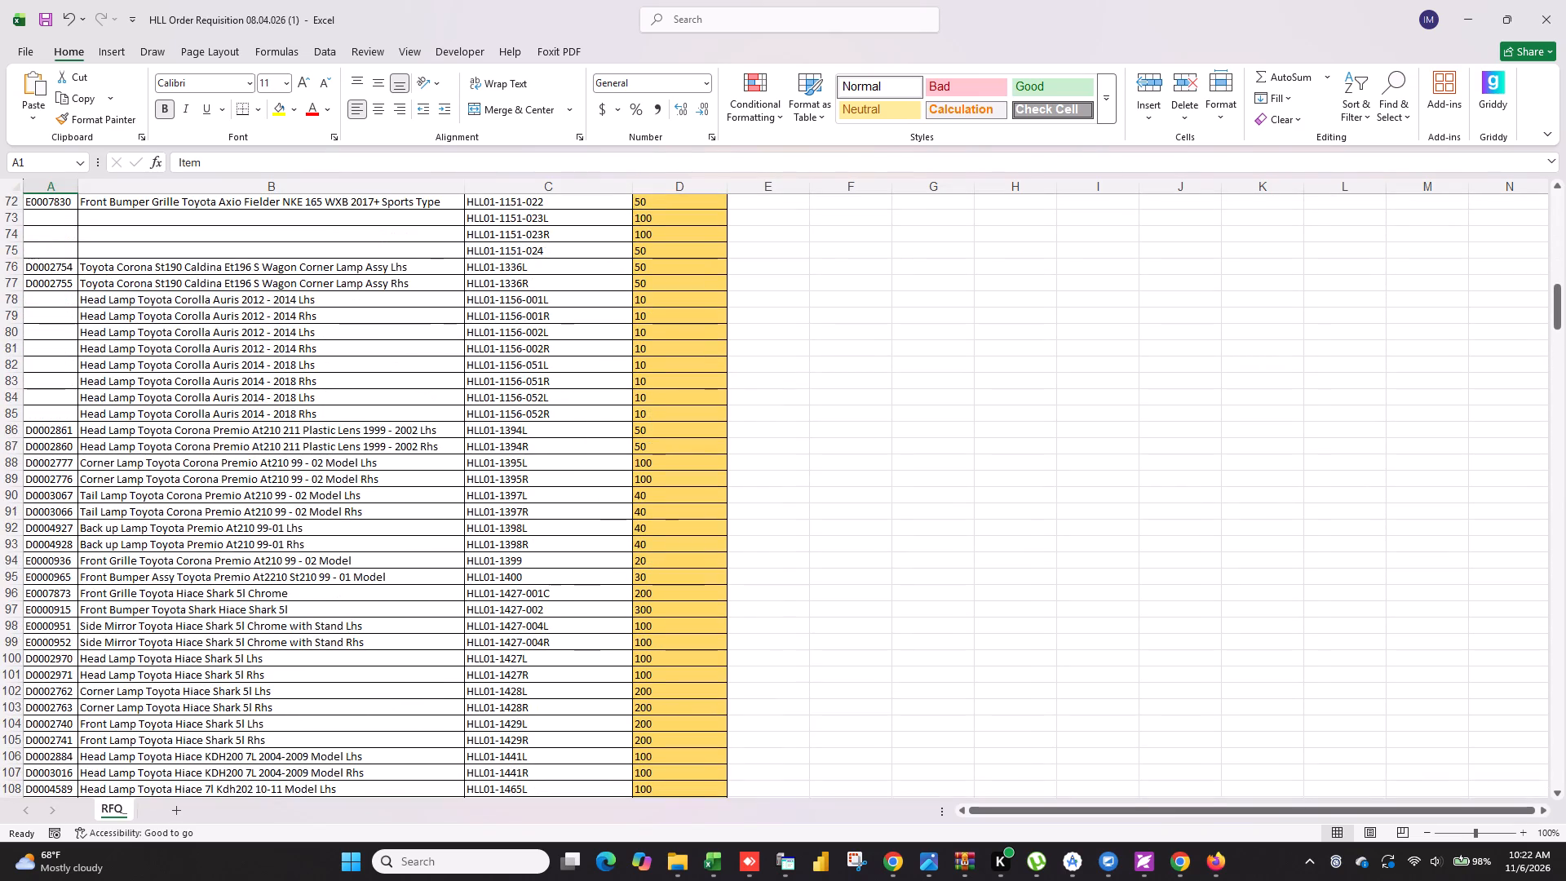
pyautogui.scroll(-20, 613, 598)
pyautogui.scroll(-3, 613, 598)
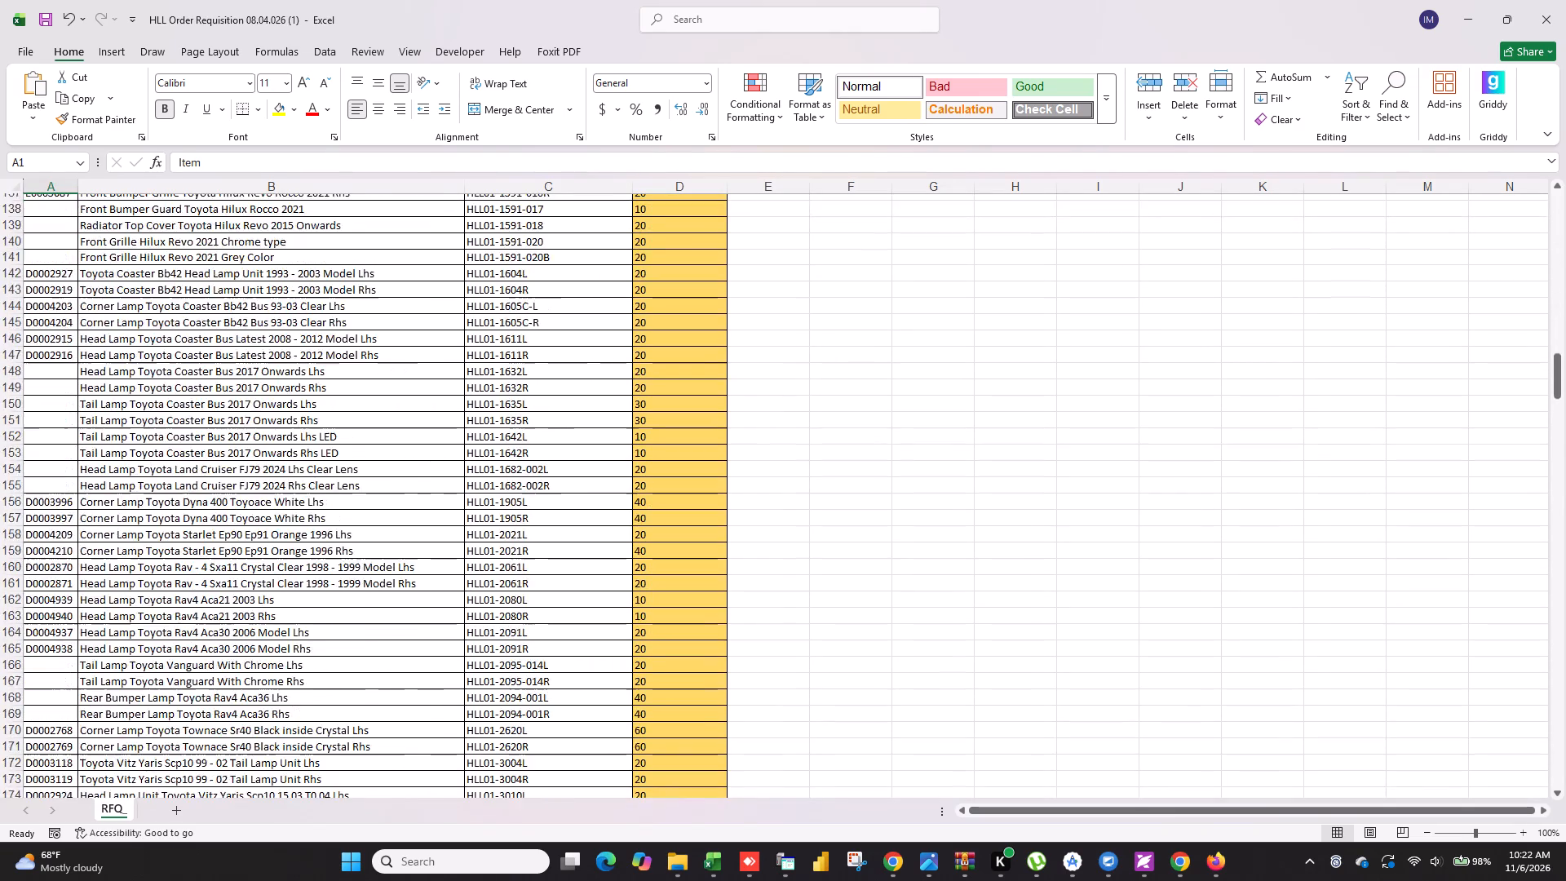
pyautogui.scroll(-20, 678, 659)
pyautogui.scroll(-20, 678, 659)
pyautogui.scroll(-1, 678, 659)
pyautogui.scroll(1, 698, 665)
pyautogui.scroll(-20, 698, 665)
pyautogui.scroll(-5, 698, 665)
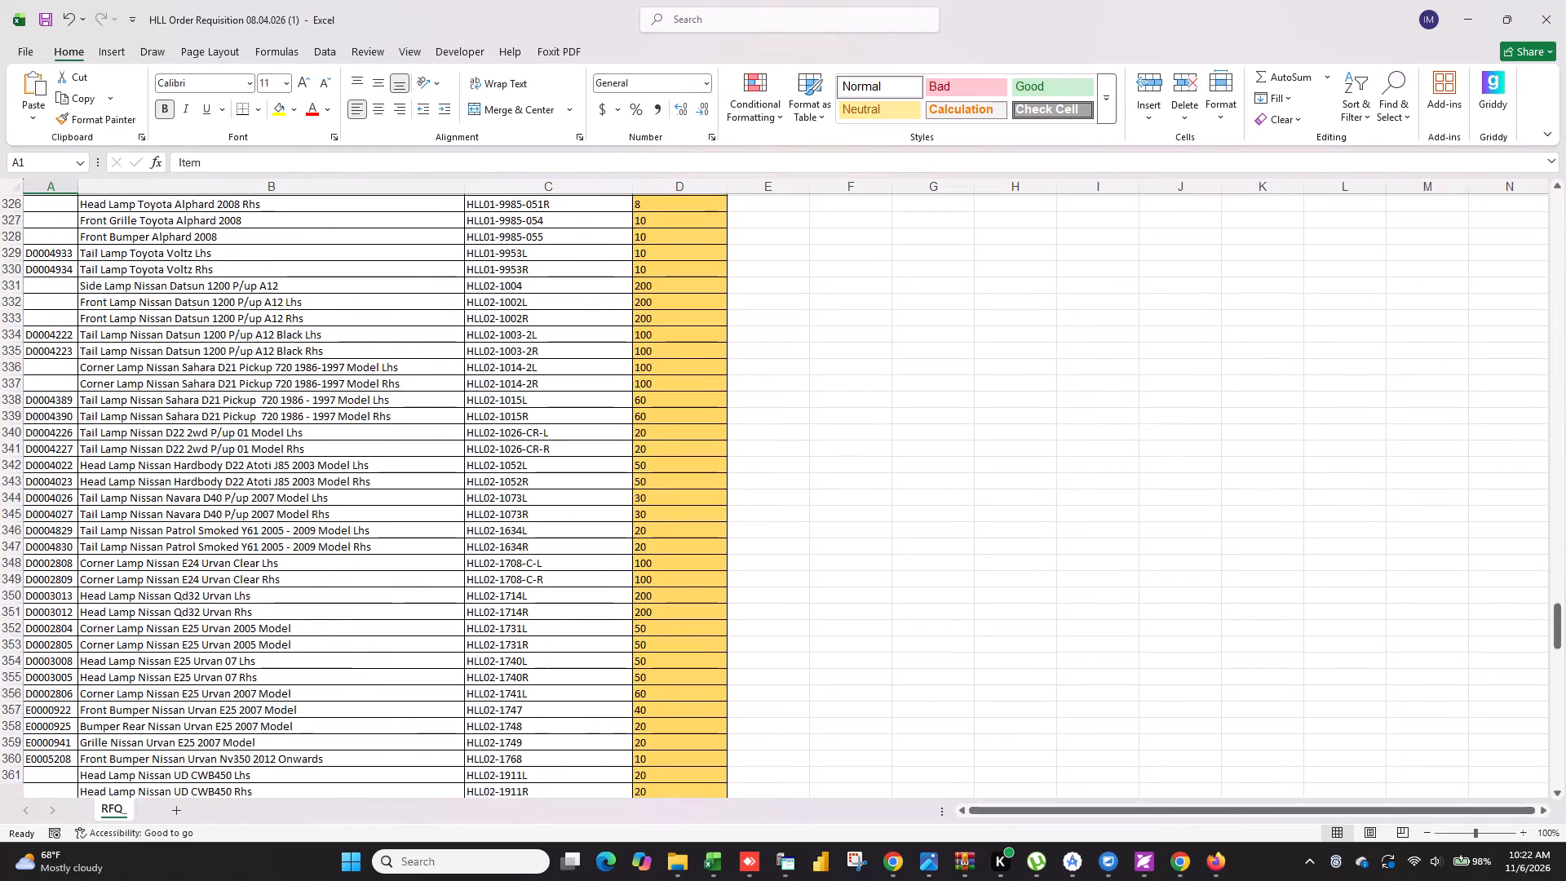
pyautogui.scroll(-20, 701, 663)
pyautogui.scroll(-7, 701, 663)
pyautogui.scroll(8, 639, 678)
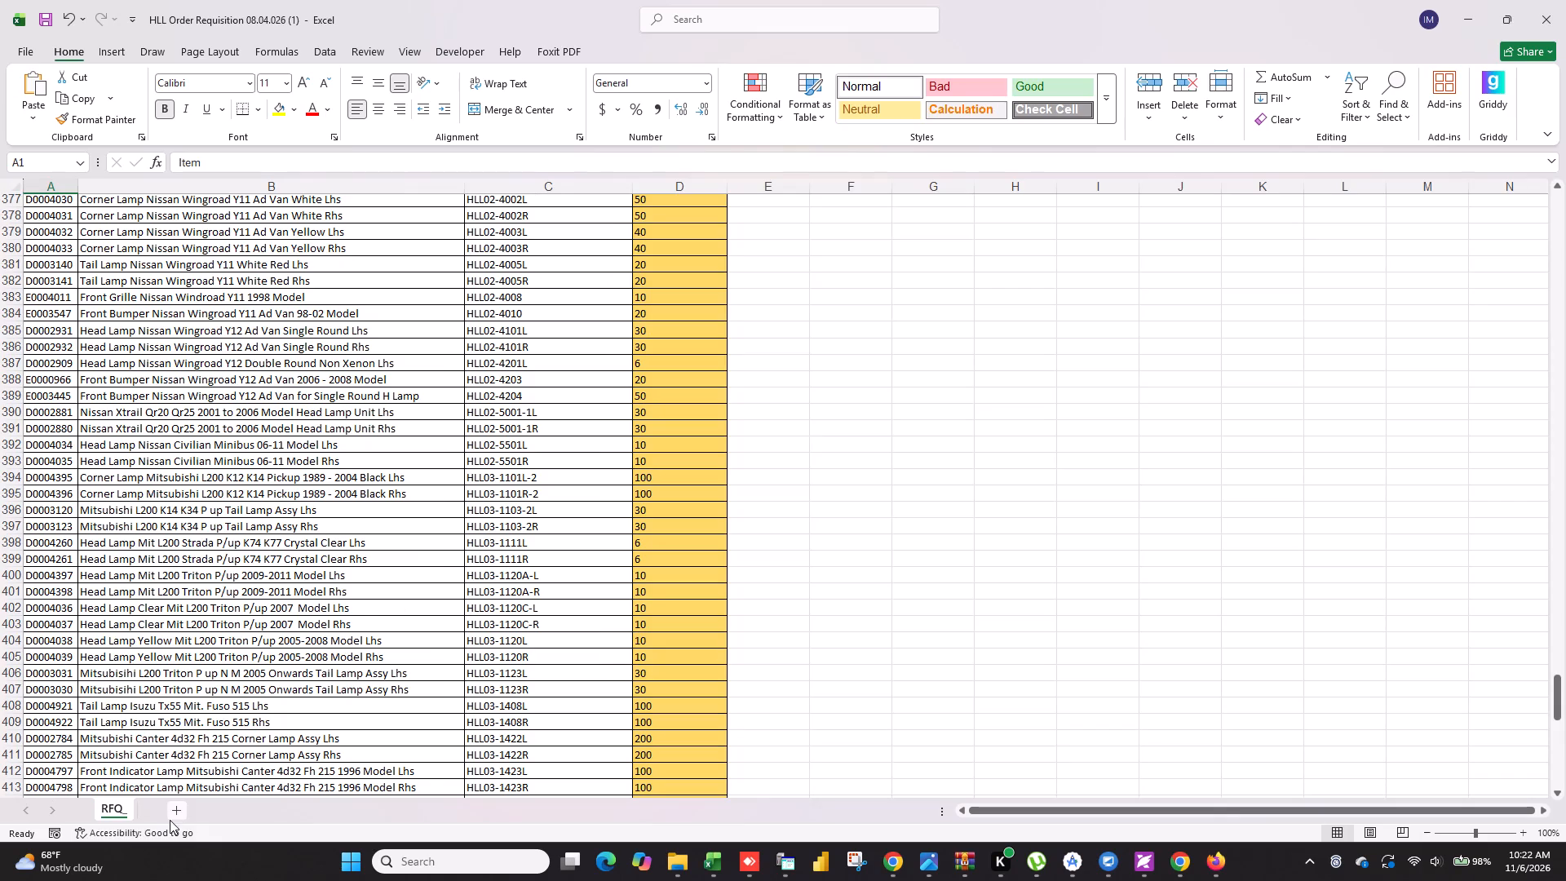
# Add a blank sheet to the order requisition workbook.
pyautogui.click(173, 819)
# Switch to the loadinglist workbook and compare its Sheet1 packing list with the filtered Sheet1 (2).
pyautogui.hotkey('alt', 'Tab')
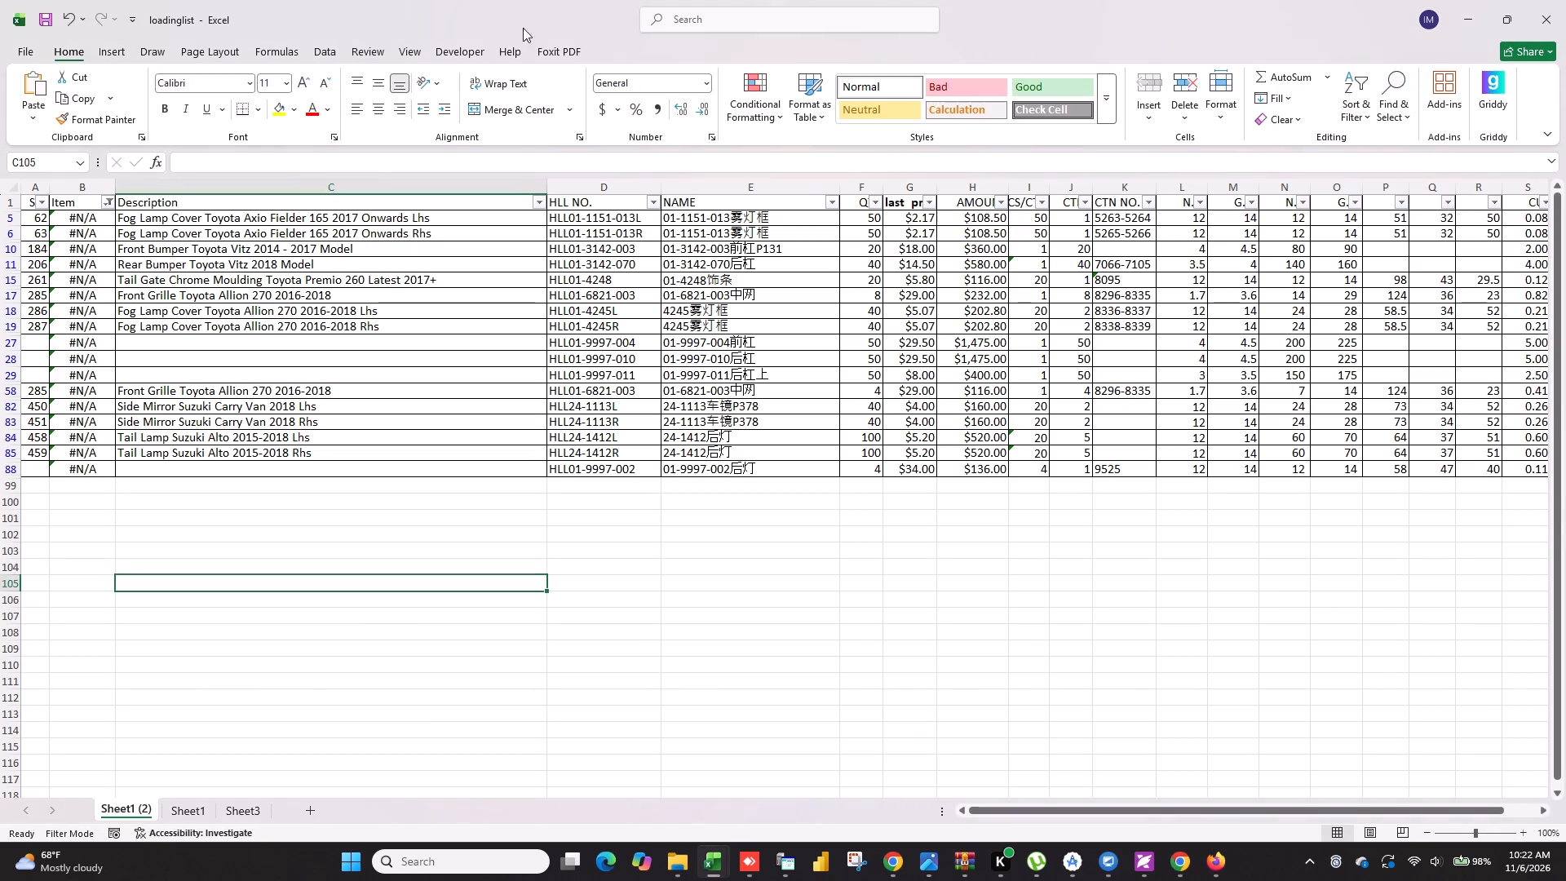
pyautogui.click(206, 809)
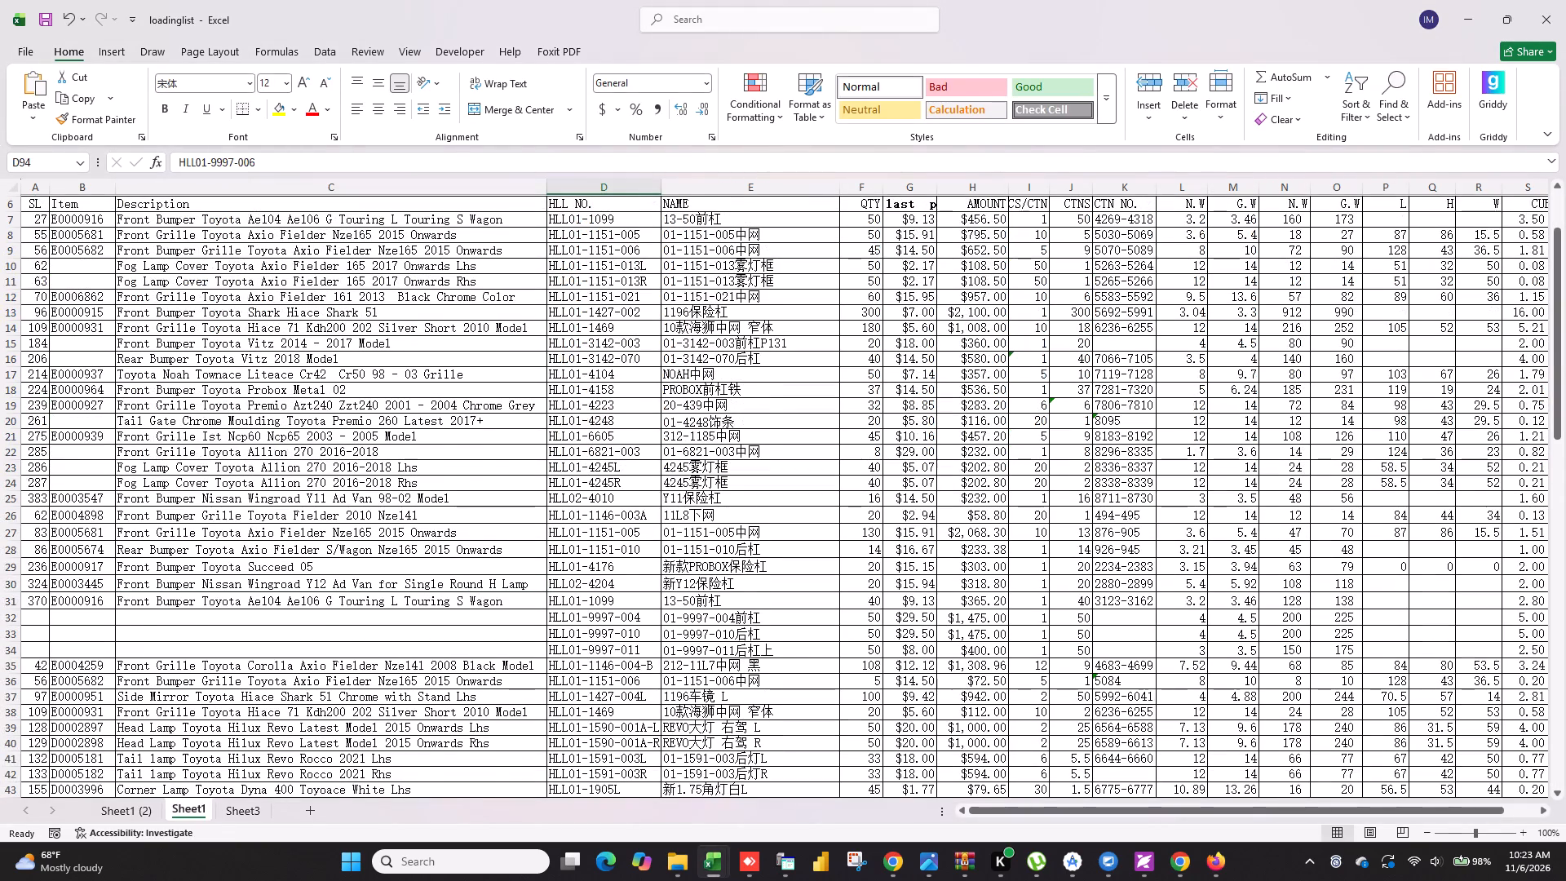
pyautogui.scroll(7, 389, 648)
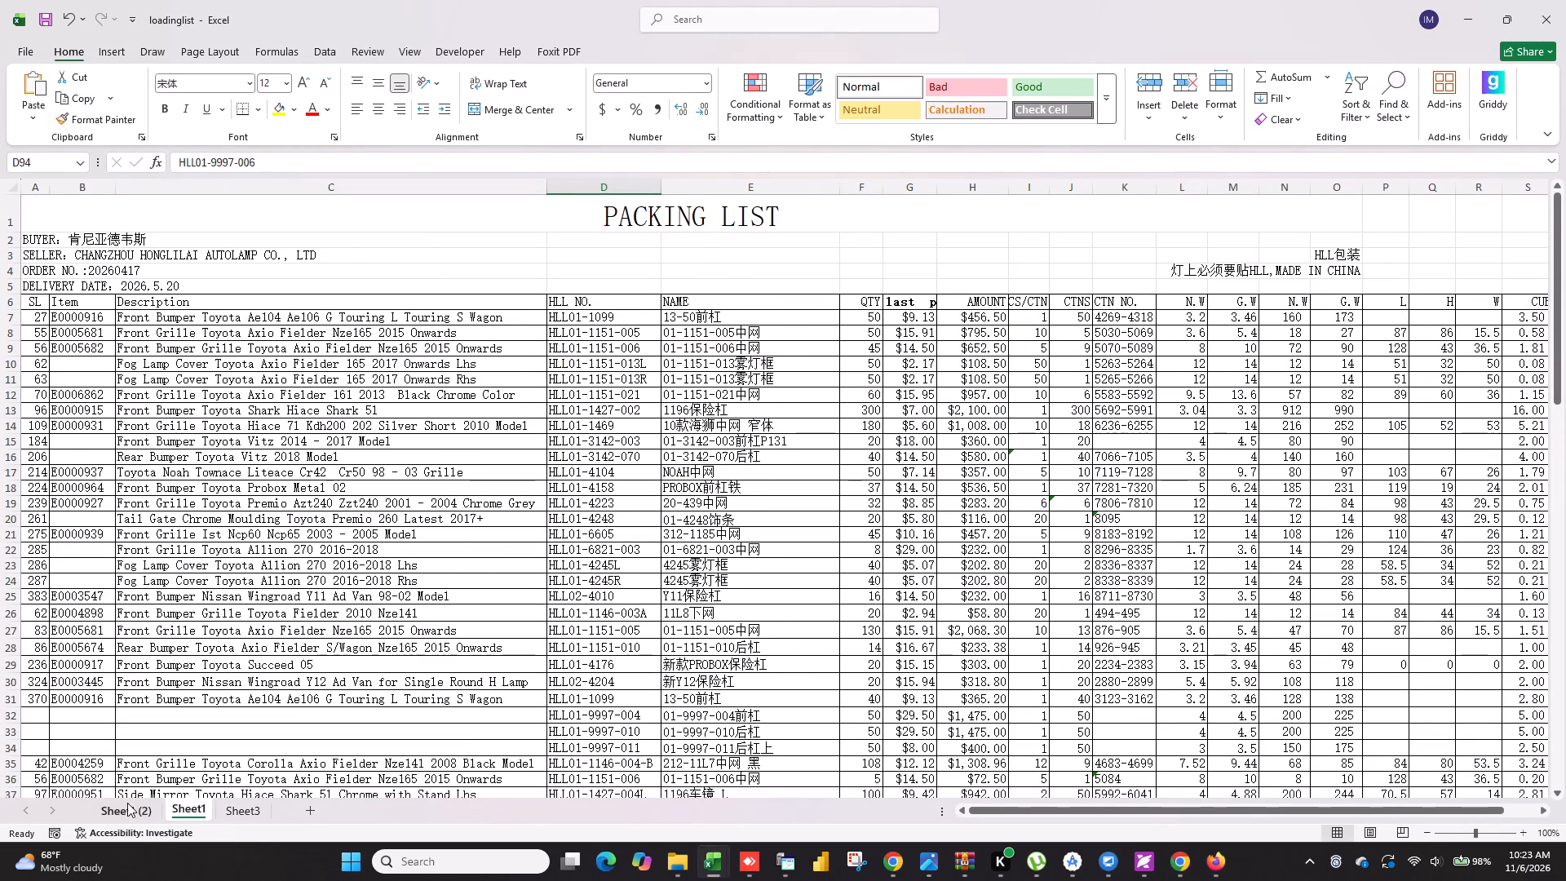
pyautogui.click(127, 803)
pyautogui.rightClick(127, 803)
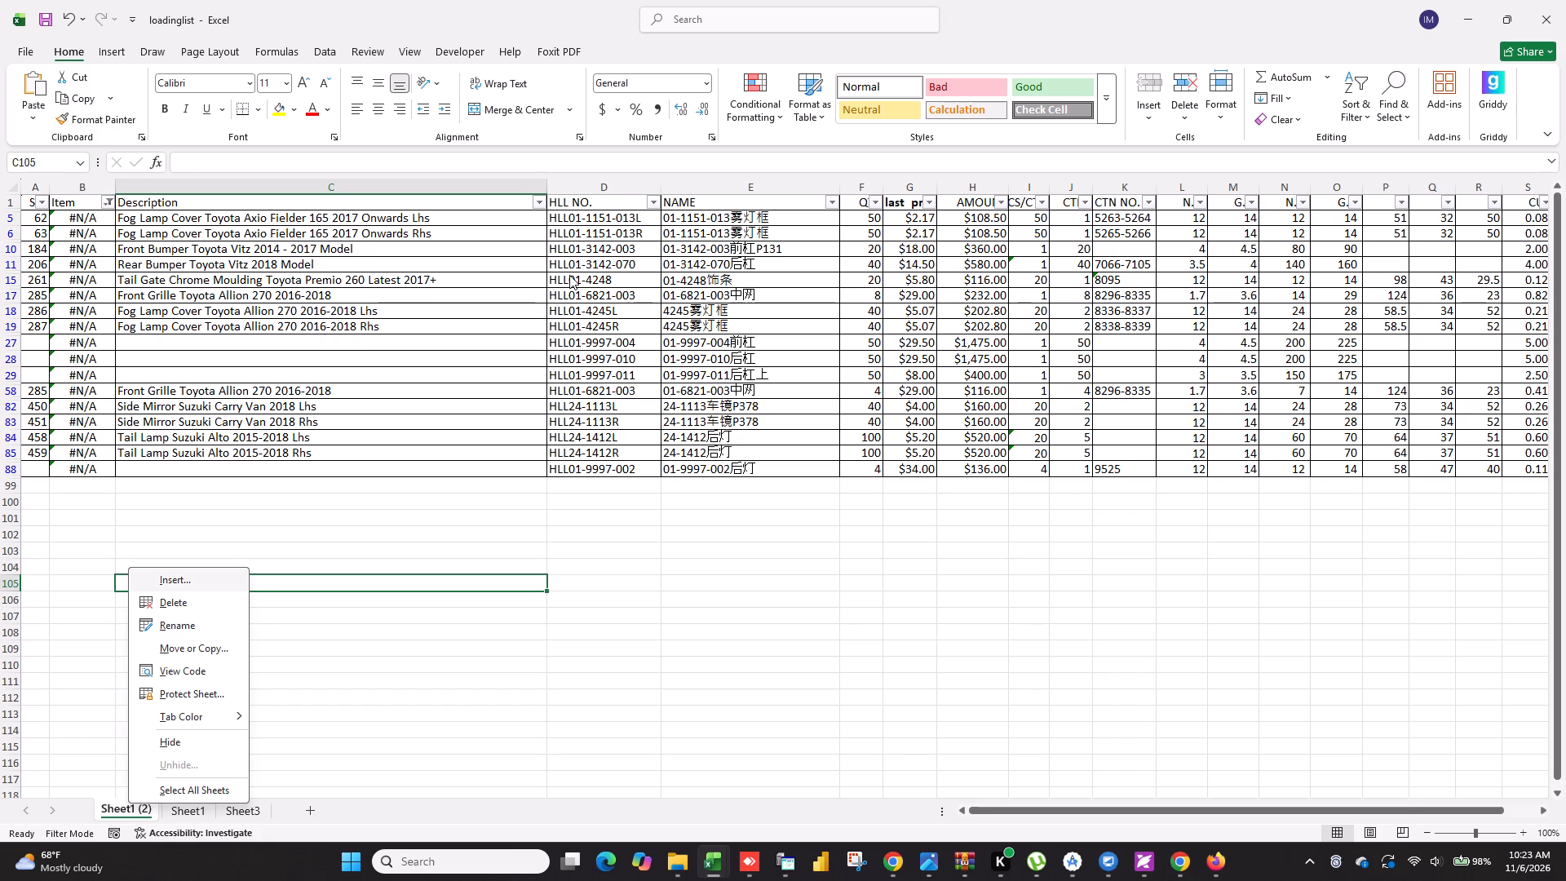
# Switch back to the order requisition workbook and show its RFQ_ sheet.
pyautogui.hotkey('alt', 'Tab')
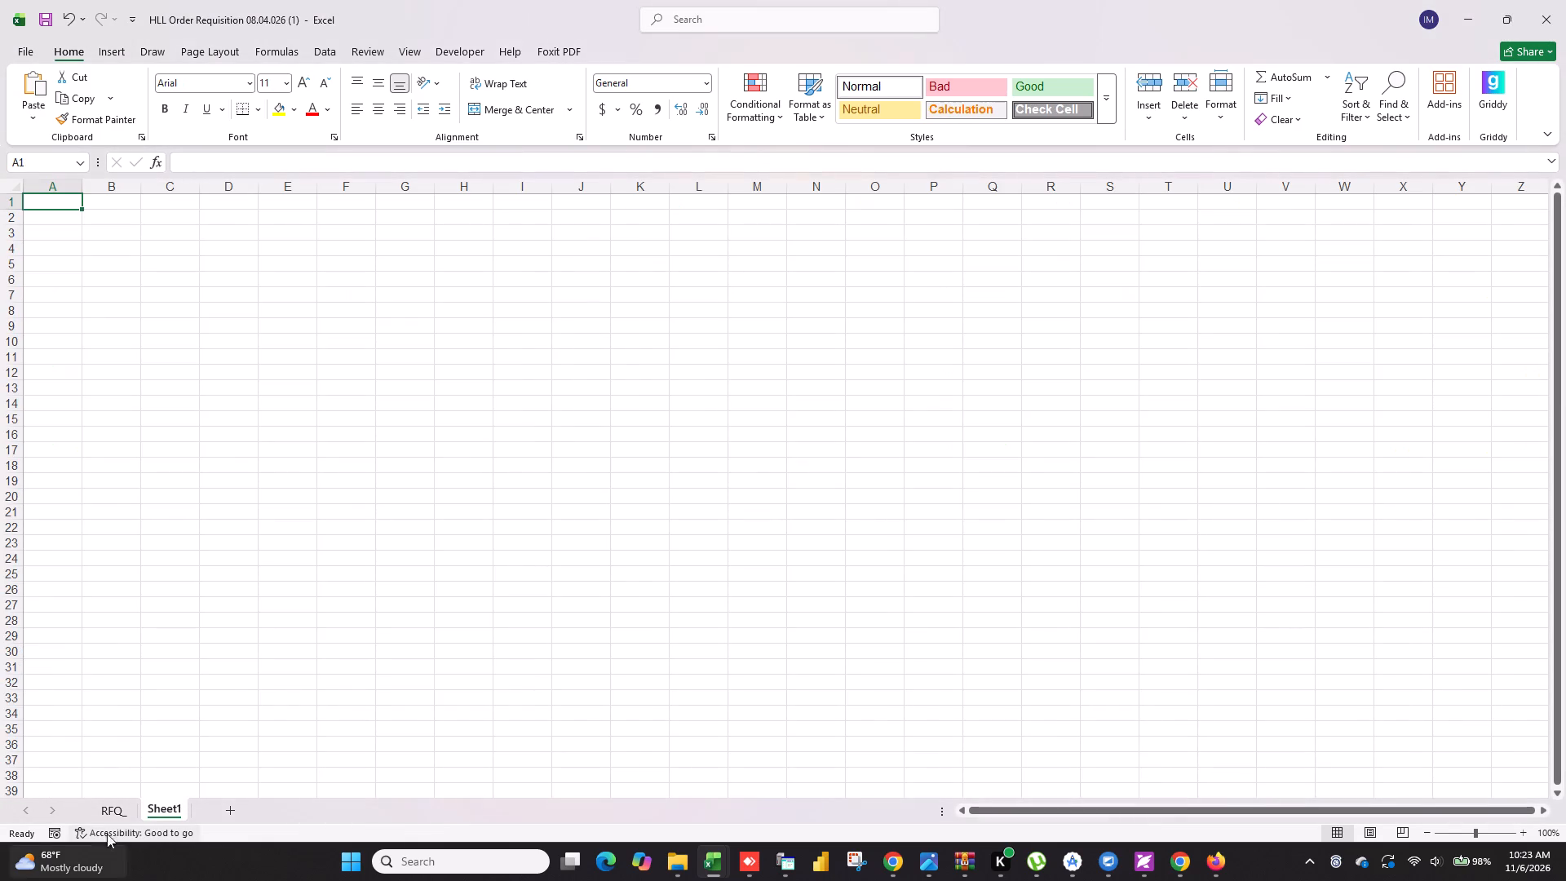
pyautogui.click(110, 825)
pyautogui.click(165, 807)
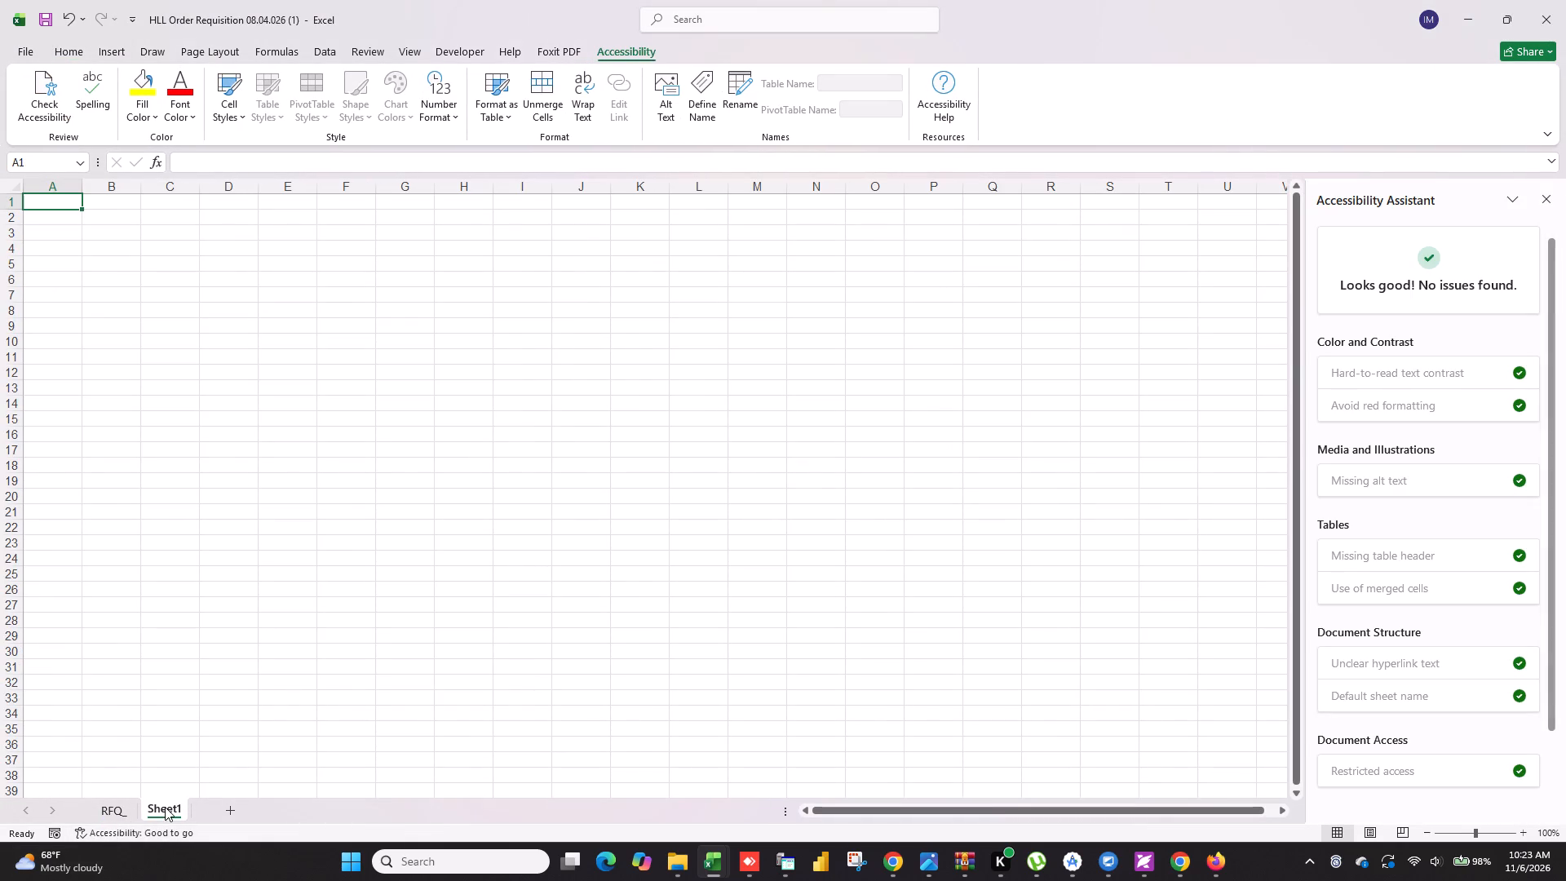
pyautogui.click(121, 806)
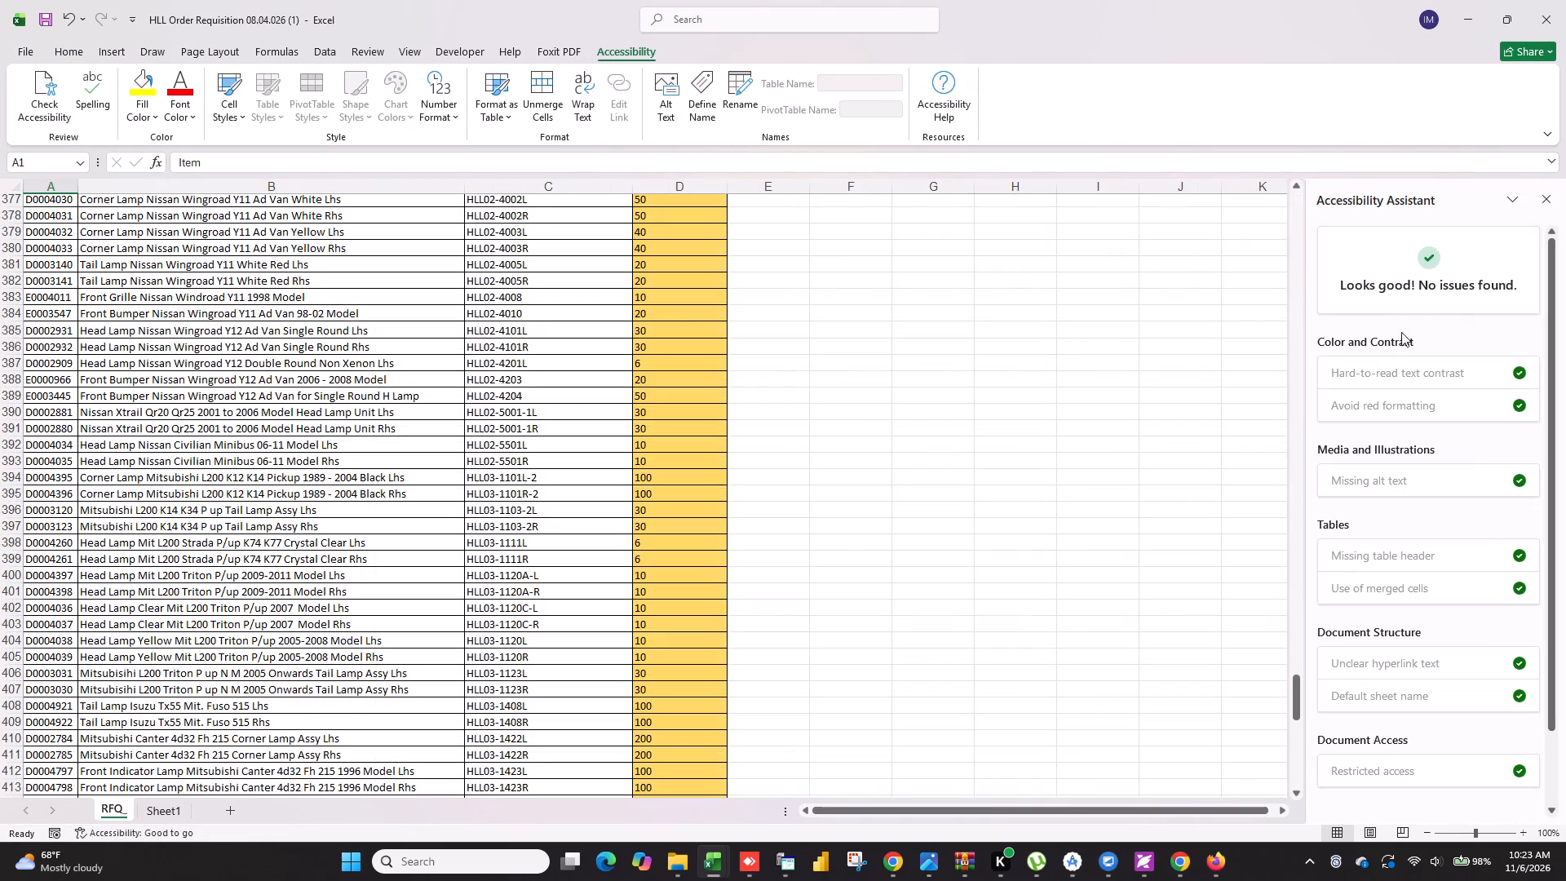
pyautogui.click(1542, 205)
# Delete the empty column E beside Order Quantity on the RFQ_ sheet.
pyautogui.scroll(19, 776, 568)
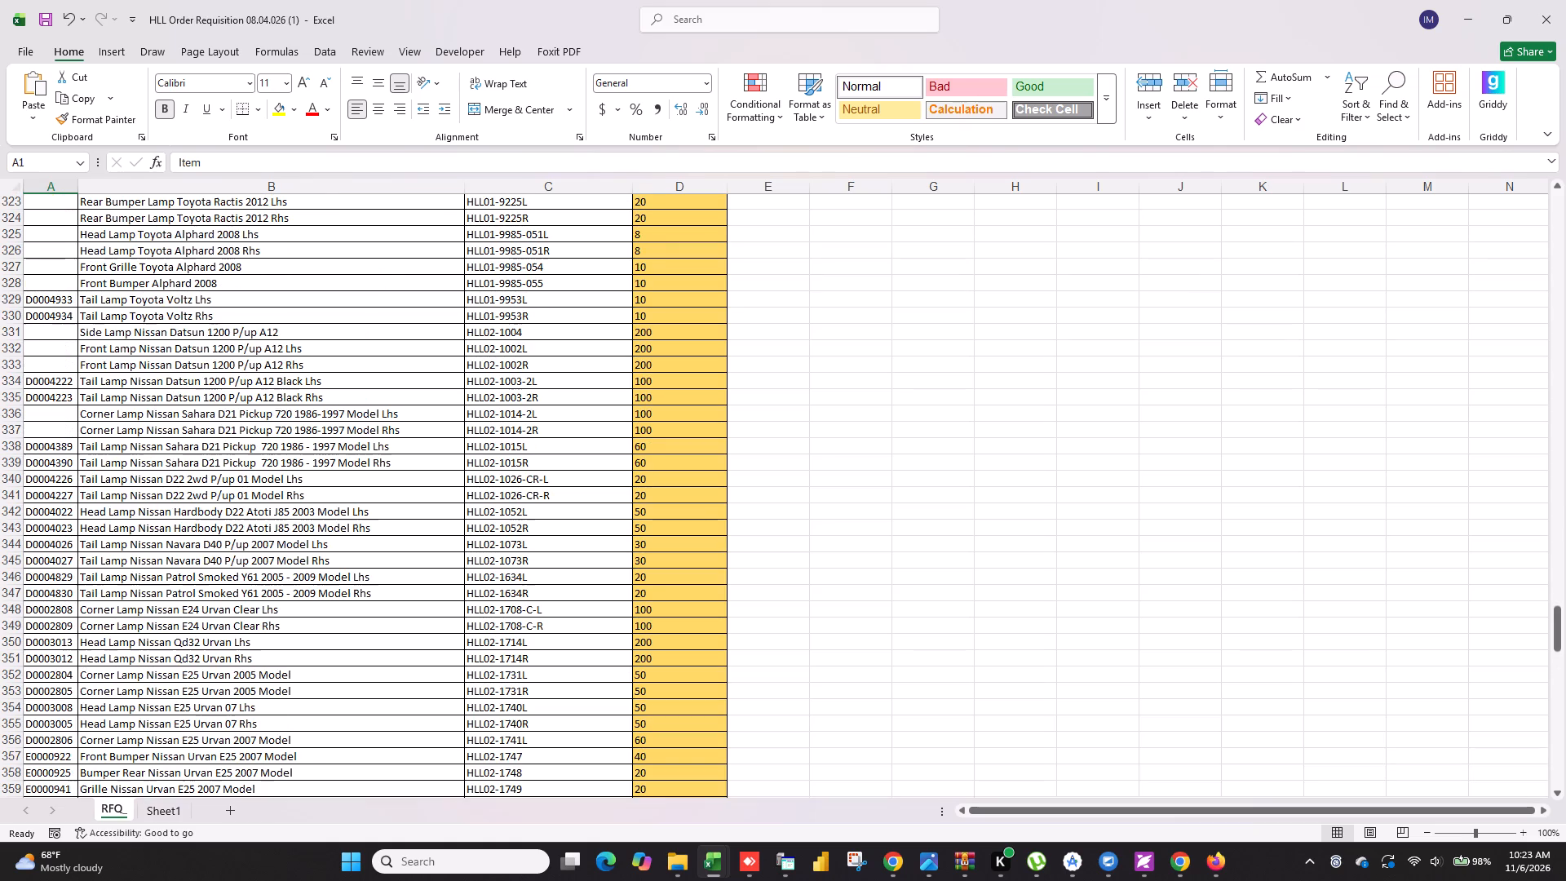
pyautogui.click(848, 710)
pyautogui.press('Delete')
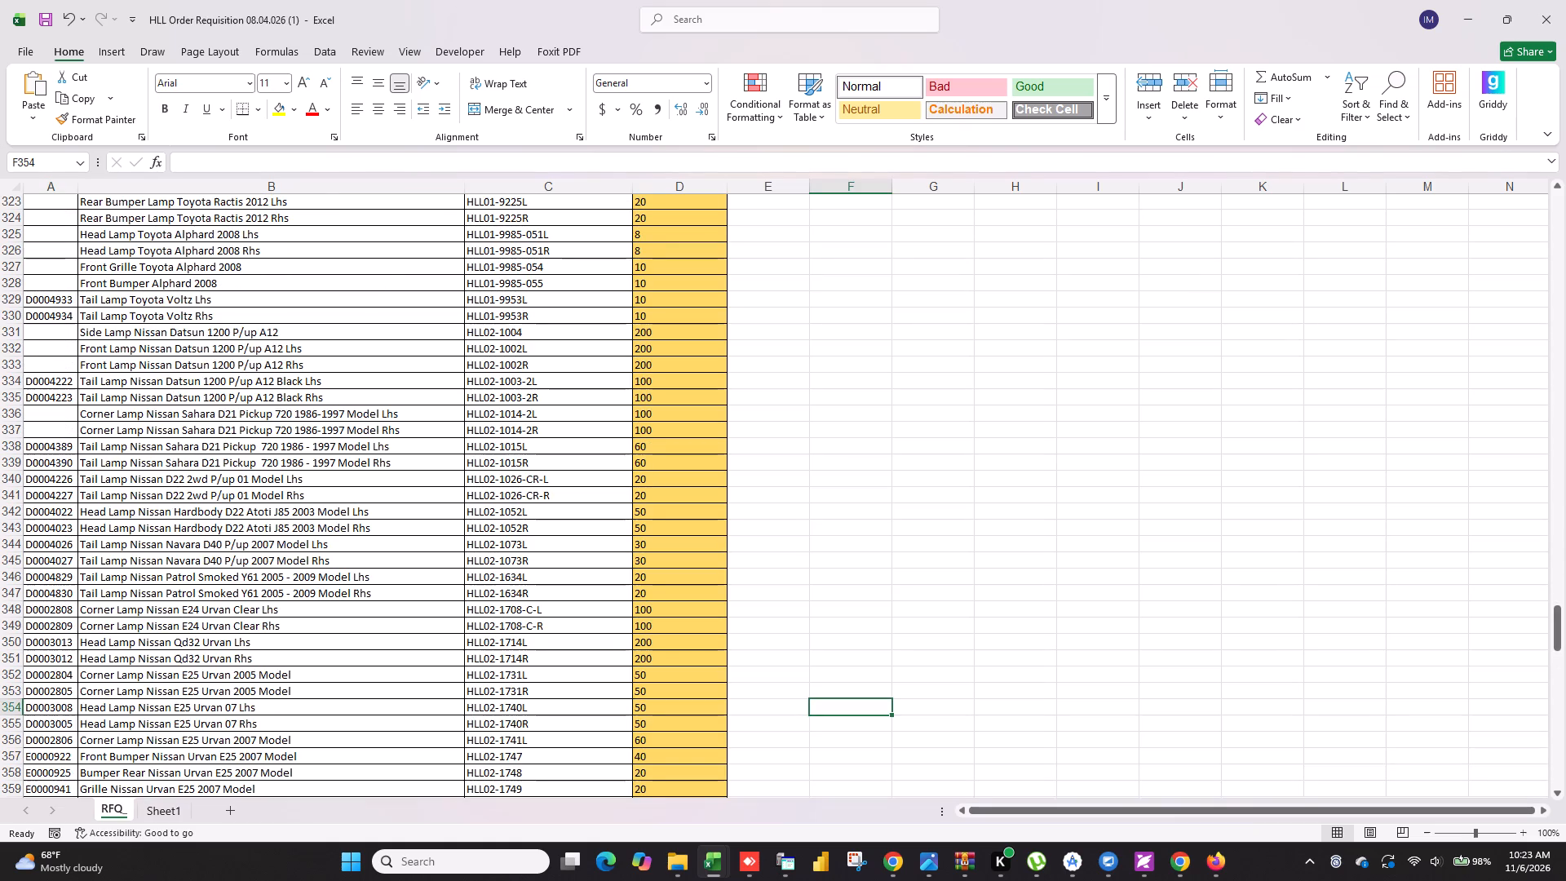
pyautogui.press('pageup')
pyautogui.press('pageup')
pyautogui.press('pageup')
pyautogui.press('pageup')
pyautogui.press('pageup')
pyautogui.press('pageup')
pyautogui.press('pageup')
pyautogui.press('pageup')
pyautogui.press('pageup')
pyautogui.press('pageup')
pyautogui.press('pageup')
pyautogui.press('pageup')
pyautogui.press('pageup')
pyautogui.press('pageup')
pyautogui.press('pageup')
pyautogui.press('pageup')
pyautogui.press('pageup')
pyautogui.press('pageup')
pyautogui.press('pageup')
pyautogui.press('pageup')
pyautogui.press('pageup')
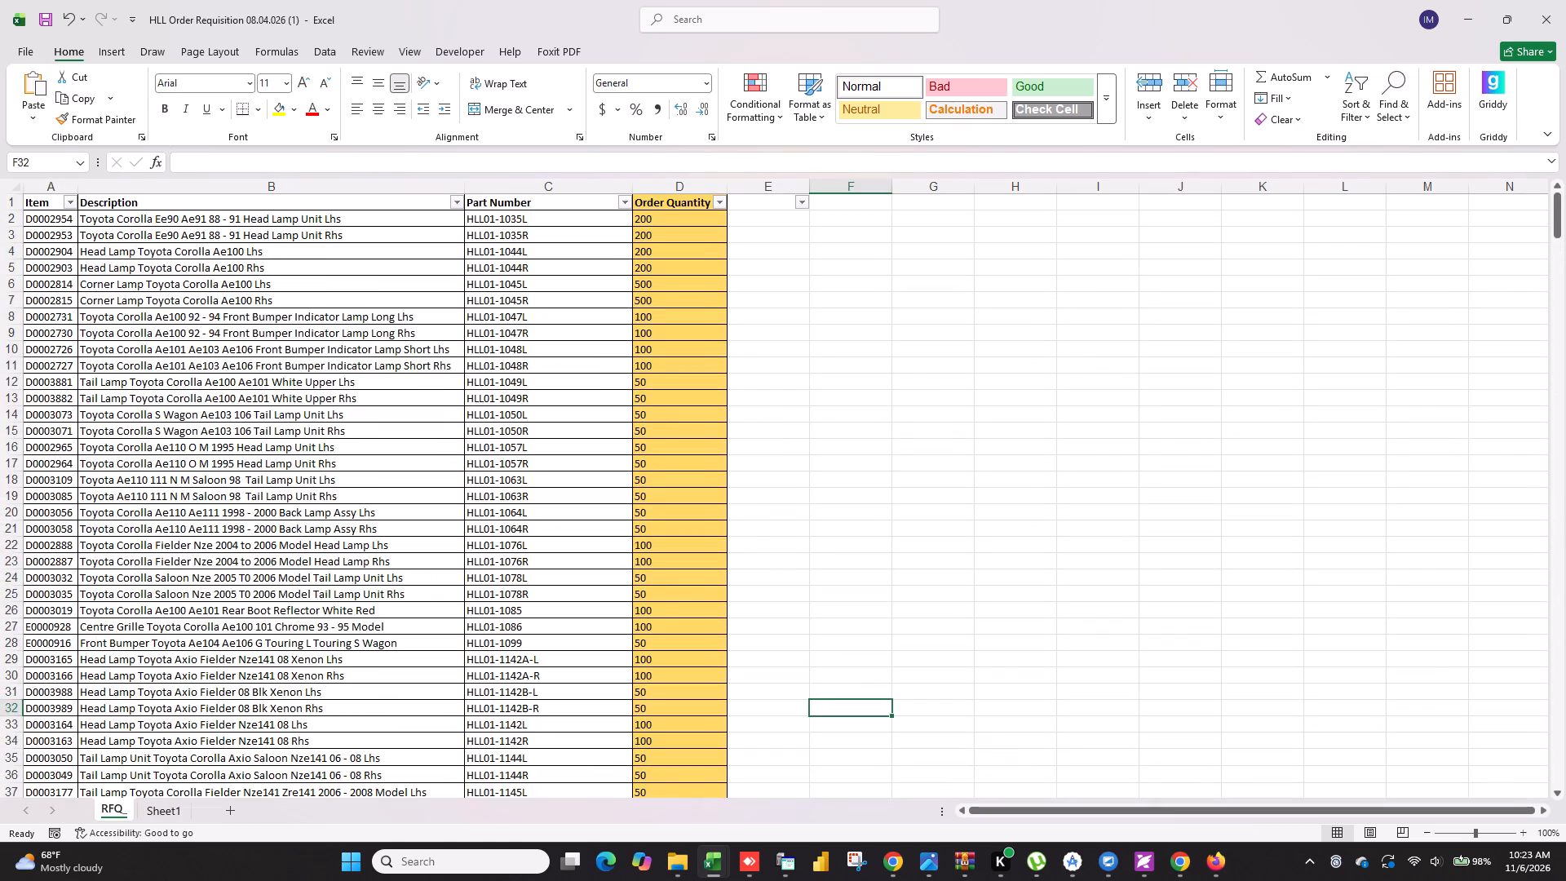
pyautogui.click(753, 182)
pyautogui.hotkey('ctrl', '-')
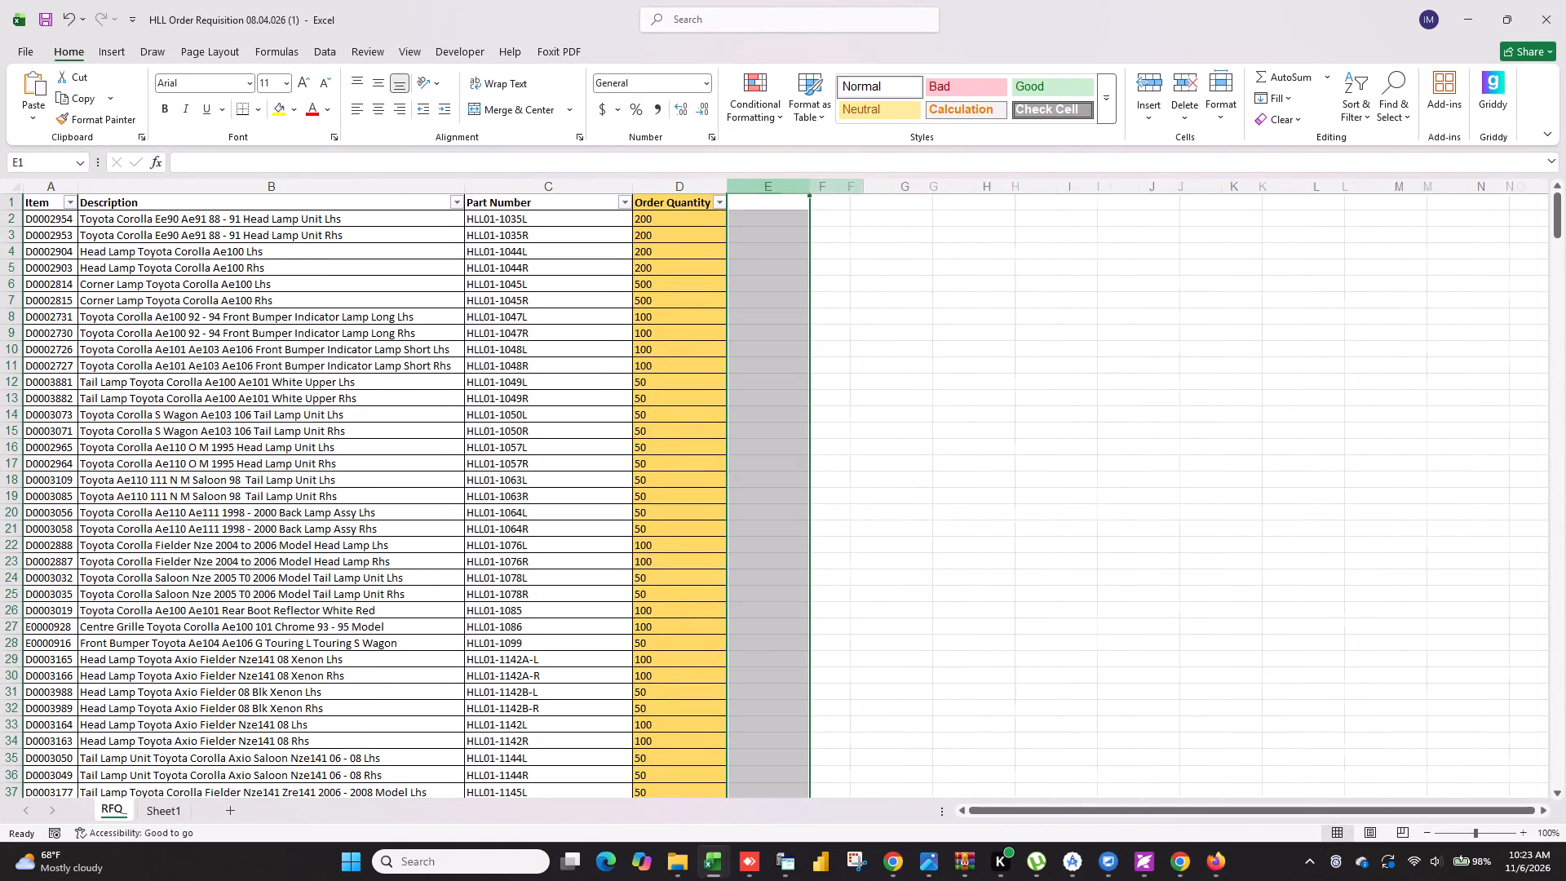
# Copy the Item column and insert the copy as column E, directly after Order Quantity.
pyautogui.click(72, 186)
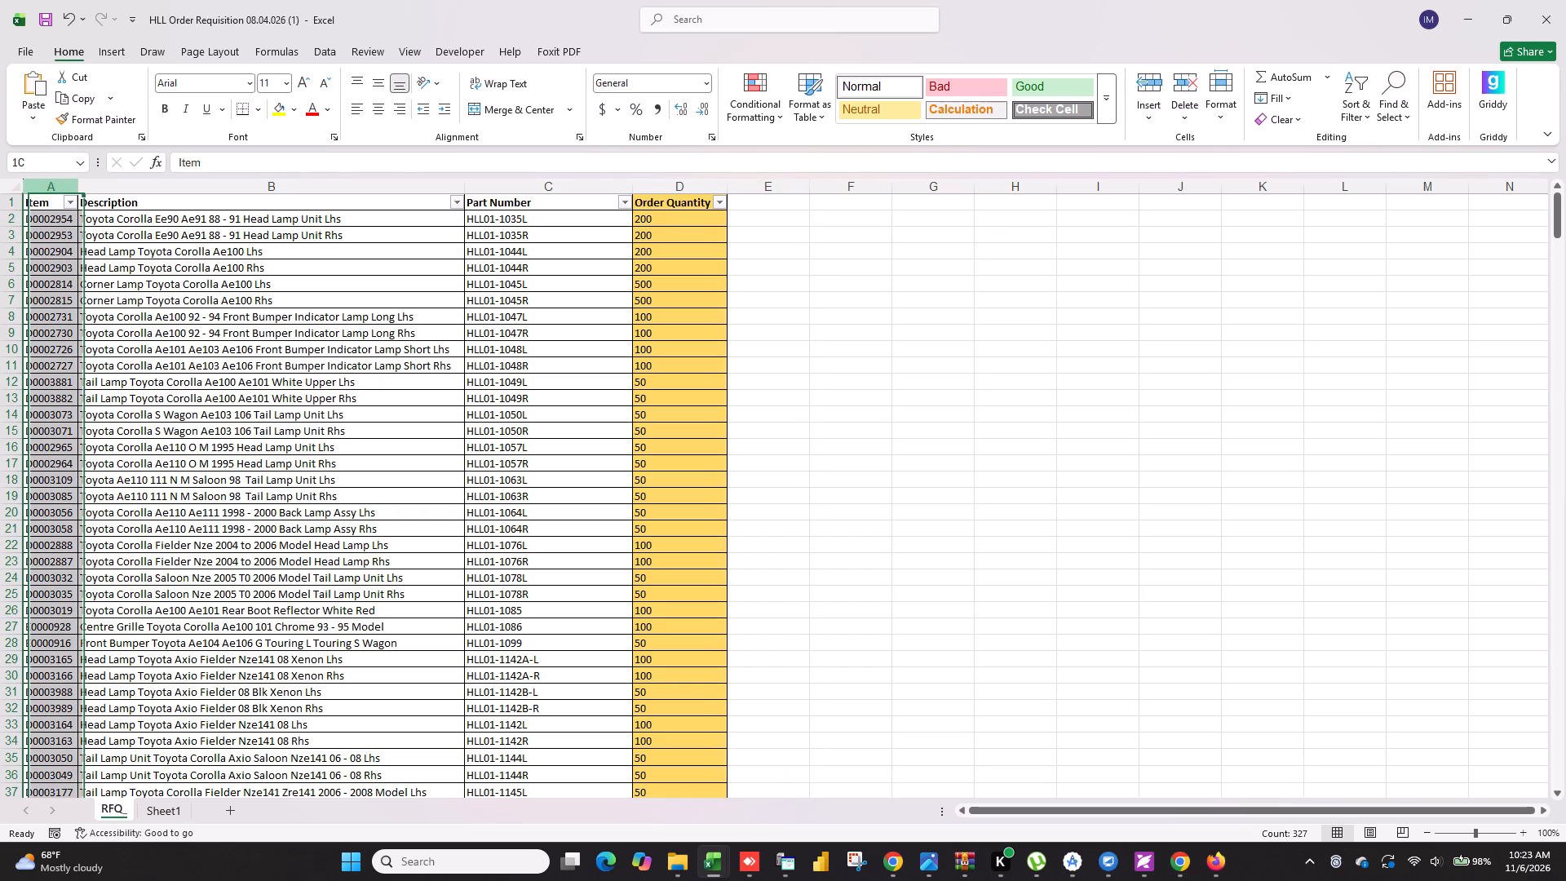
pyautogui.hotkey('ctrl', 'c')
pyautogui.click(760, 190)
pyautogui.hotkey('ctrl', '+')
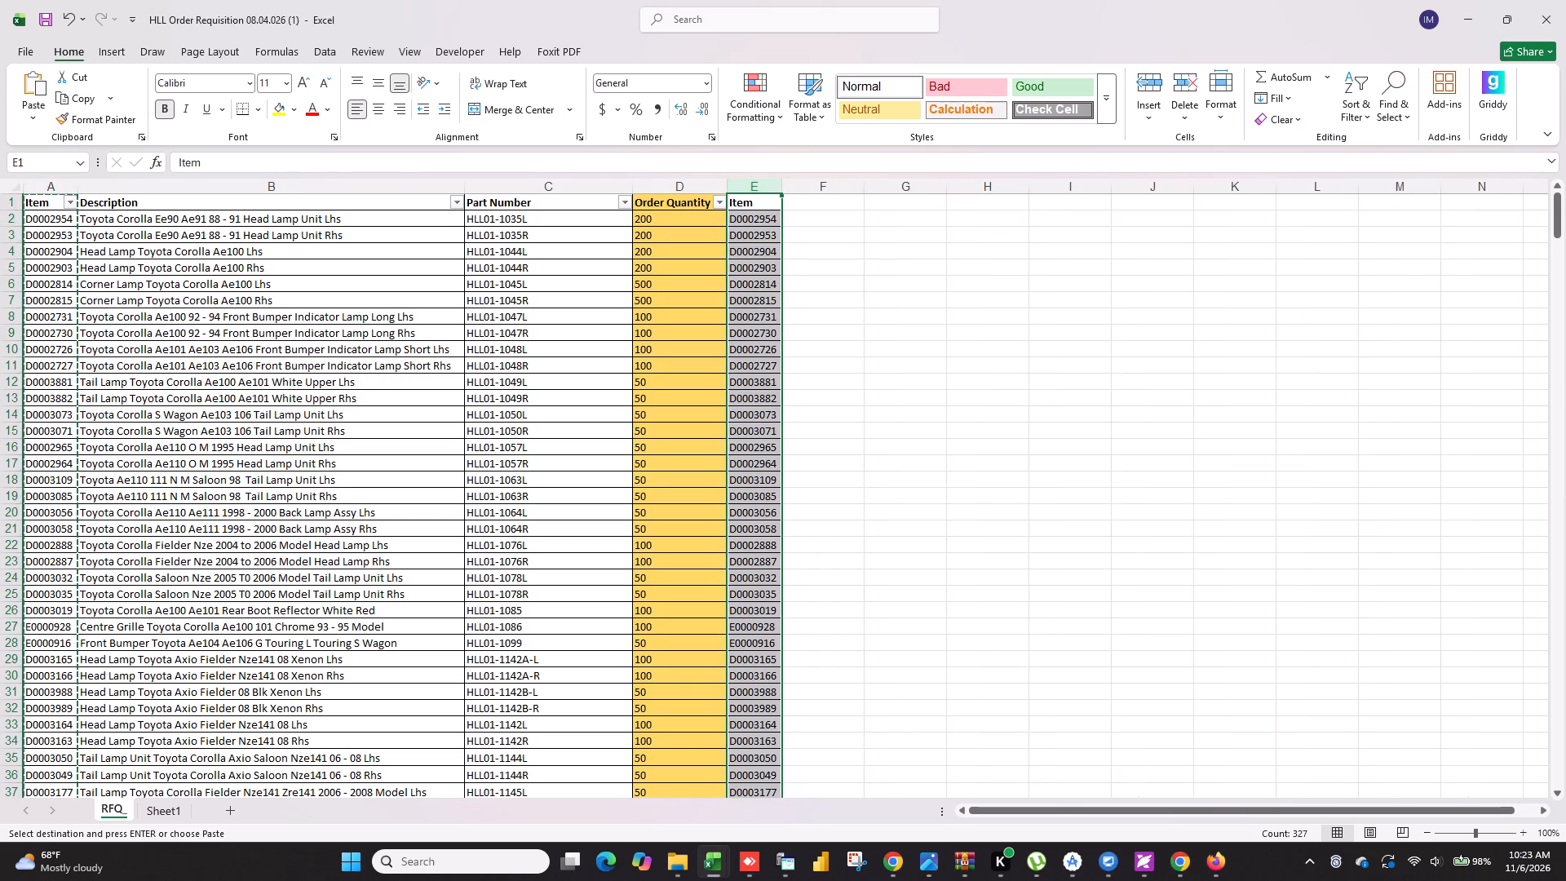
# Arrange the two workbooks side by side, order requisition on the left half and loadinglist on the right half.
pyautogui.click(803, 291)
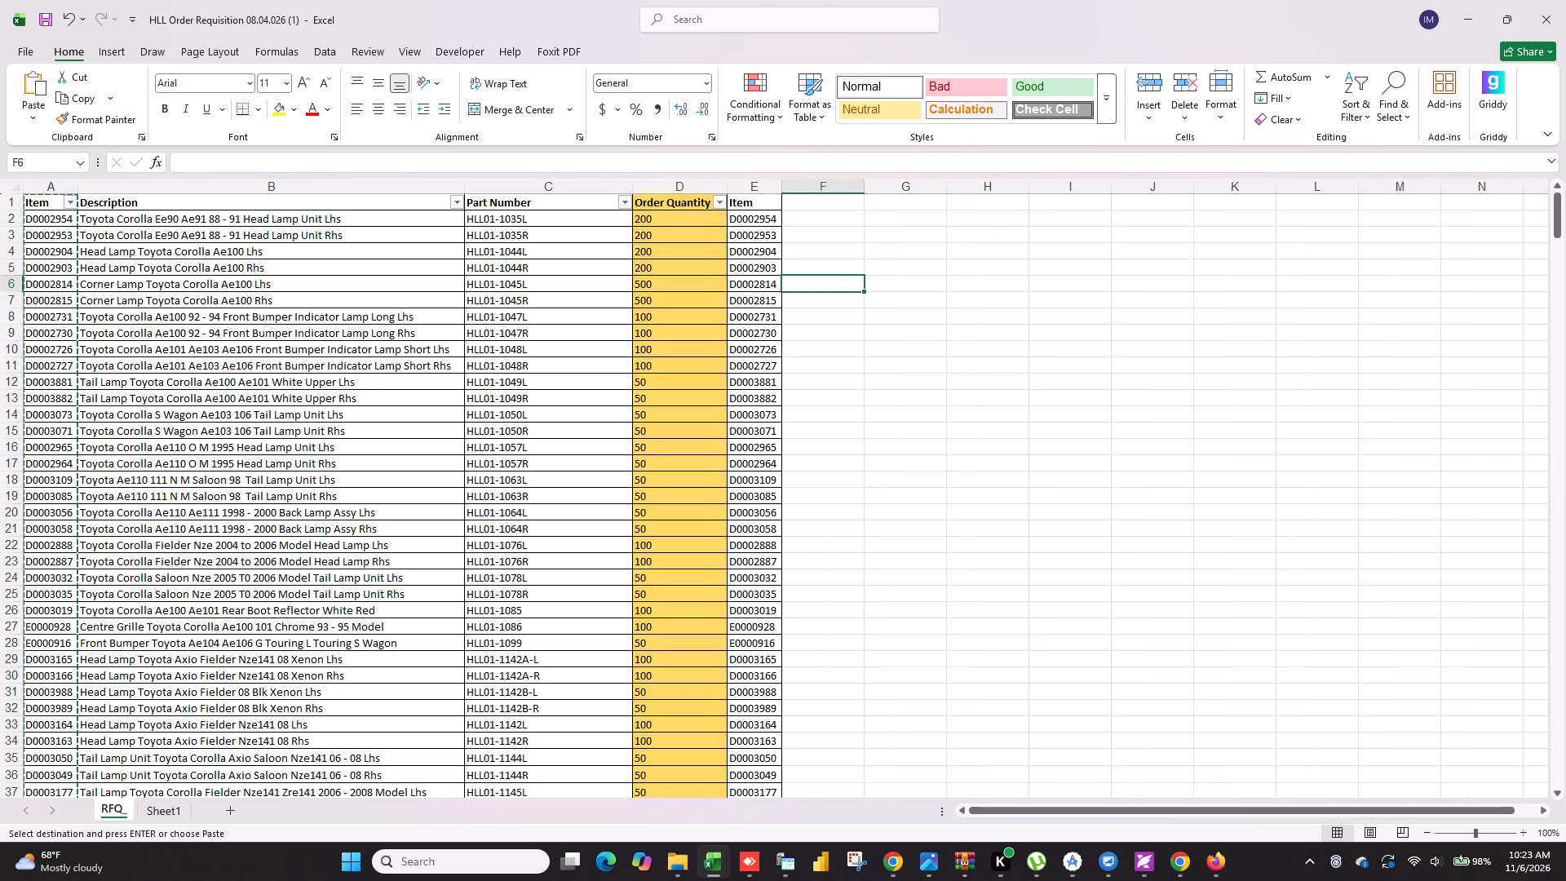
pyautogui.press('super+Left')
pyautogui.click(825, 243)
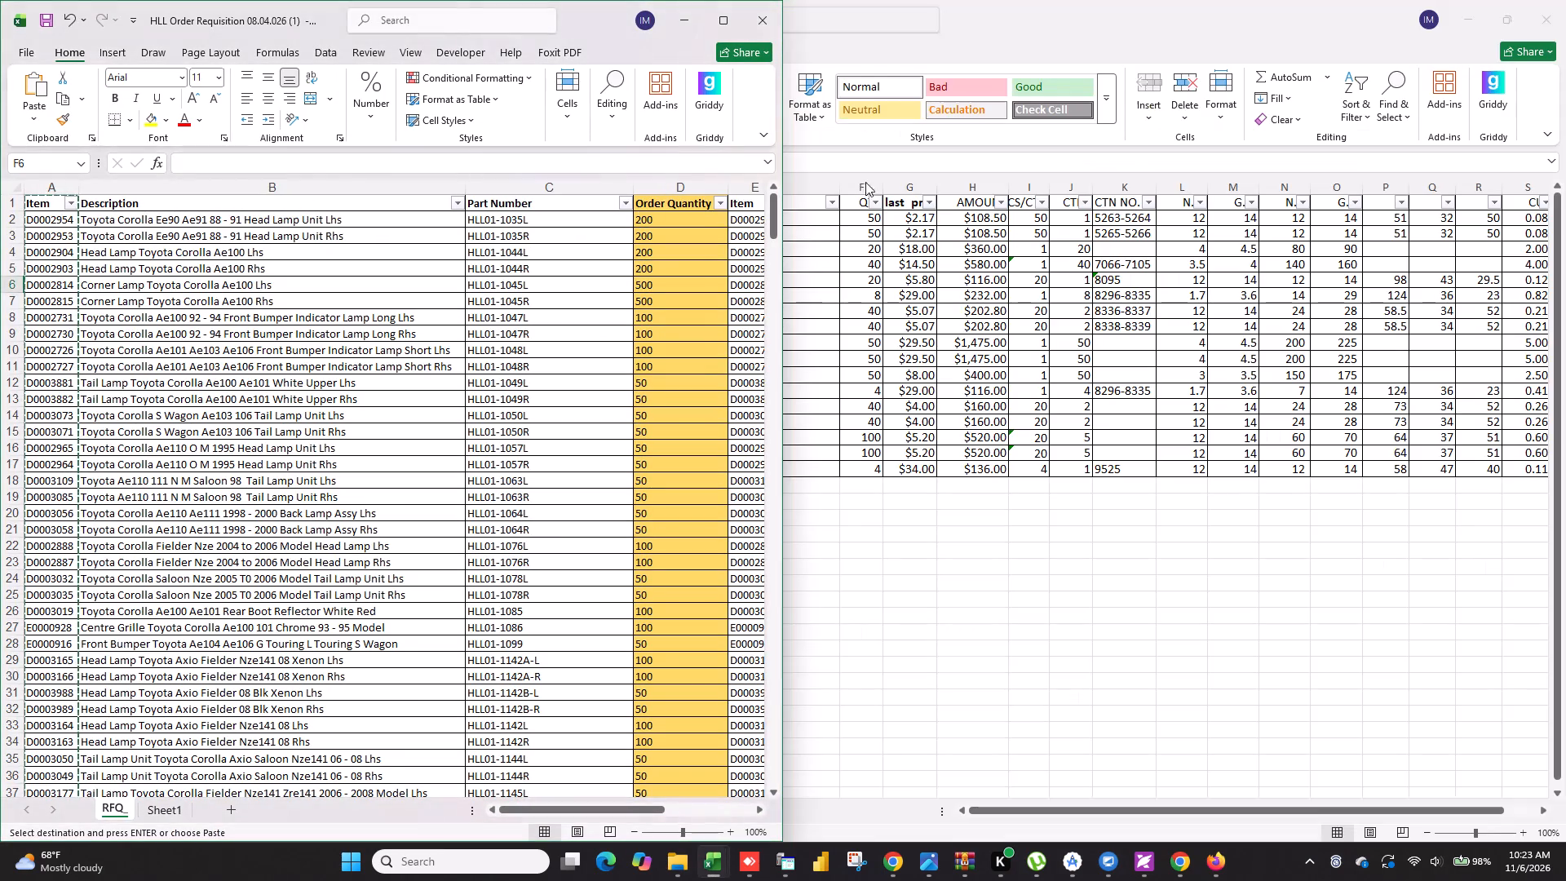
pyautogui.click(829, 210)
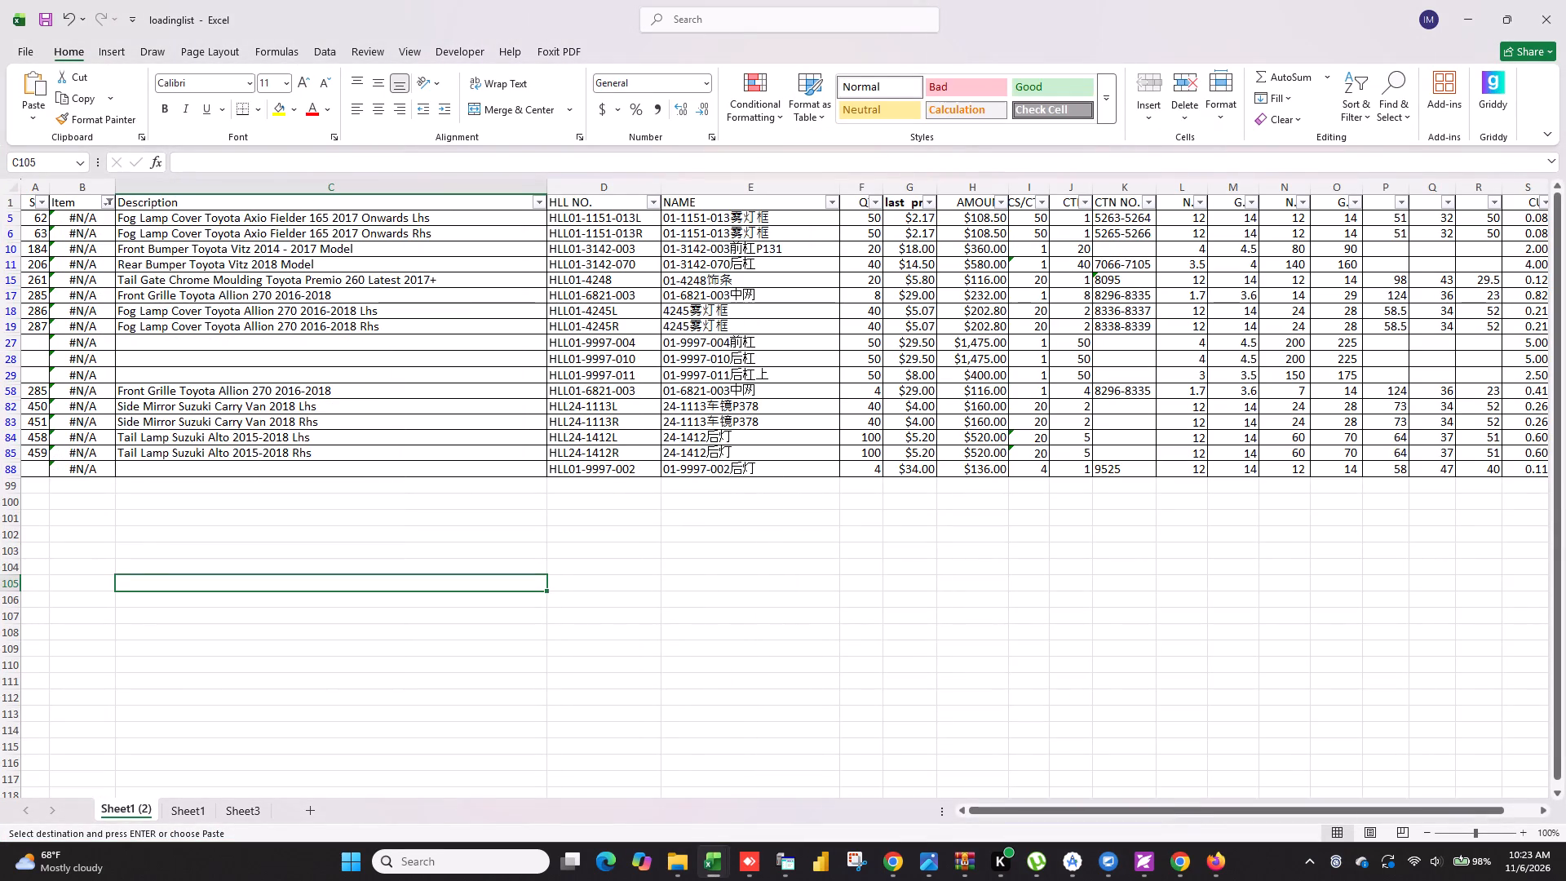
pyautogui.press('super+Right')
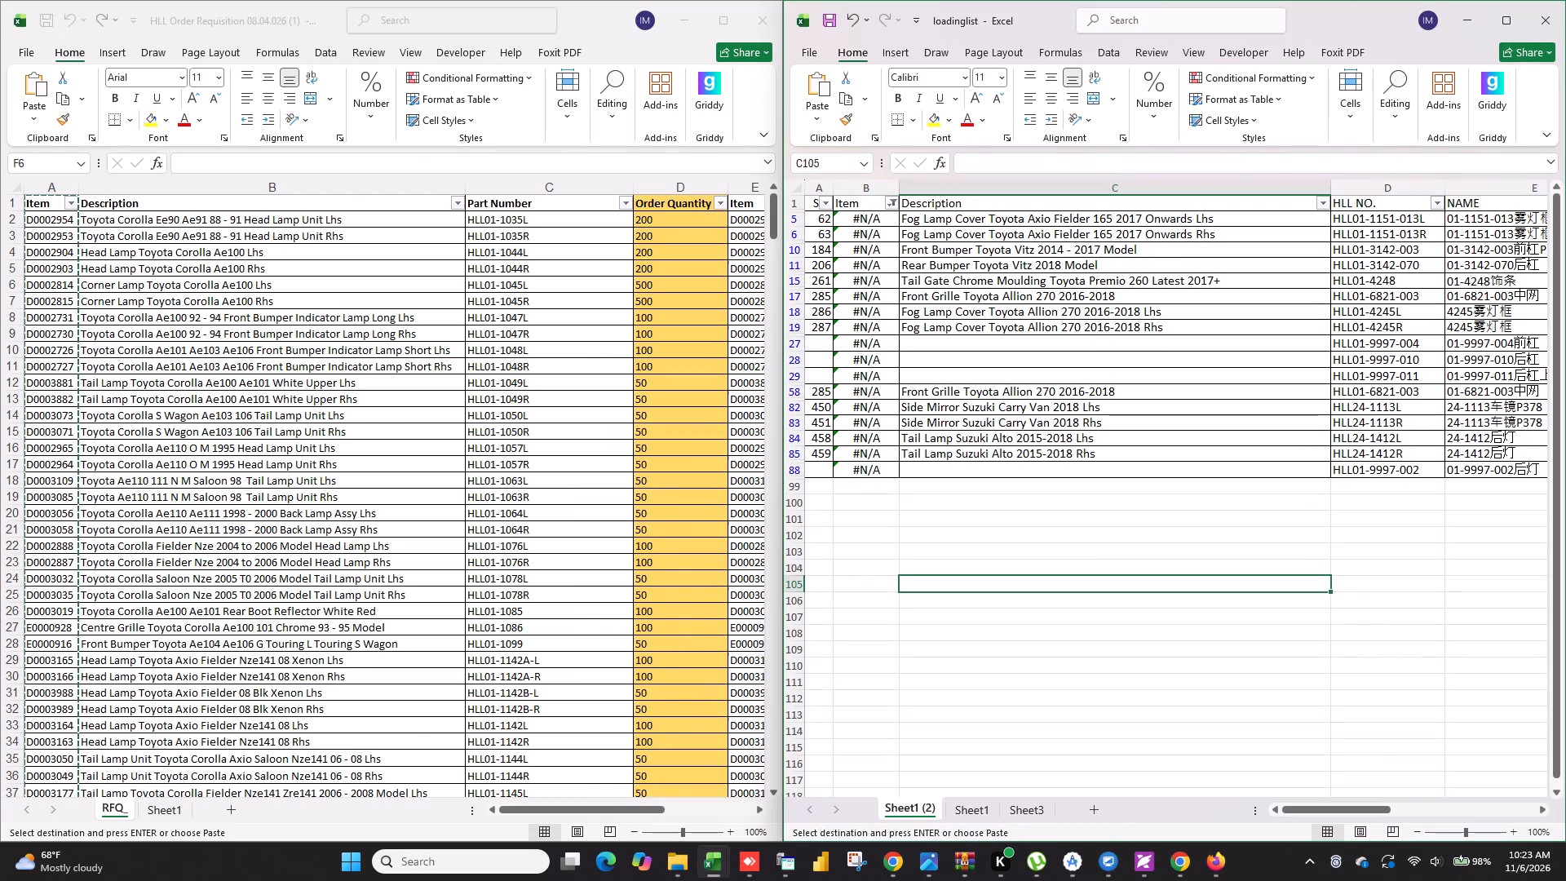
# In loadinglist cell B5, enter a VLOOKUP of D5 in the requisition's RFQ_ columns C:E, column index 3, exact match 0.
pyautogui.click(1390, 225)
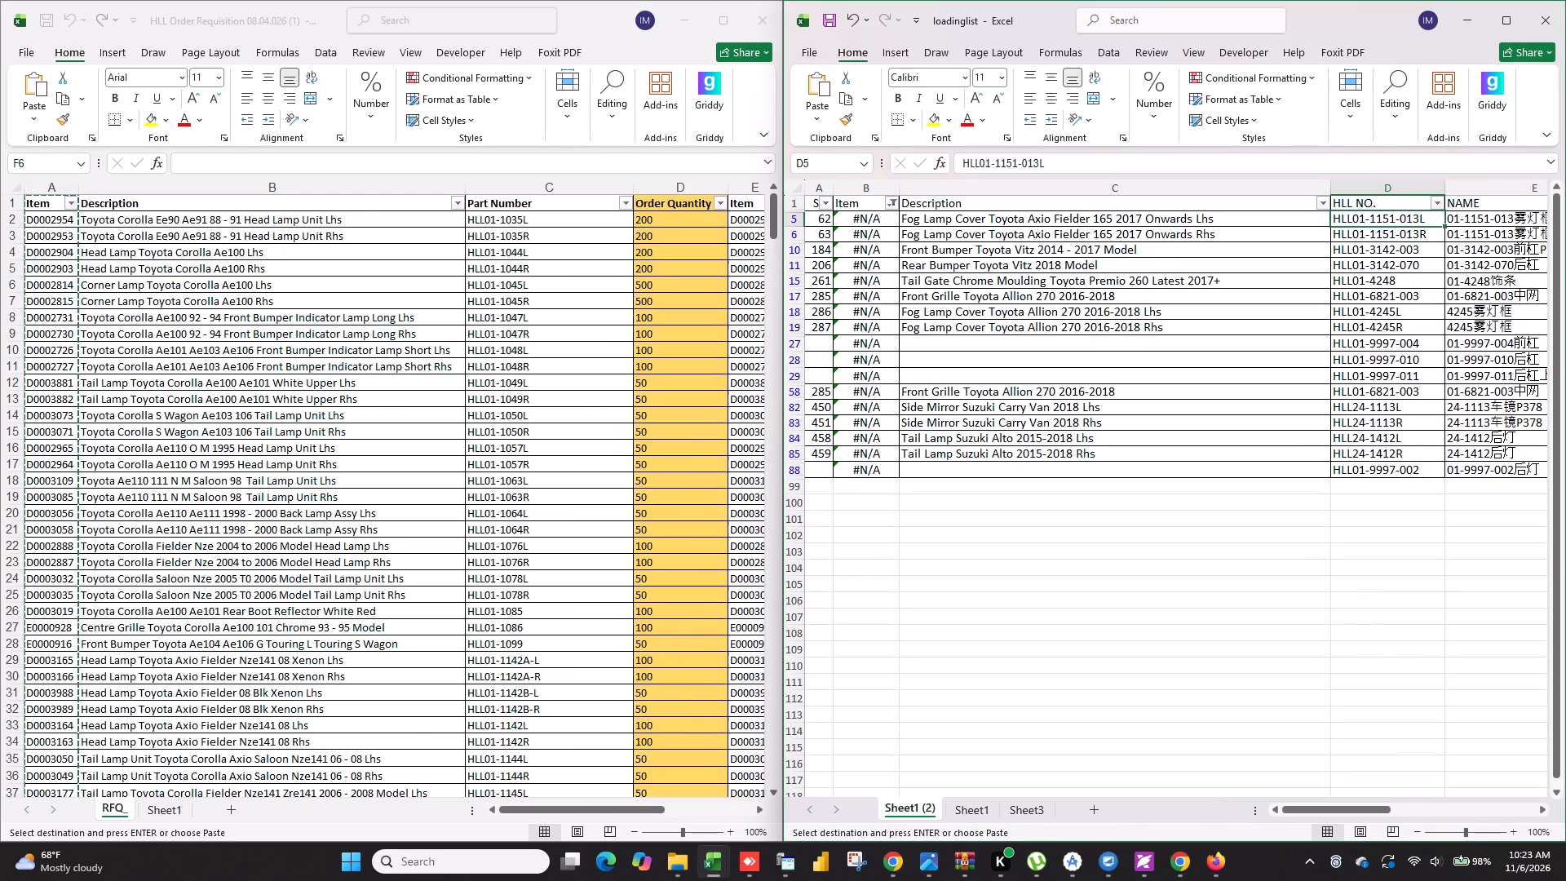
pyautogui.click(883, 214)
pyautogui.write('=vl')
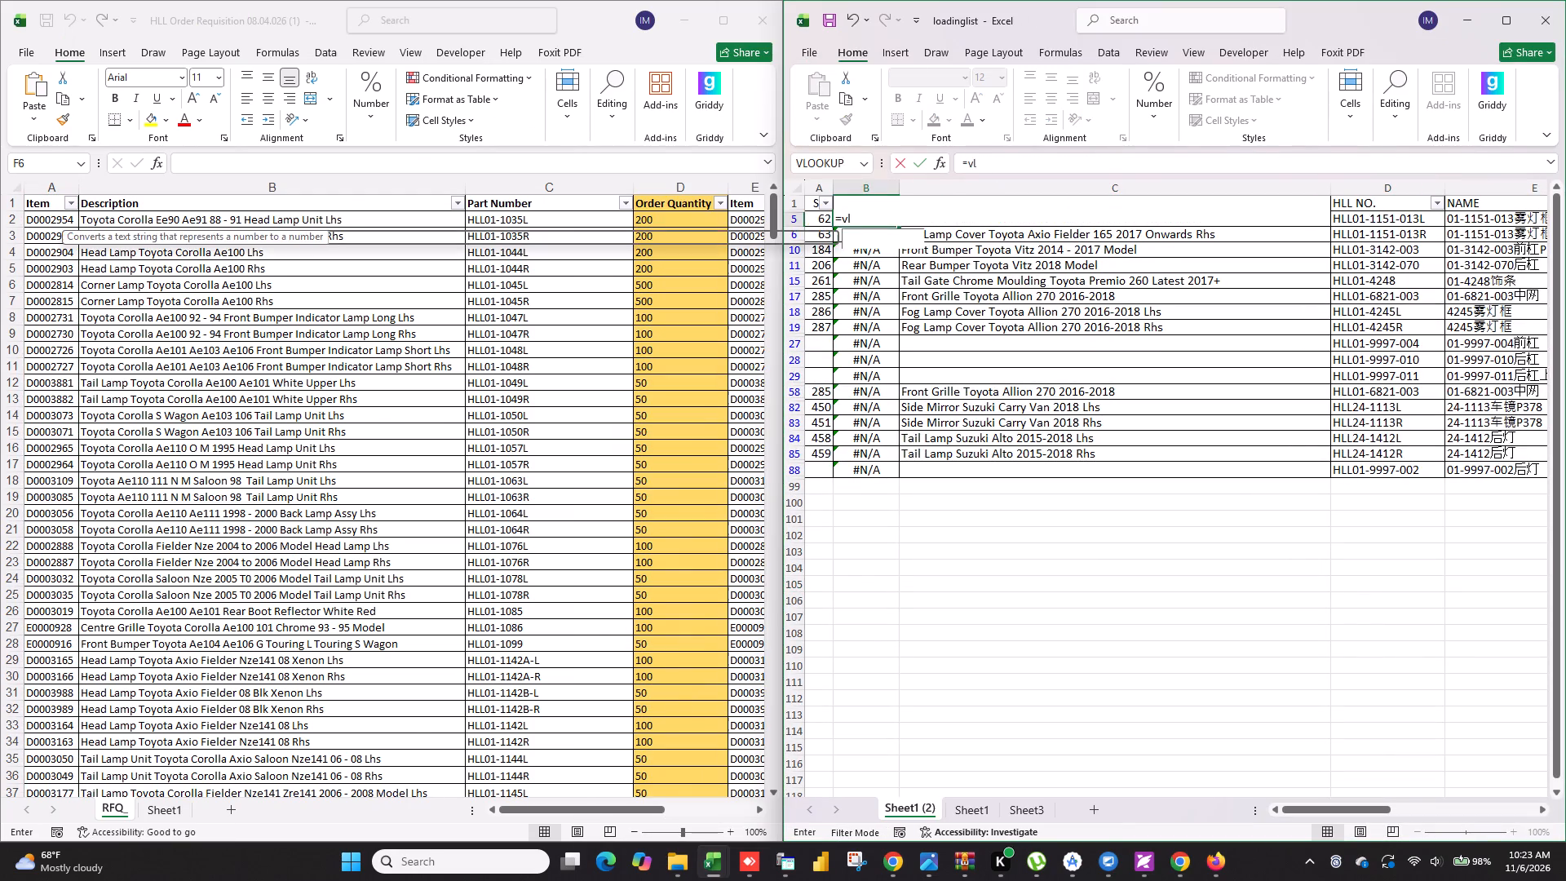
pyautogui.press('Tab')
pyautogui.click(1443, 213)
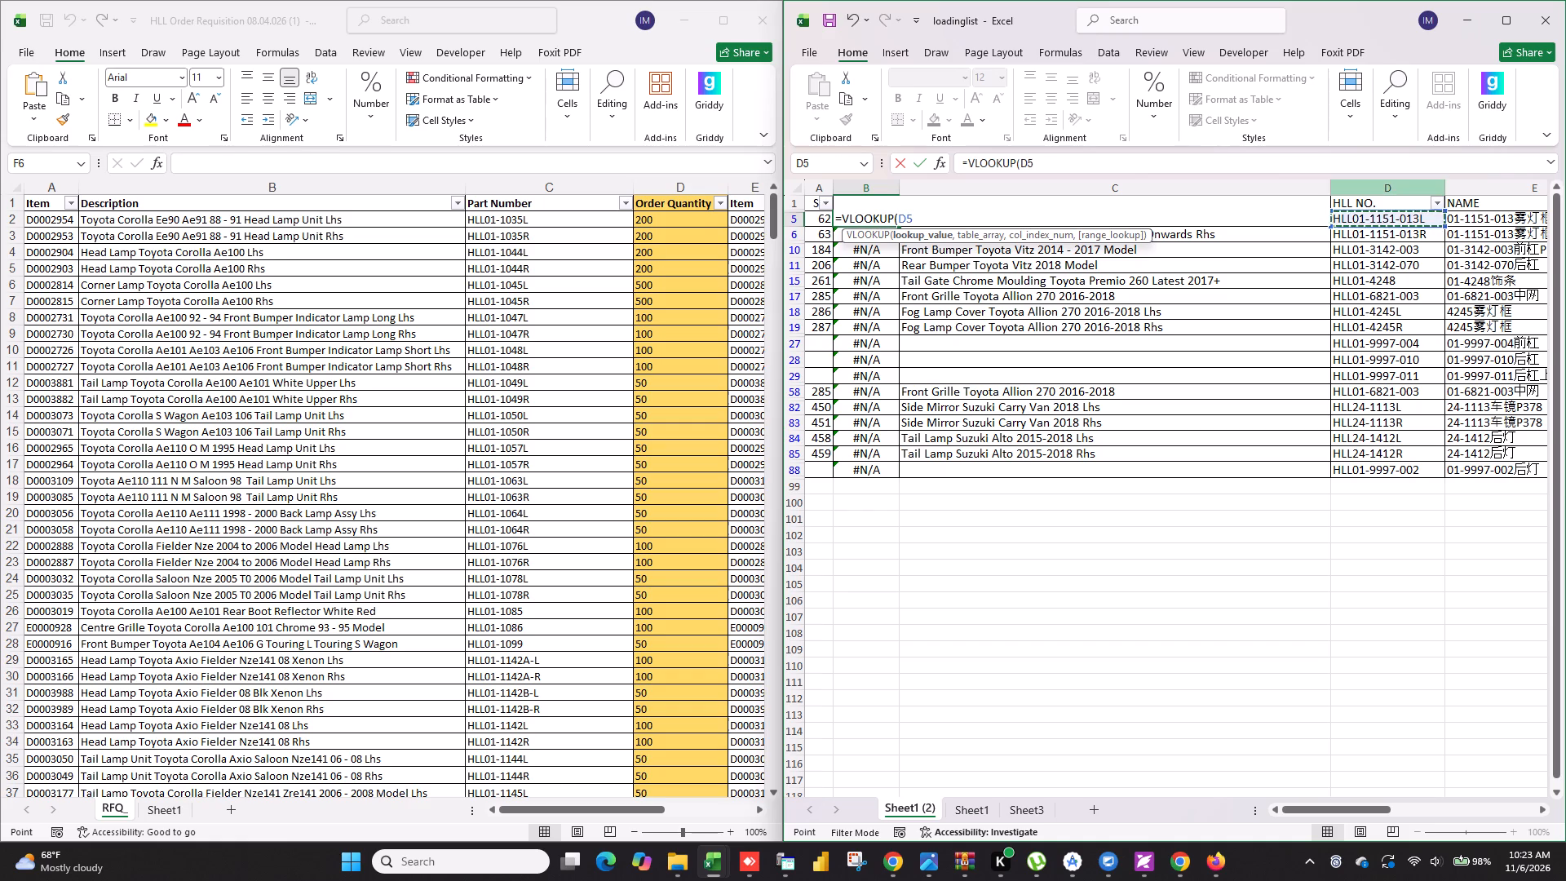
pyautogui.press(',')
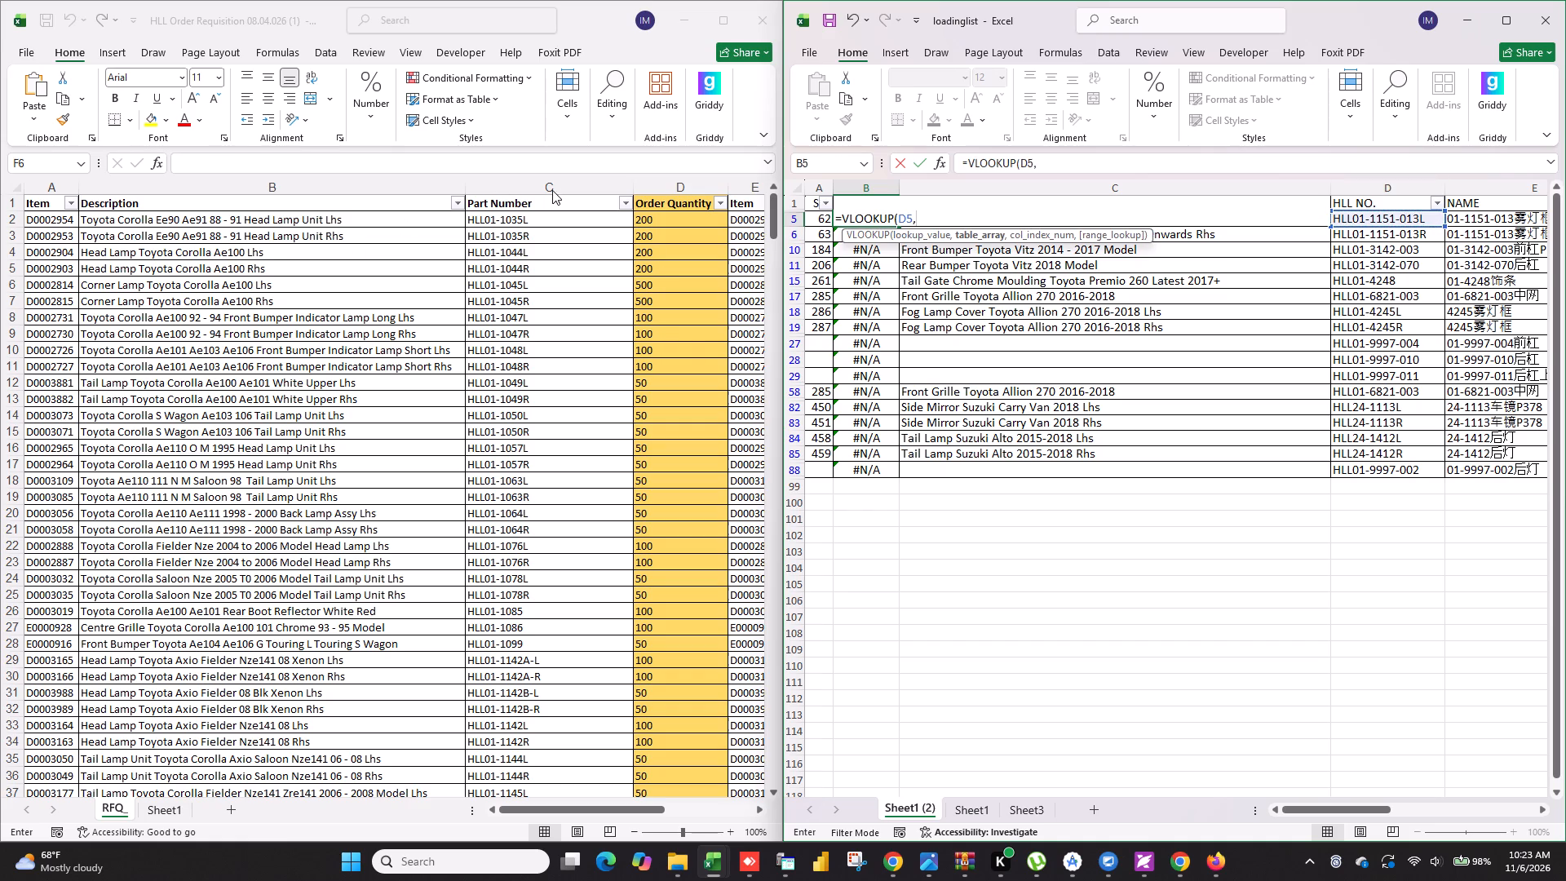
pyautogui.click(551, 182)
pyautogui.moveTo(554, 182); pyautogui.dragTo(632, 203)
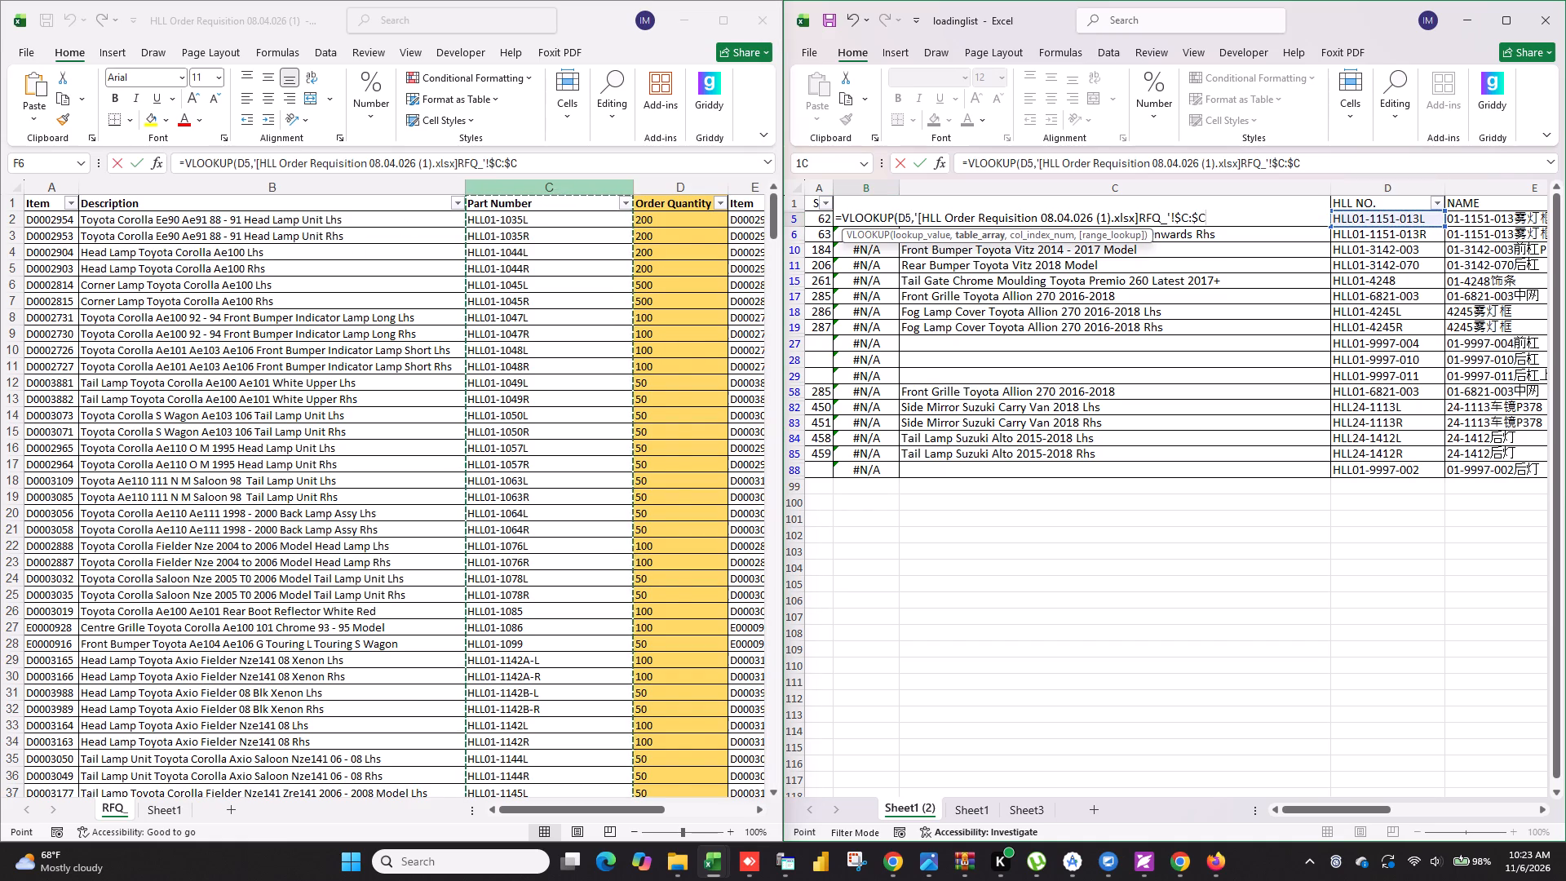
pyautogui.moveTo(632, 203); pyautogui.dragTo(303, 236)
pyautogui.write(',3,0')
pyautogui.press('Return')
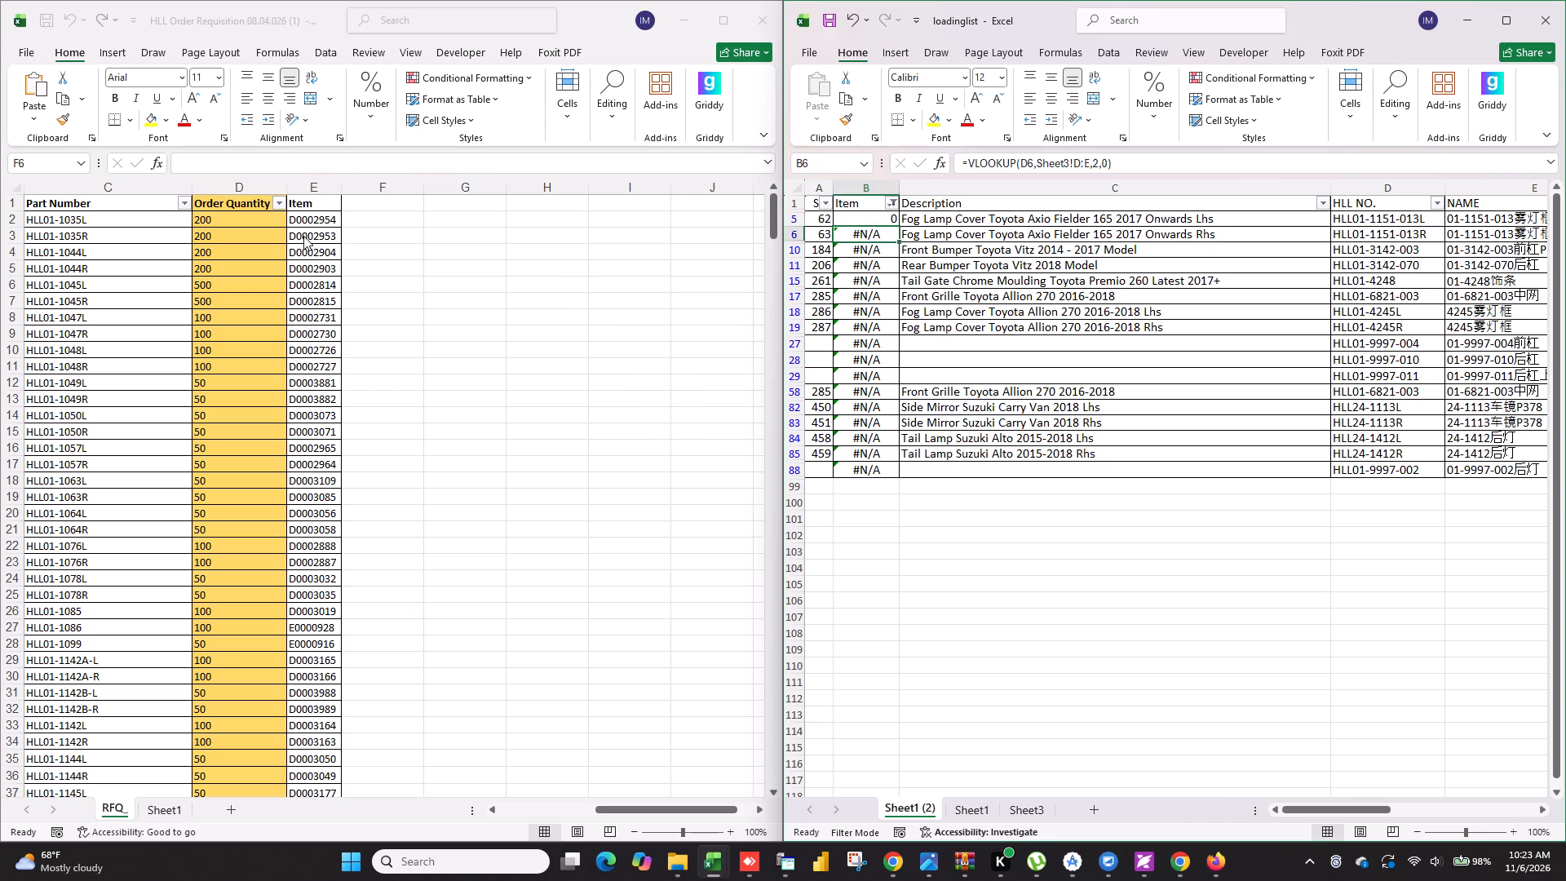
# Fill the B5 lookup formula down the Item column through the last filtered row, 88.
pyautogui.click(877, 218)
pyautogui.doubleClick(897, 226)
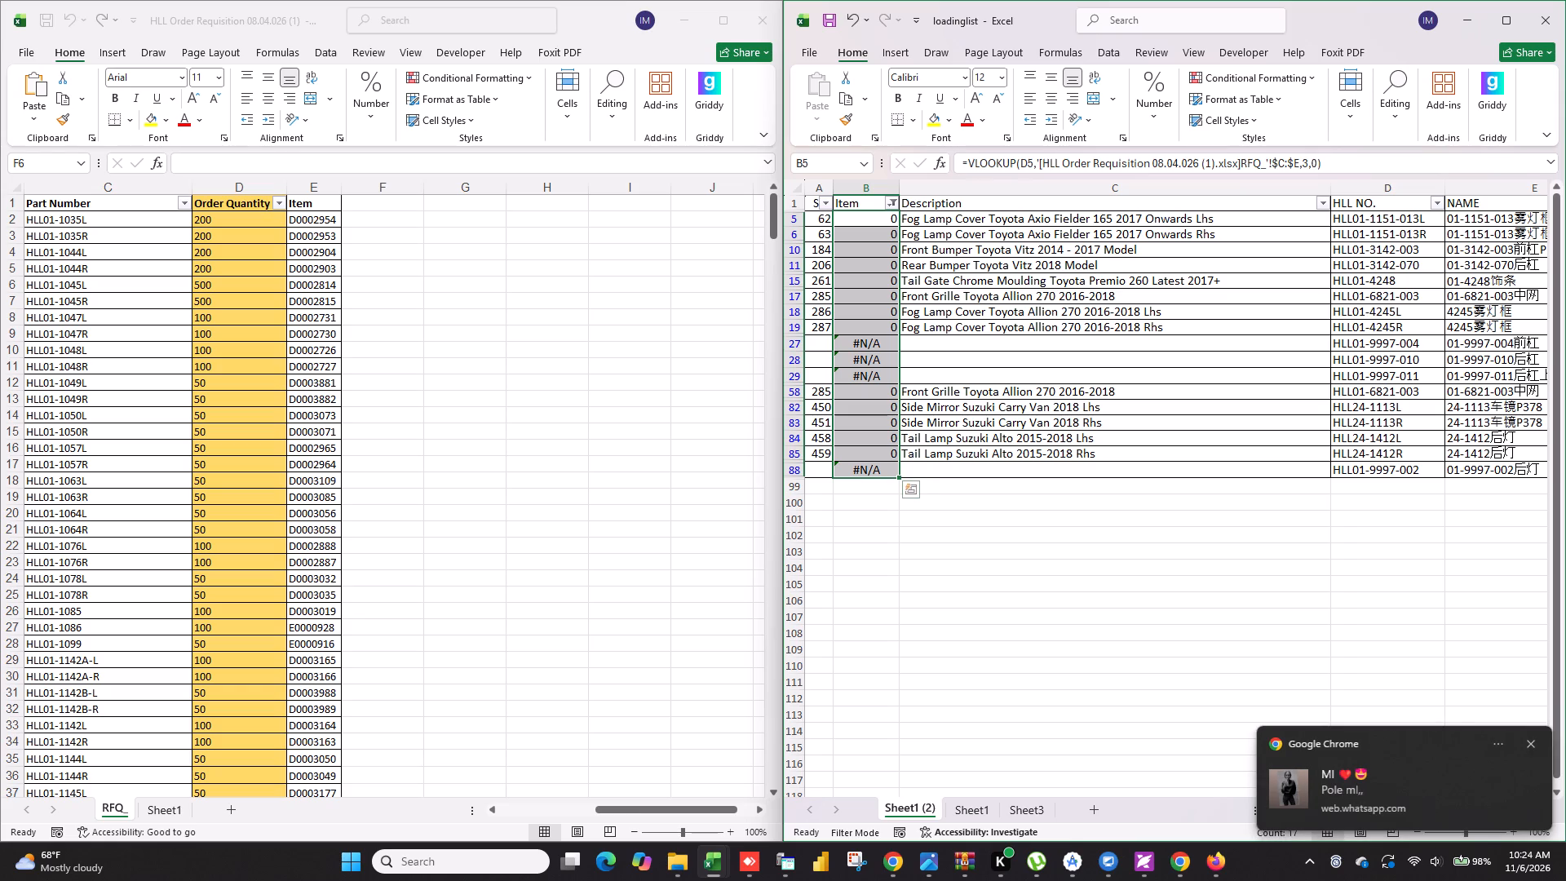
pyautogui.click(1537, 739)
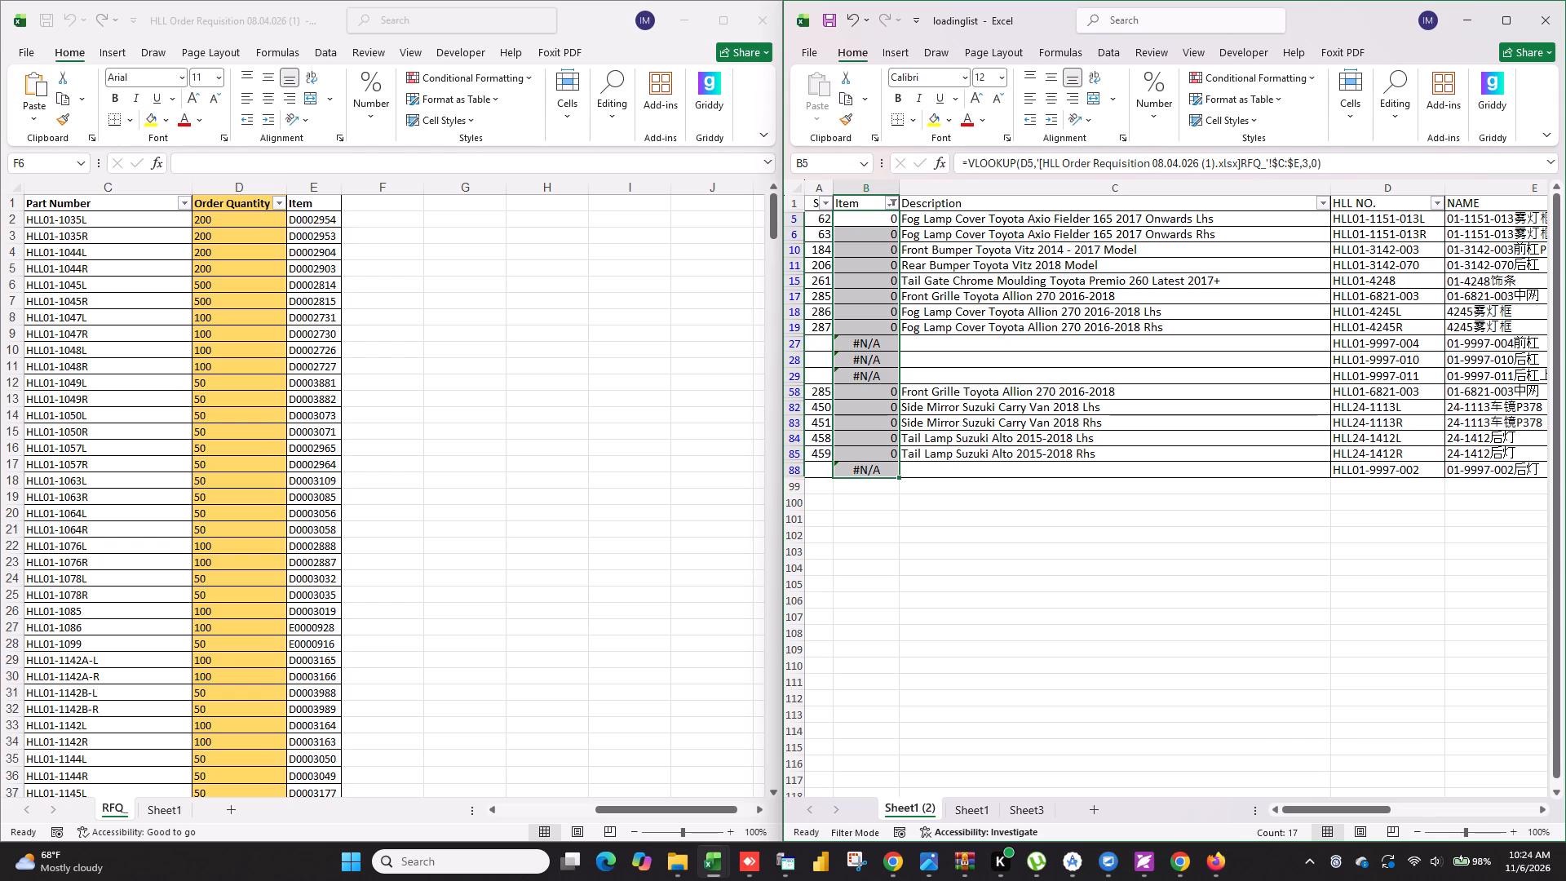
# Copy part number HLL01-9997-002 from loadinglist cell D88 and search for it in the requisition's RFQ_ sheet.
pyautogui.click(1374, 472)
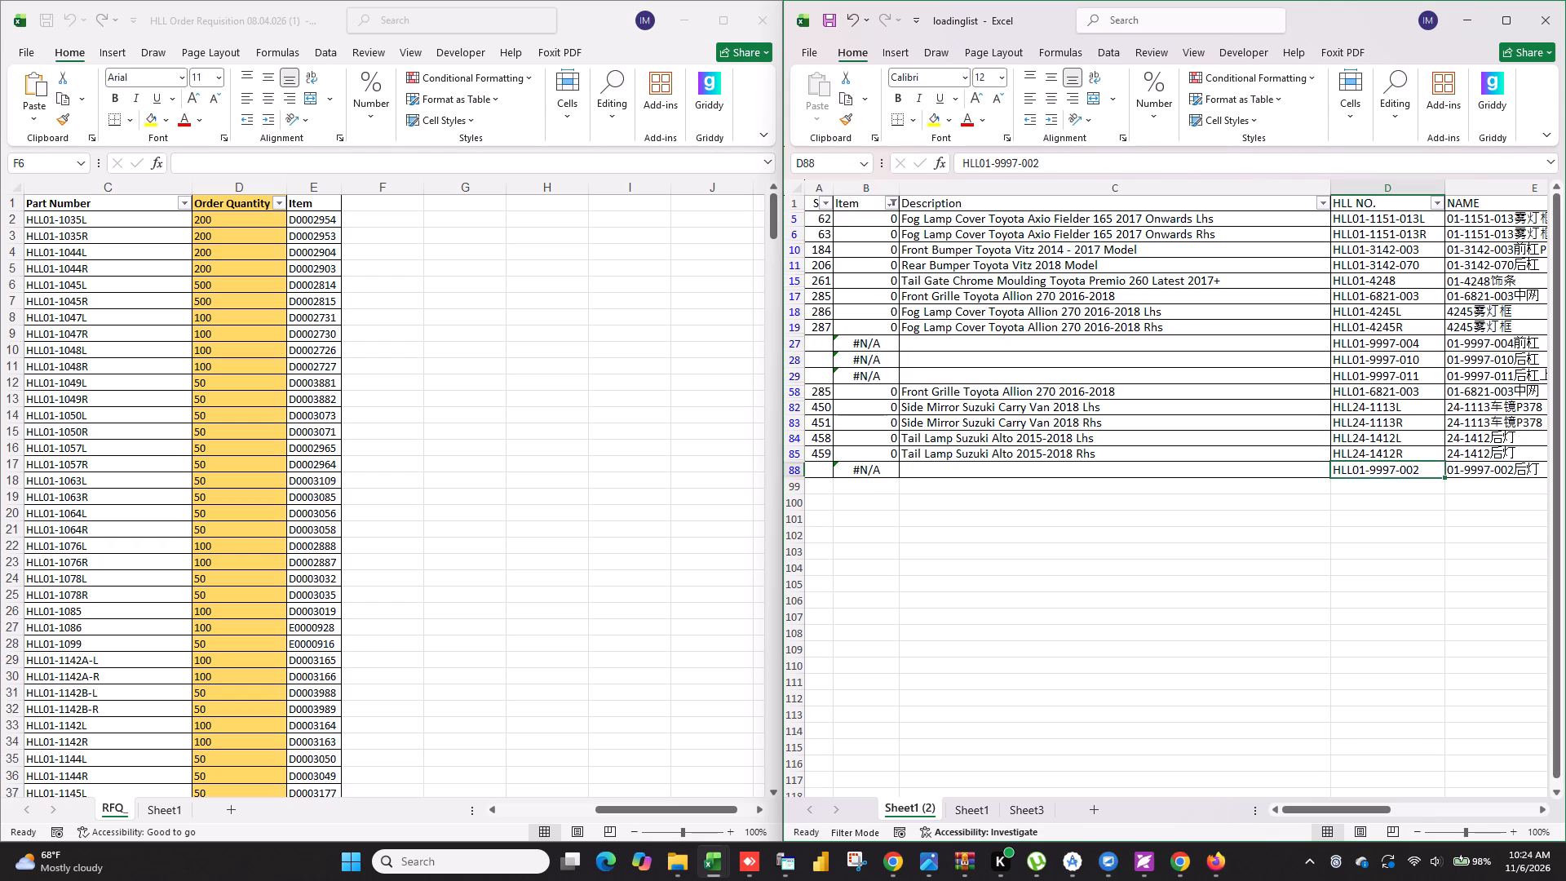
pyautogui.hotkey('ctrl', 'c')
pyautogui.click(521, 648)
pyautogui.hotkey('ctrl', 'f')
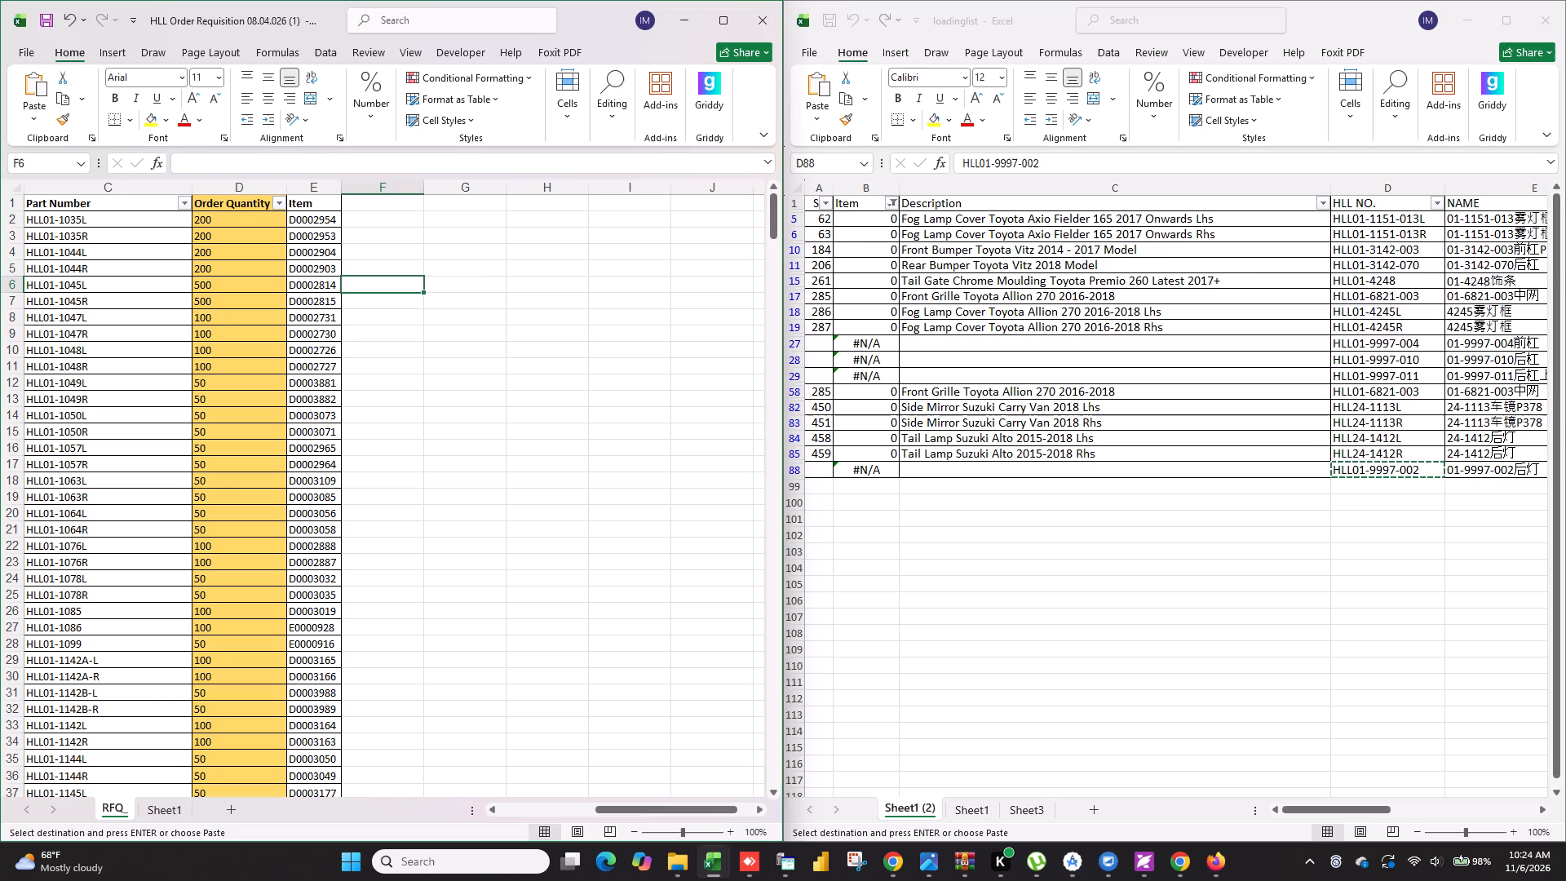
pyautogui.hotkey('ctrl', 'v')
pyautogui.press('Return')
pyautogui.press('Return')
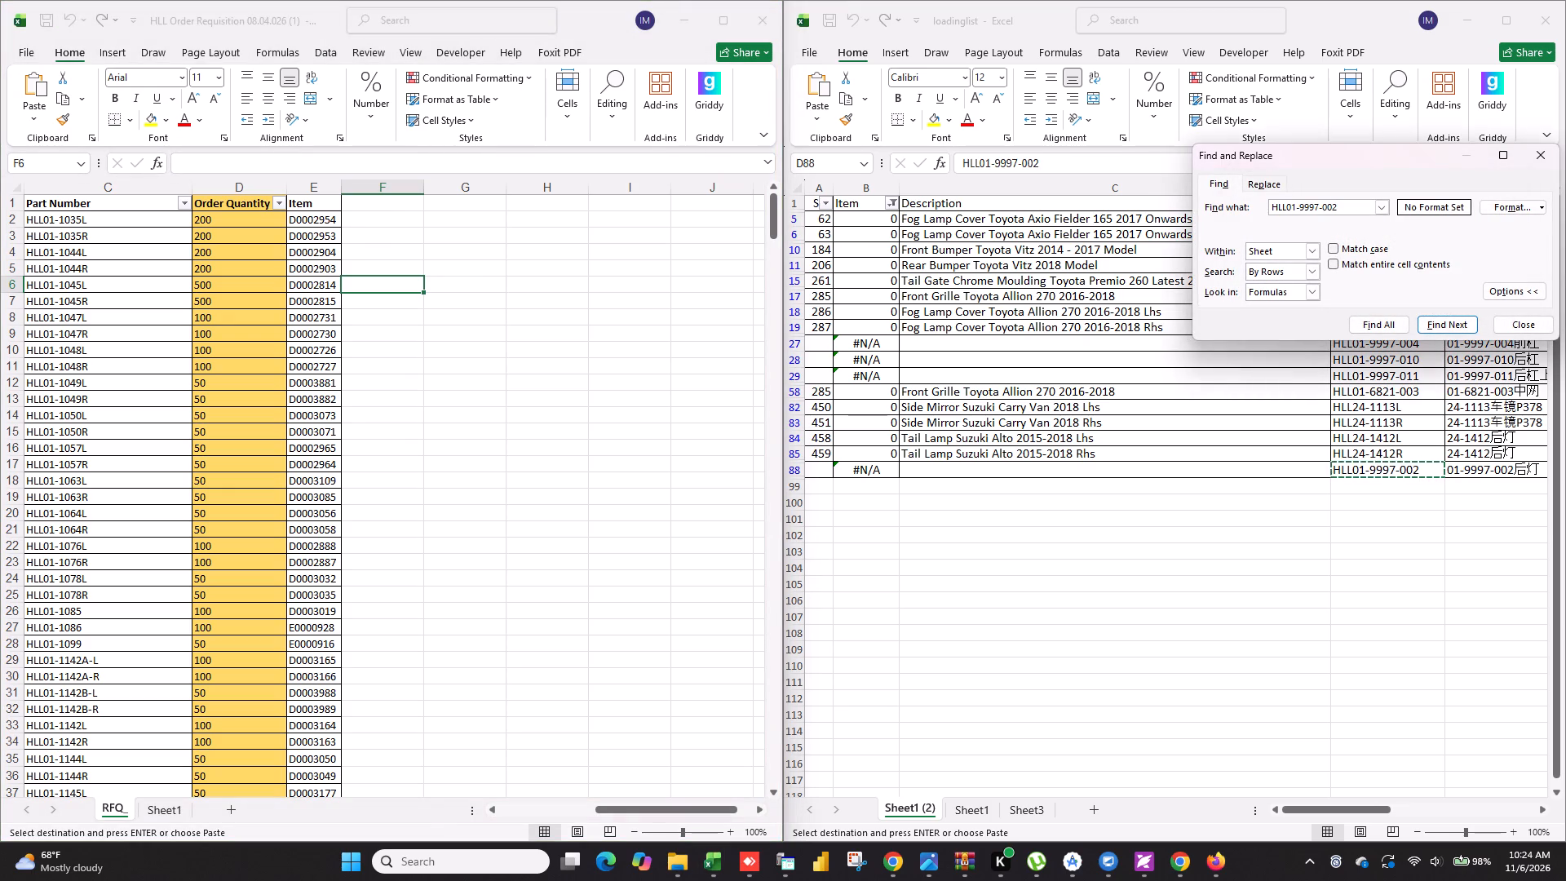
pyautogui.doubleClick(416, 456)
pyautogui.moveTo(1360, 170); pyautogui.dragTo(449, 329)
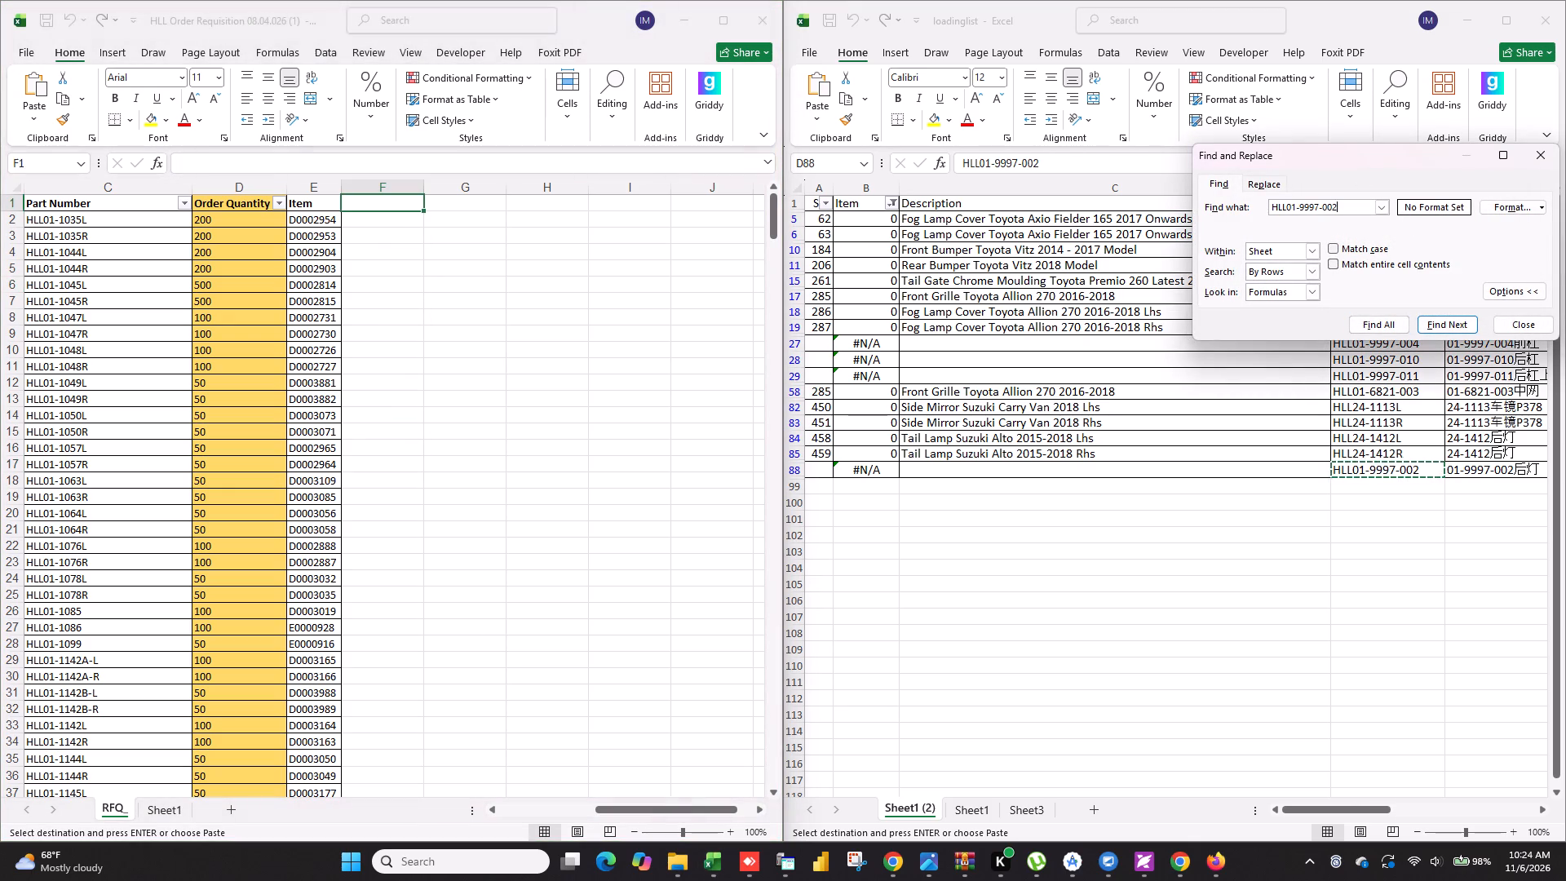
pyautogui.moveTo(449, 329); pyautogui.dragTo(361, 353)
pyautogui.click(479, 421)
pyautogui.moveTo(678, 809); pyautogui.dragTo(253, 841)
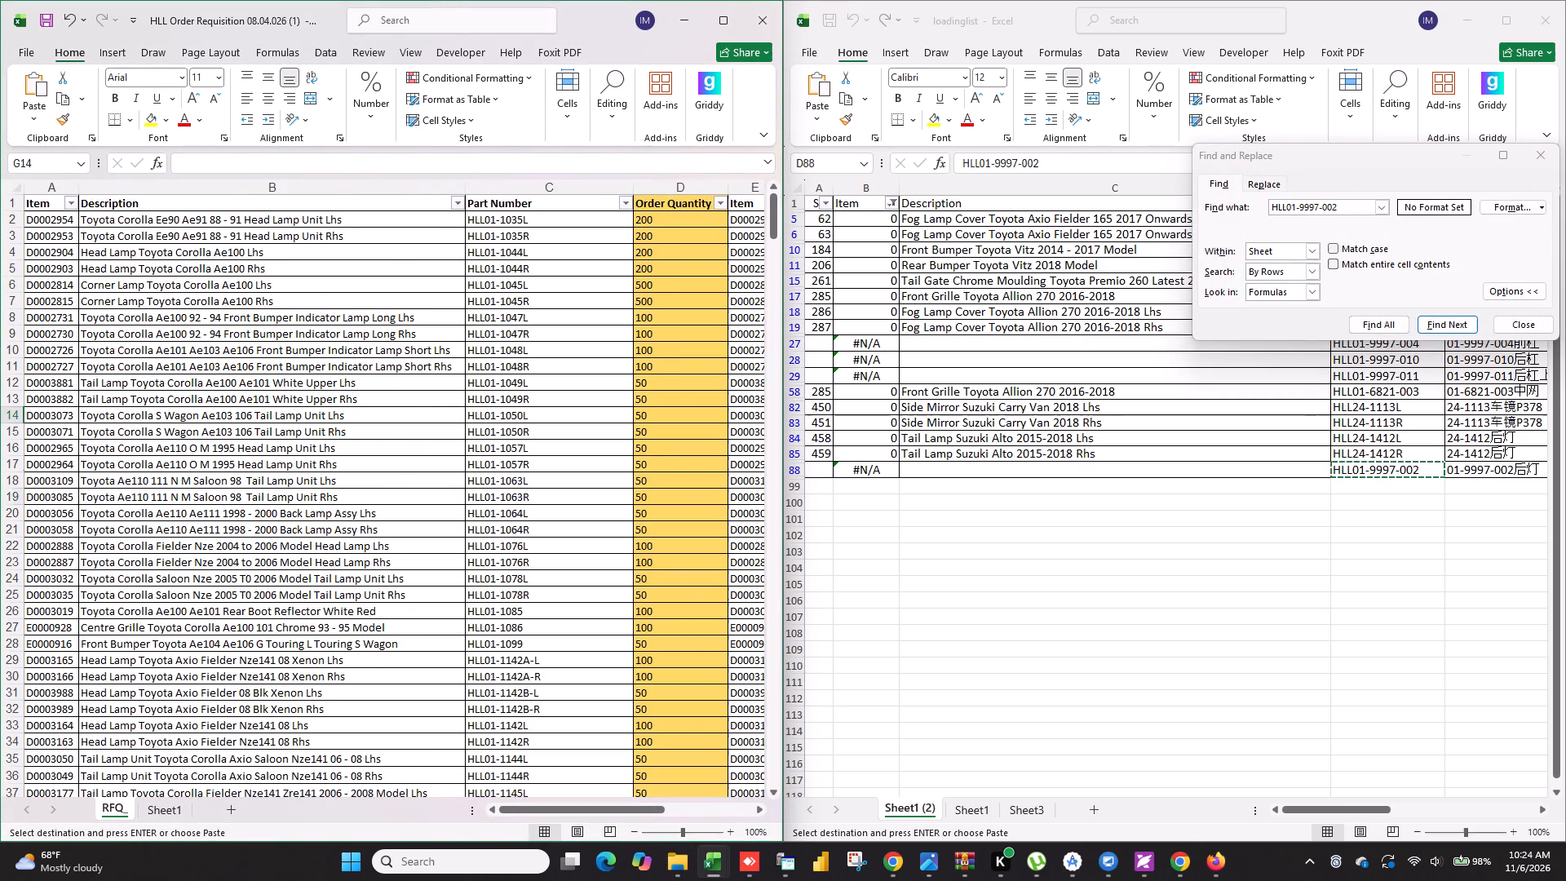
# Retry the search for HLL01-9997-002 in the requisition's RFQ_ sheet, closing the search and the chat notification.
pyautogui.click(199, 502)
pyautogui.hotkey('ctrl', 'f')
pyautogui.hotkey('ctrl', 'v')
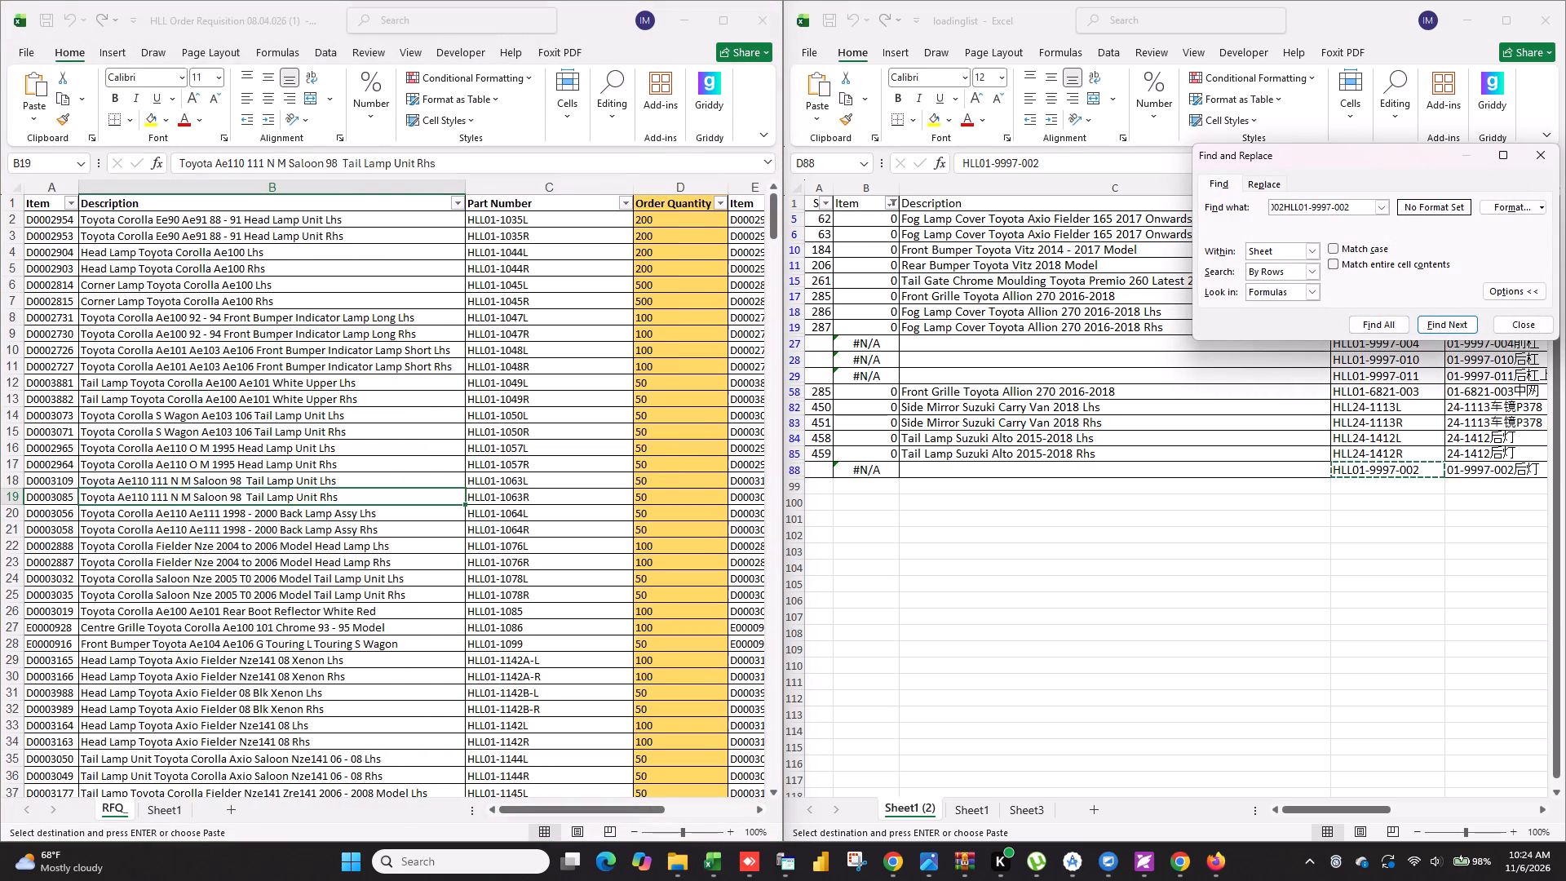
pyautogui.press('Return')
pyautogui.click(1516, 190)
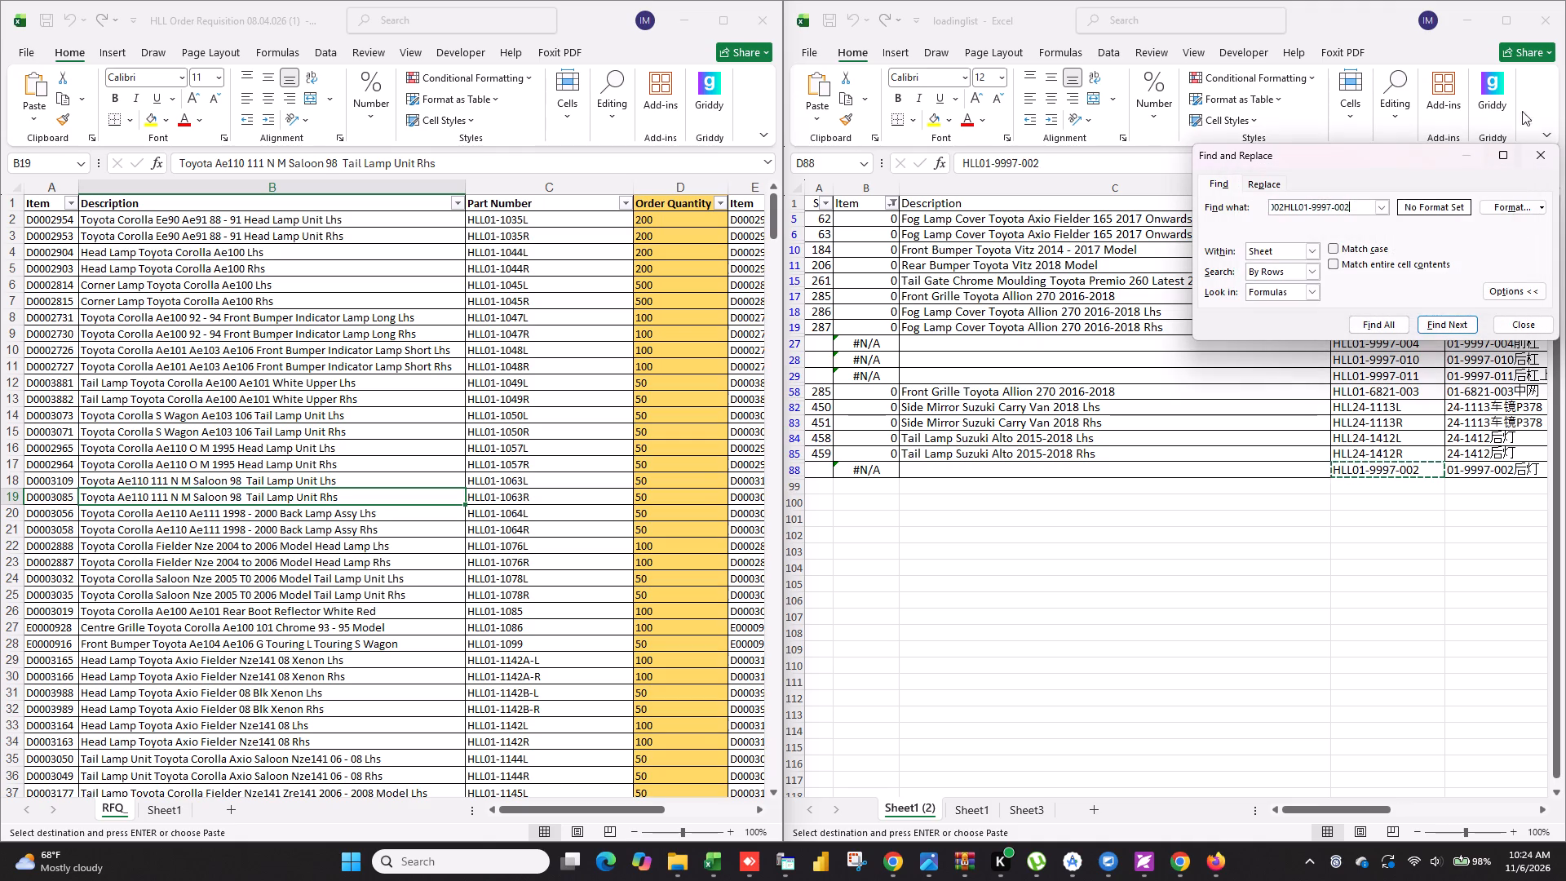
pyautogui.click(1528, 321)
pyautogui.moveTo(1184, 603); pyautogui.dragTo(1193, 599)
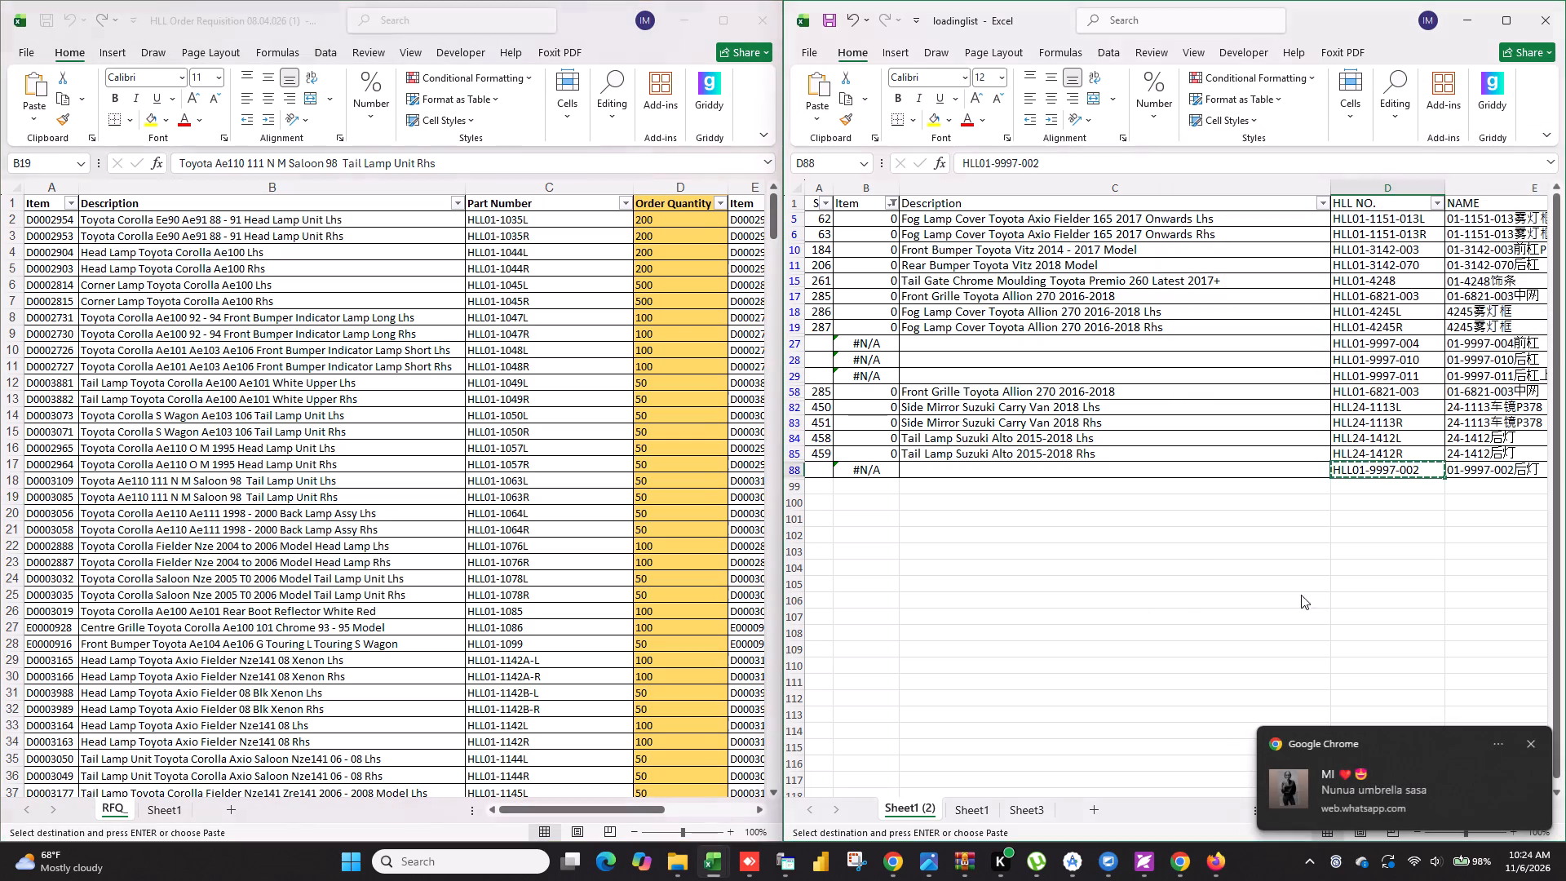
pyautogui.click(1536, 741)
pyautogui.click(385, 485)
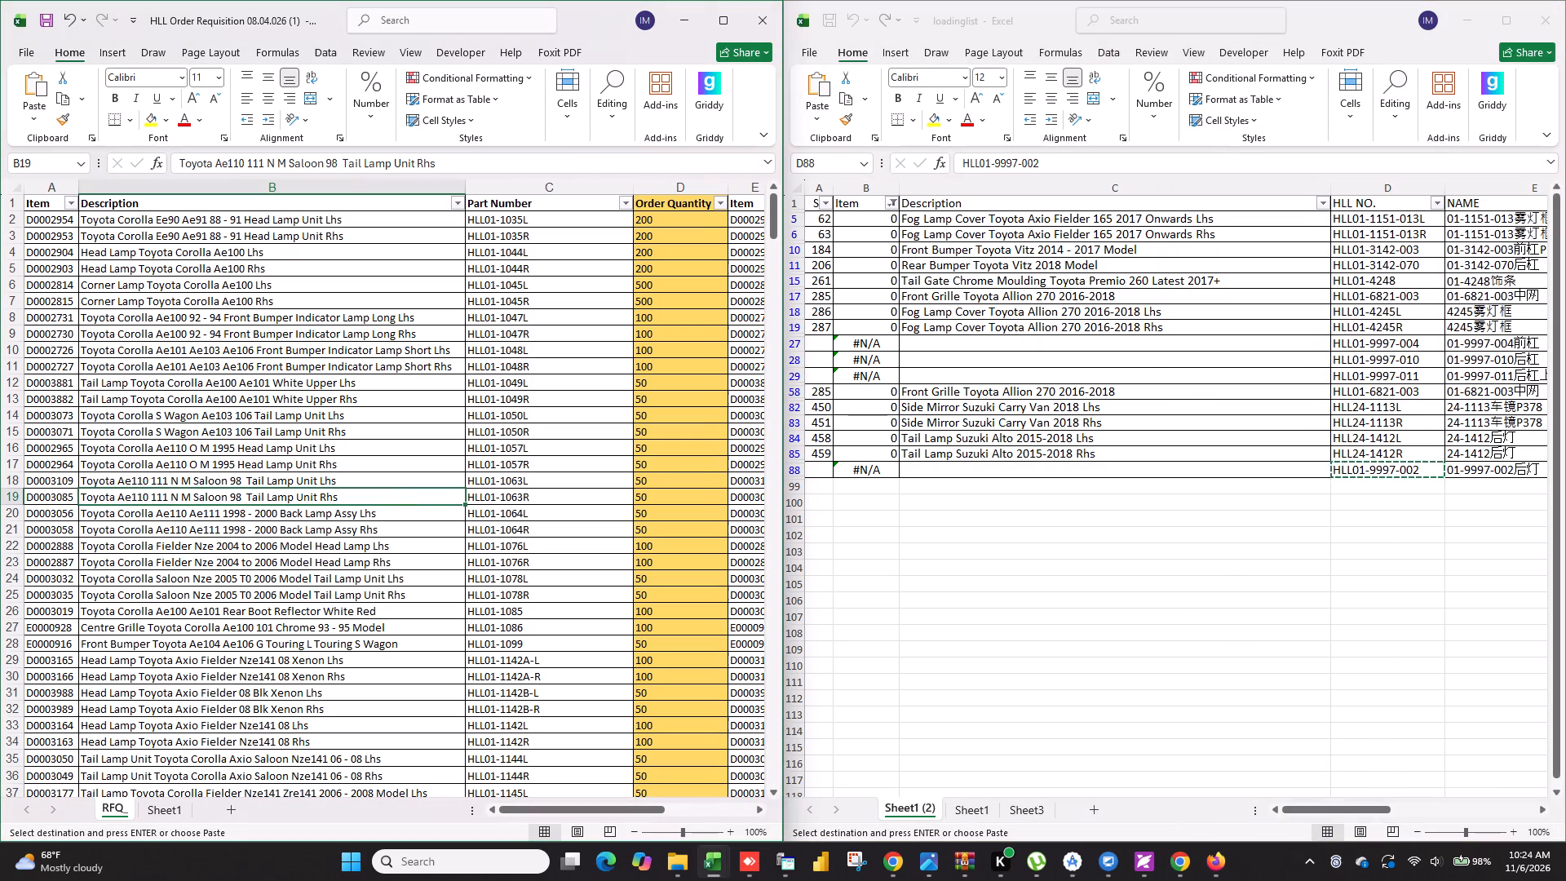
pyautogui.hotkey('ctrl', 'f')
pyautogui.hotkey('ctrl', 'v')
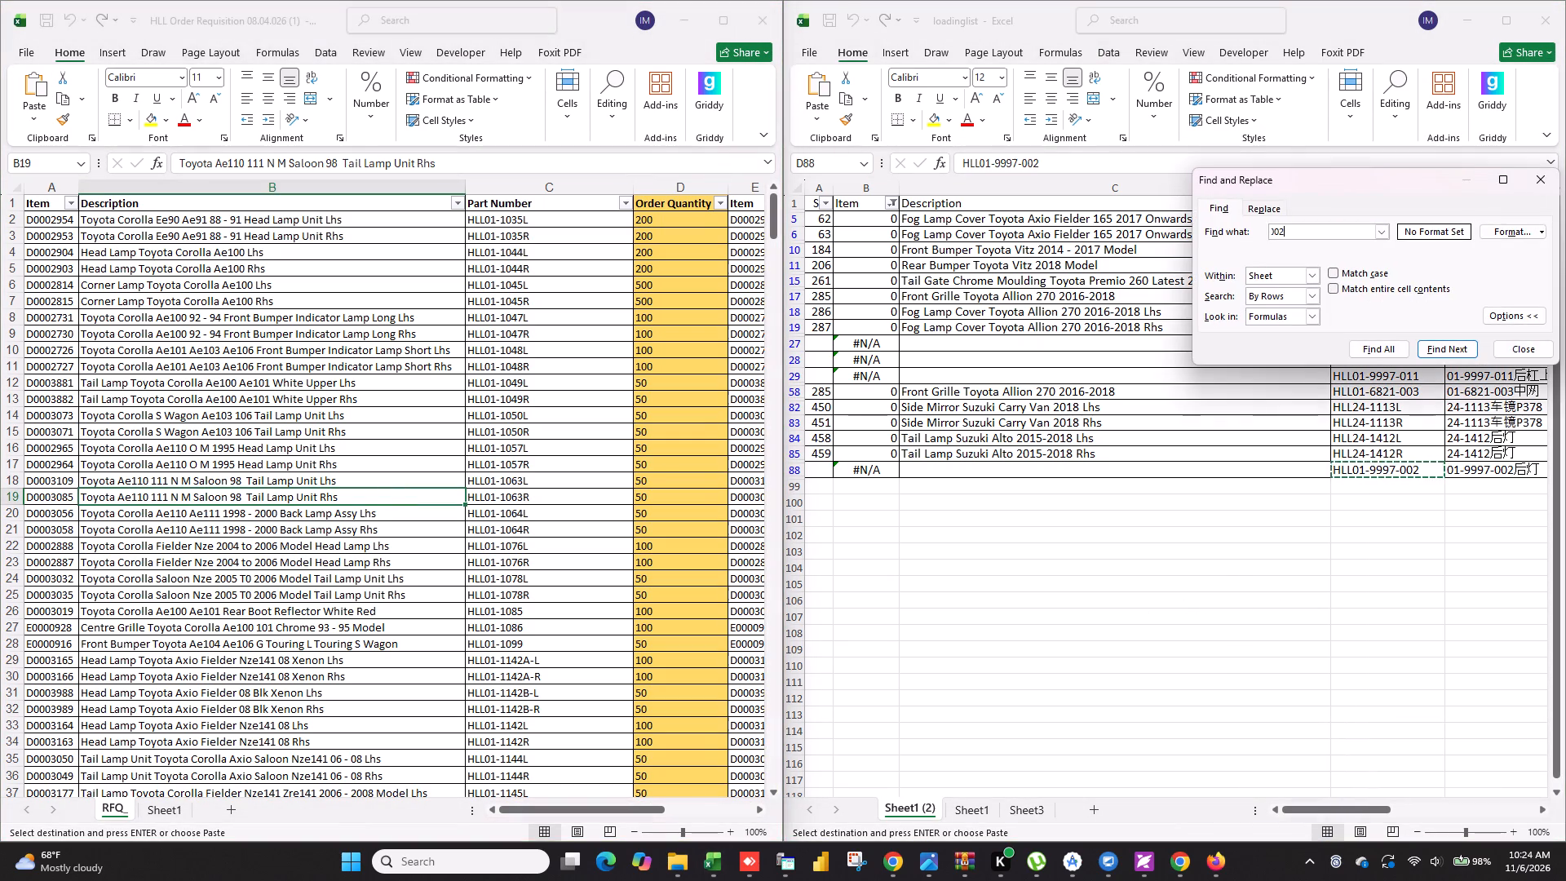
pyautogui.click(1551, 179)
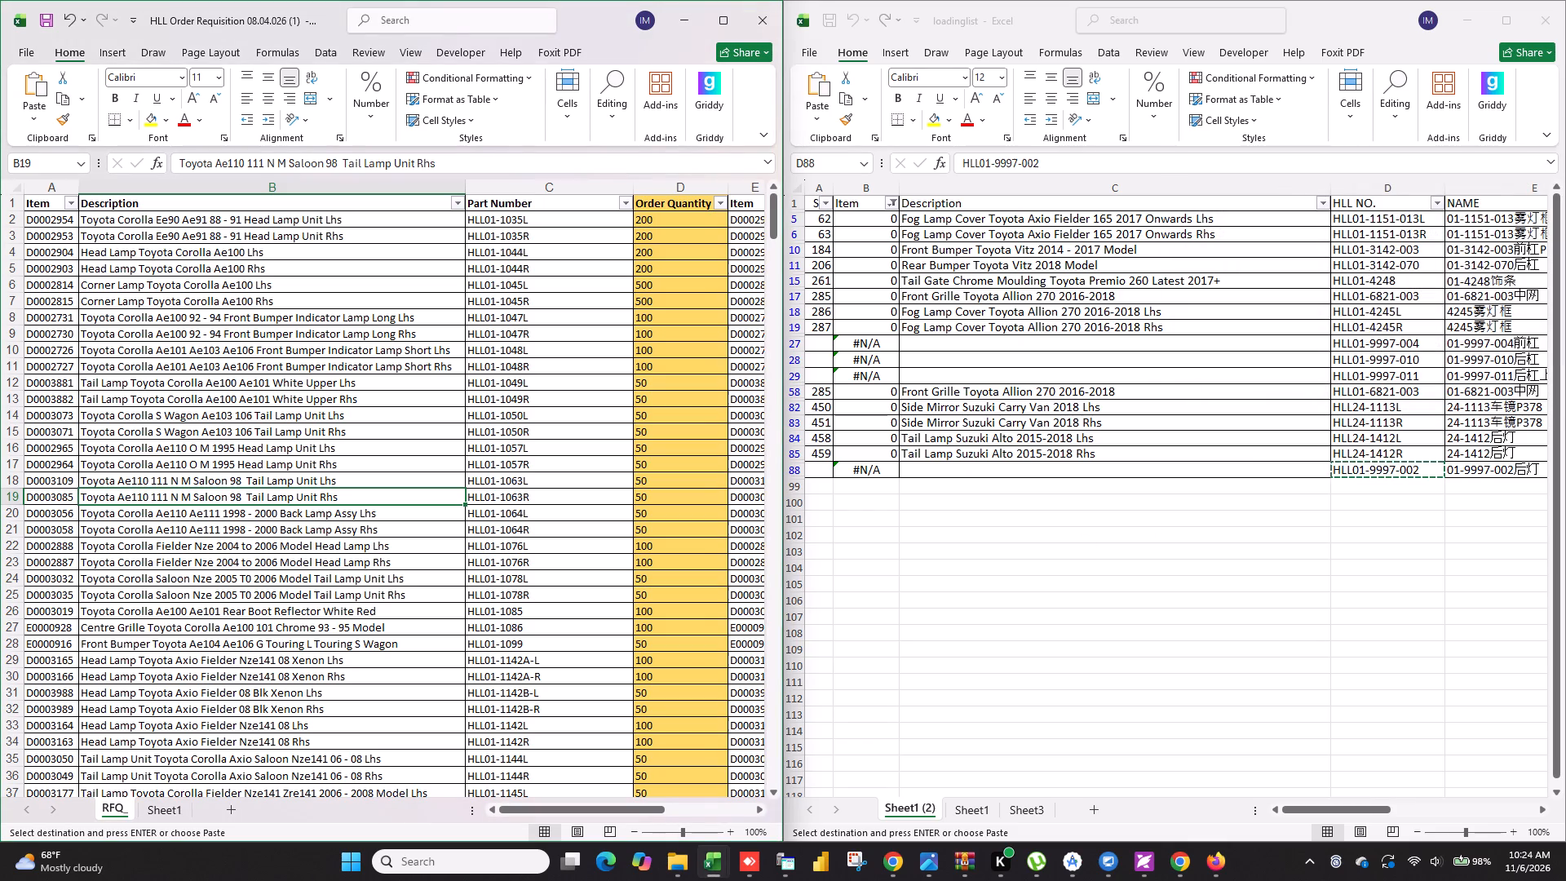
# Maximize the order requisition workbook and search its RFQ_ sheet for HLL01-9997-002.
pyautogui.moveTo(783, 171); pyautogui.dragTo(895, 175)
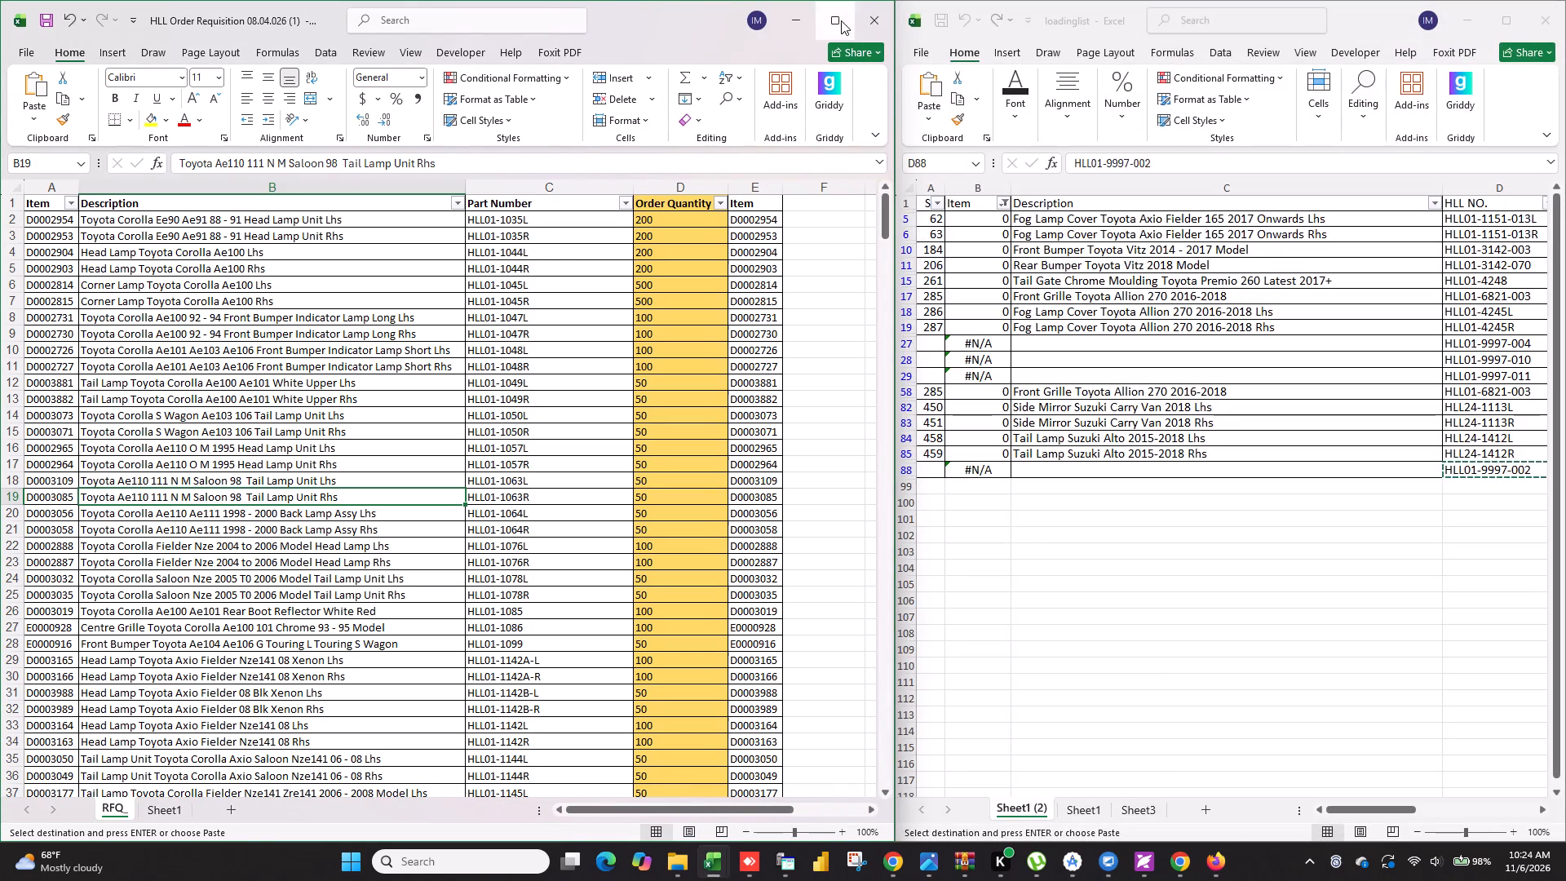
pyautogui.click(841, 20)
pyautogui.click(370, 435)
pyautogui.hotkey('ctrl', 'f')
pyautogui.hotkey('ctrl', 'v')
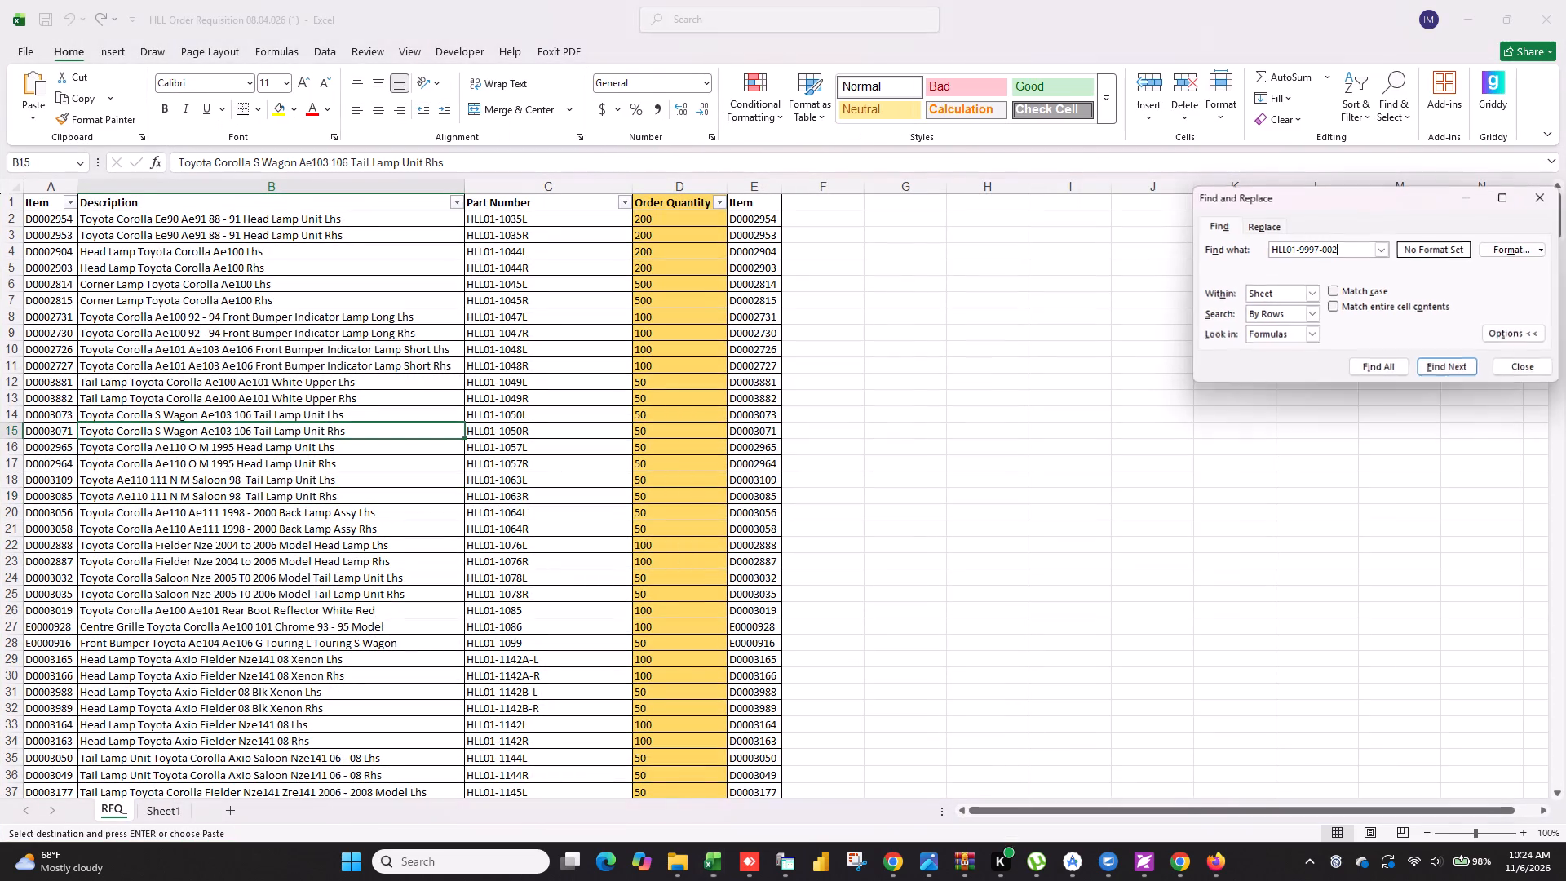
pyautogui.press('Return')
pyautogui.press('Return')
pyautogui.press('Return')
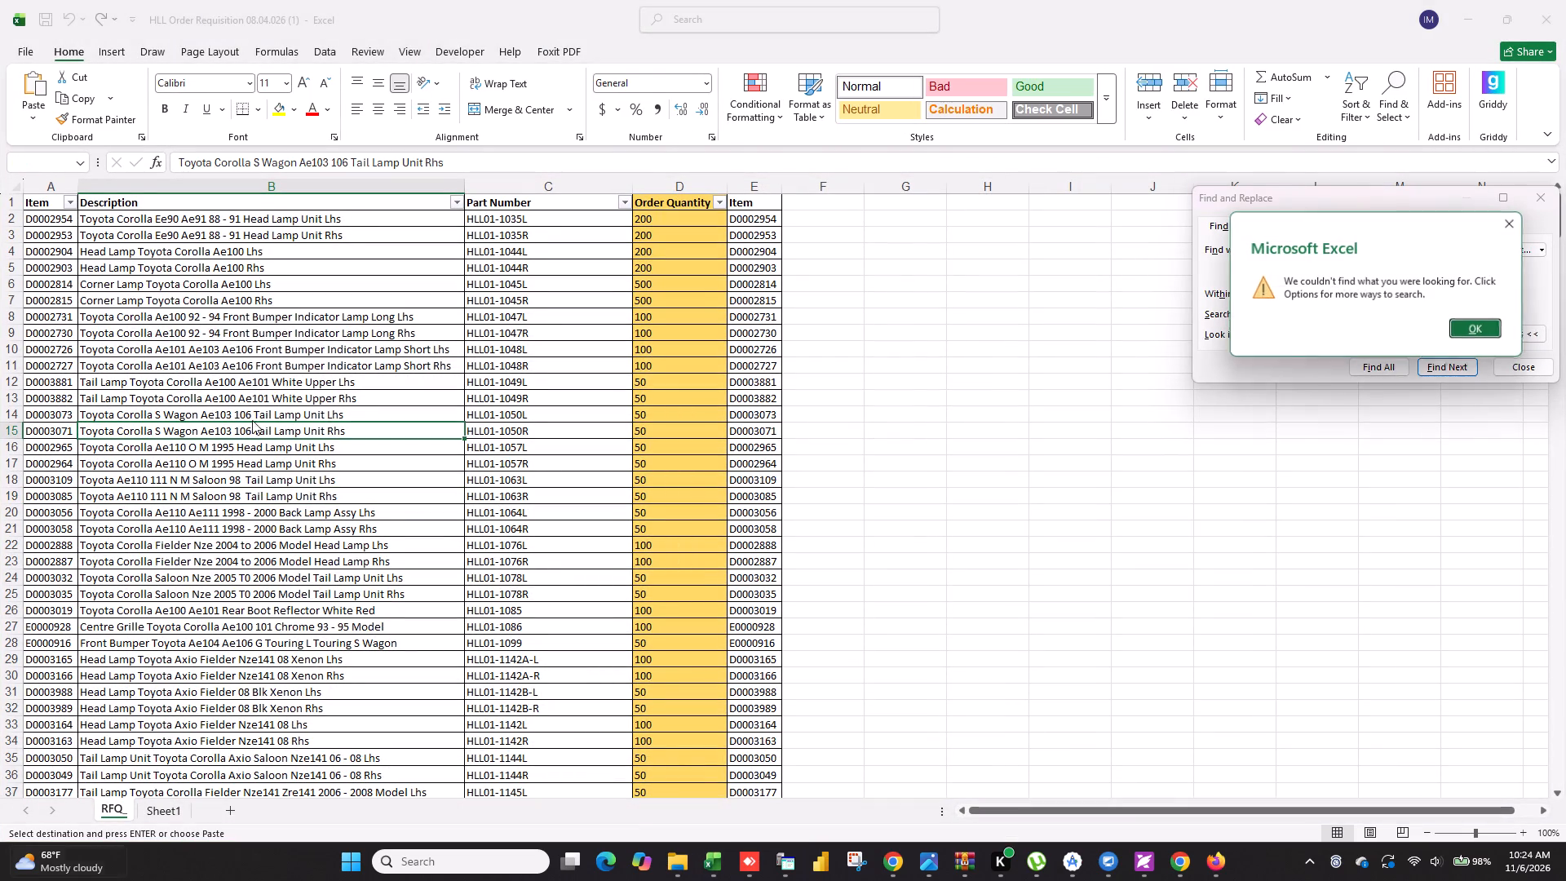
pyautogui.click(1477, 325)
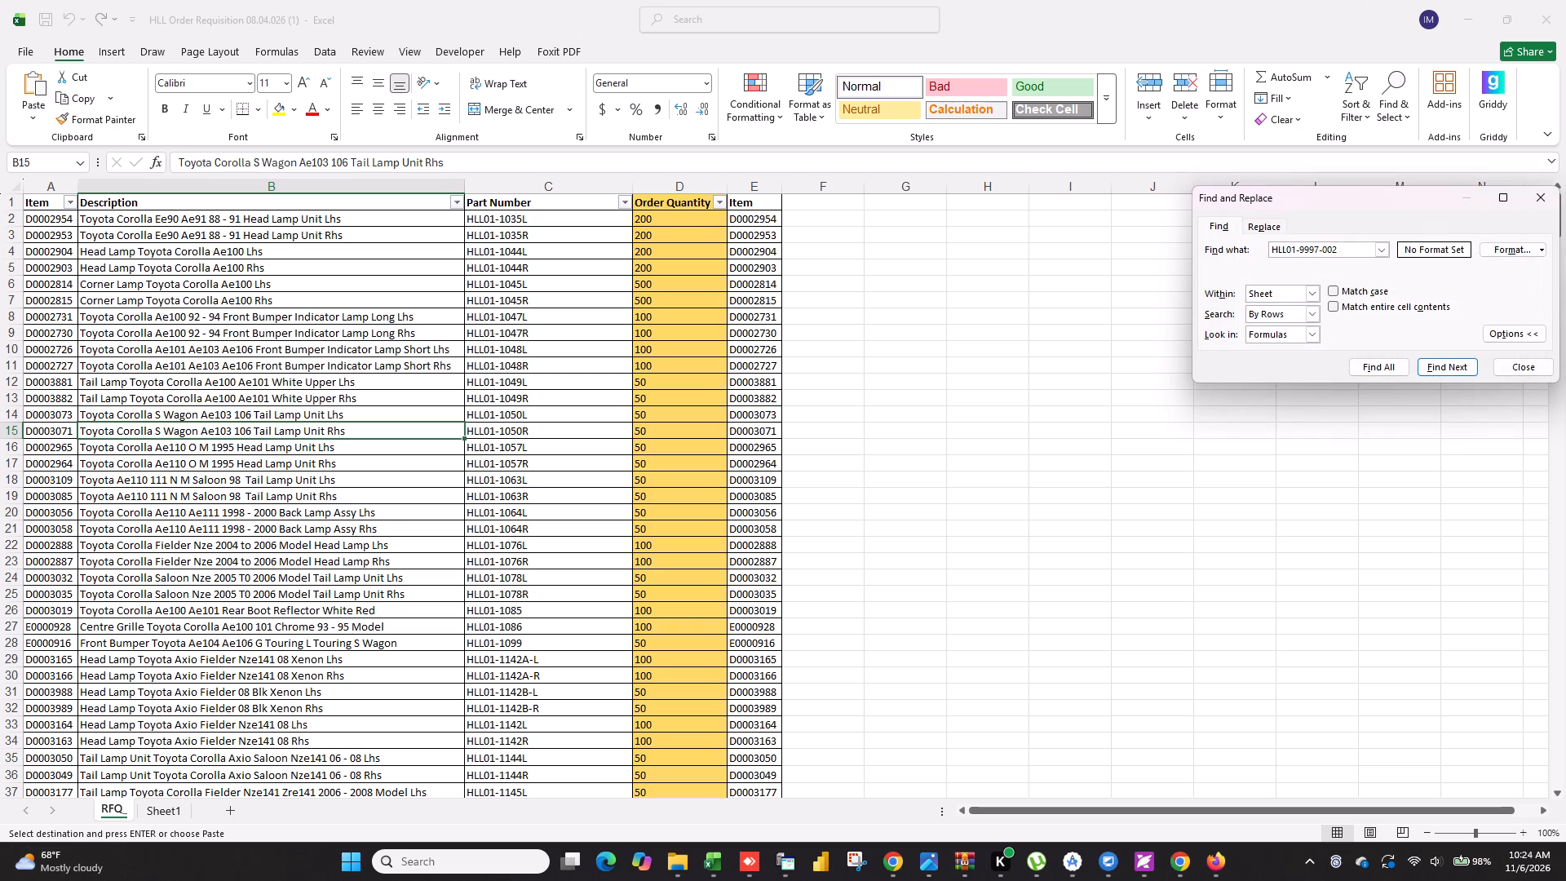
# Shorten the search term to HLL01-9997 and examine the Part Number and Description rows of the RFQ_ sheet.
pyautogui.scroll(-9, 672, 402)
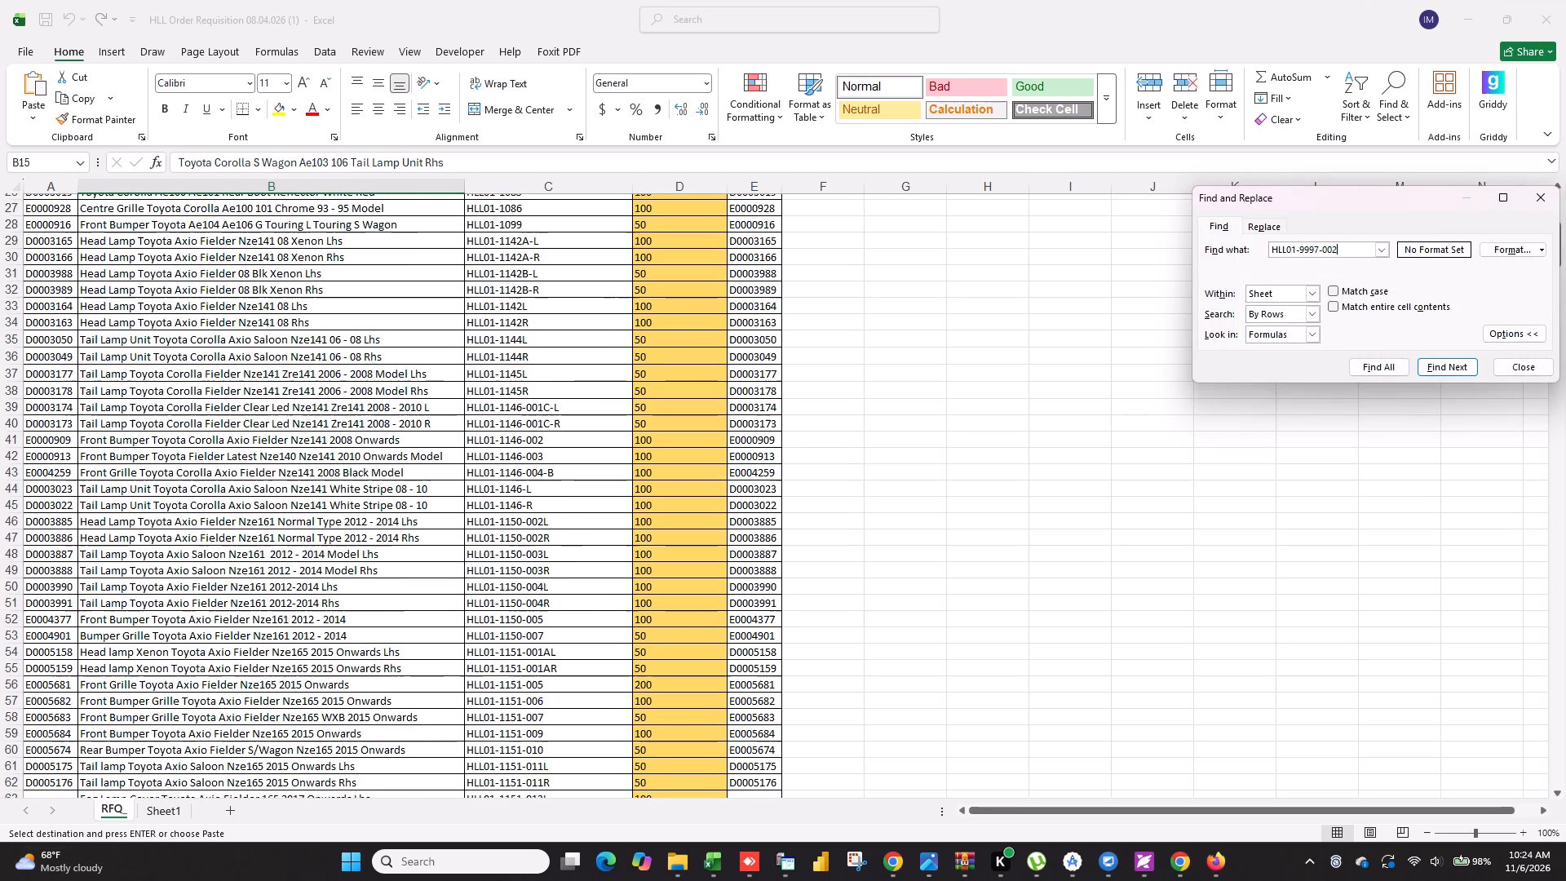
pyautogui.scroll(7, 676, 406)
pyautogui.scroll(-4, 676, 406)
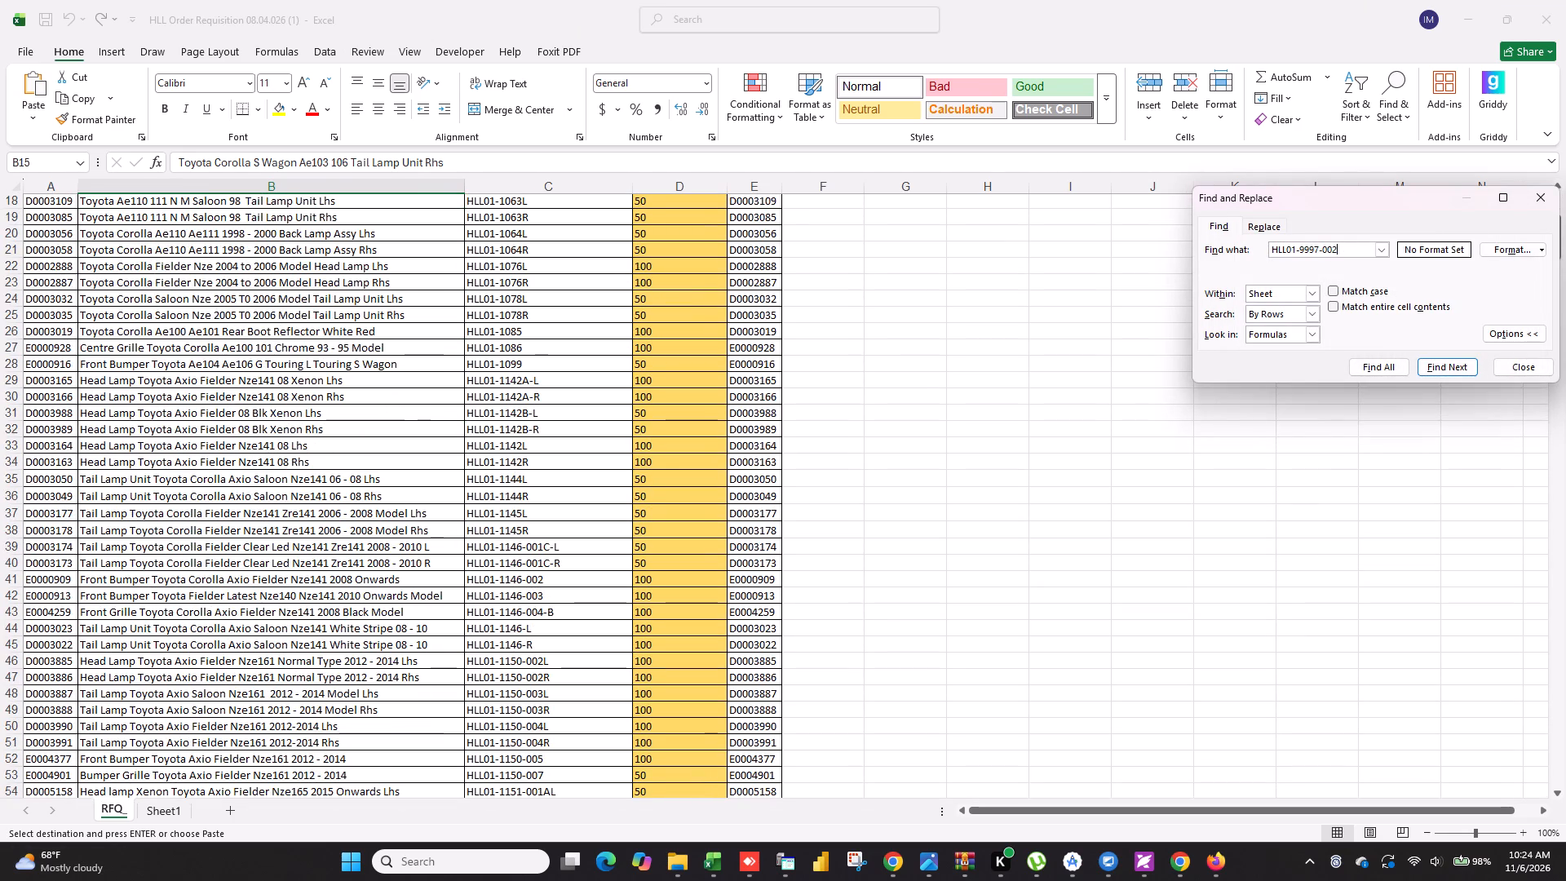
pyautogui.click(1351, 249)
pyautogui.press('BackSpace')
pyautogui.press('BackSpace')
pyautogui.press('BackSpace')
pyautogui.press('BackSpace')
pyautogui.press('BackSpace')
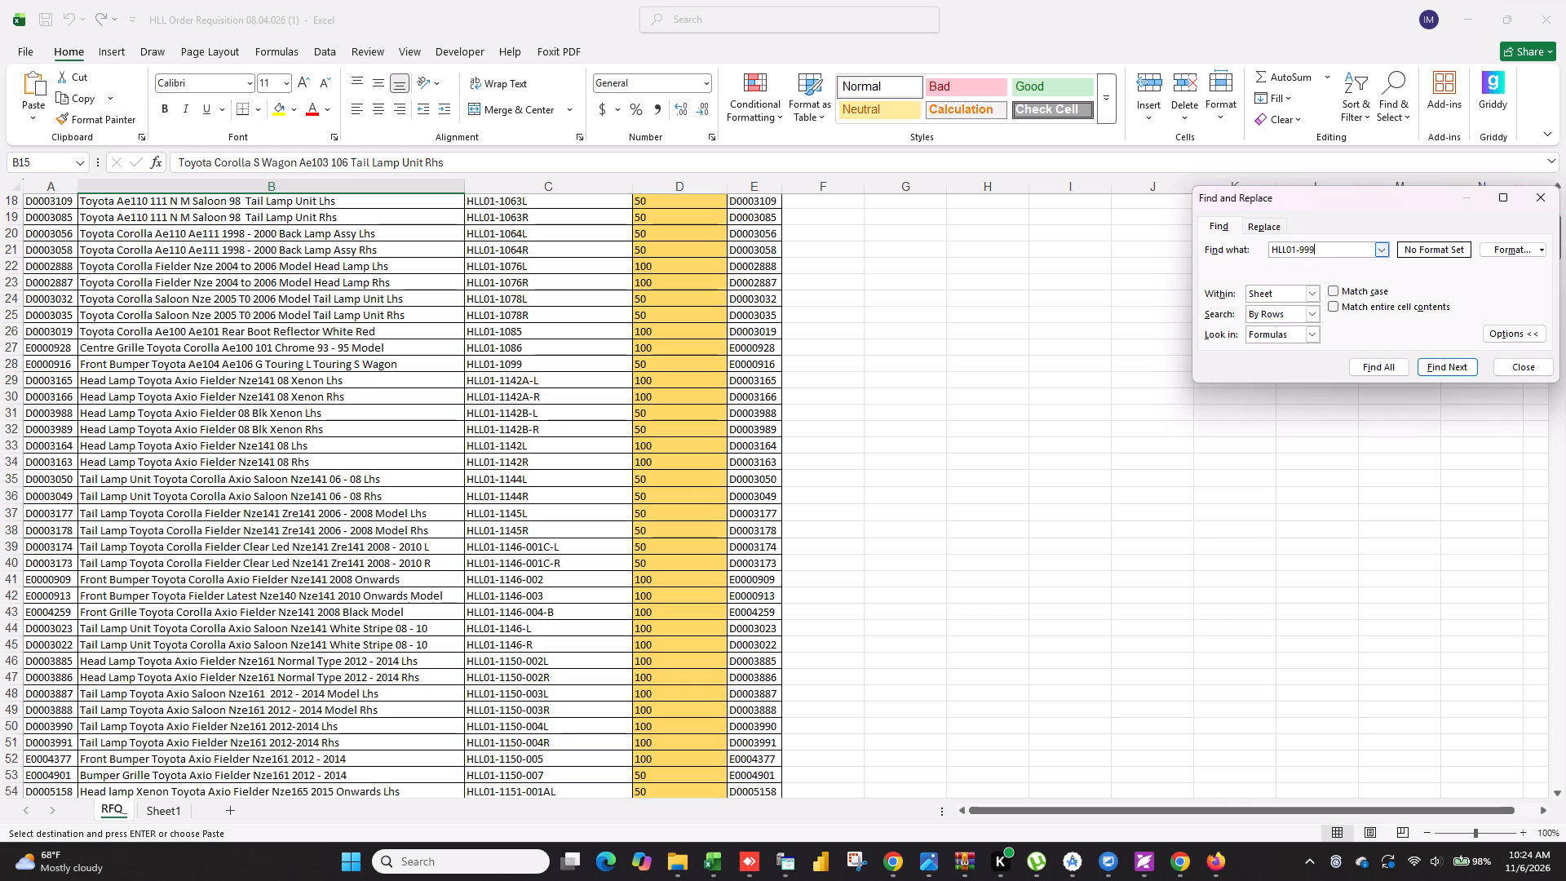
pyautogui.press('7')
pyautogui.press('Tab')
pyautogui.scroll(-16, 575, 669)
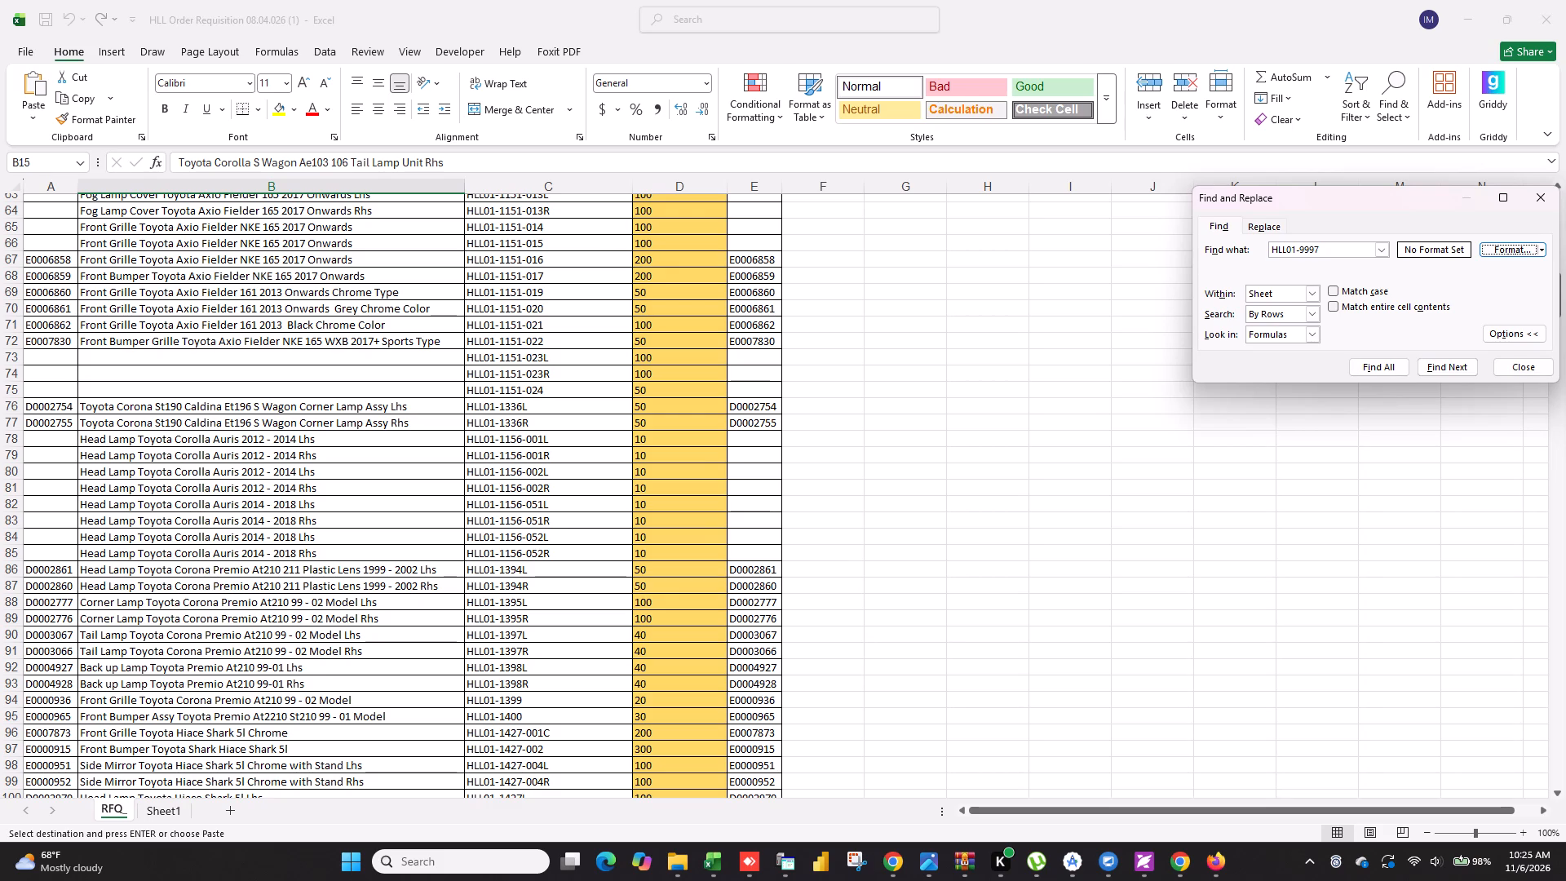
pyautogui.scroll(7, 1115, 626)
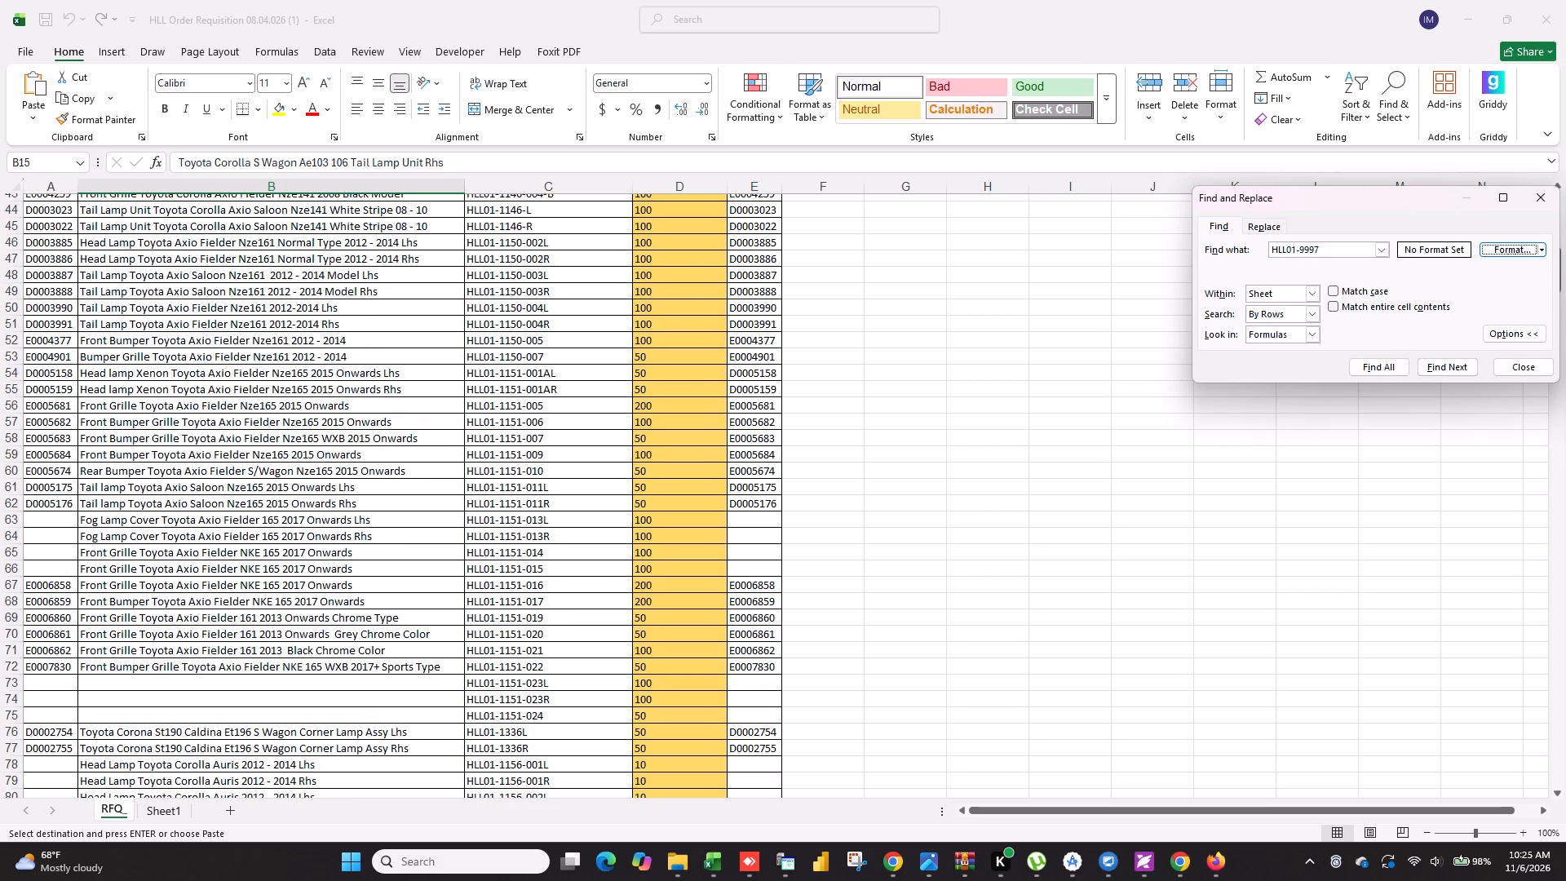
pyautogui.click(1515, 357)
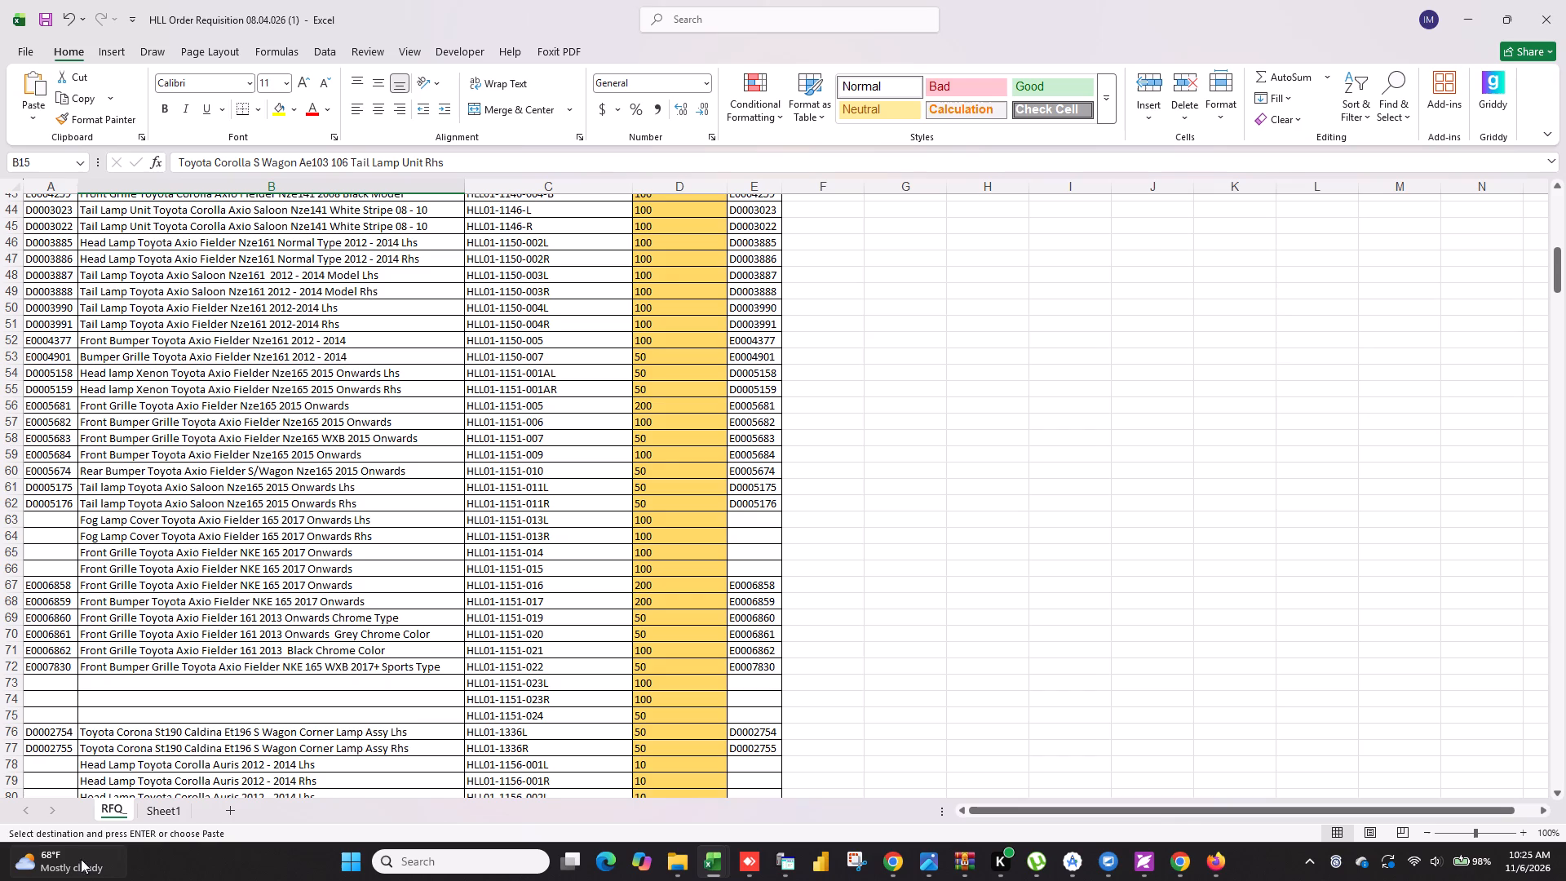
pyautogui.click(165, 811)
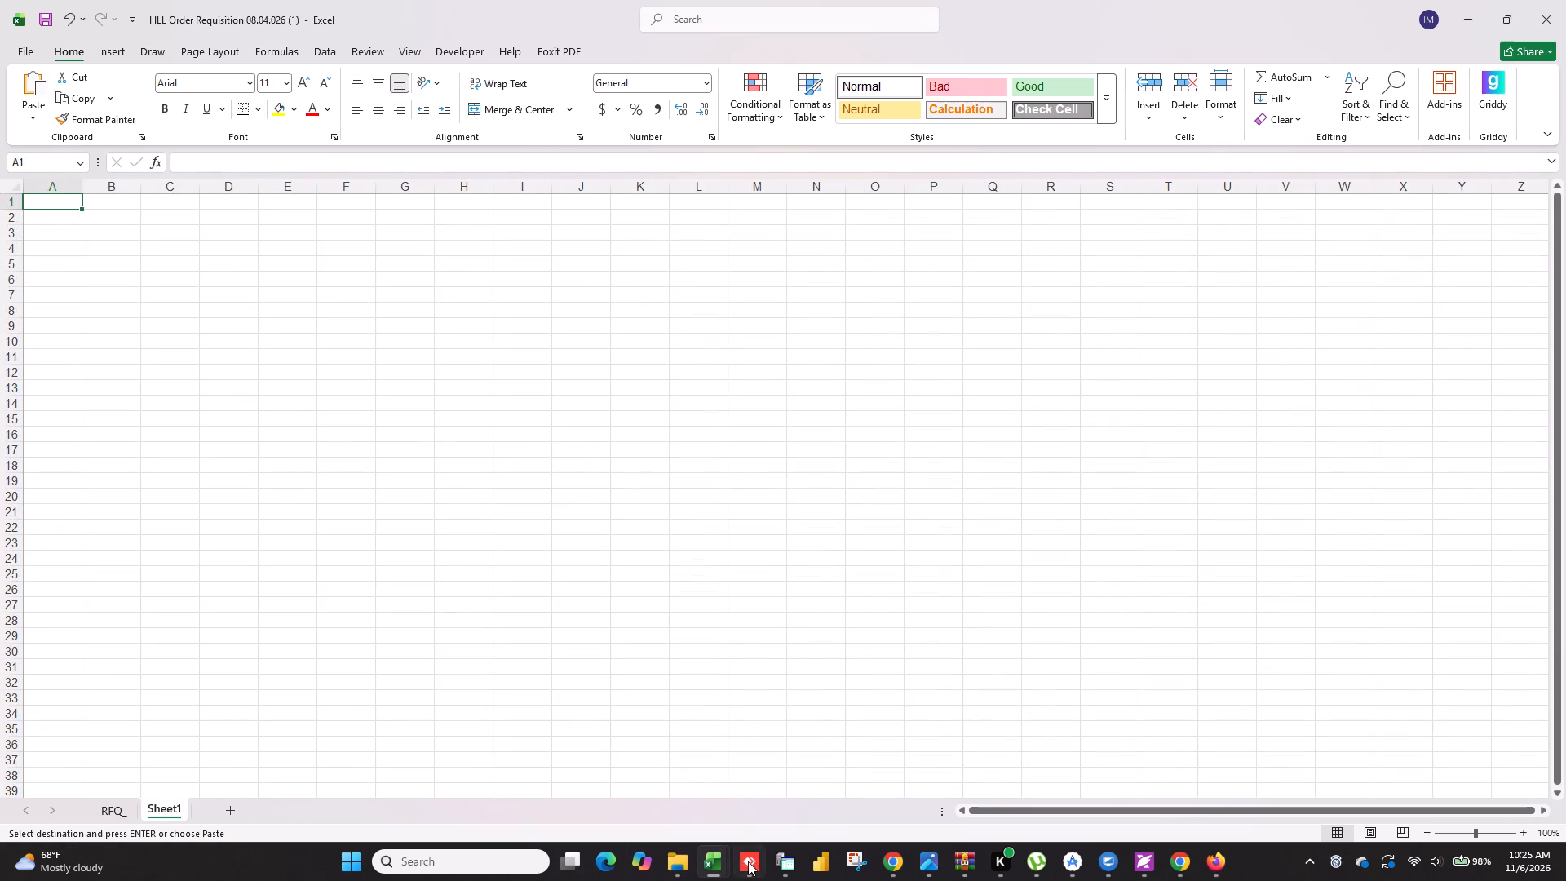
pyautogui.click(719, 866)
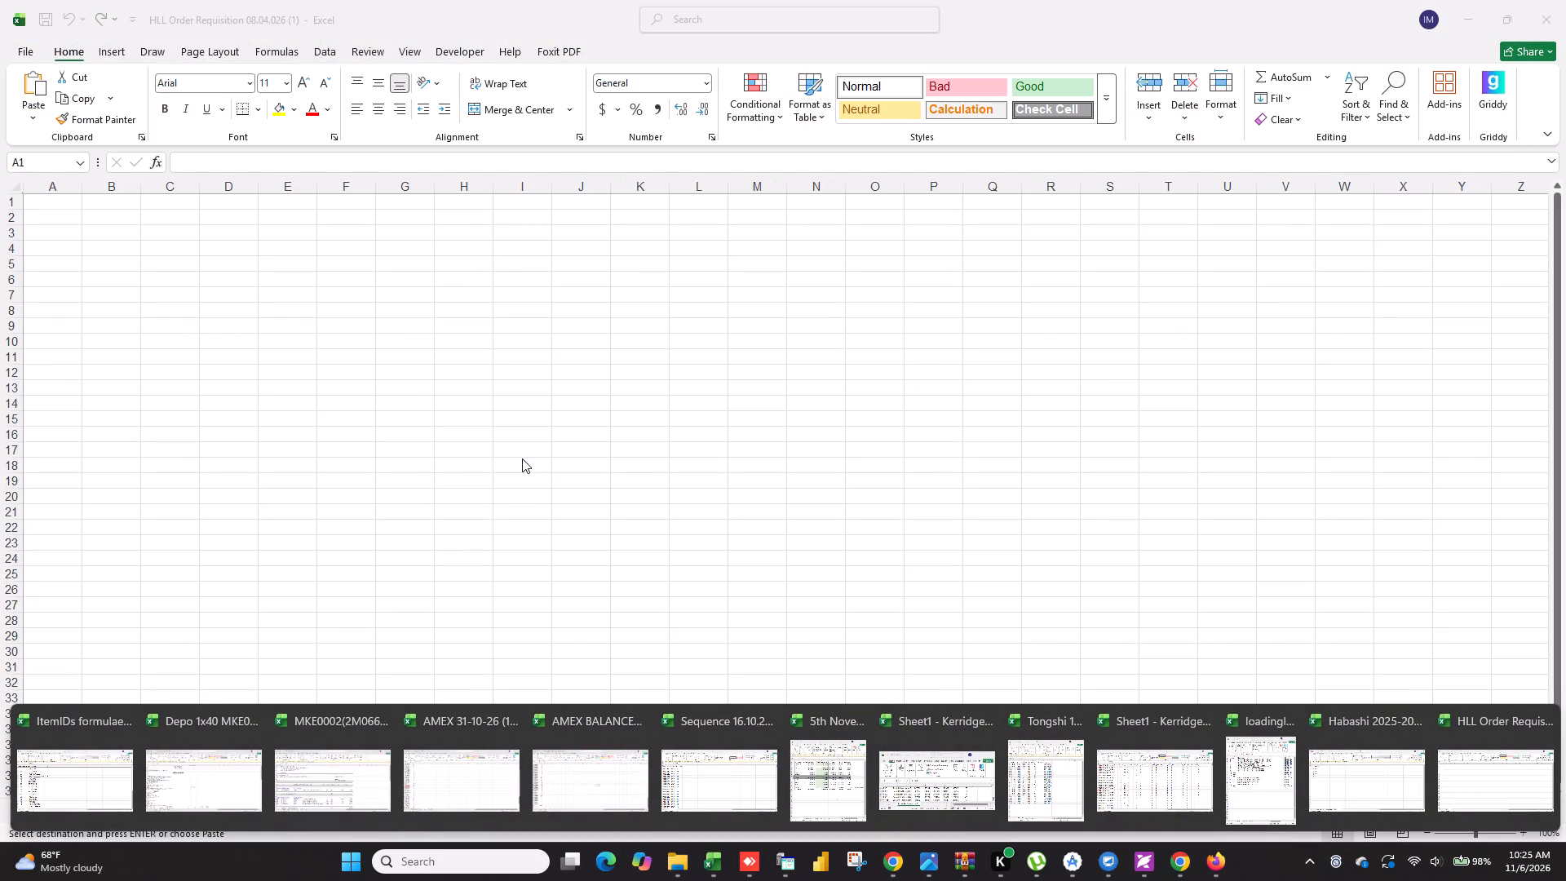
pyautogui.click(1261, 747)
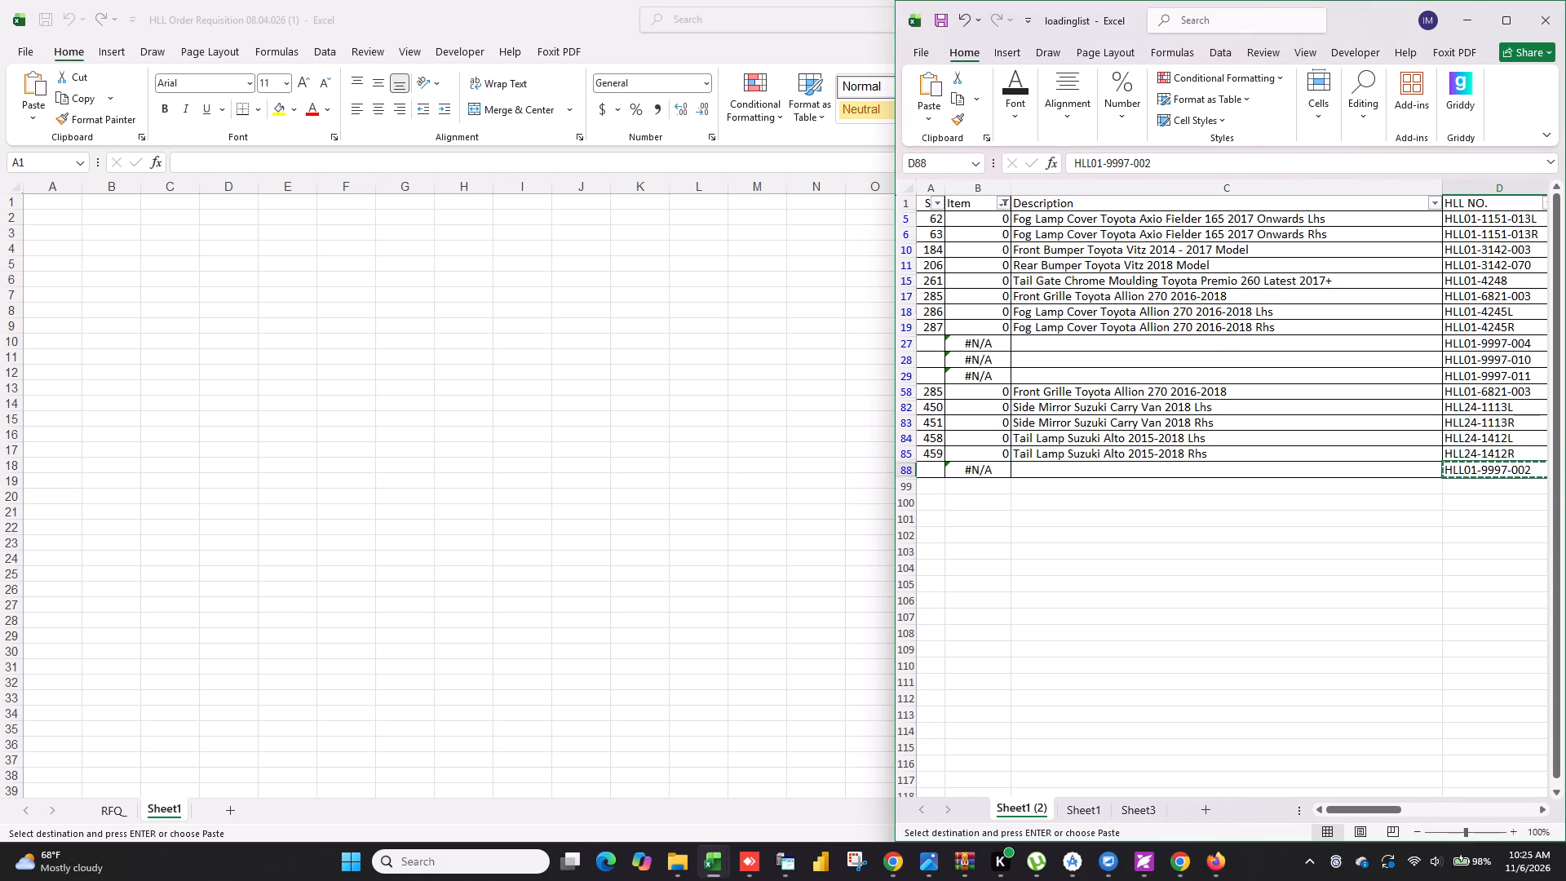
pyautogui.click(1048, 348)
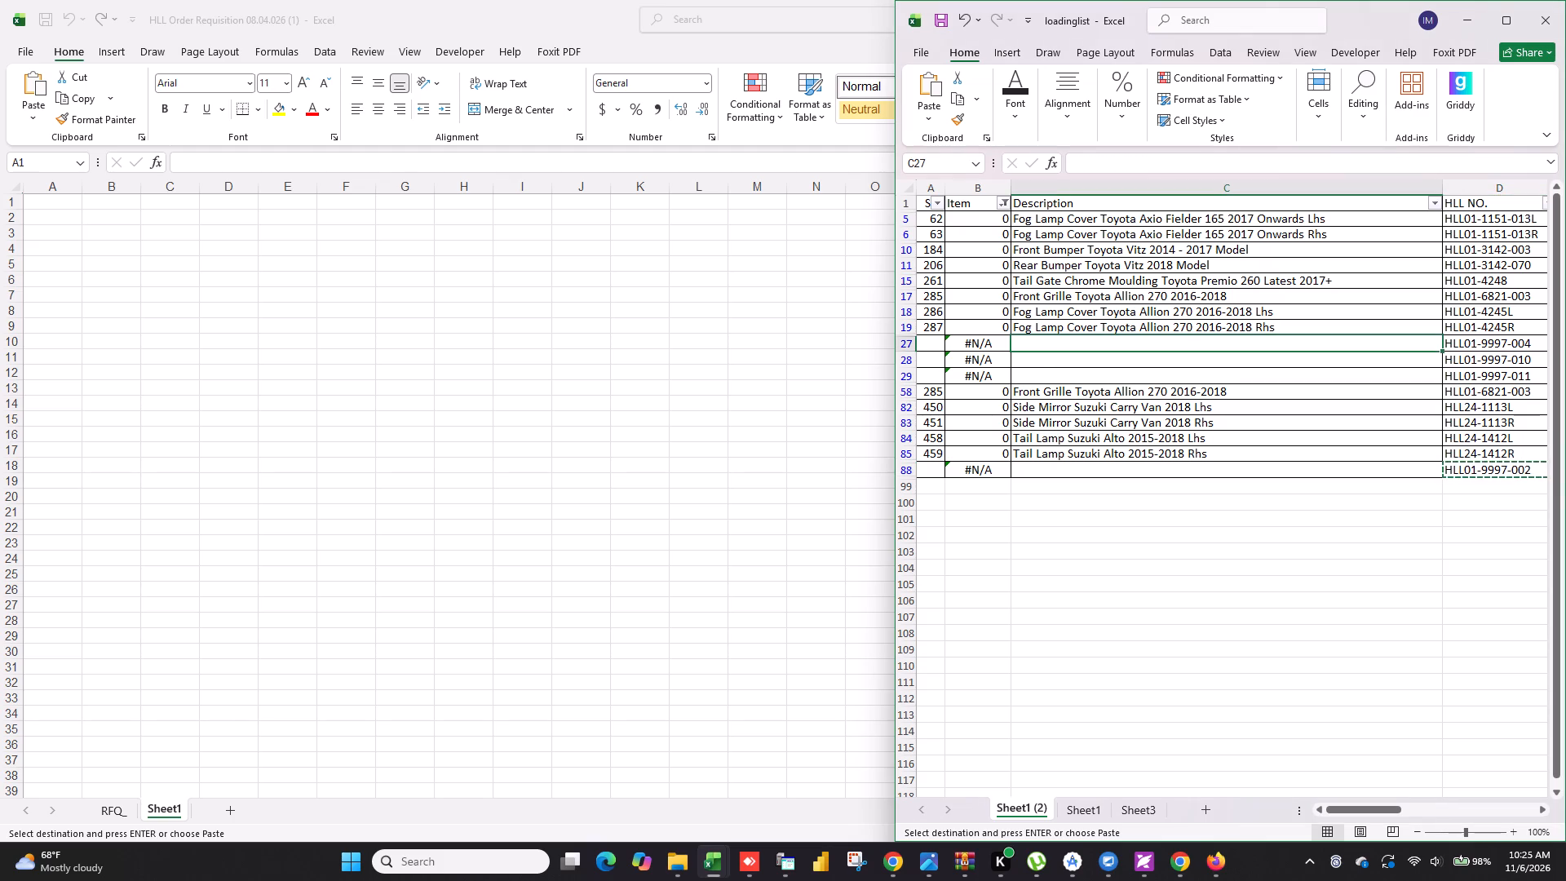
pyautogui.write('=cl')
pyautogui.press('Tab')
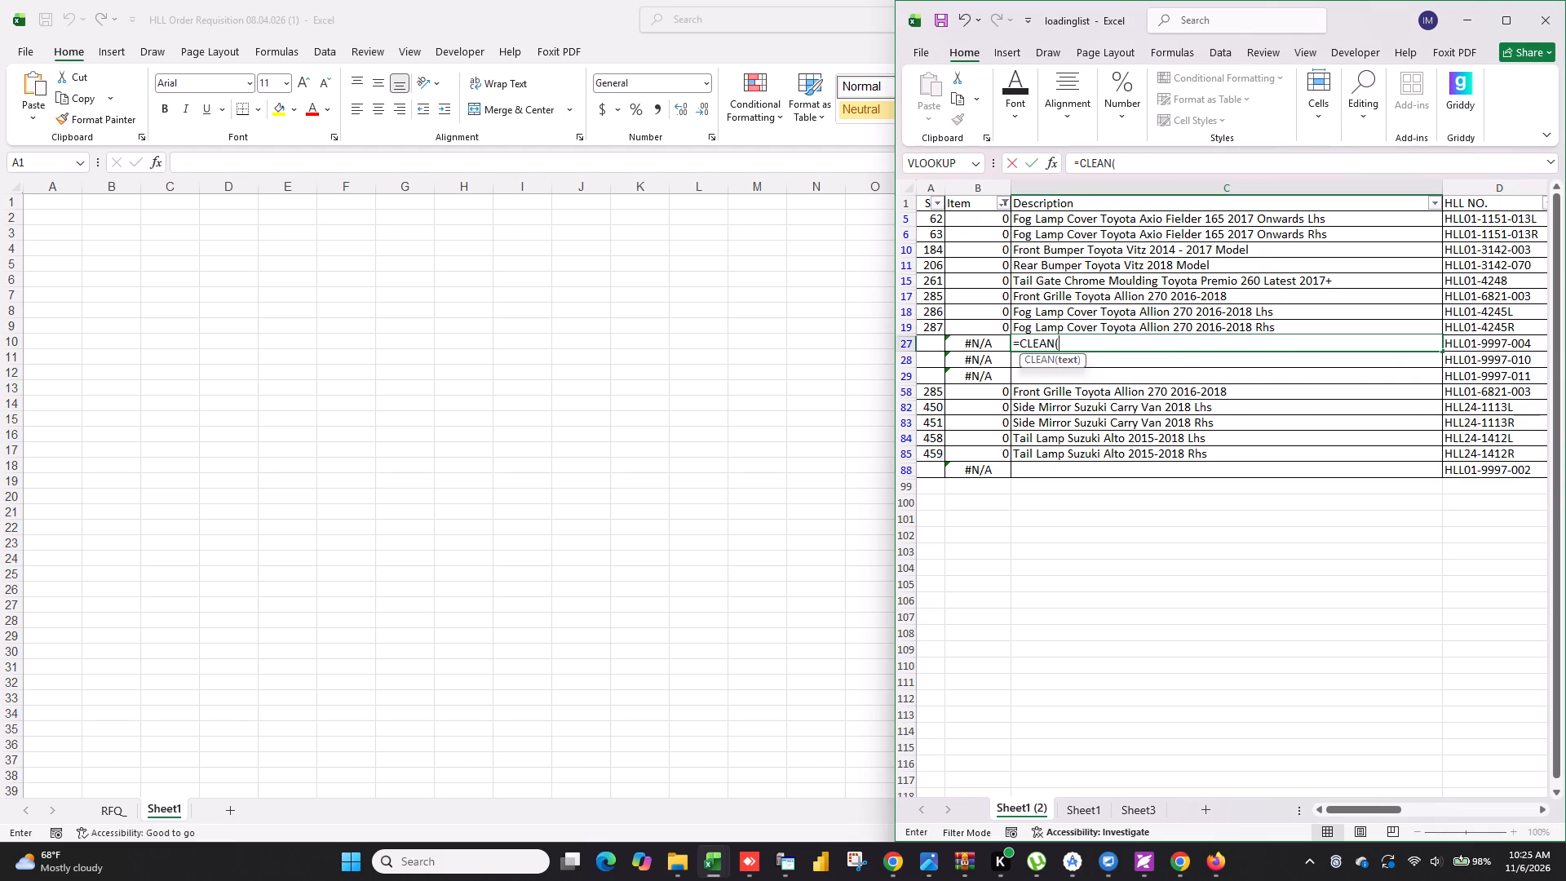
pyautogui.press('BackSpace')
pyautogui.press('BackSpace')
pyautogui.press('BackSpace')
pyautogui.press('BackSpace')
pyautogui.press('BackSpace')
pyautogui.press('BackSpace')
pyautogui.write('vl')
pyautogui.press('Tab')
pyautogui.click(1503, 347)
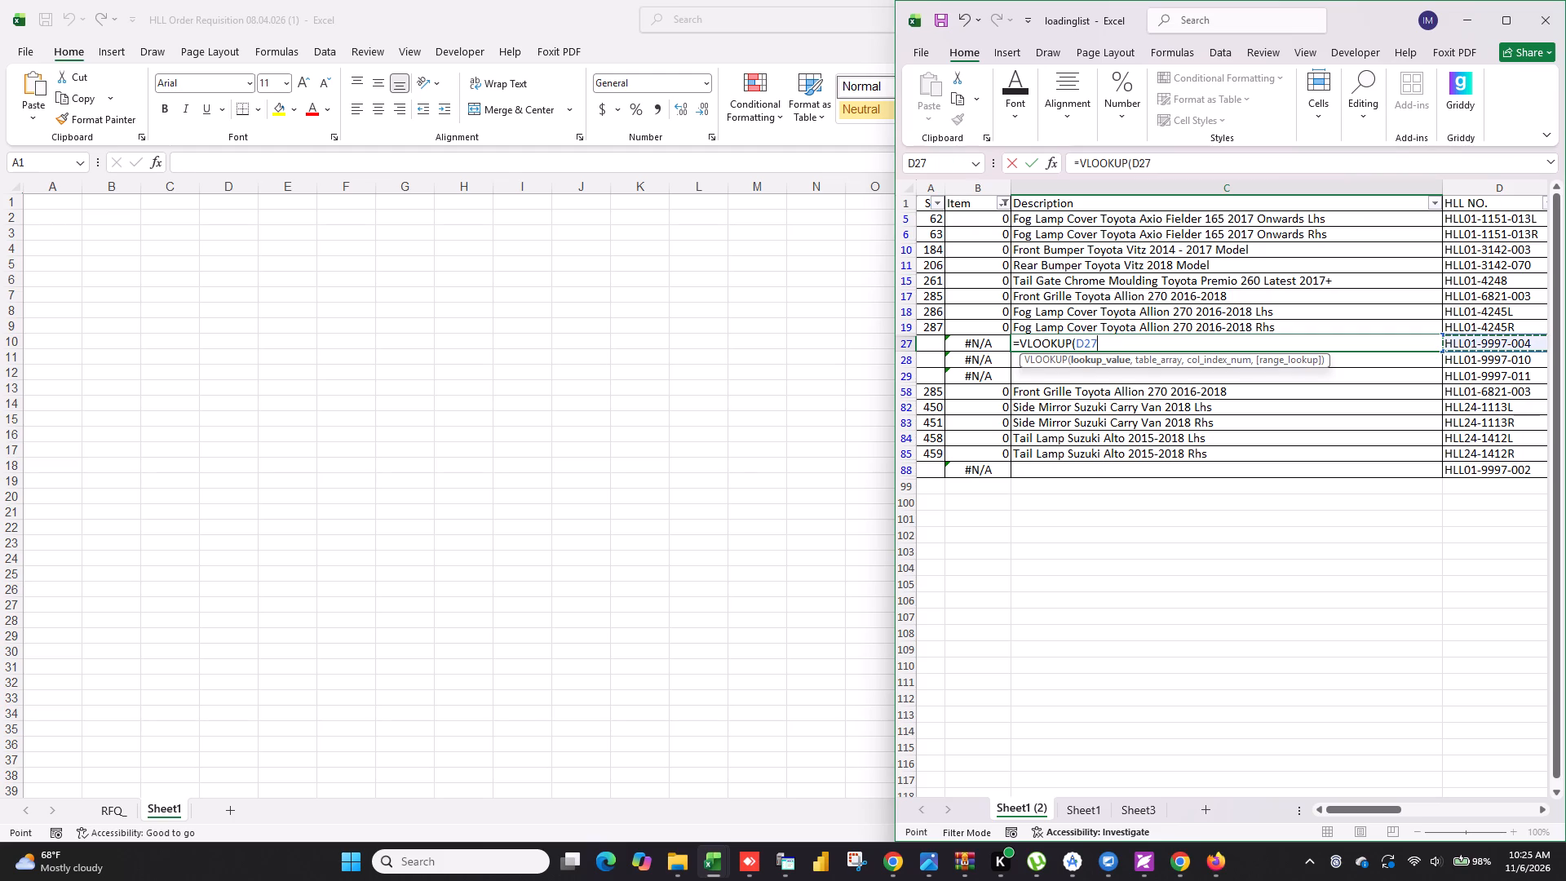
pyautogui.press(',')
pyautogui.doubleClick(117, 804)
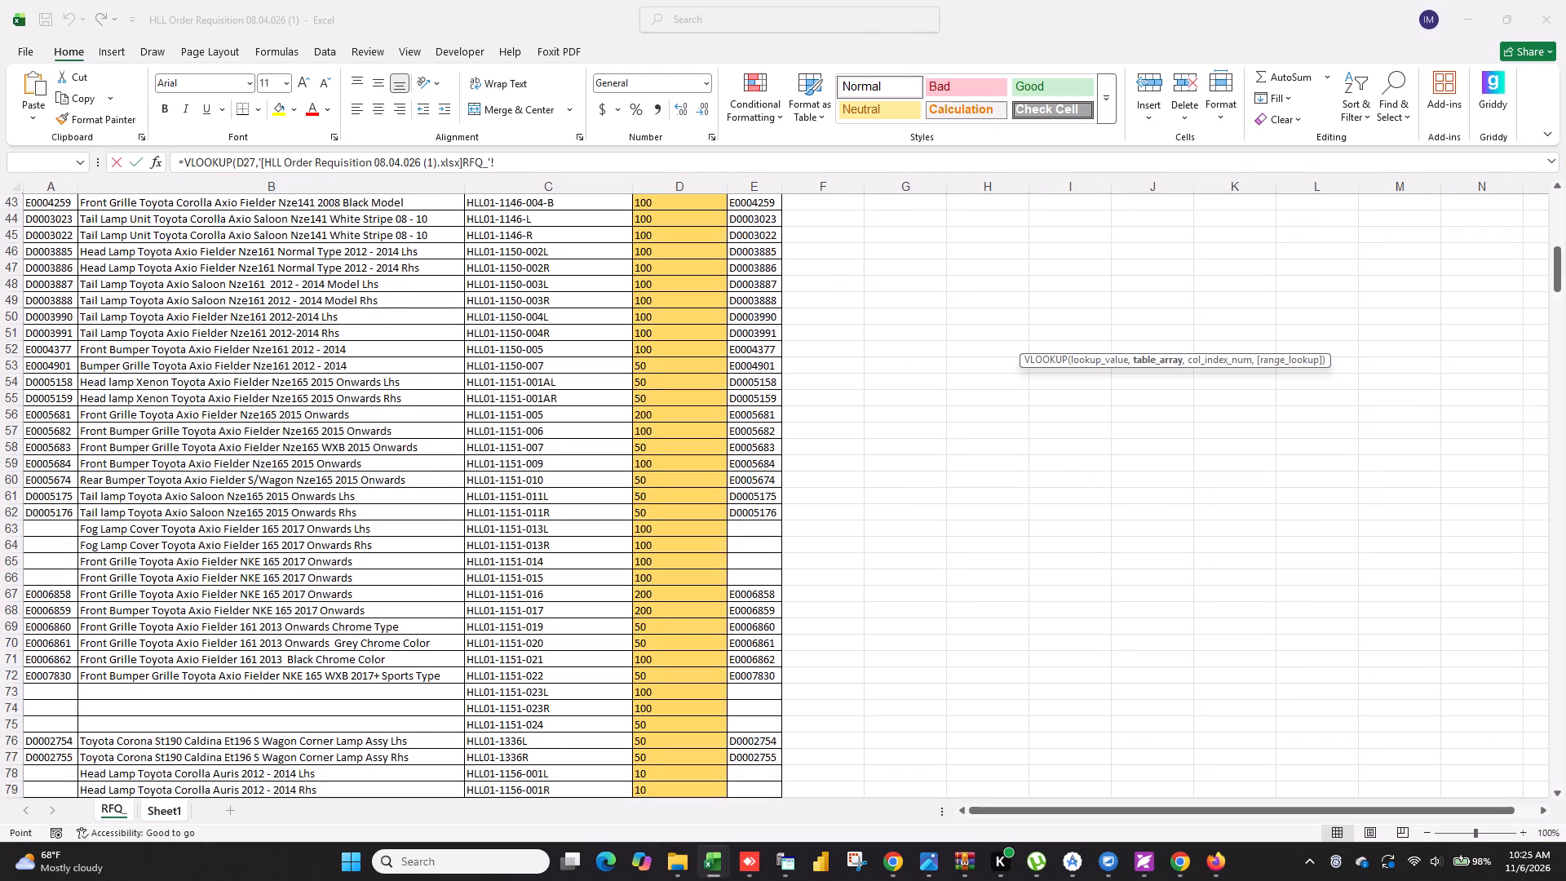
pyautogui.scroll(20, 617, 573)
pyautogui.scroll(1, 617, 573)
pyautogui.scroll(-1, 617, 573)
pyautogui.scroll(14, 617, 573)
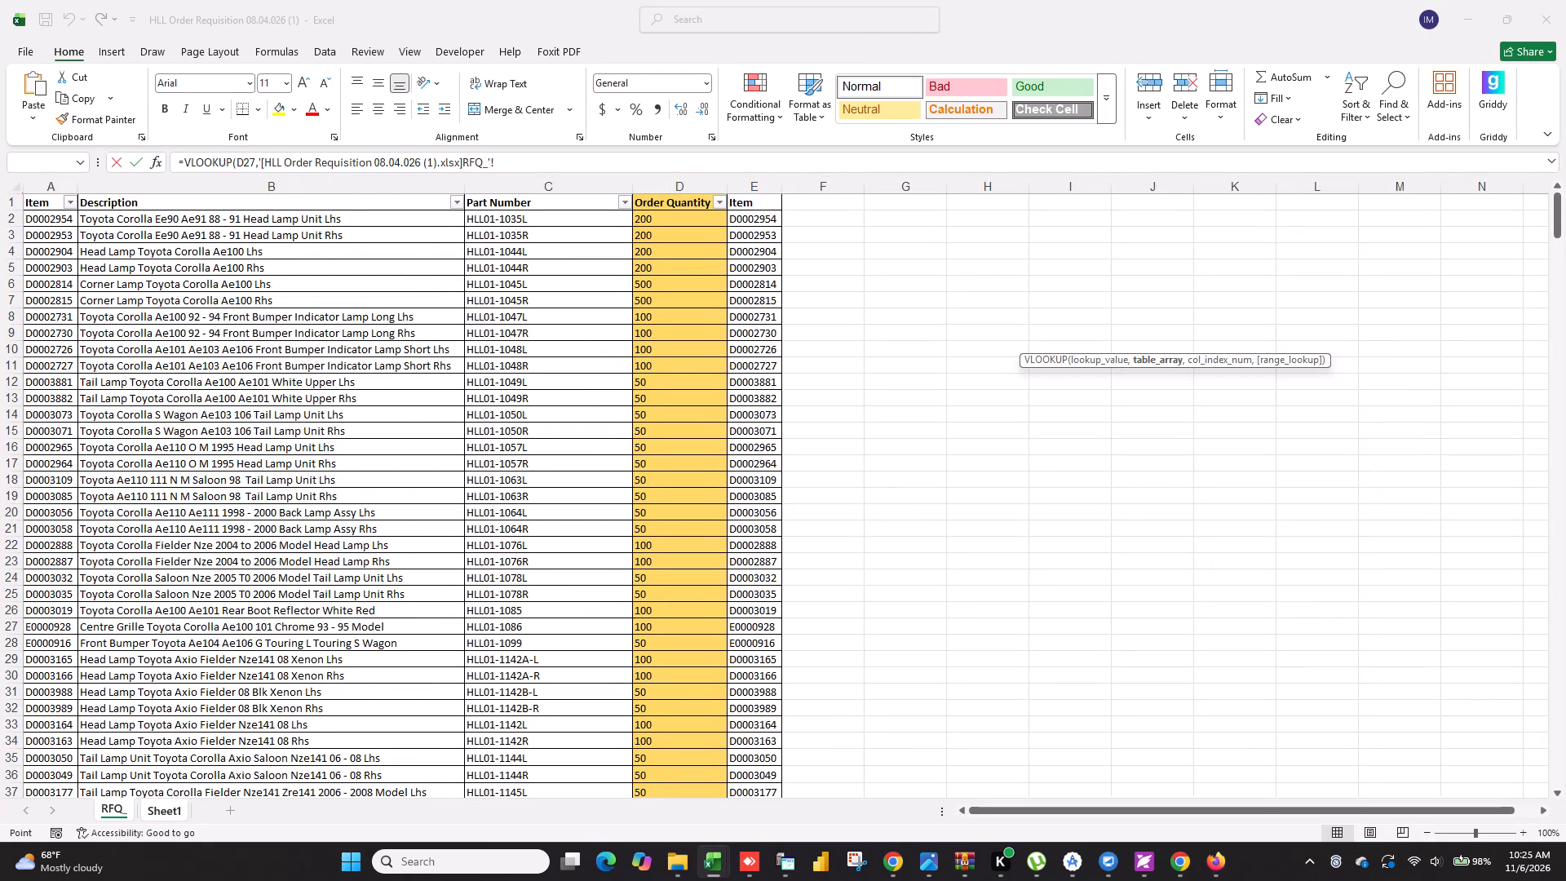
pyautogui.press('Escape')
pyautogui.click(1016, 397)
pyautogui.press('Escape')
# Delete the empty Sheet1 from the order requisition workbook.
pyautogui.click(110, 812)
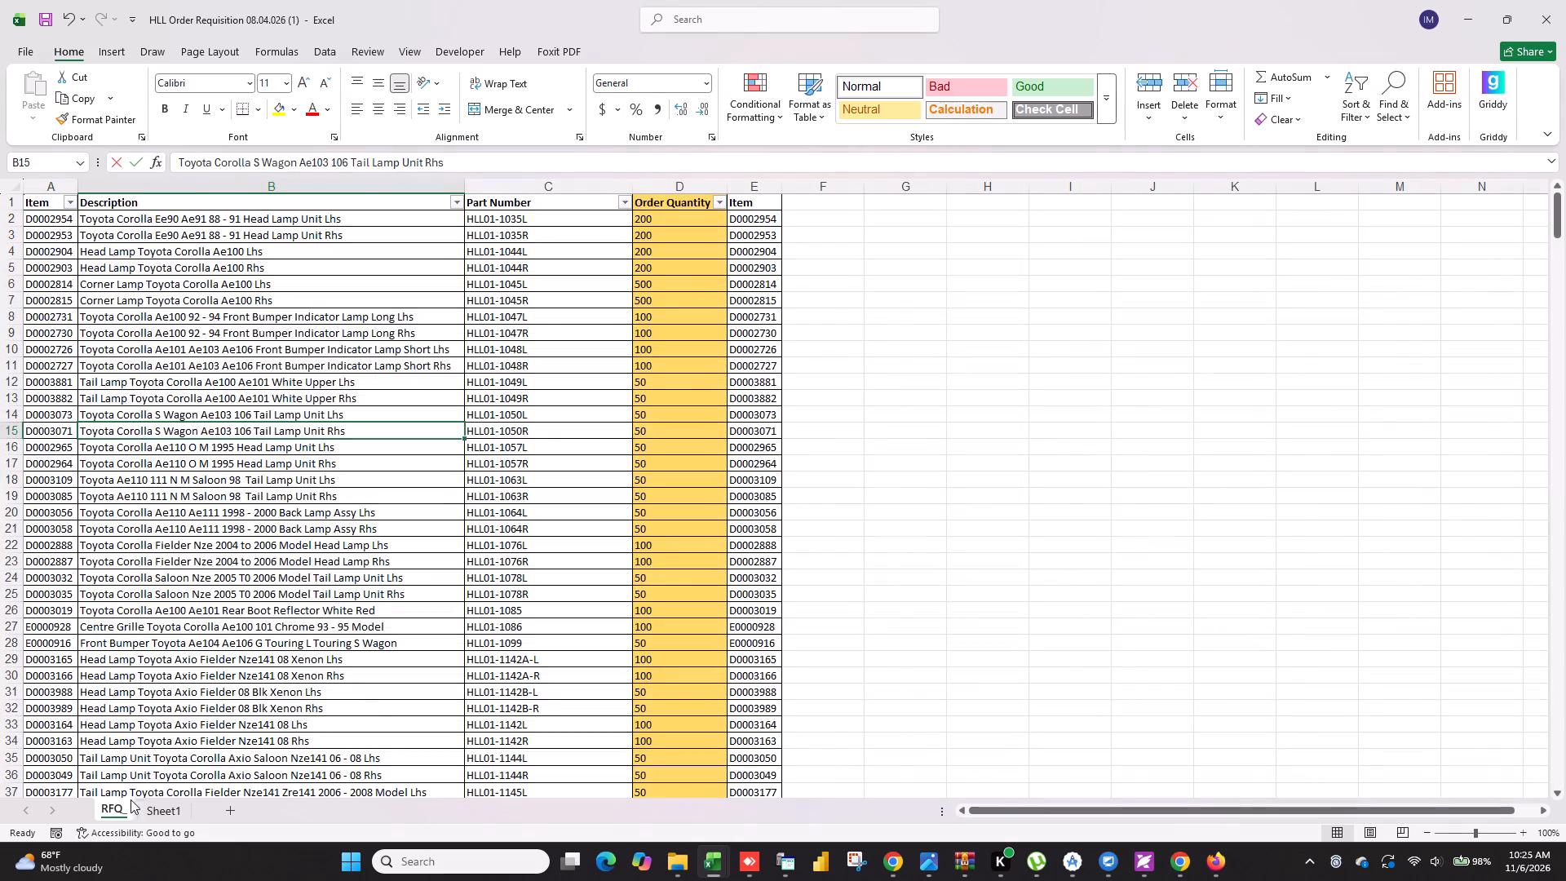
pyautogui.rightClick(152, 815)
pyautogui.click(198, 609)
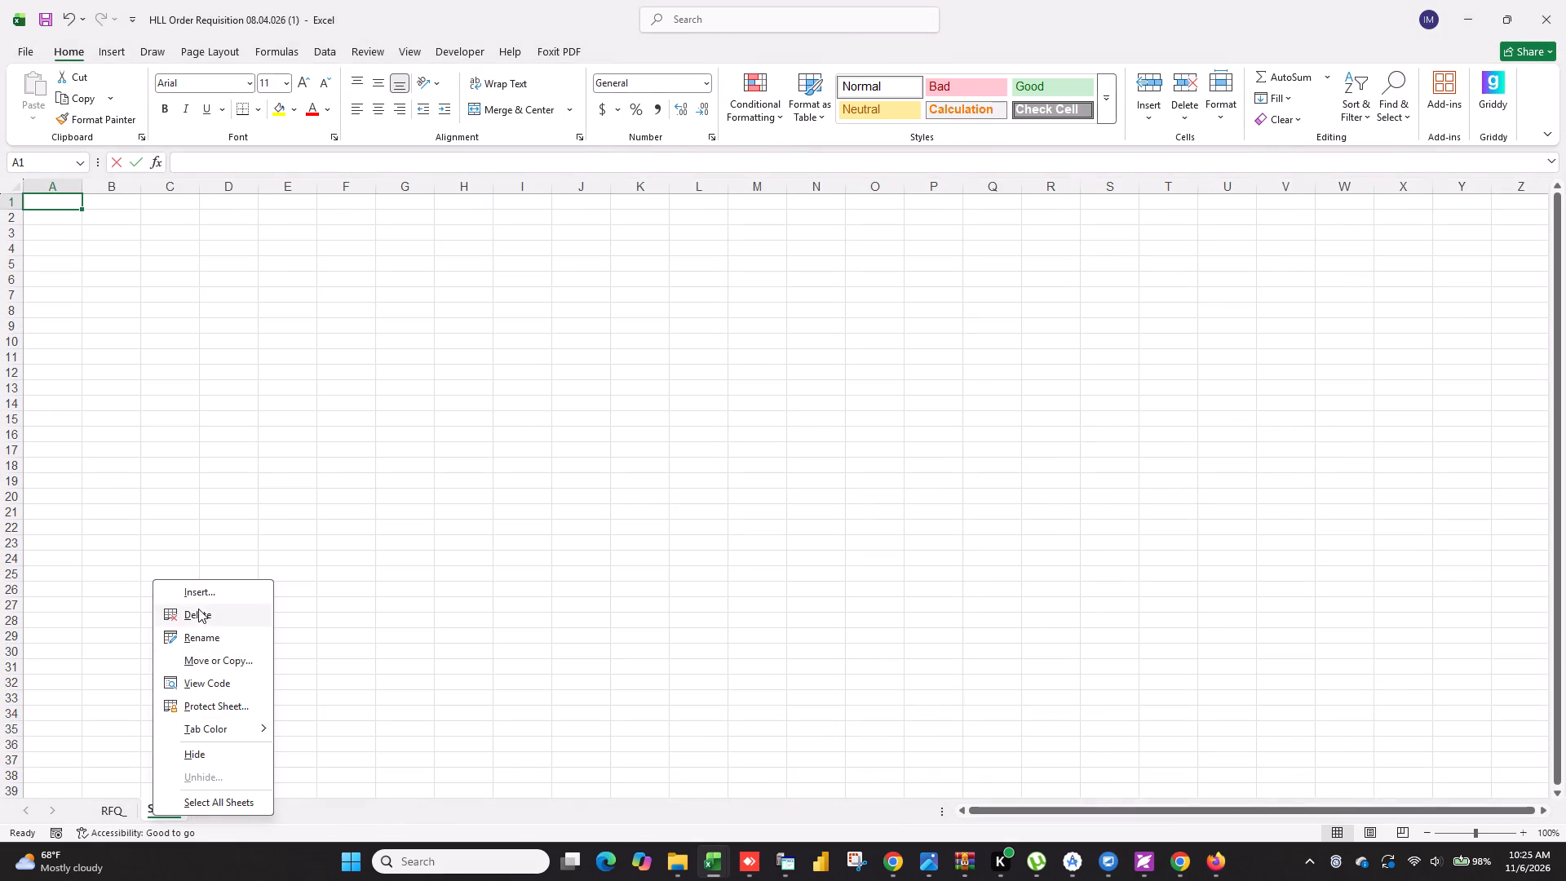
pyautogui.press('Return')
# Insert a copy of the Description column between Part Number and Order Quantity in the RFQ_ sheet.
pyautogui.click(328, 555)
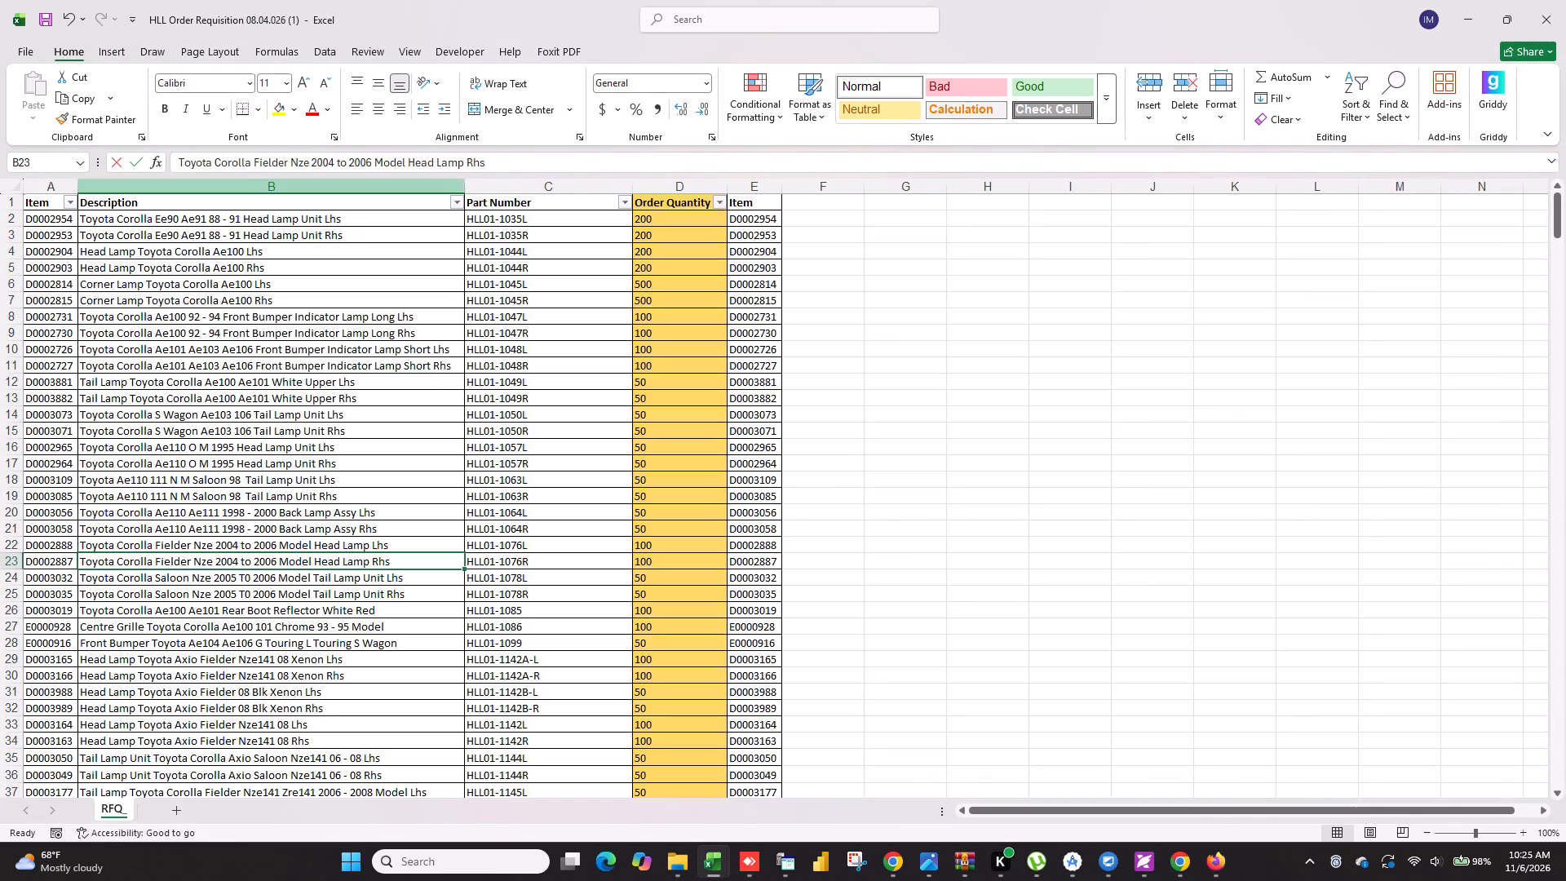
pyautogui.click(655, 188)
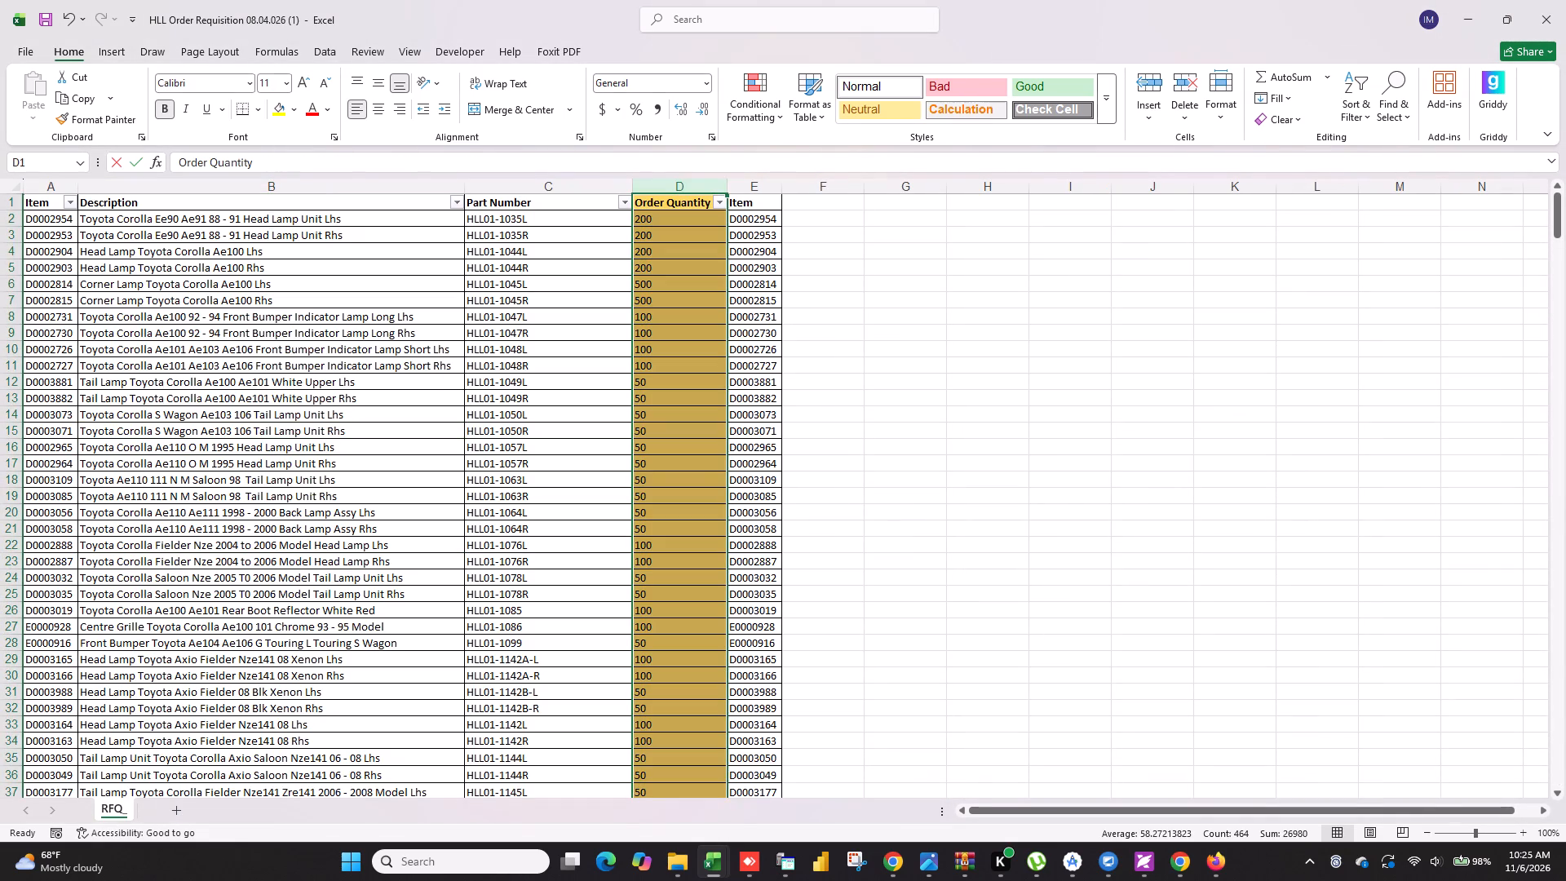
pyautogui.click(260, 194)
pyautogui.click(261, 190)
pyautogui.hotkey('ctrl', 'c')
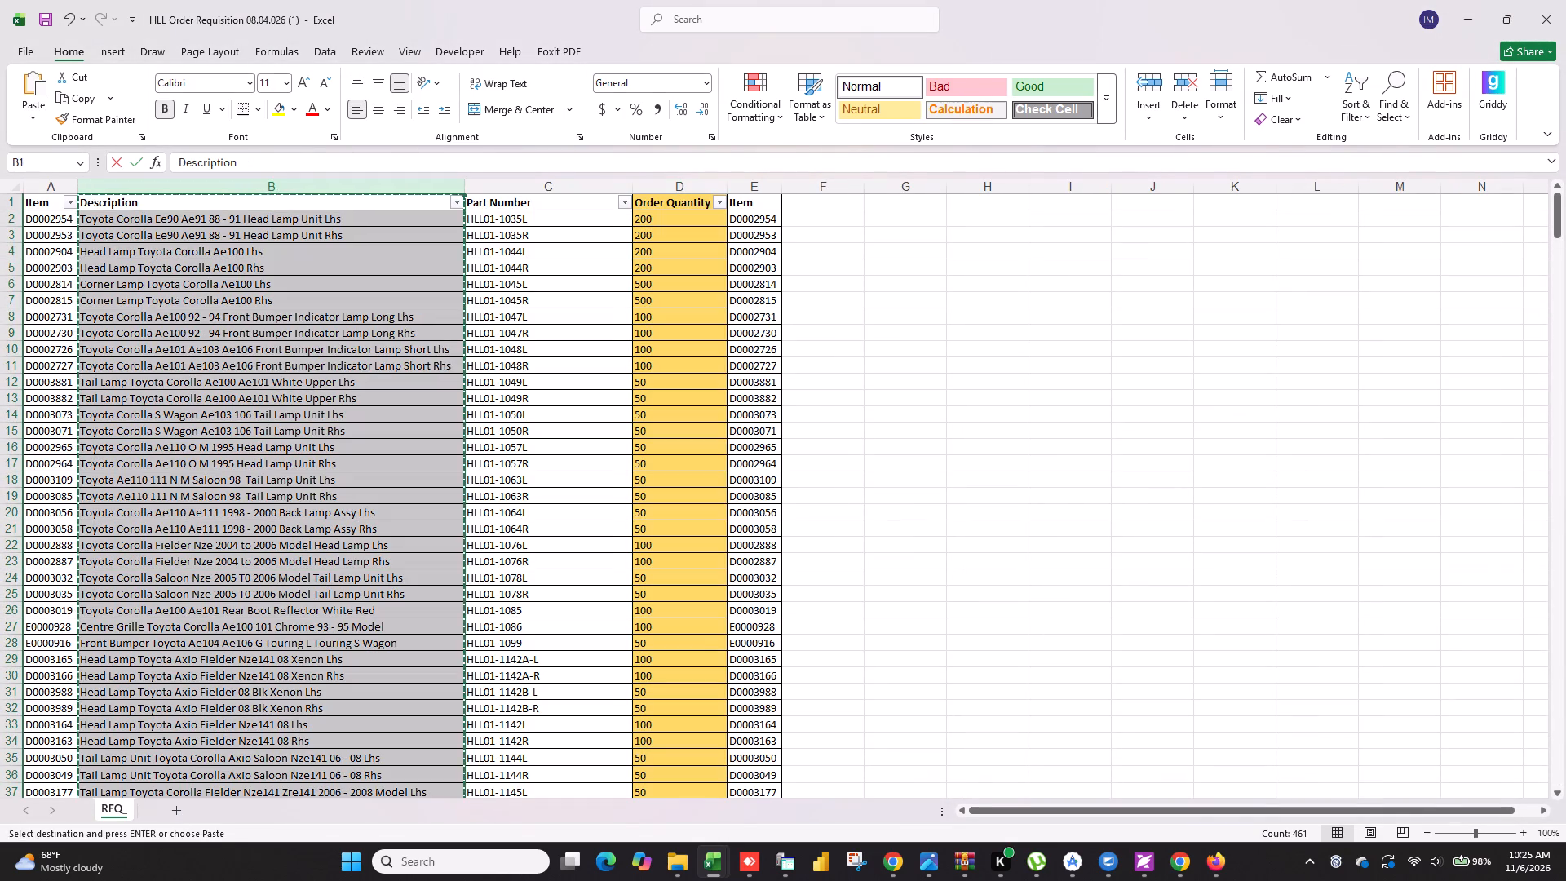
pyautogui.click(675, 186)
pyautogui.hotkey('ctrl', '+')
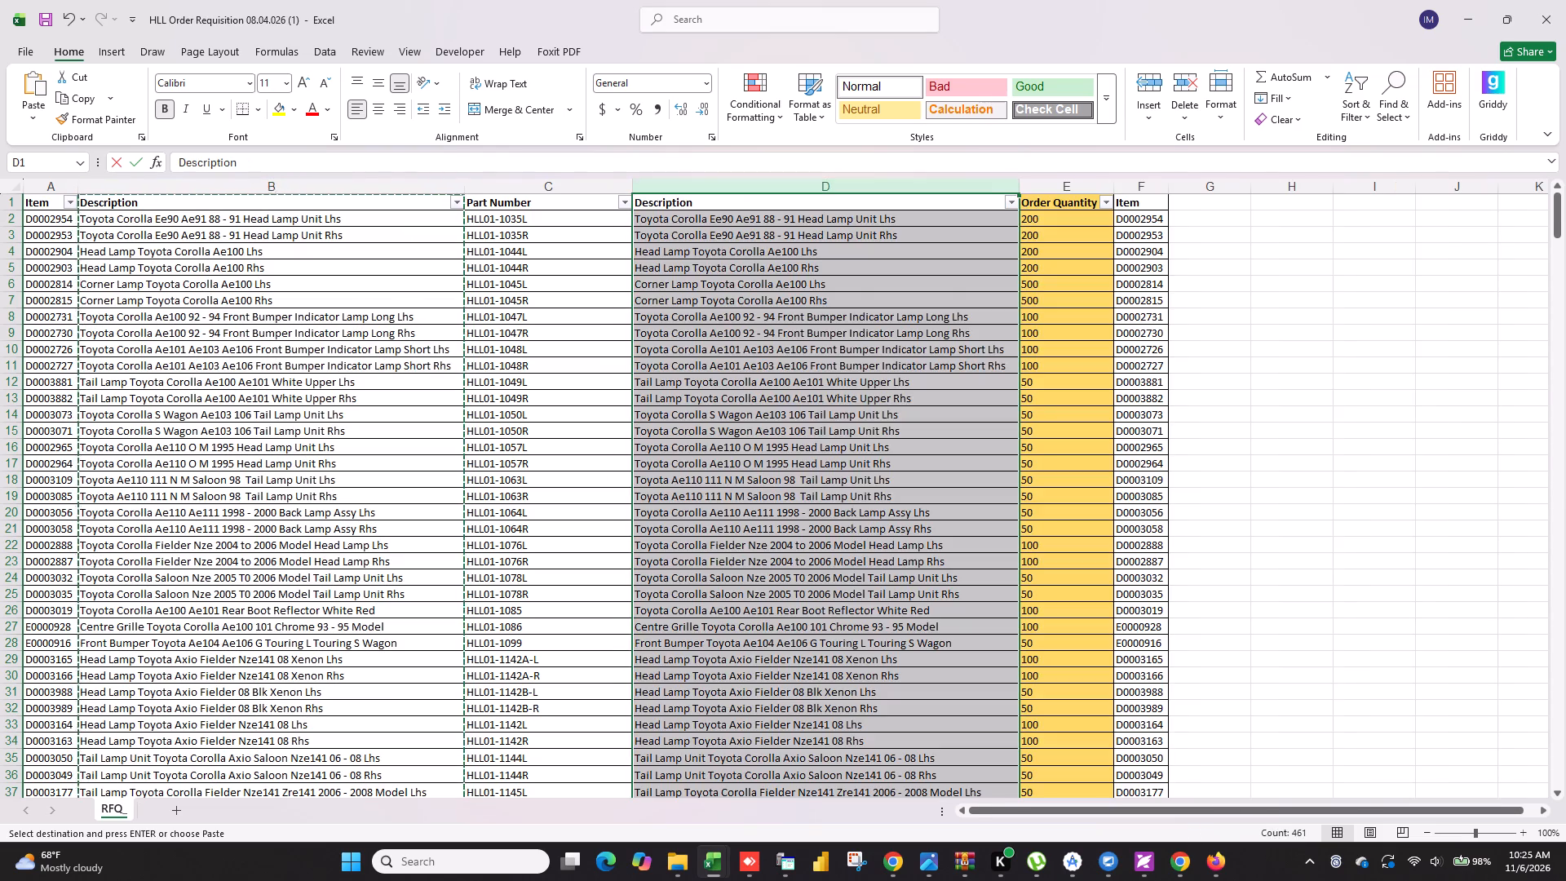
# Place the order requisition workbook side by side with the loading list workbook.
pyautogui.click(783, 306)
pyautogui.press('super+Left')
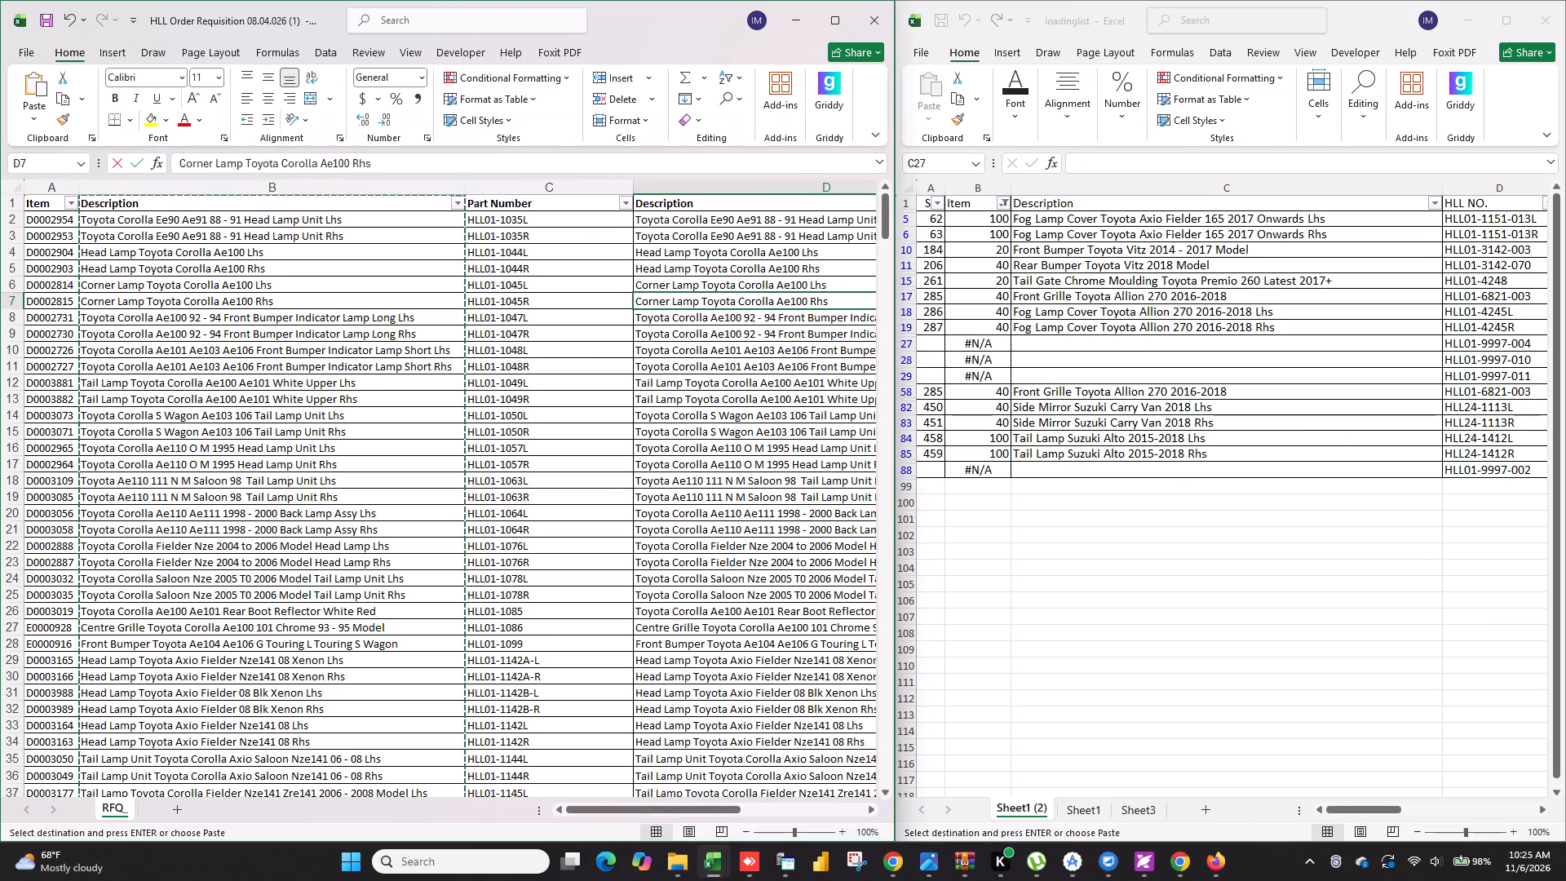
# Clear the Item column of the filtered rows, from row 5 to row 88, in the loading list's Sheet1 (2).
pyautogui.click(999, 206)
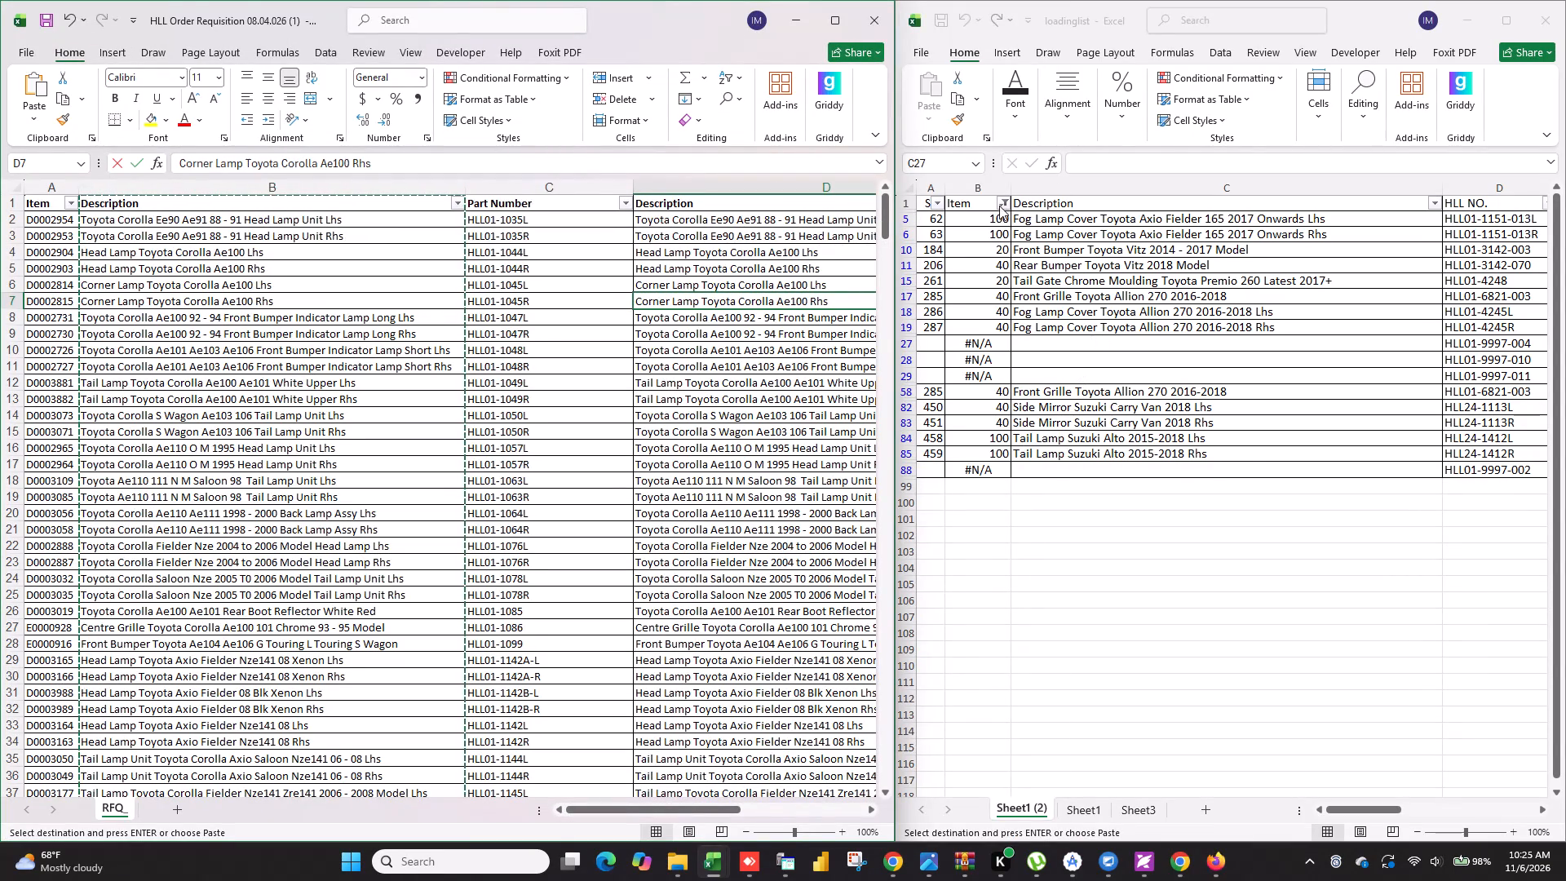
pyautogui.click(992, 213)
pyautogui.press('Delete')
pyautogui.press('Delete')
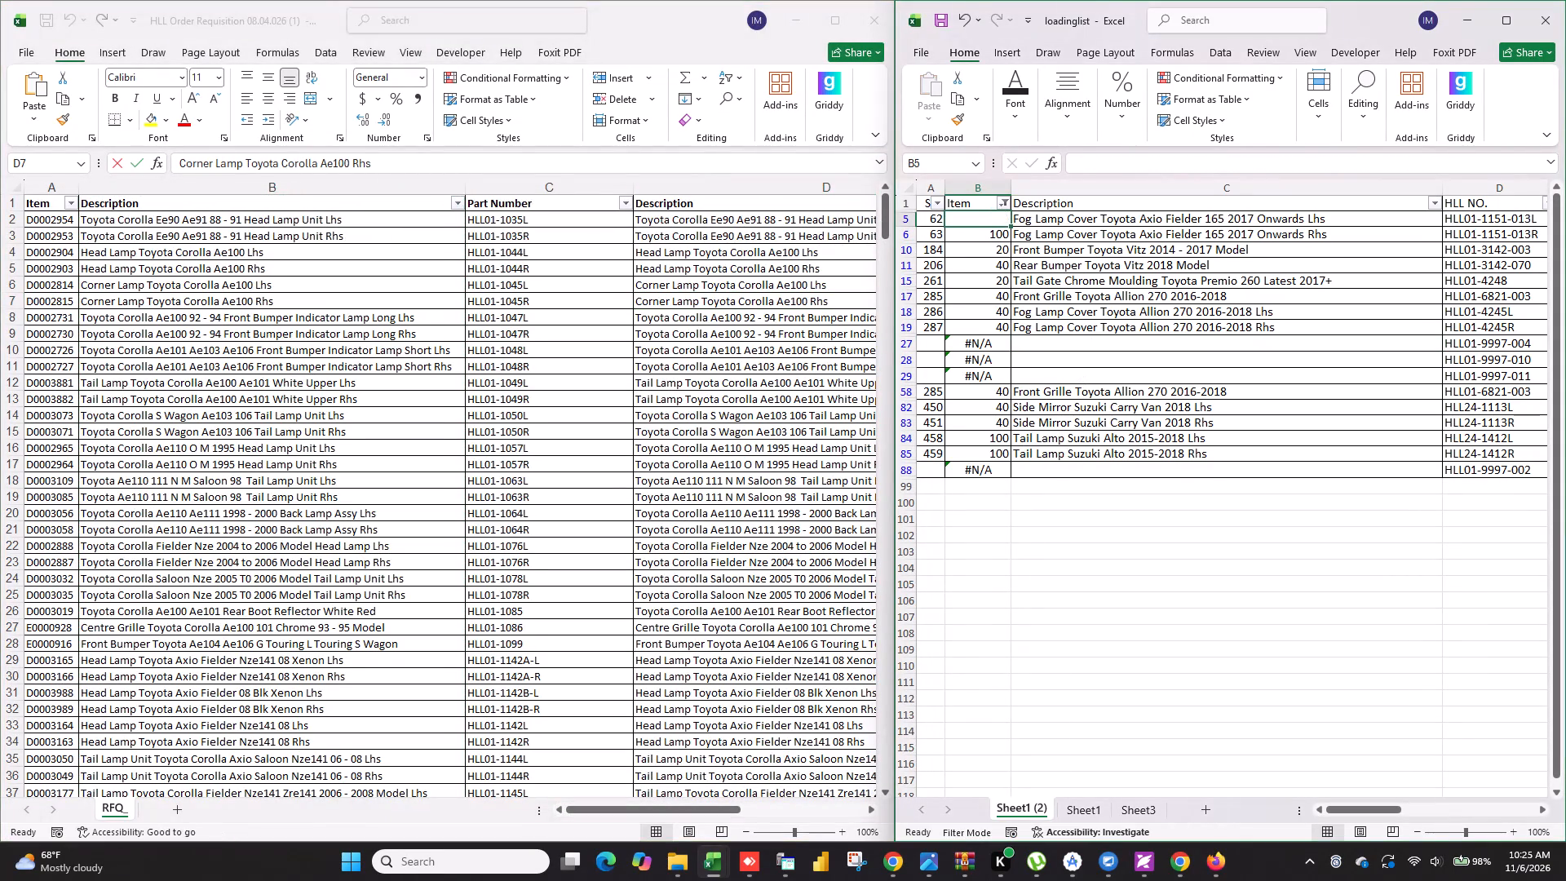
pyautogui.moveTo(987, 219); pyautogui.dragTo(986, 454)
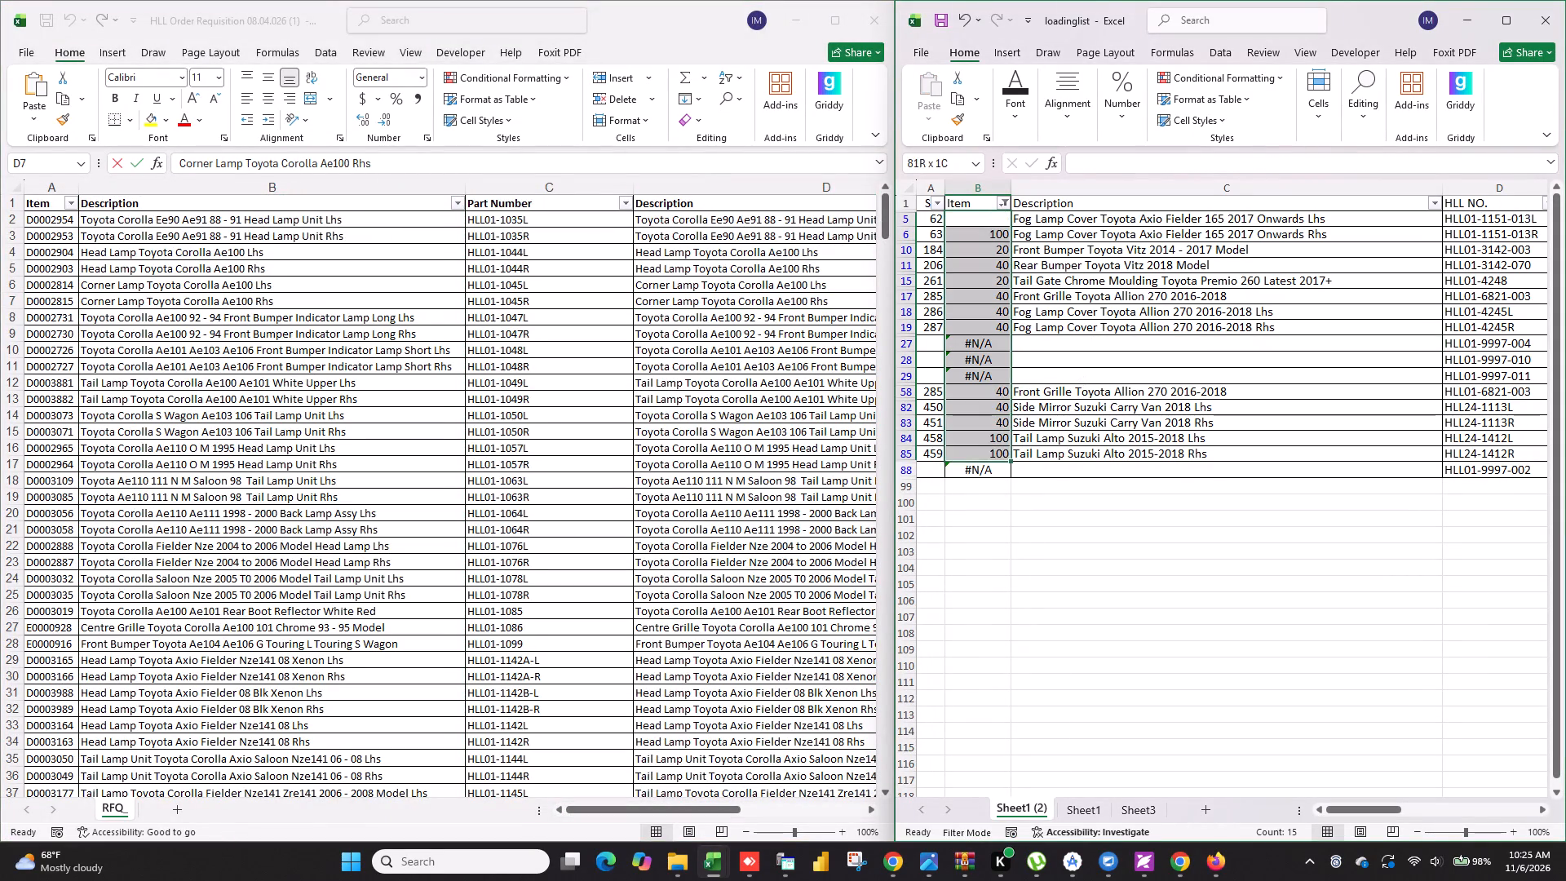
pyautogui.moveTo(986, 454); pyautogui.dragTo(986, 490)
pyautogui.press('Delete')
pyautogui.click(1233, 403)
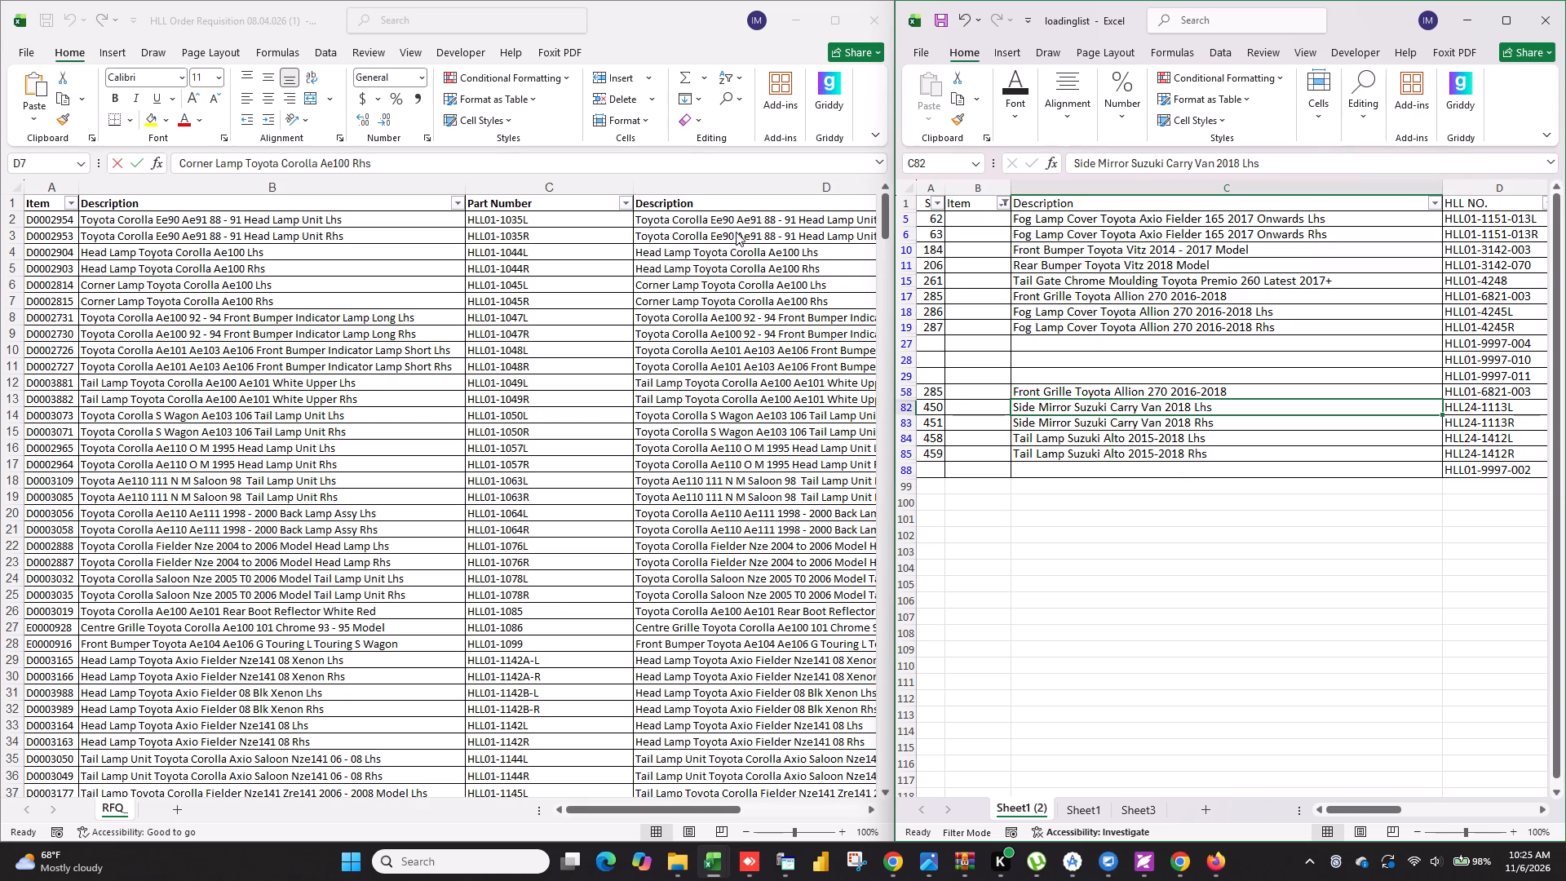
# Enter a VLOOKUP in C27 that finds D27 in columns C:D of the requisition's RFQ_ sheet, column 2, exact match 0.
pyautogui.scroll(-1, 493, 657)
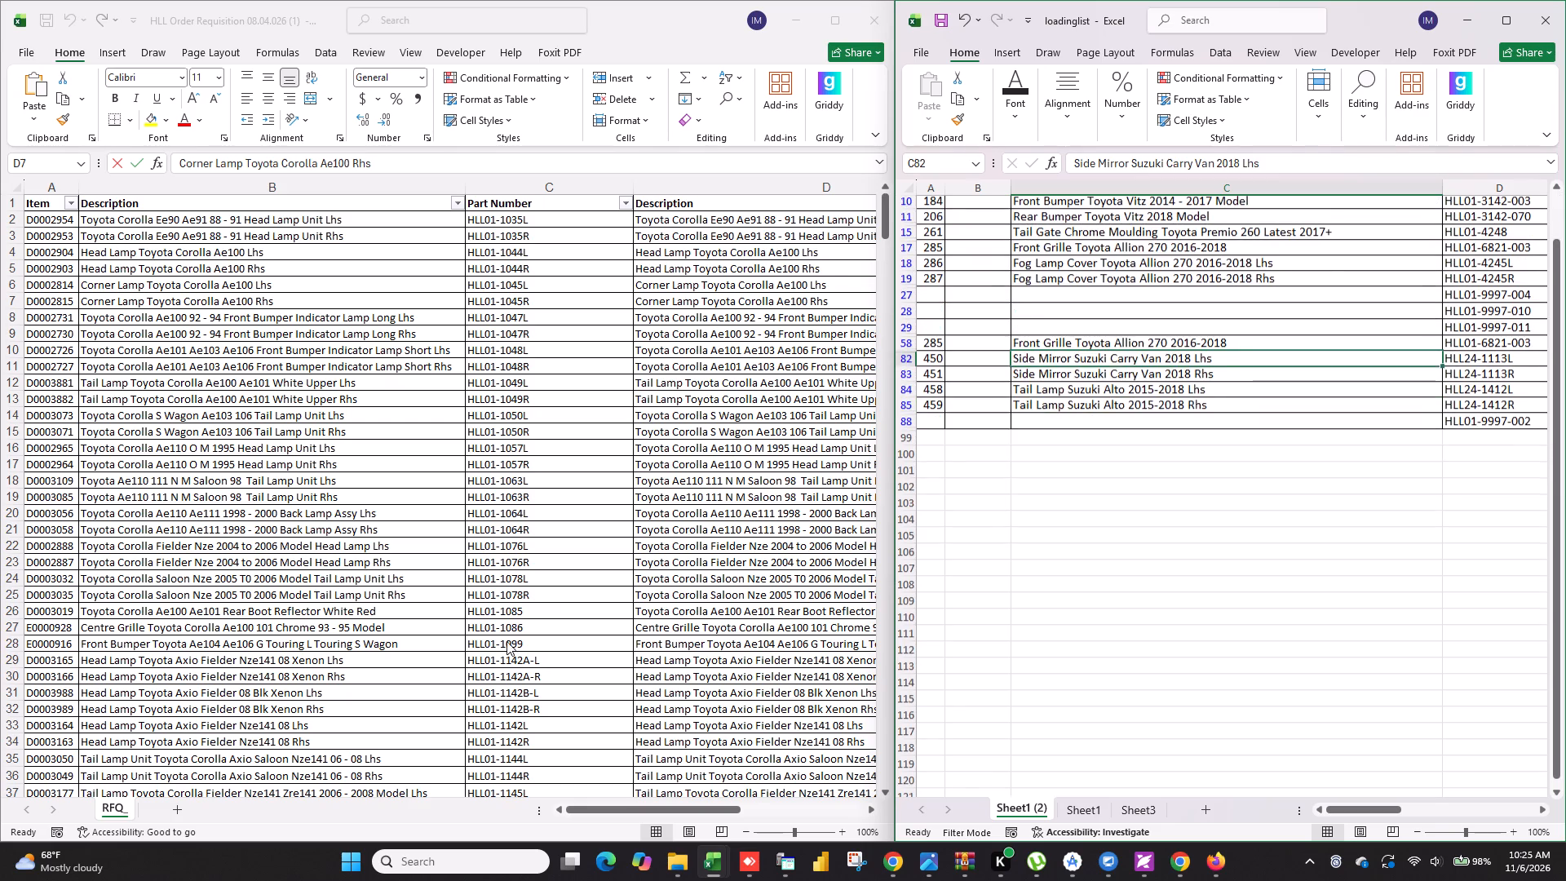
pyautogui.scroll(3, 513, 636)
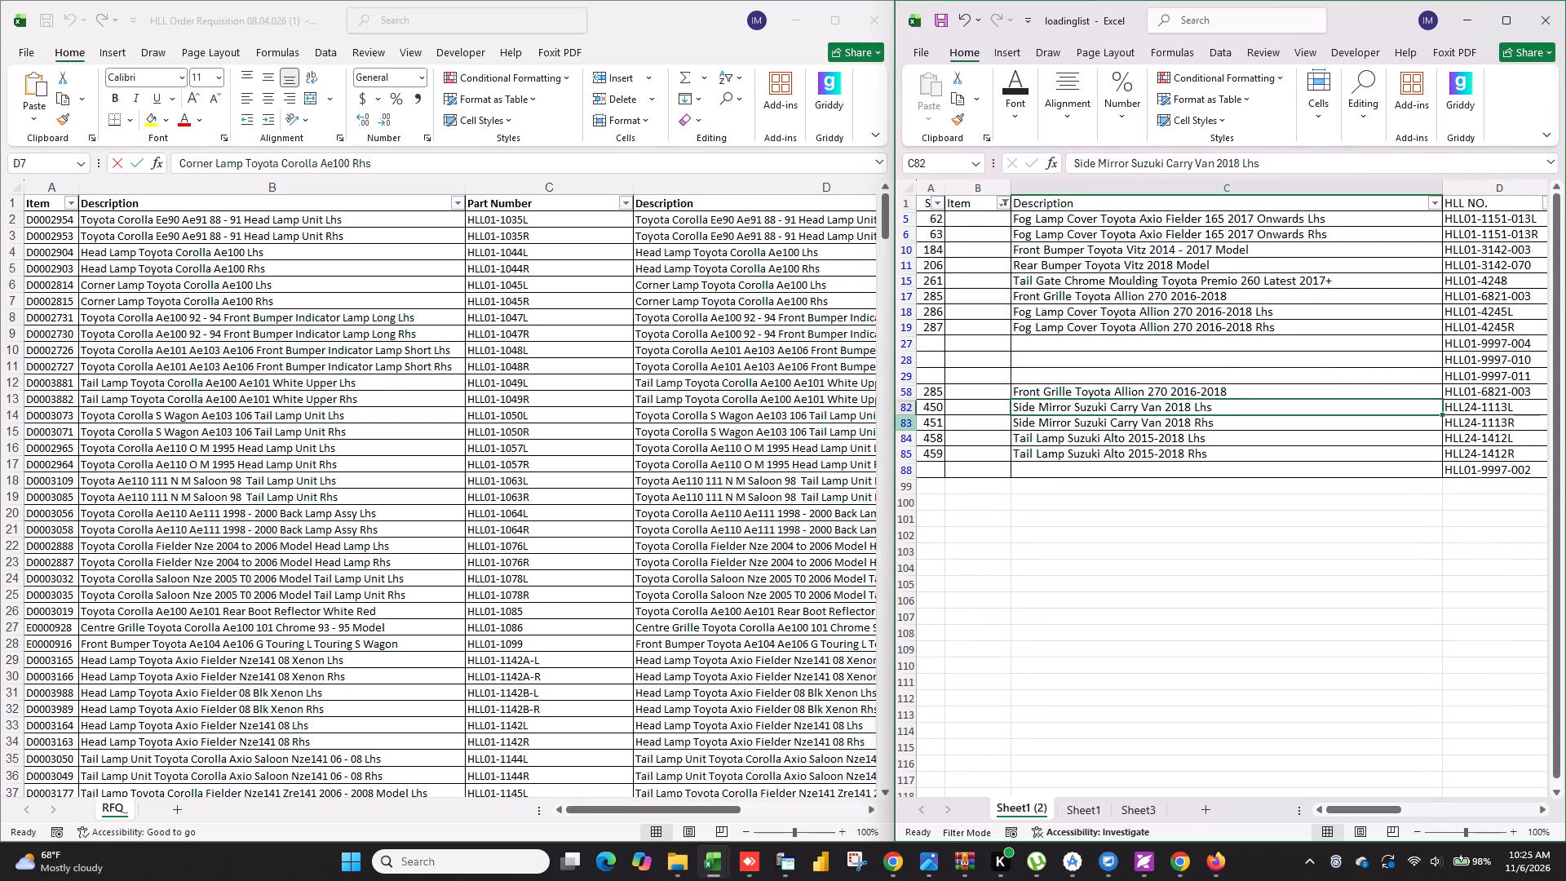
pyautogui.click(1046, 351)
pyautogui.write('=vl')
pyautogui.press('Tab')
pyautogui.click(1504, 337)
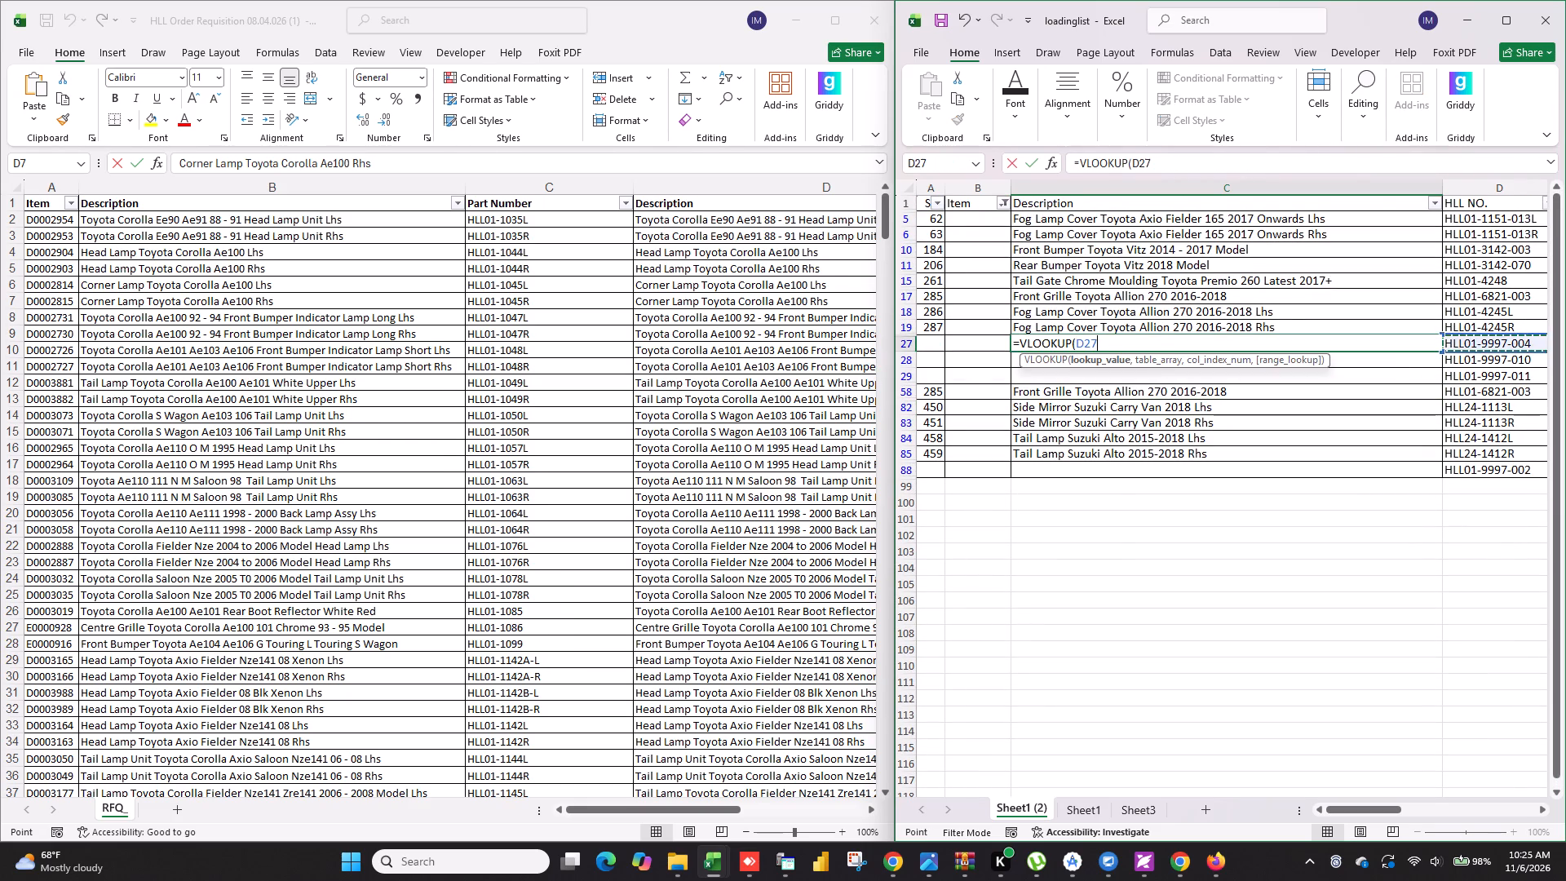
pyautogui.press(',')
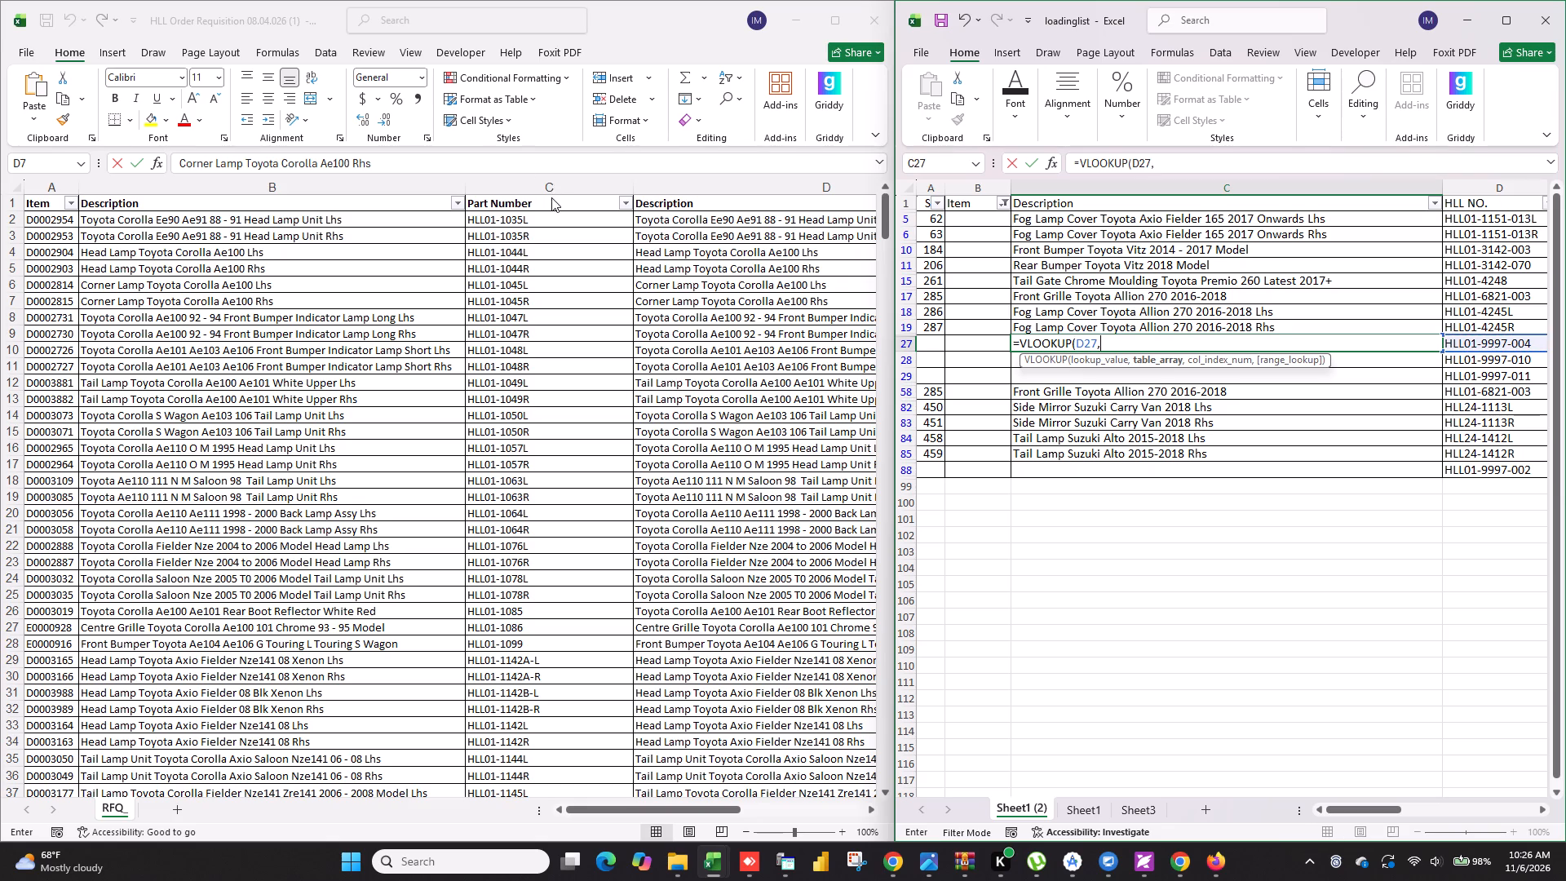
pyautogui.click(554, 184)
pyautogui.click(554, 184)
pyautogui.moveTo(554, 184); pyautogui.dragTo(664, 200)
pyautogui.write(',2,0')
pyautogui.press('Return')
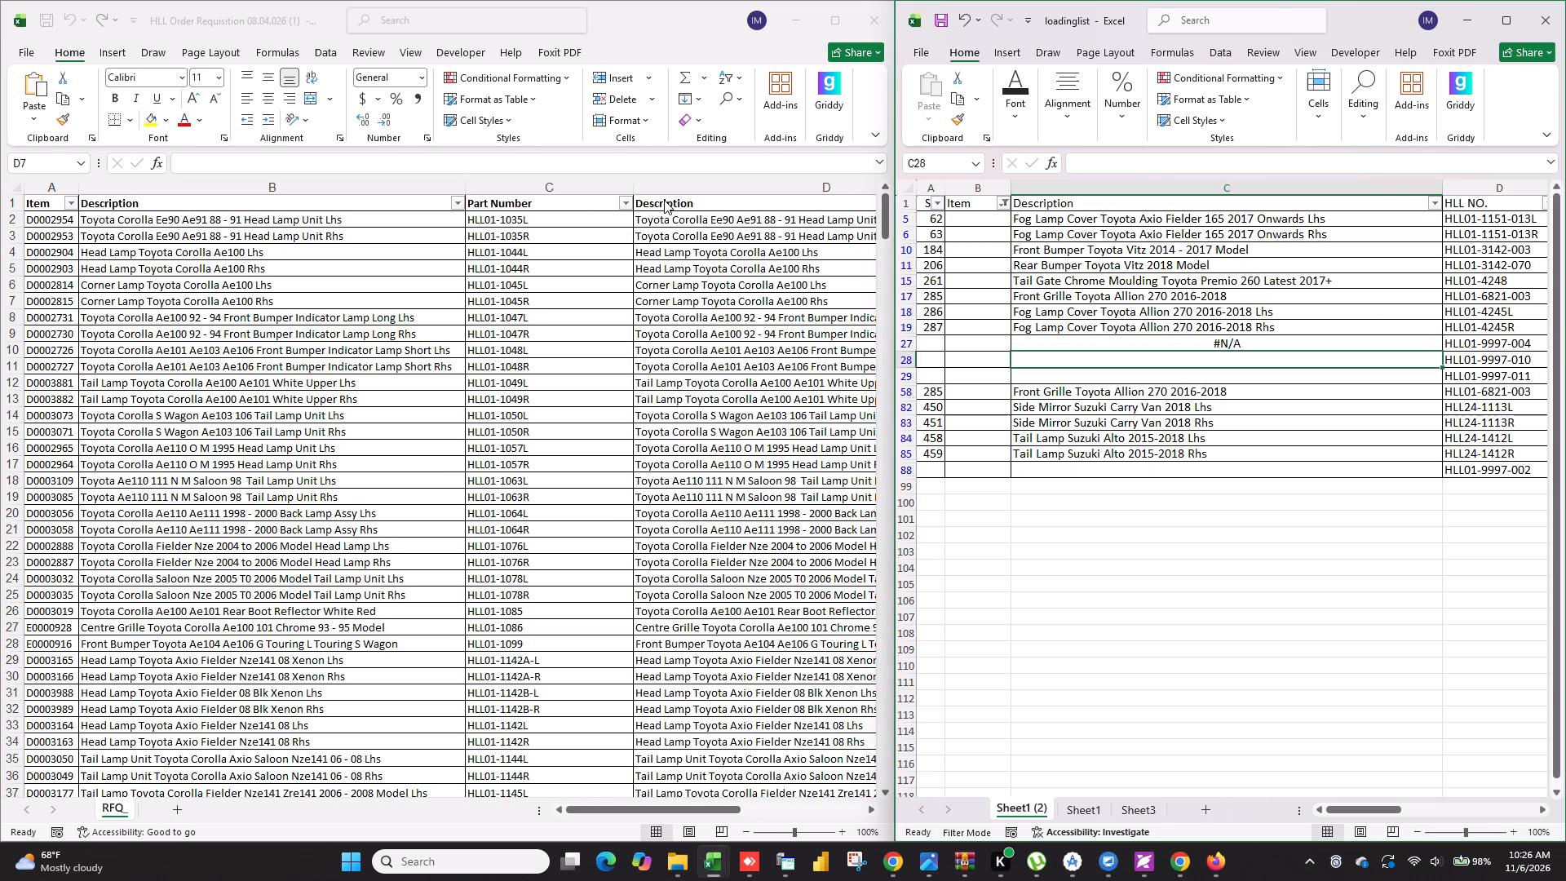
# Recheck the VLOOKUP formula in C27 and fill it down through C29.
pyautogui.click(1145, 338)
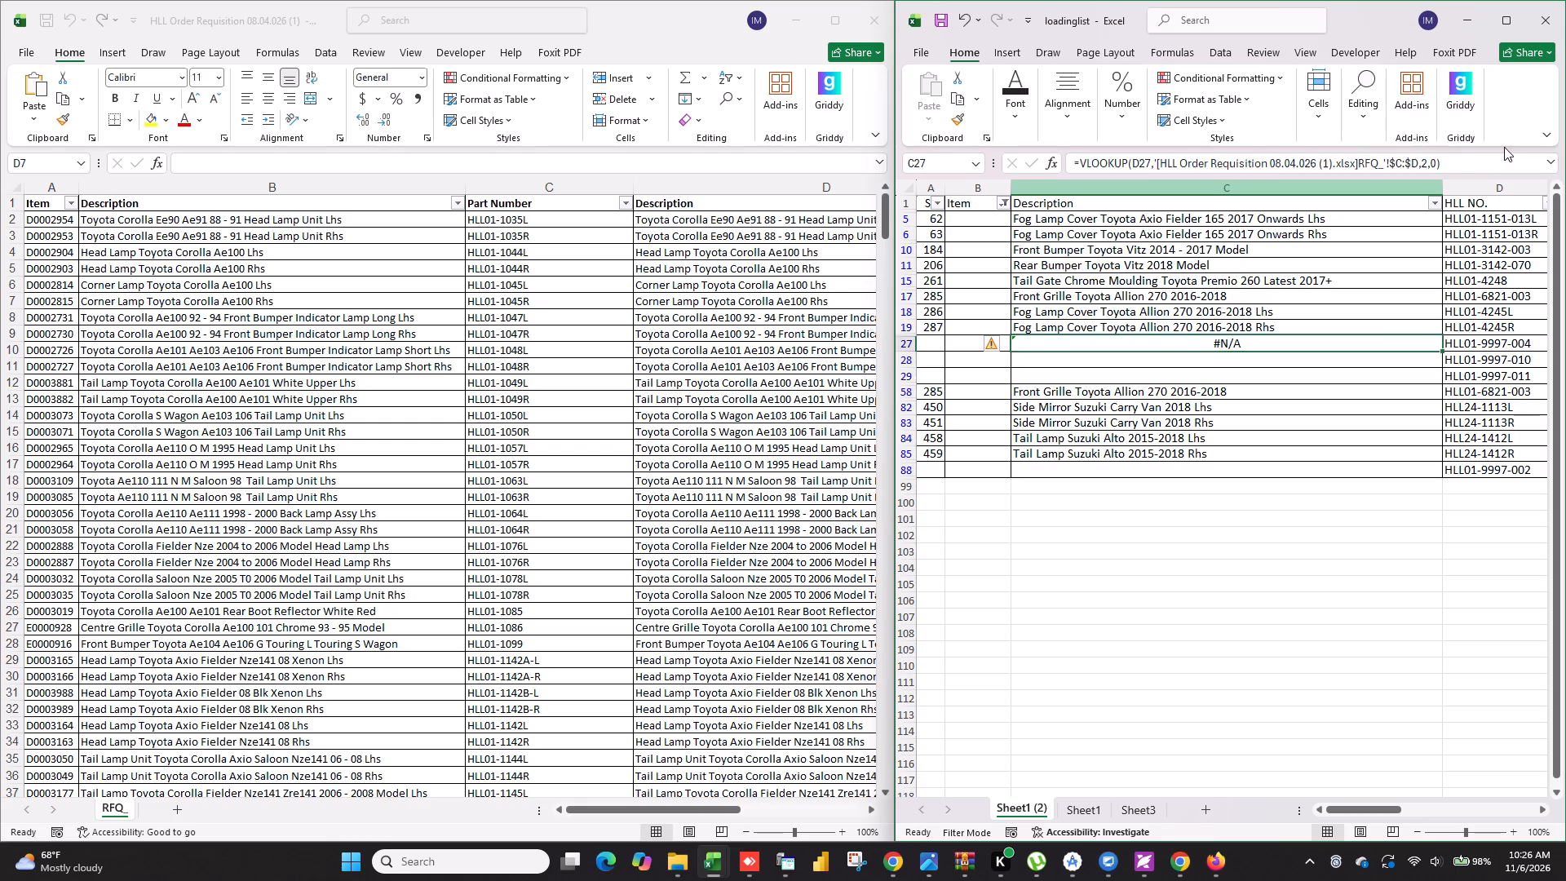
pyautogui.click(1483, 153)
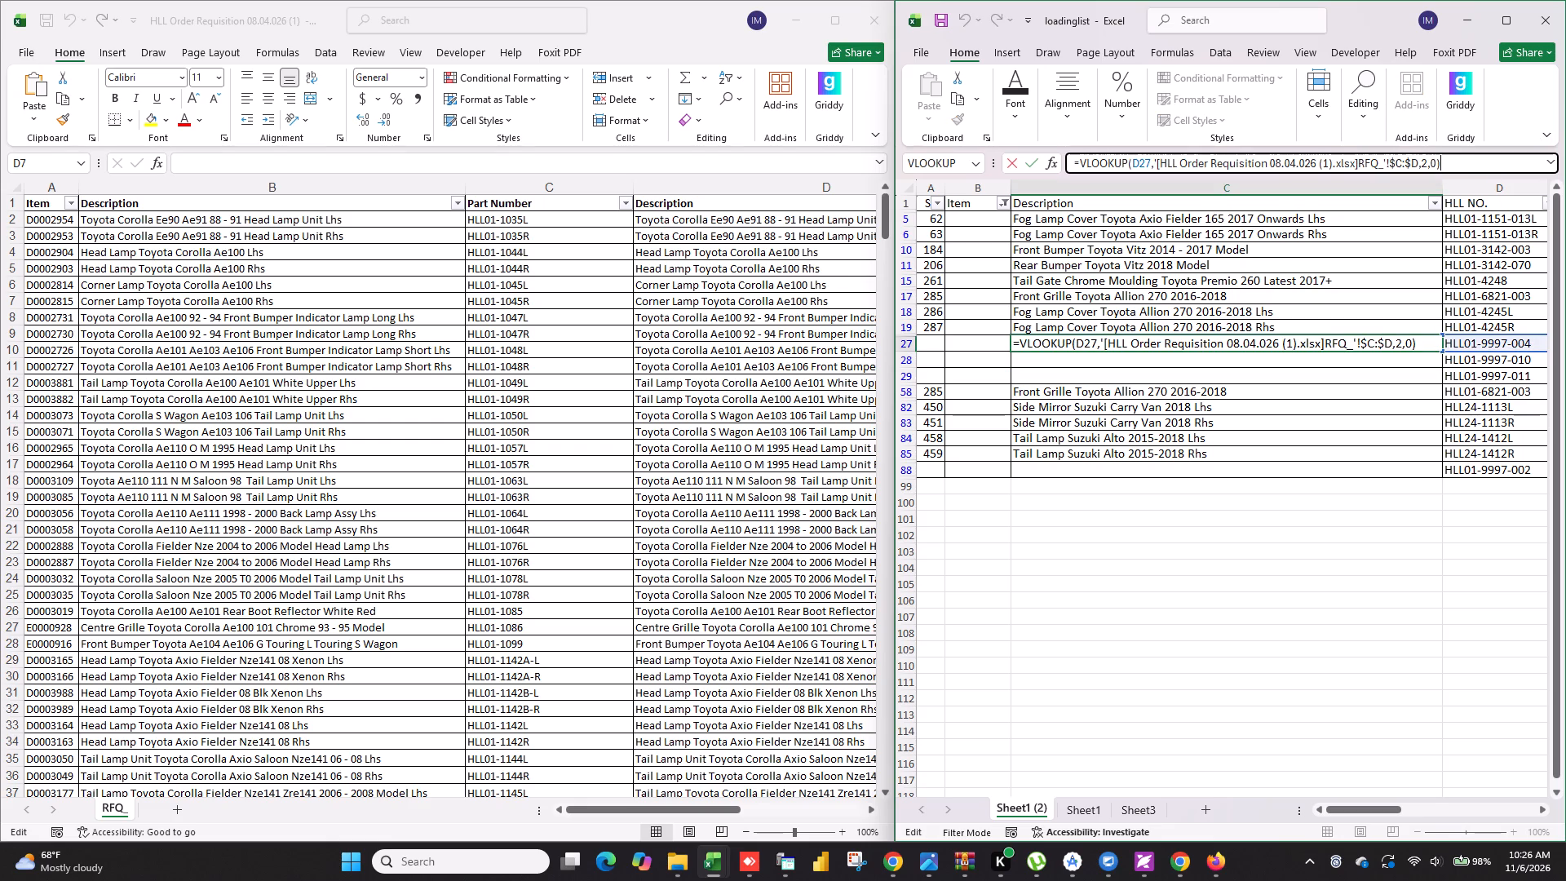
pyautogui.press('Return')
pyautogui.click(1403, 348)
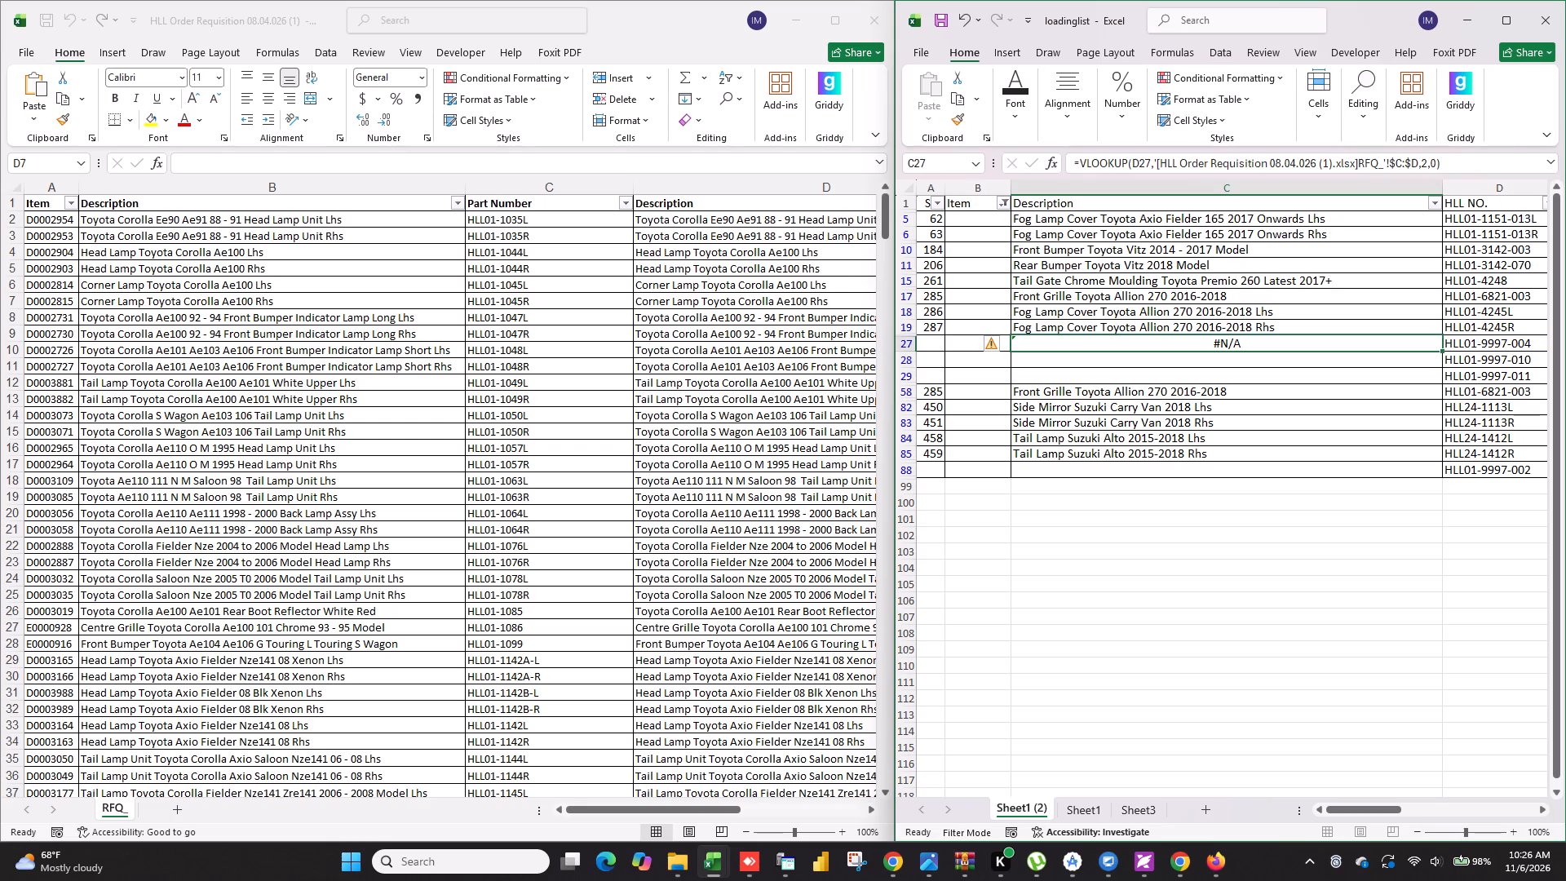
pyautogui.moveTo(1441, 352); pyautogui.dragTo(1437, 387)
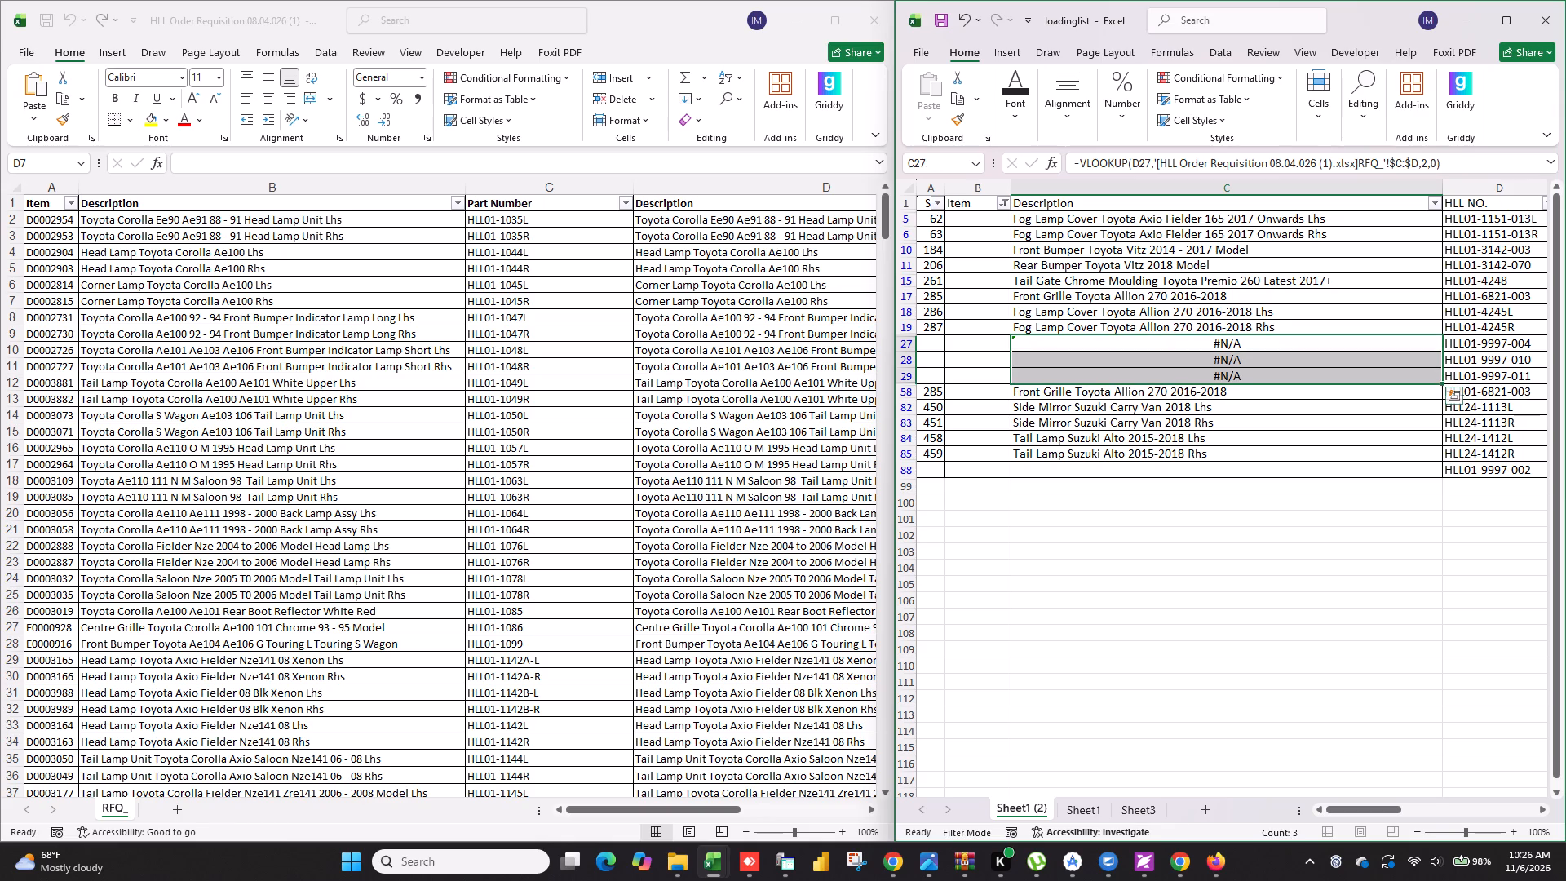
pyautogui.click(1479, 342)
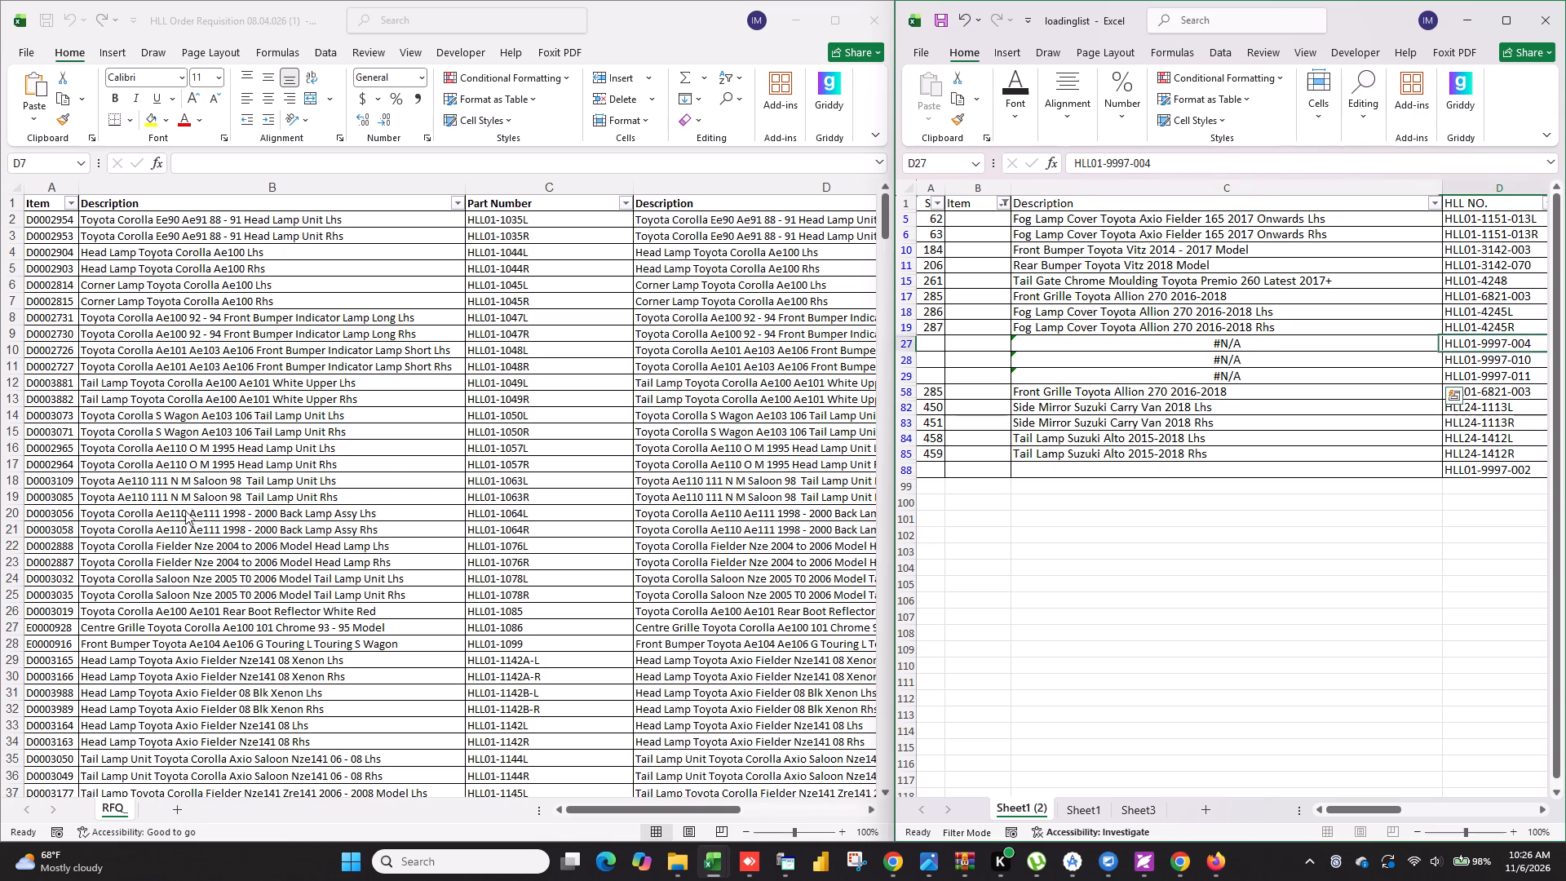
pyautogui.click(1390, 662)
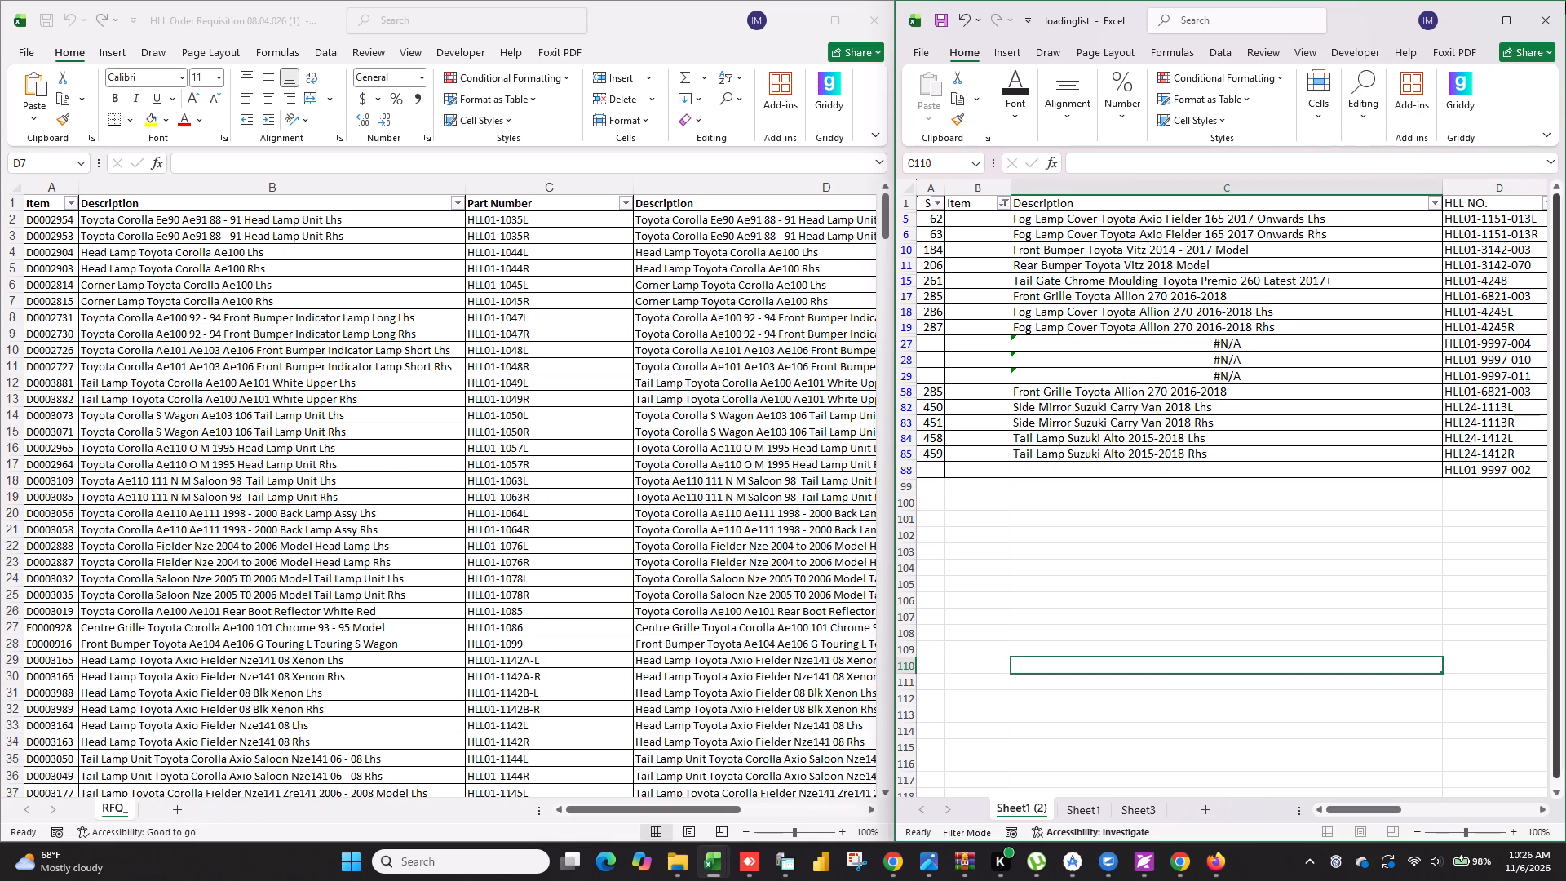
# Maximize the loading list workbook and examine the packing list in Sheet1 for rows without item codes or descriptions, comparing with Sheet1 (2).
pyautogui.click(1497, 25)
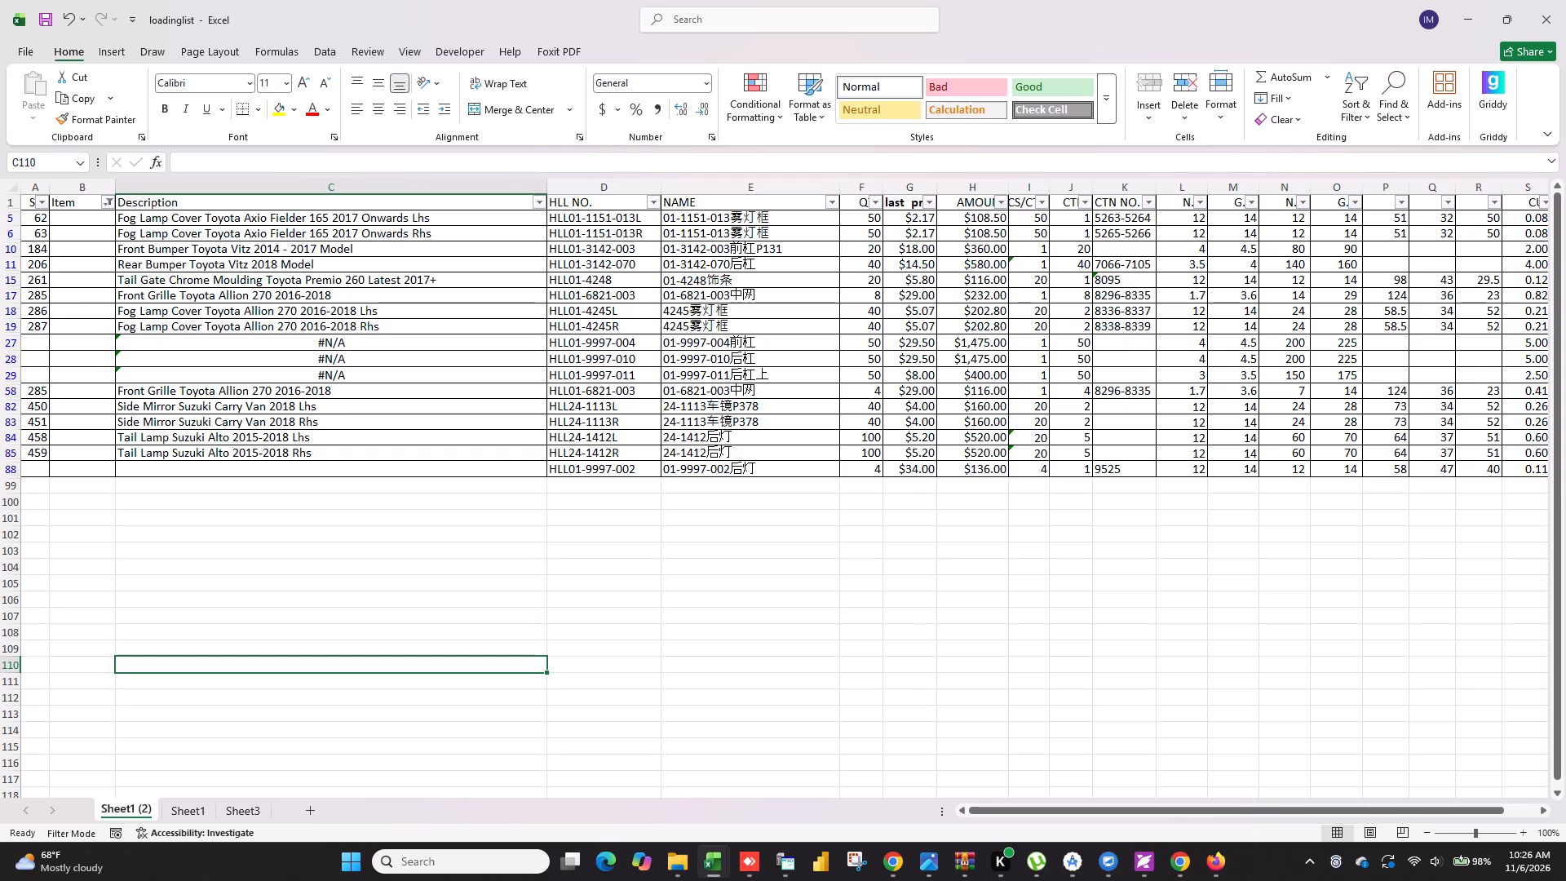
pyautogui.click(190, 819)
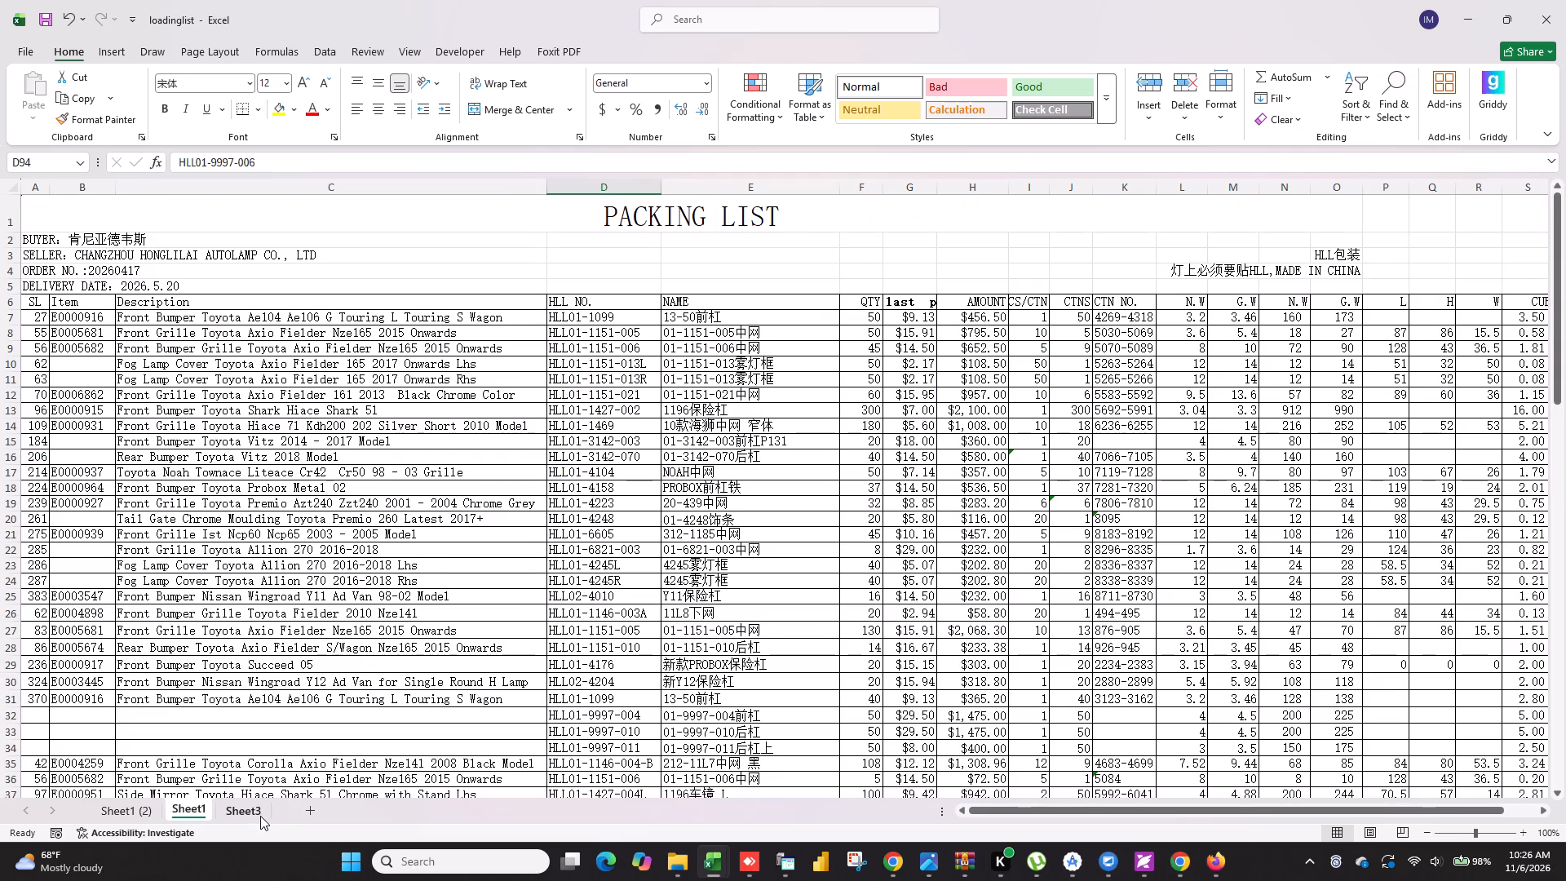
pyautogui.scroll(-8, 258, 587)
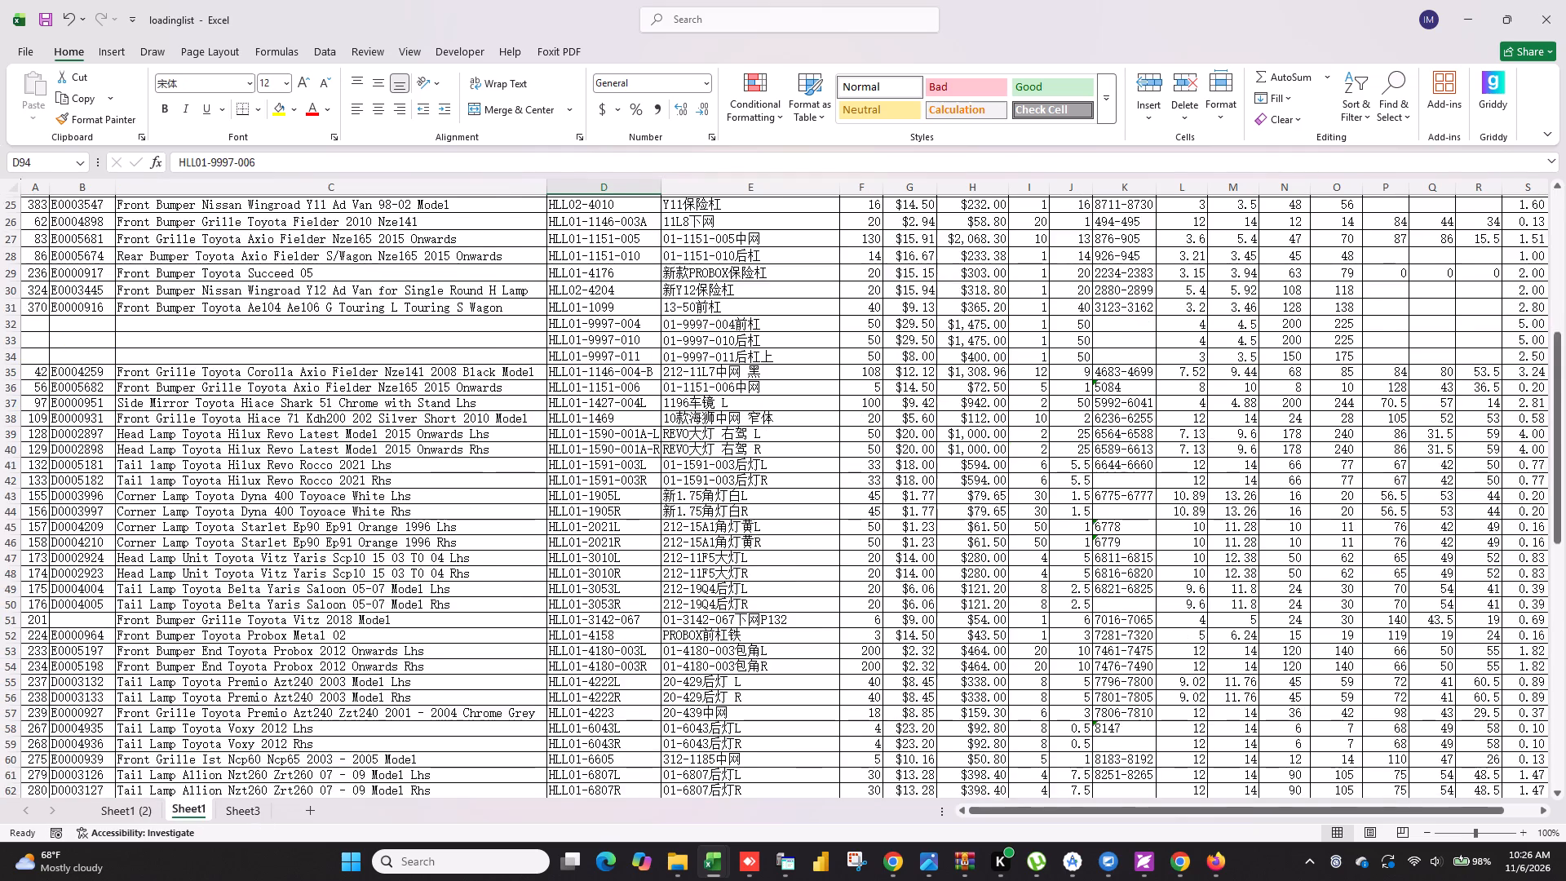
pyautogui.scroll(-14, 258, 587)
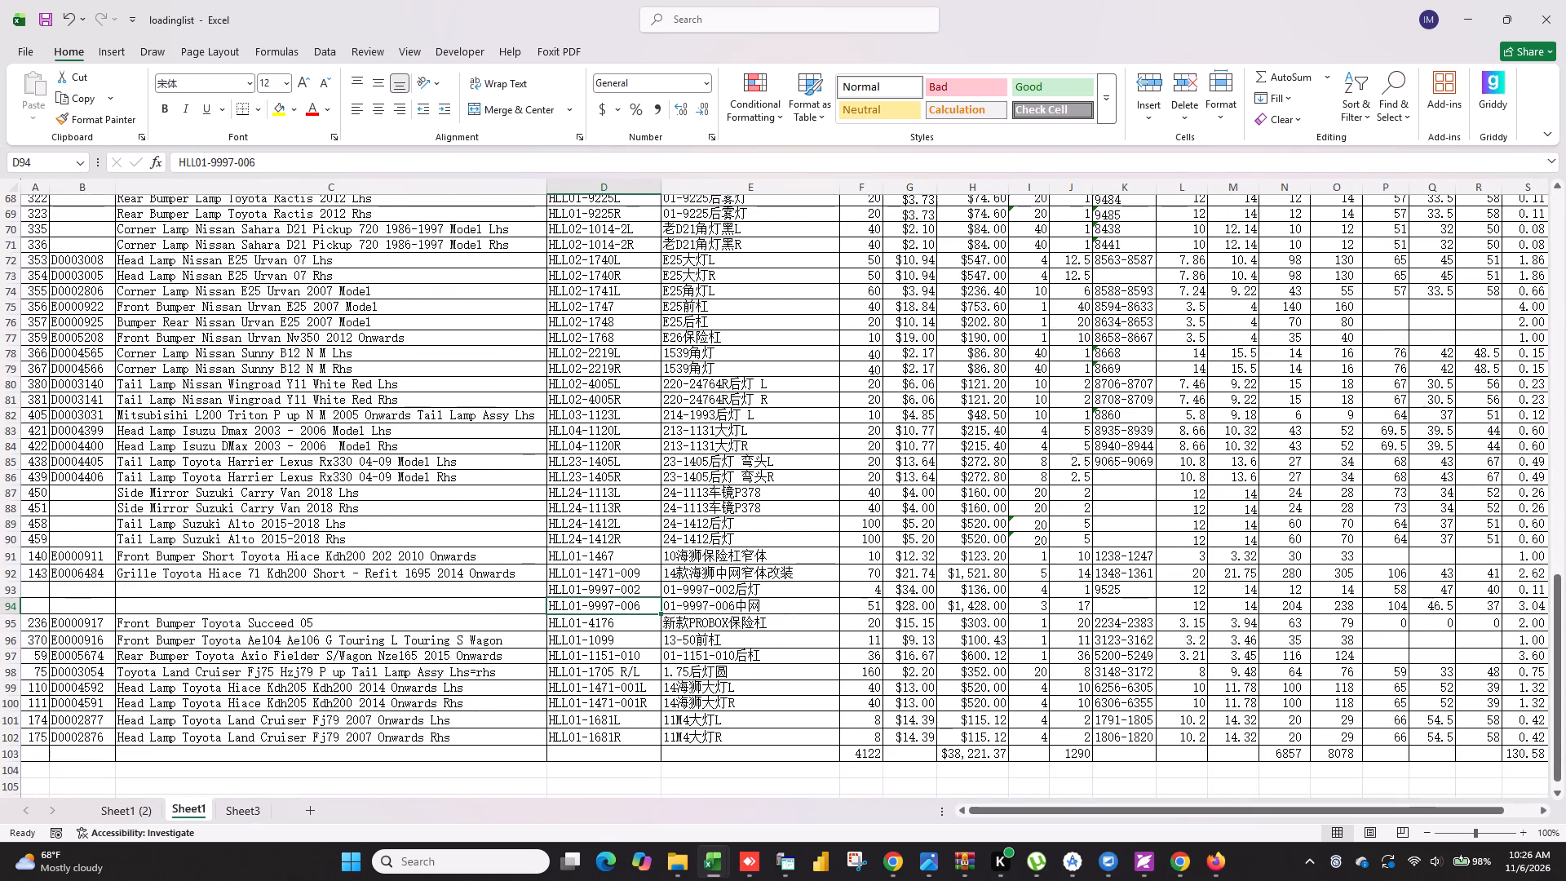
pyautogui.click(130, 822)
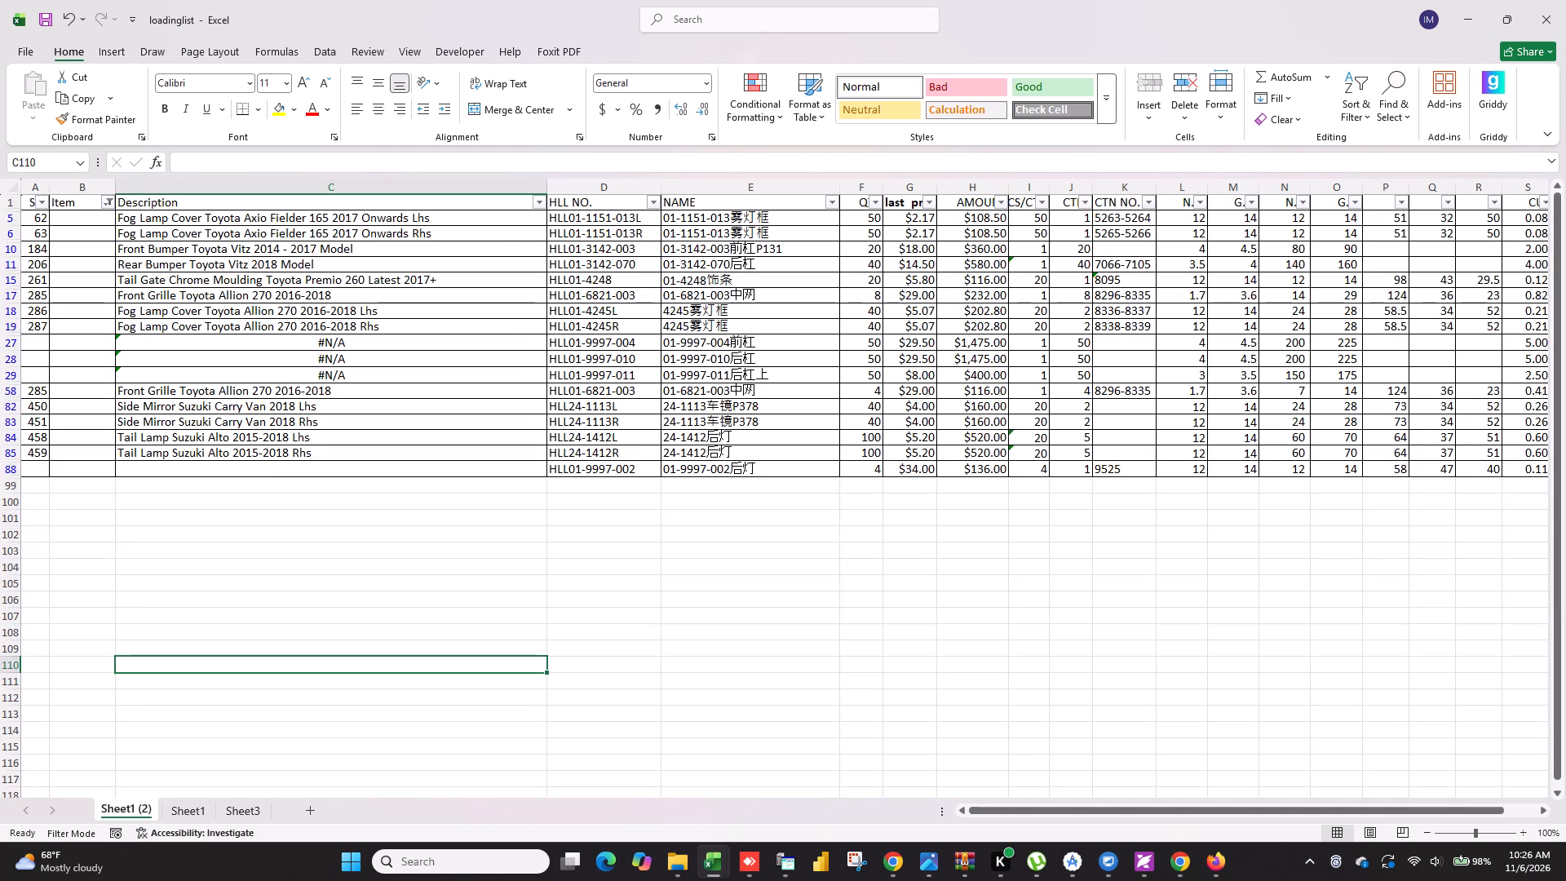
pyautogui.click(200, 808)
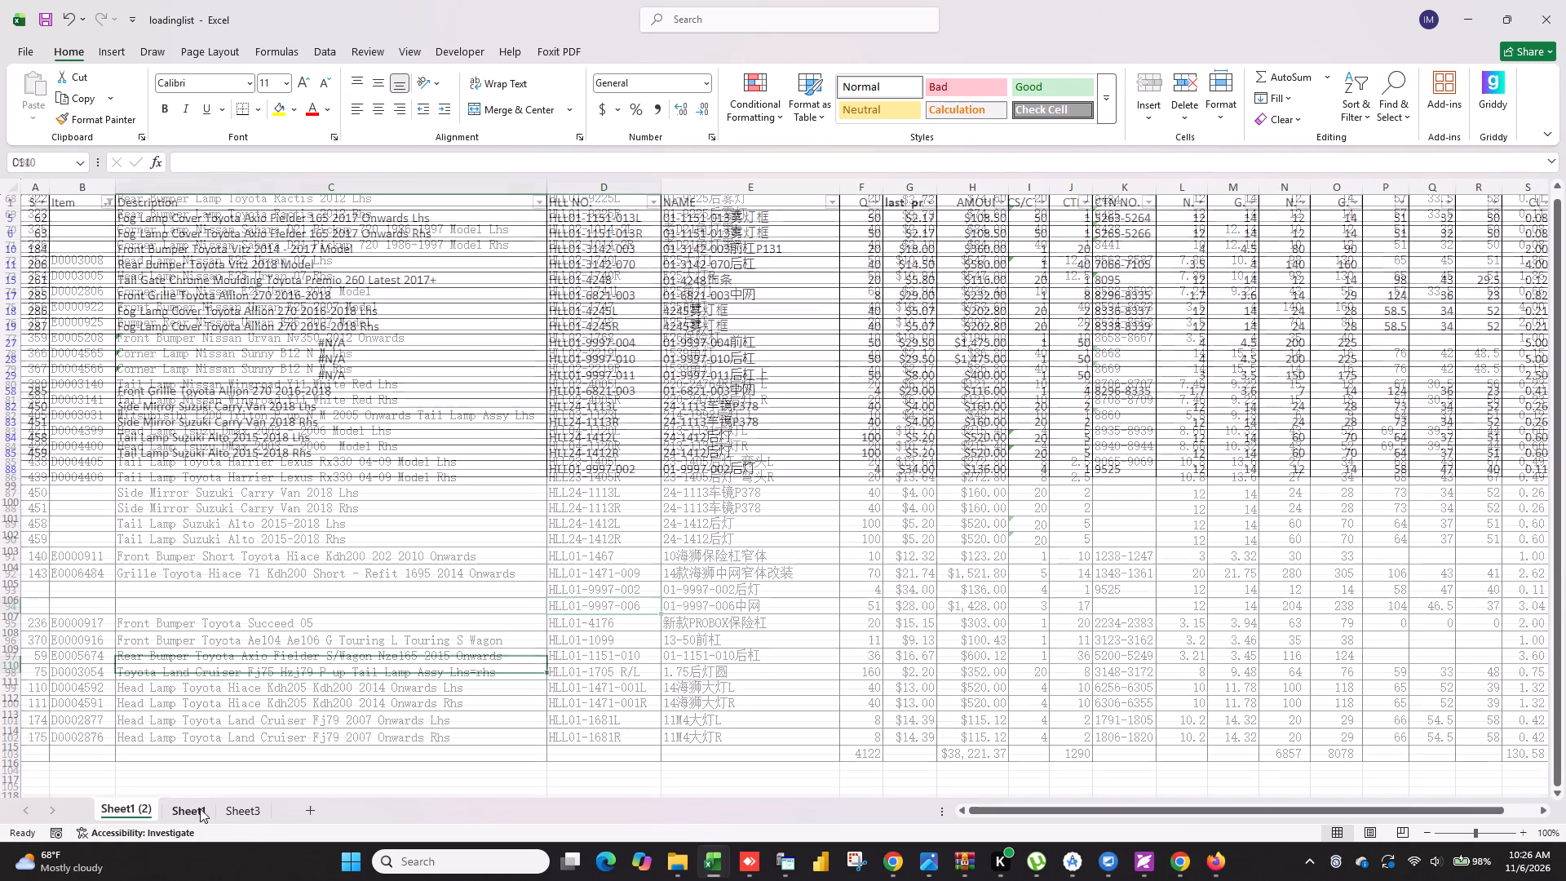
pyautogui.click(625, 593)
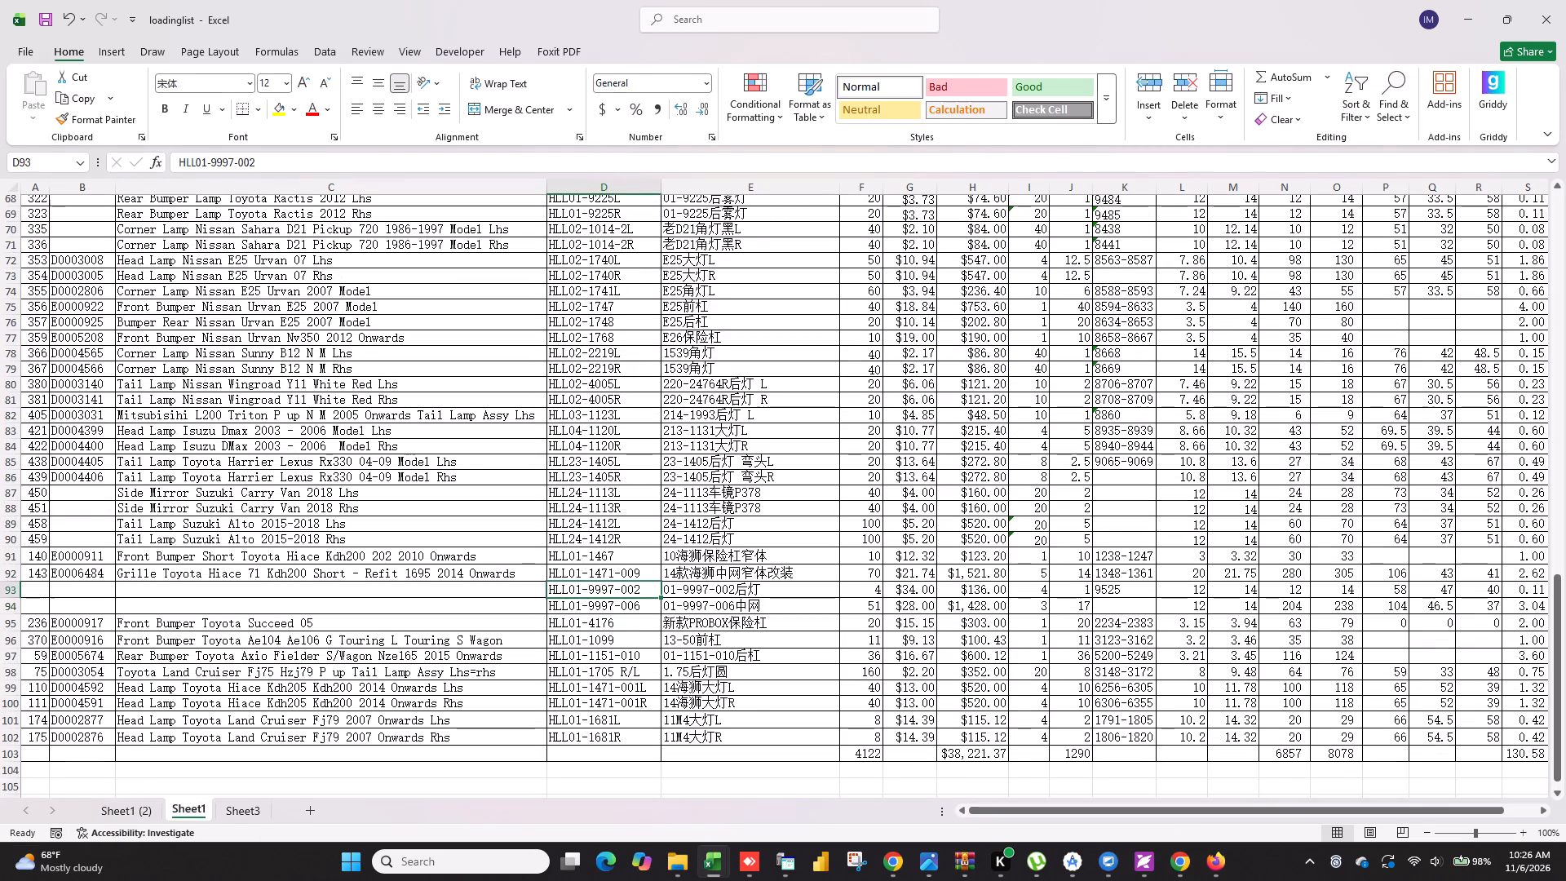
pyautogui.click(617, 609)
pyautogui.hotkey('ctrl', 'c')
pyautogui.click(1211, 861)
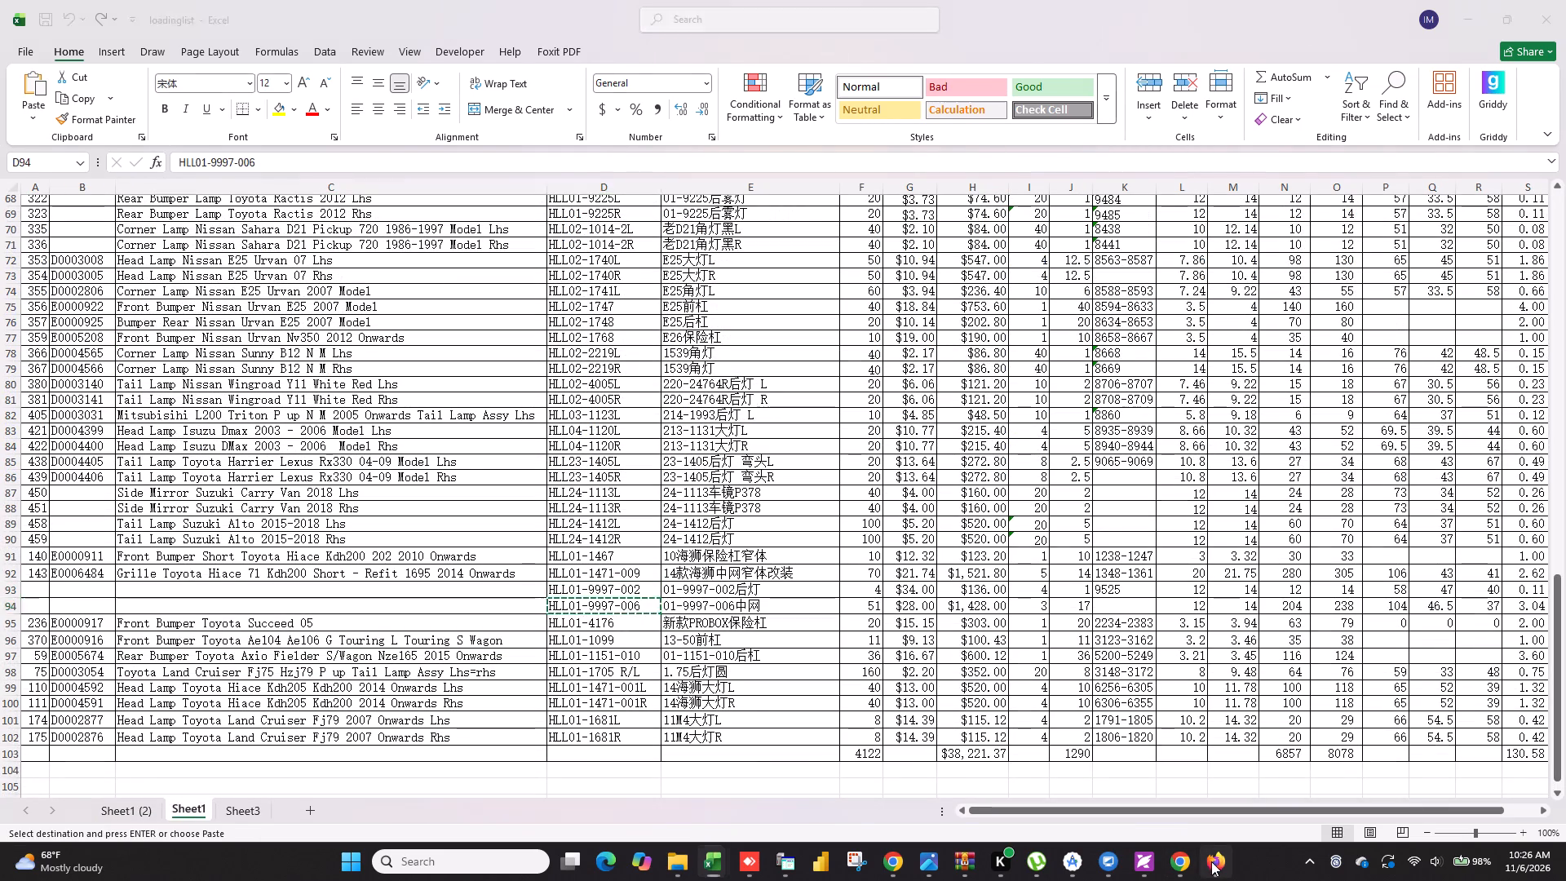
pyautogui.click(522, 294)
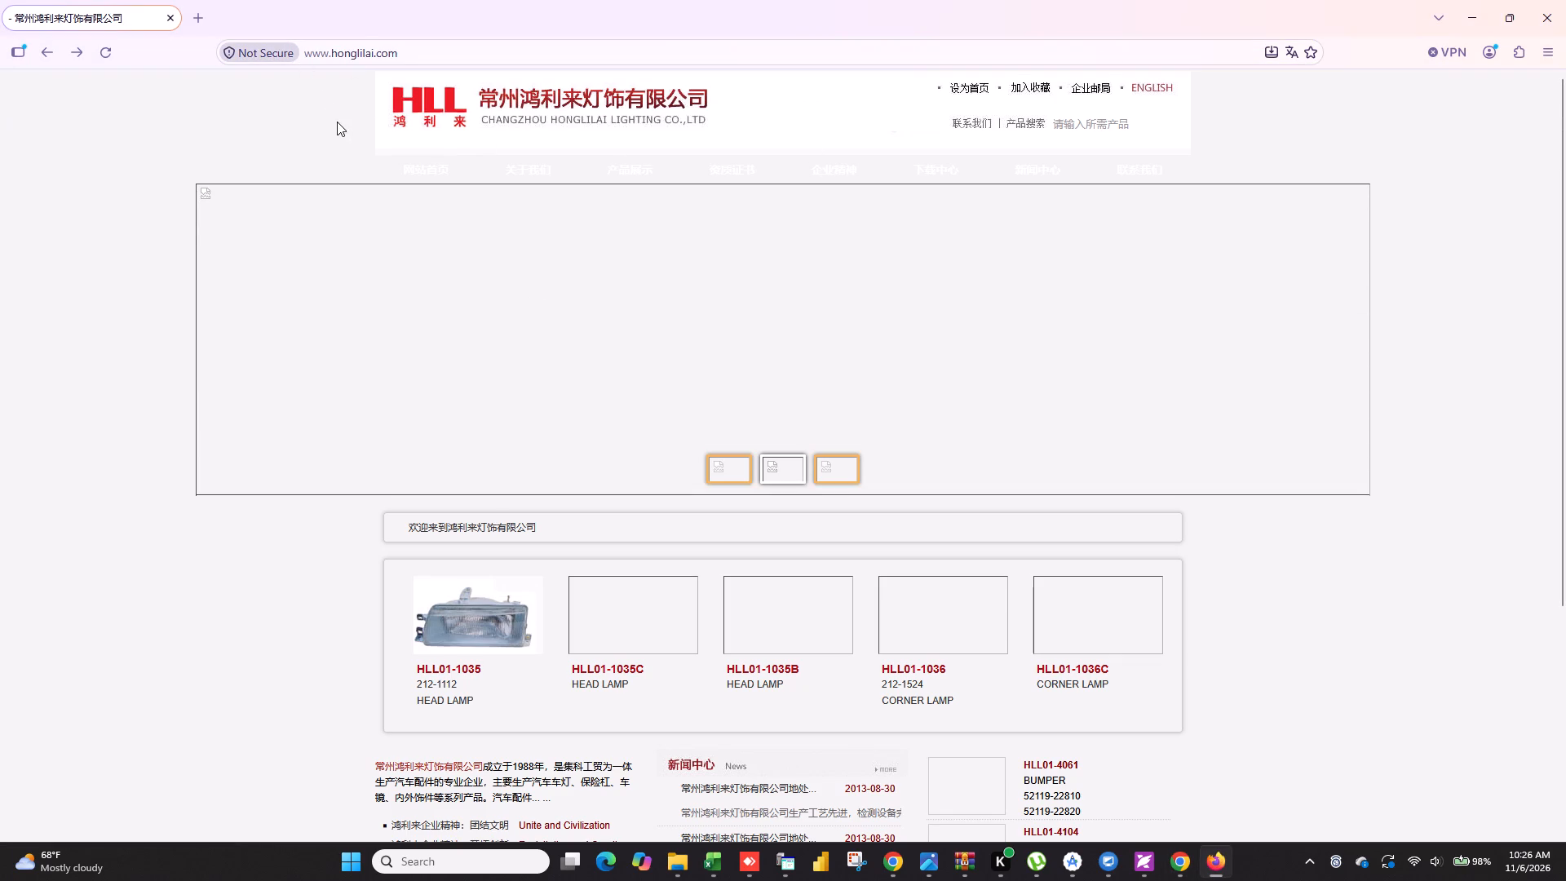
pyautogui.scroll(-4, 807, 551)
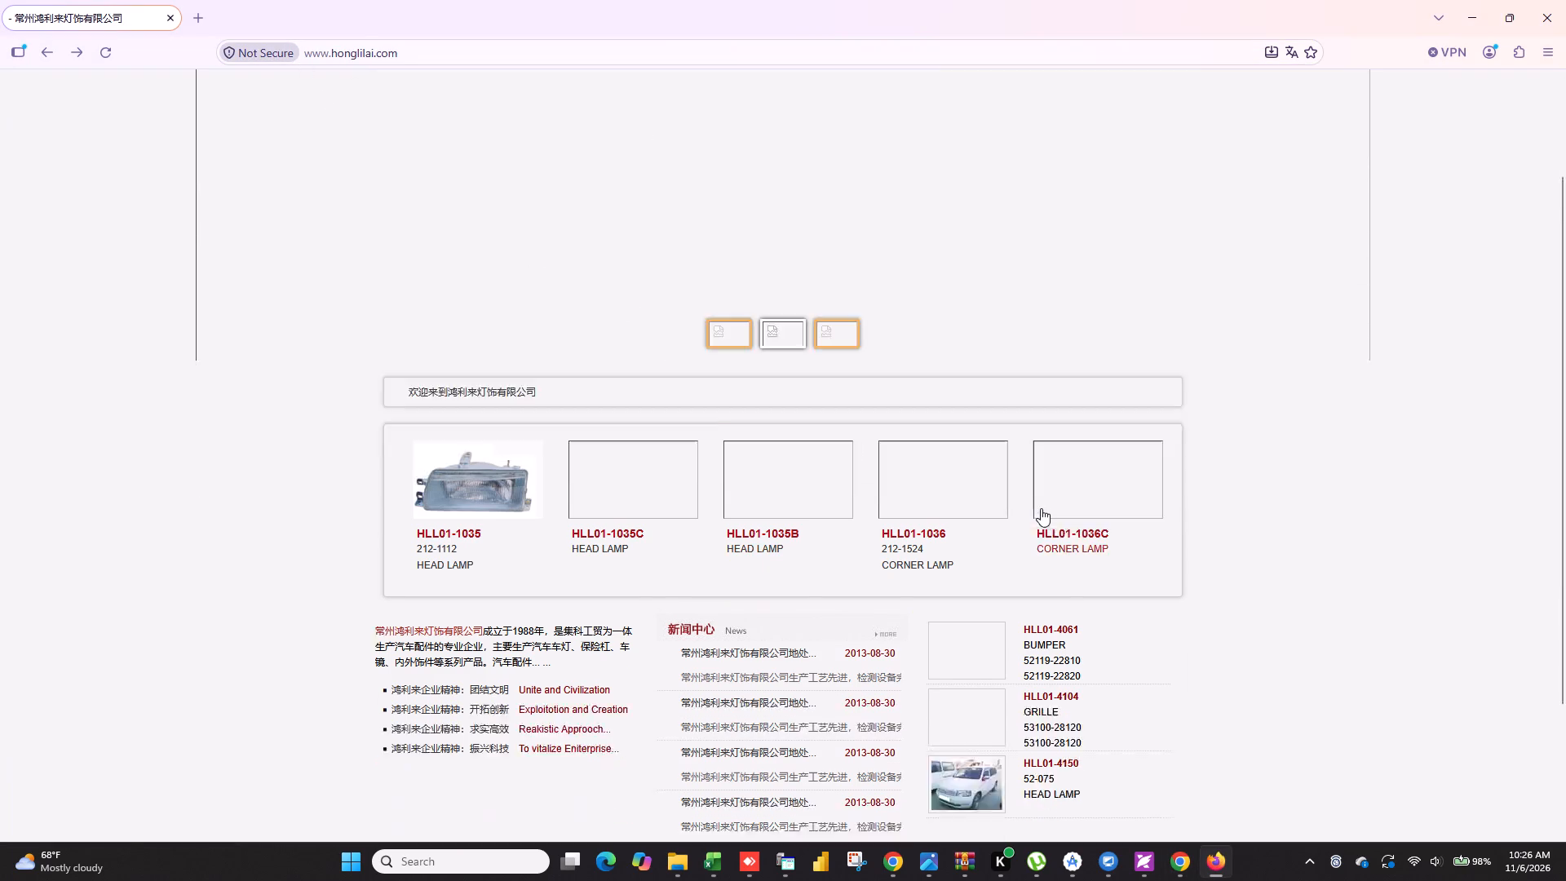
pyautogui.scroll(-1, 1034, 497)
pyautogui.scroll(-2, 930, 704)
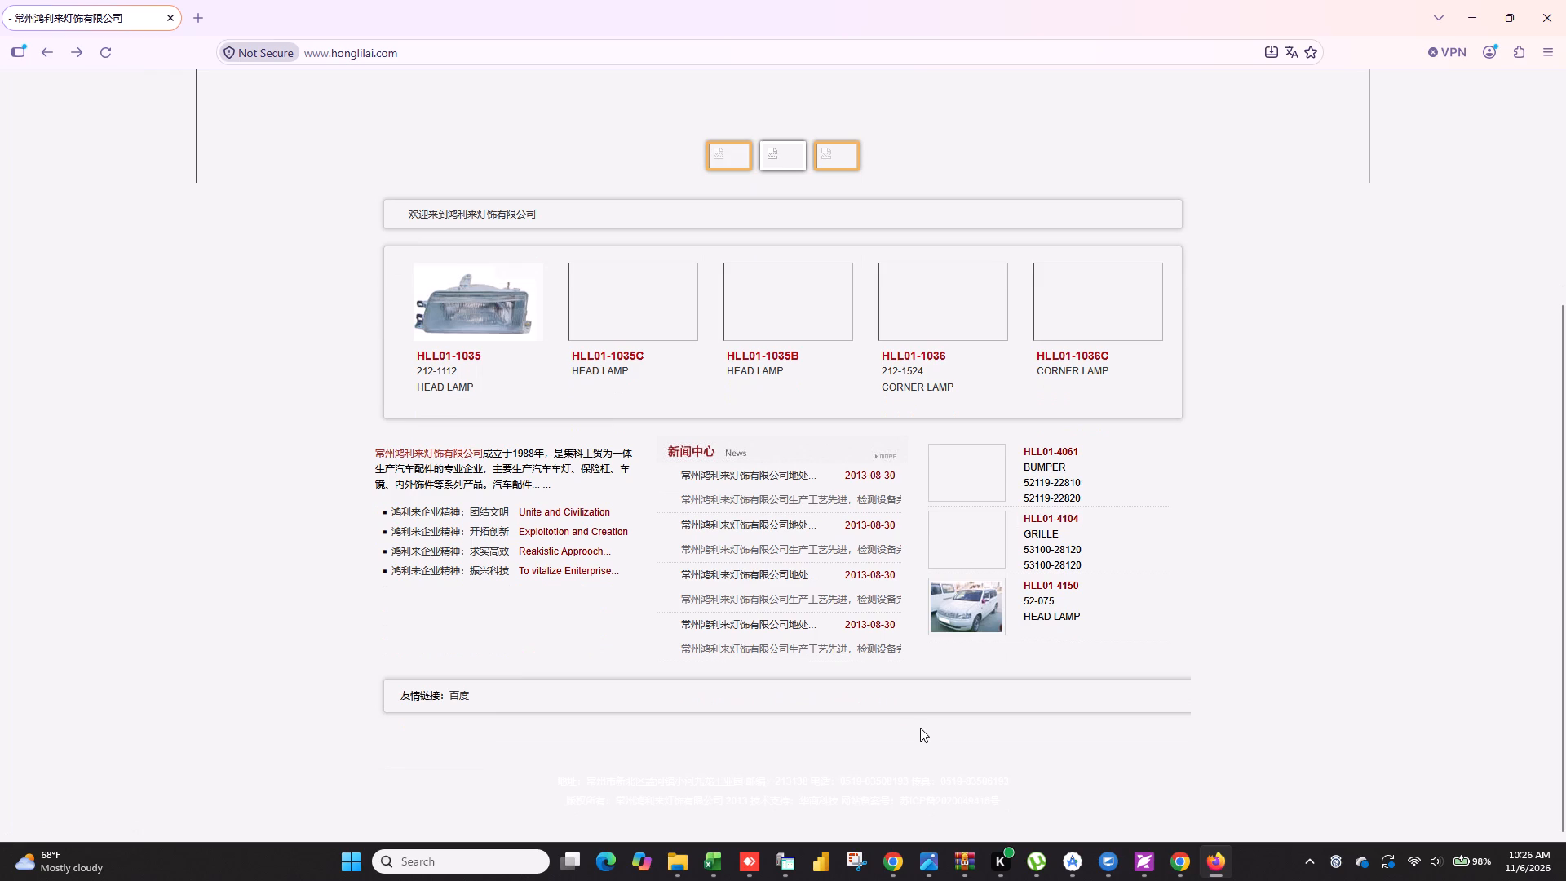
pyautogui.click(1044, 453)
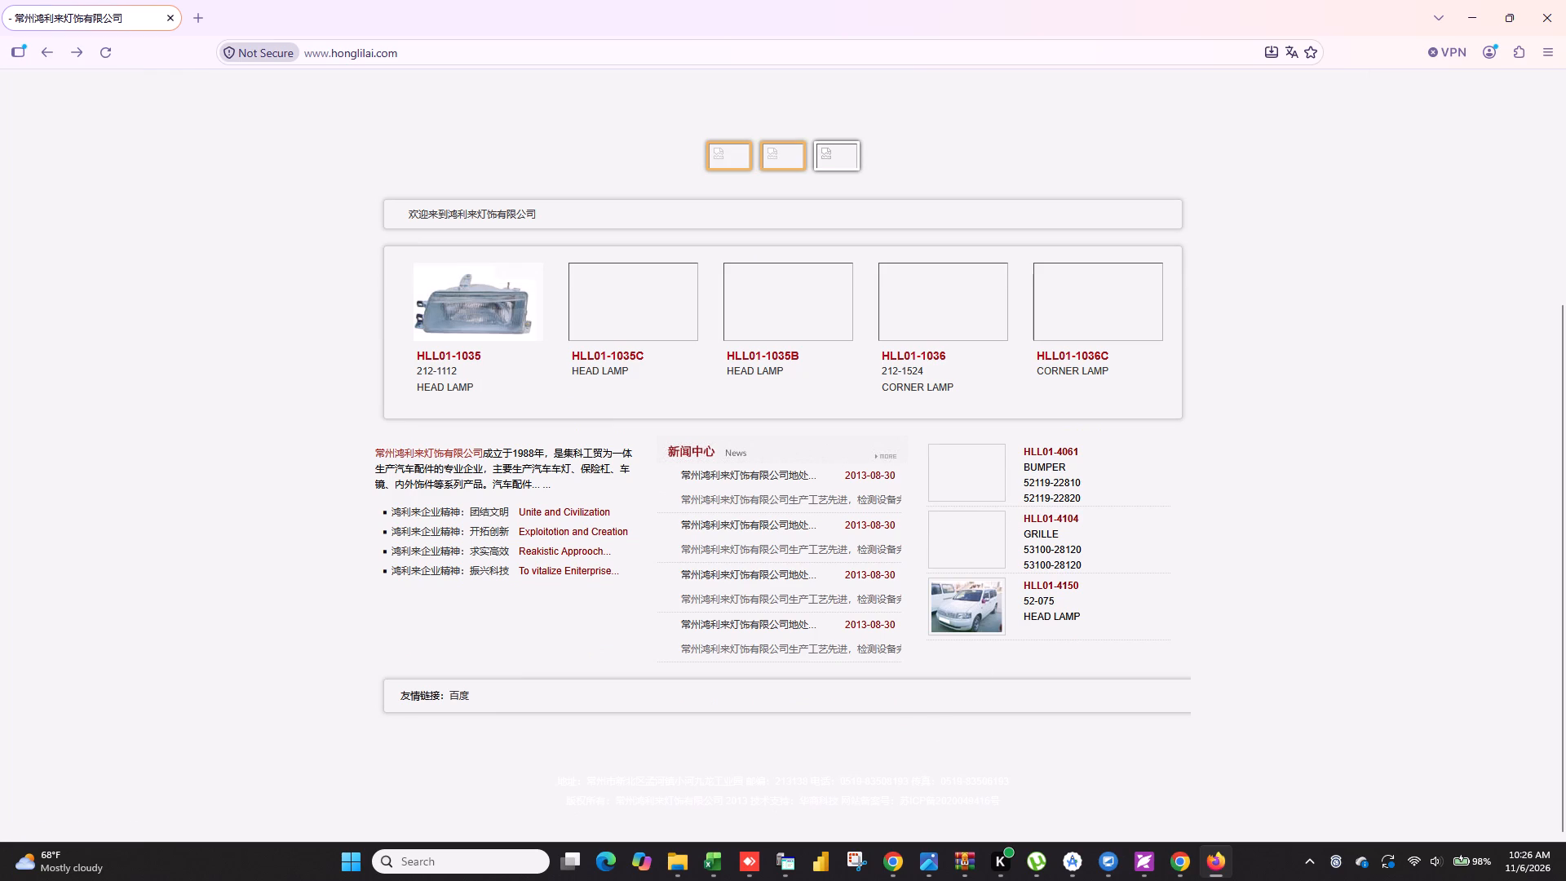
pyautogui.click(988, 451)
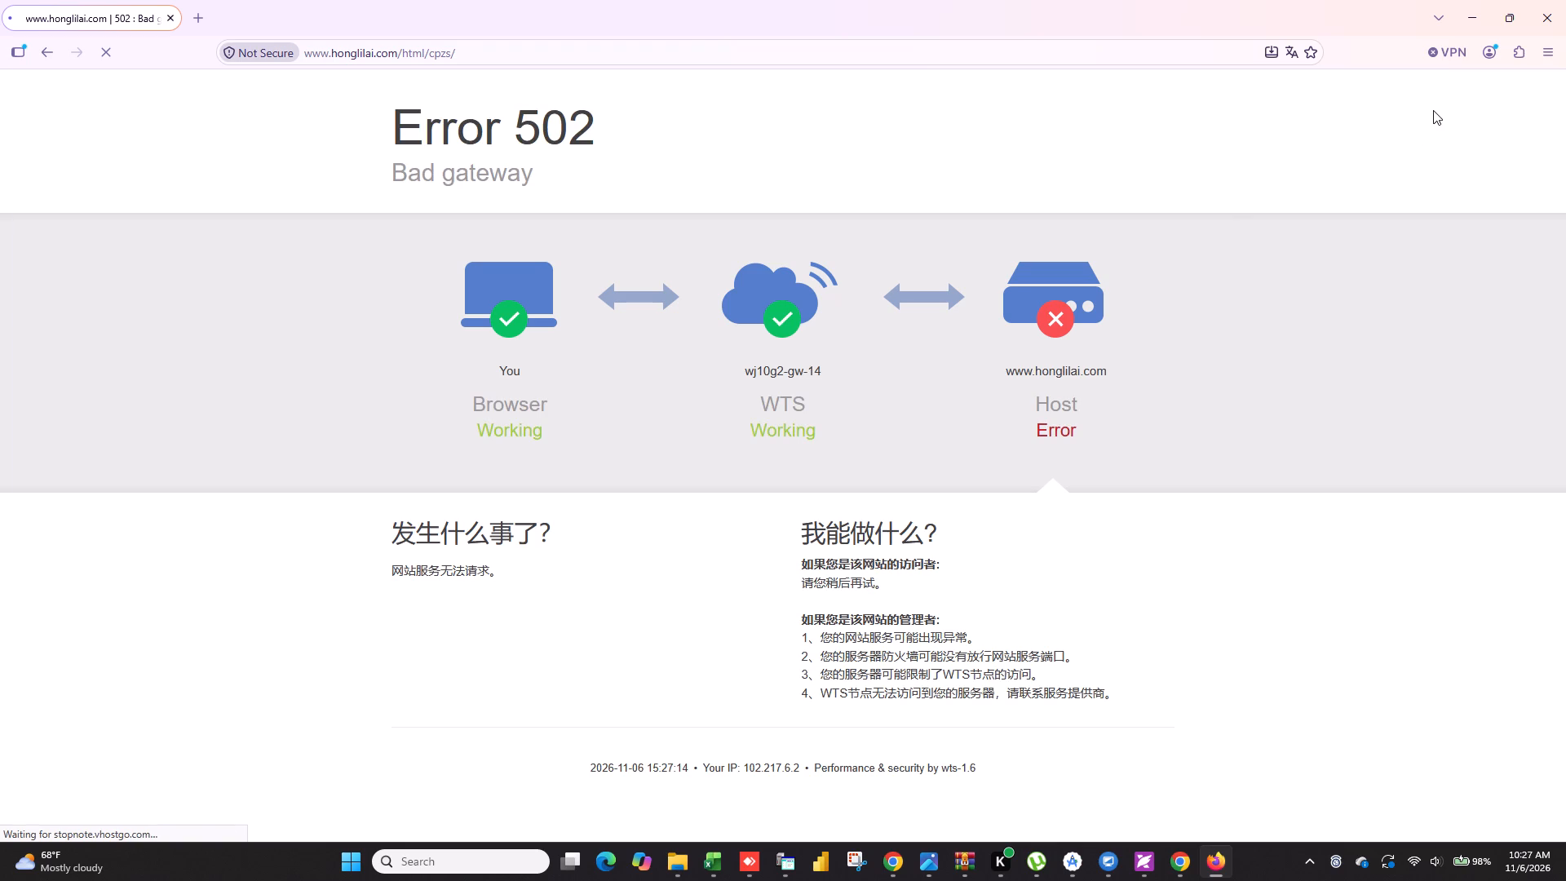
pyautogui.click(1460, 7)
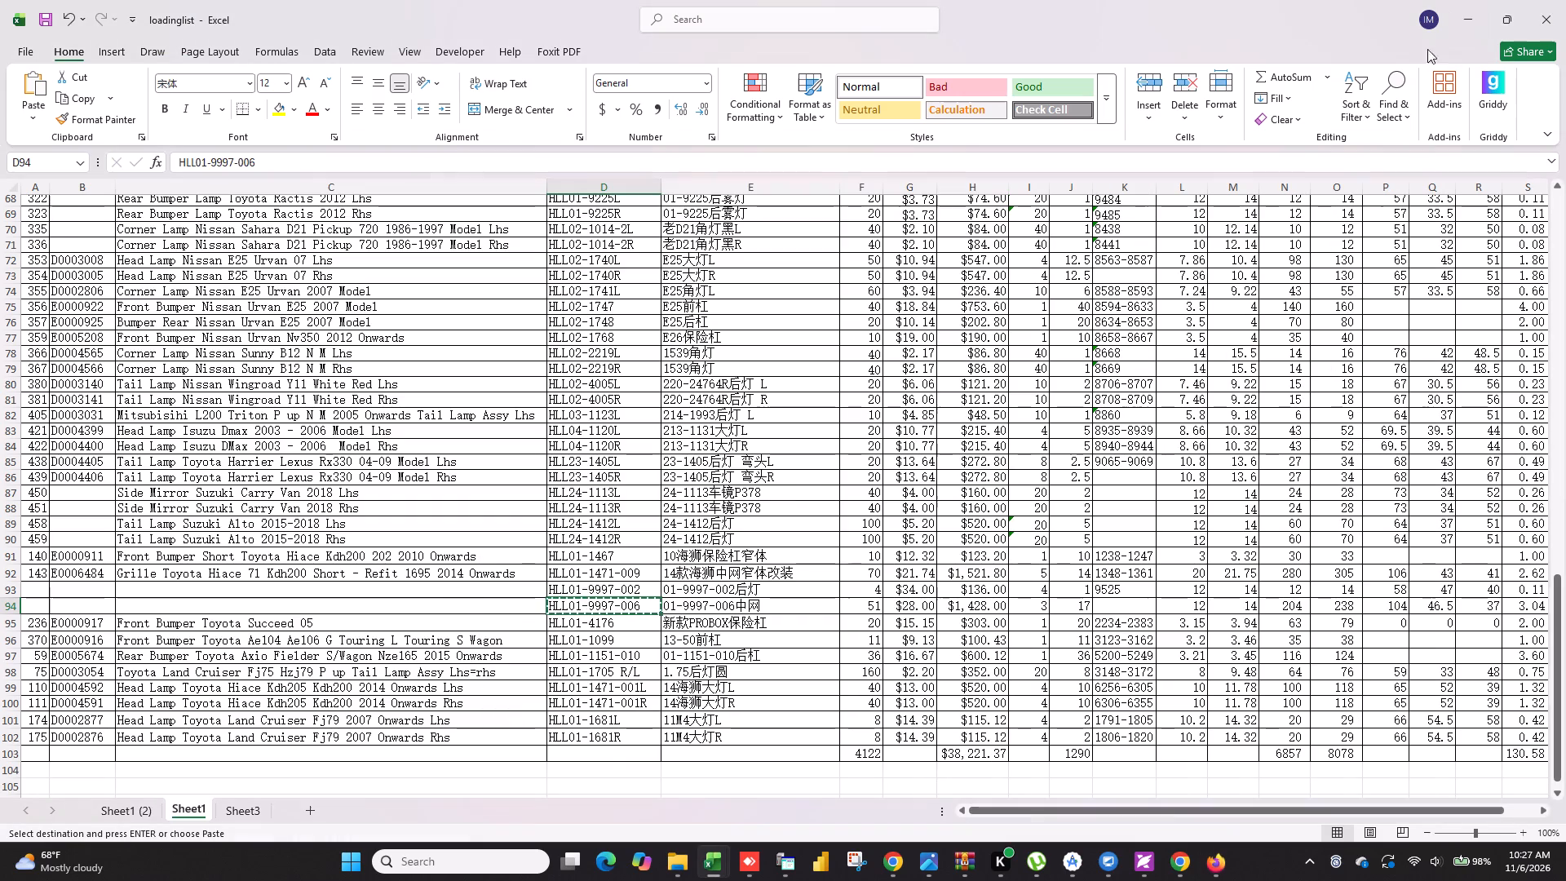
pyautogui.press('Escape')
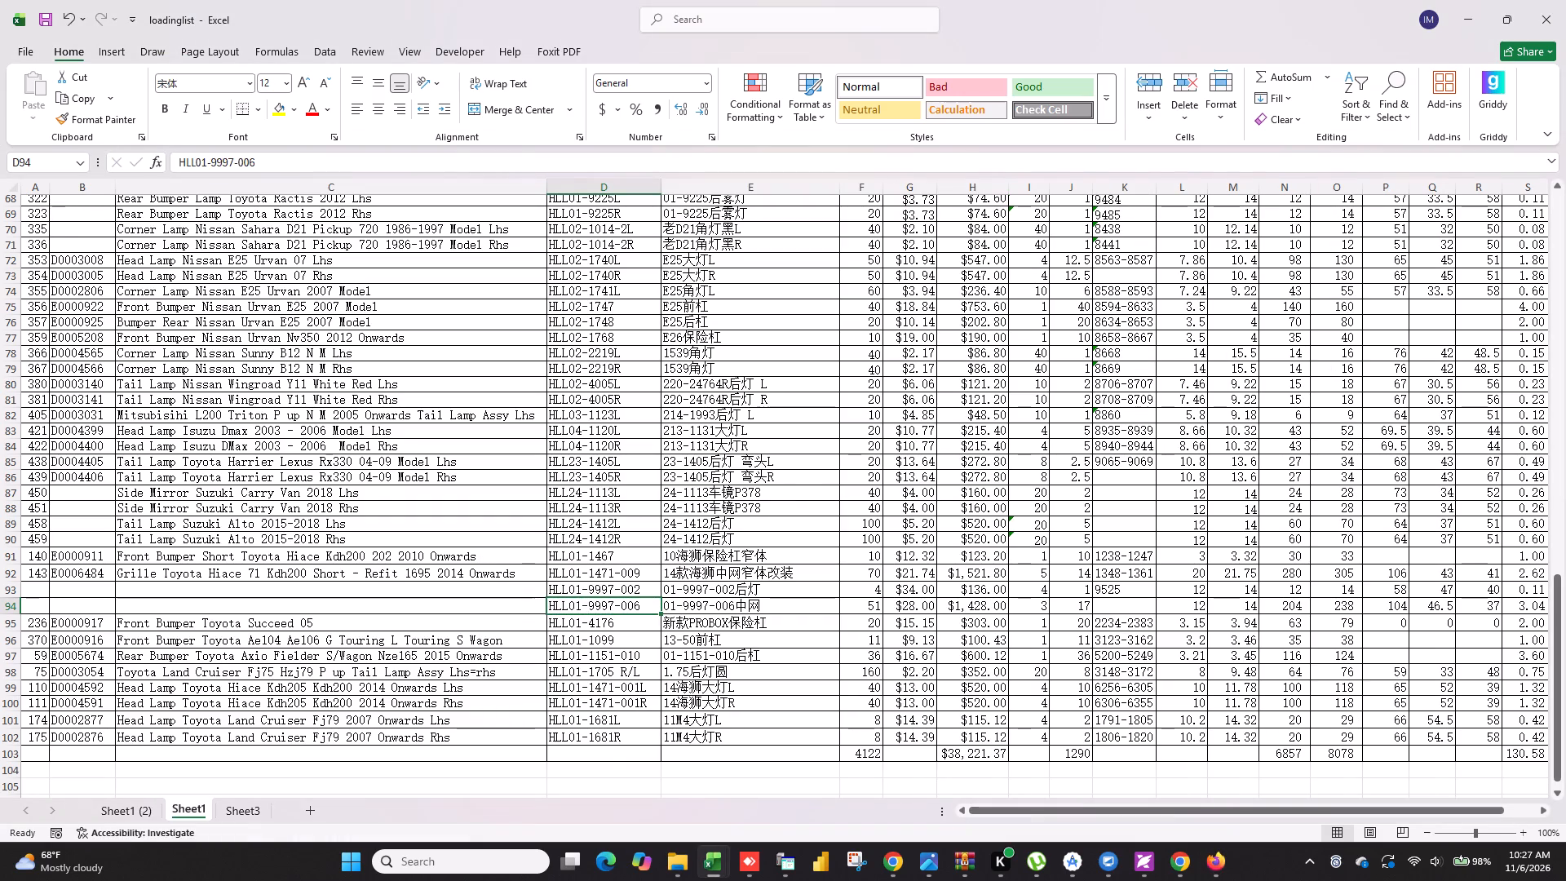
# Switch to the Downloads folder in File Explorer.
pyautogui.hotkey('alt', 'Tab')
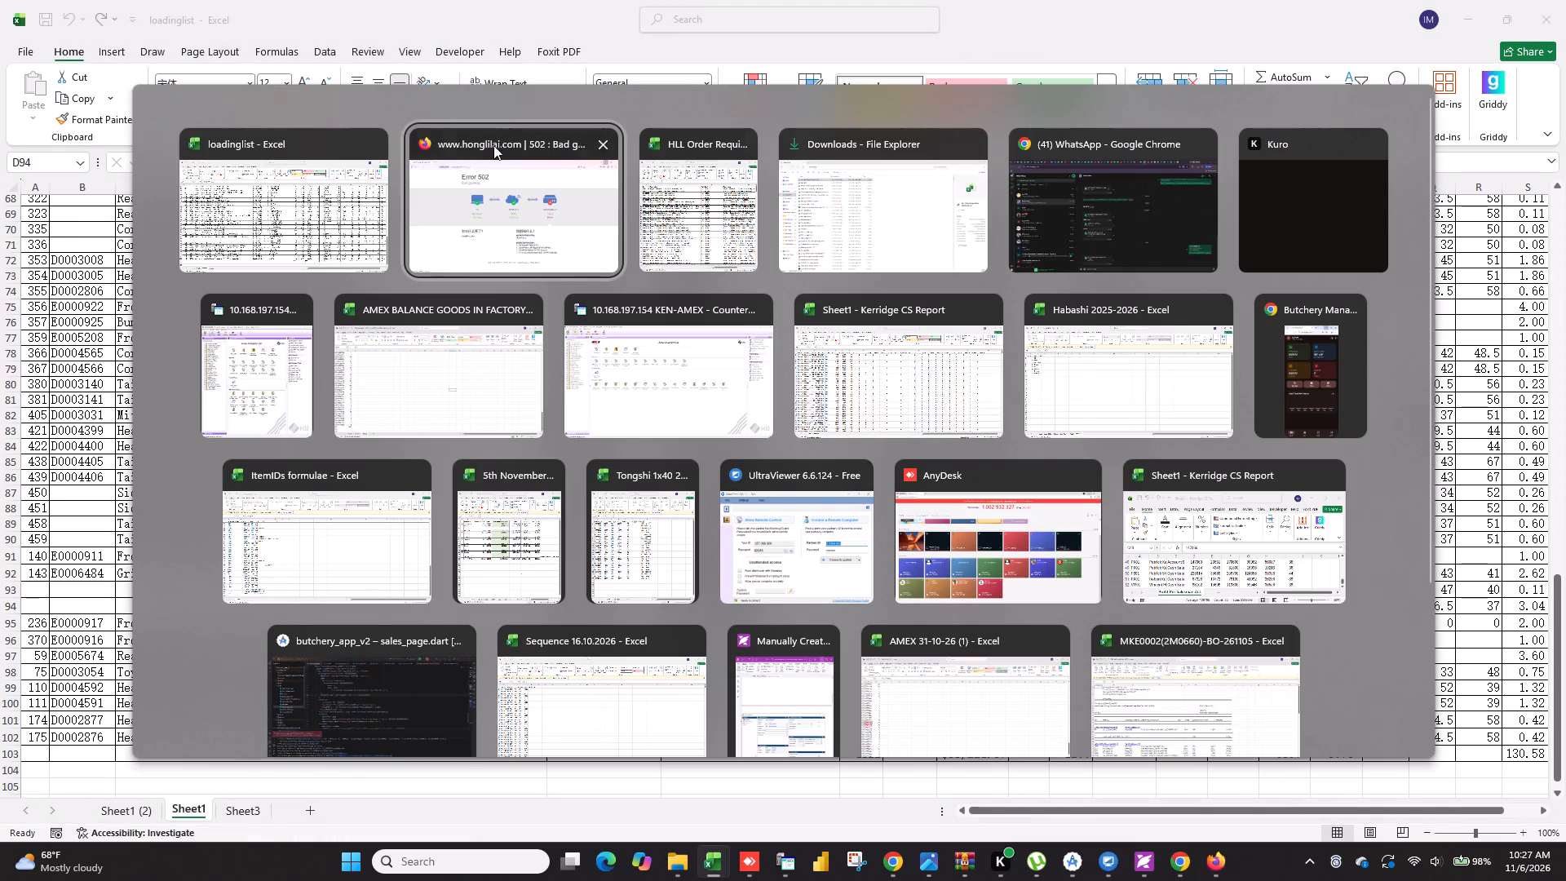
pyautogui.click(904, 210)
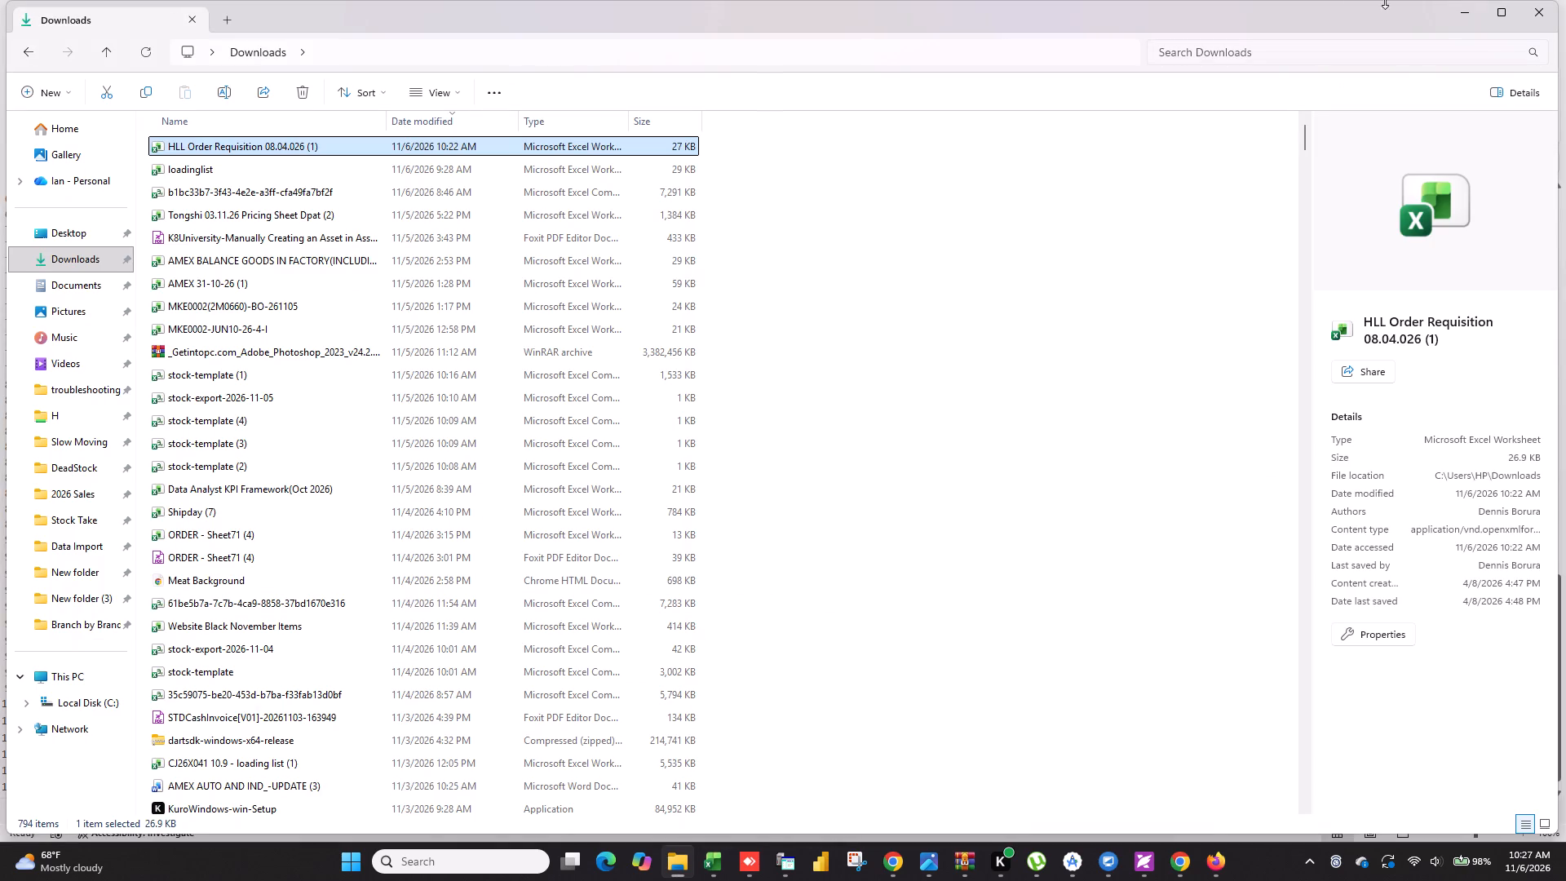
# Minimize the Downloads window, return to the loadinglist workbook and close it without saving the changes.
pyautogui.click(1461, 14)
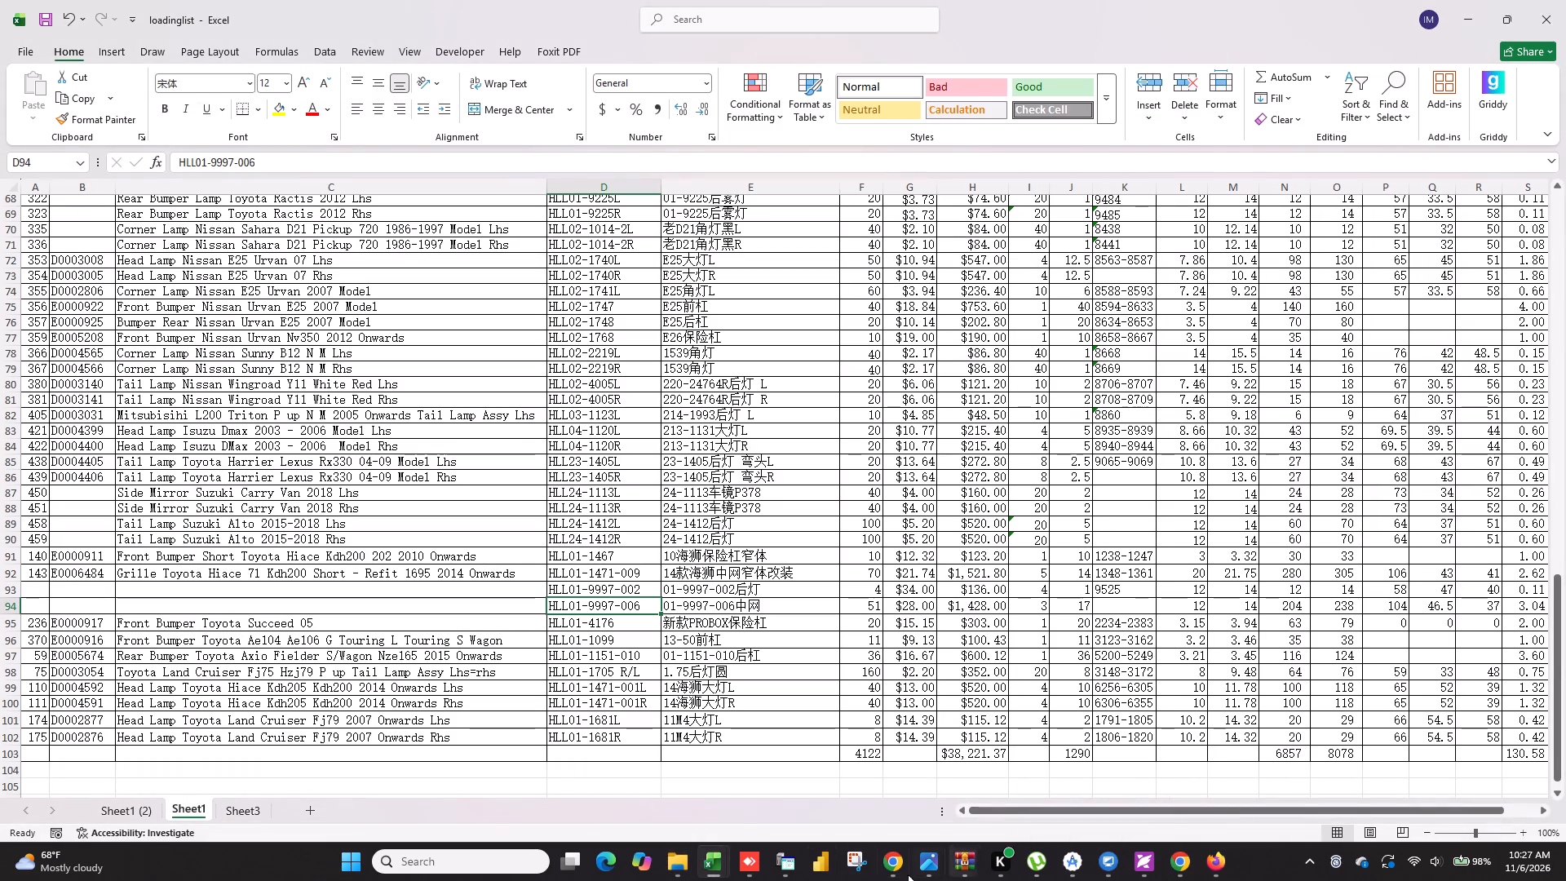
pyautogui.click(728, 869)
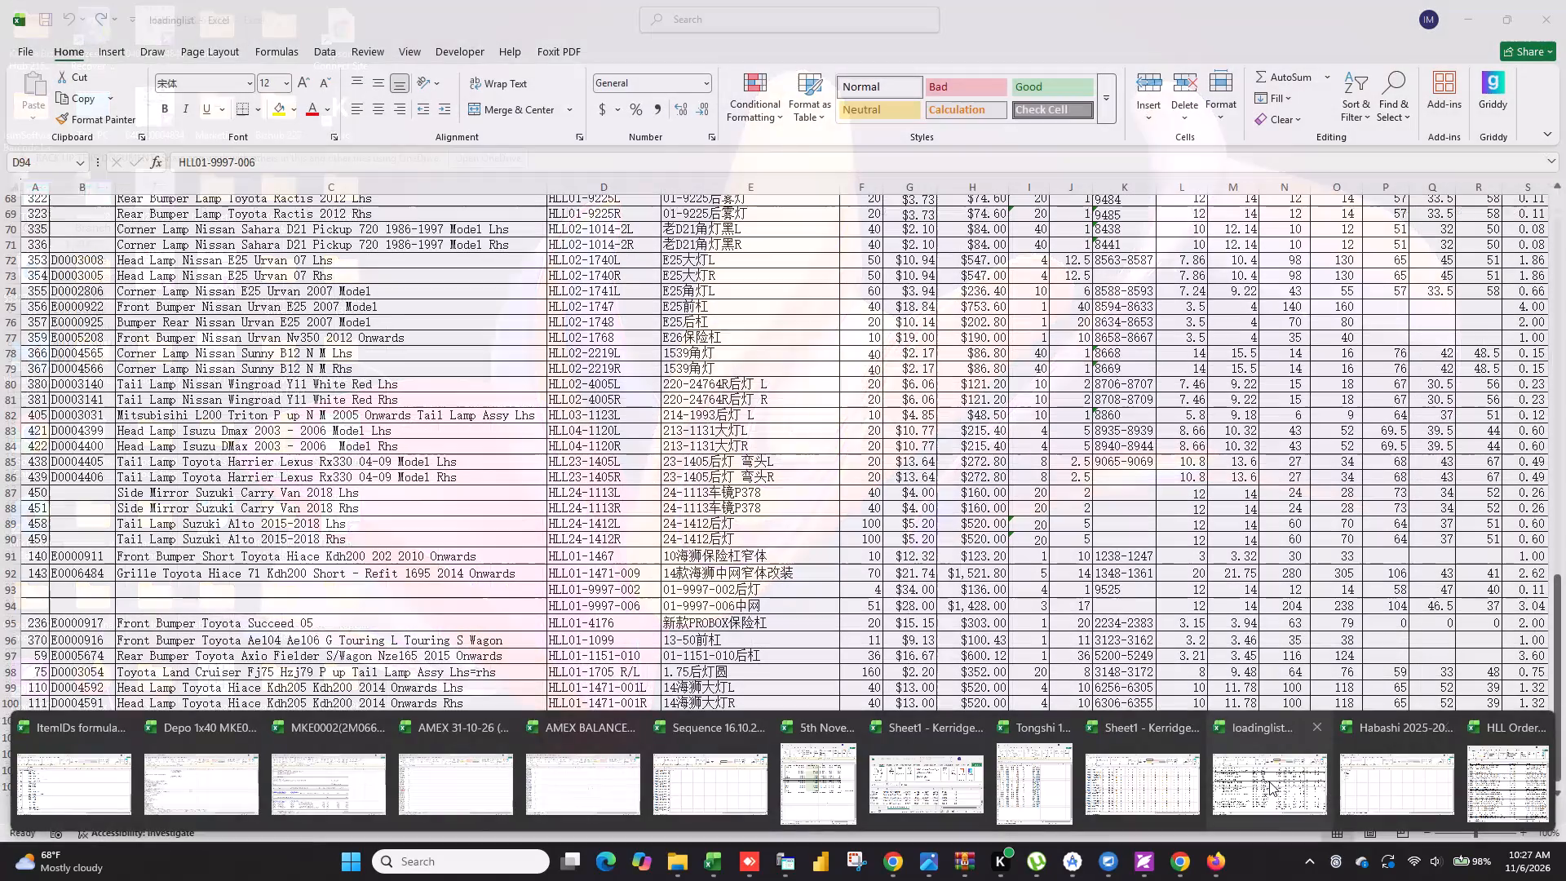
pyautogui.click(1269, 781)
pyautogui.click(1565, 0)
pyautogui.click(838, 564)
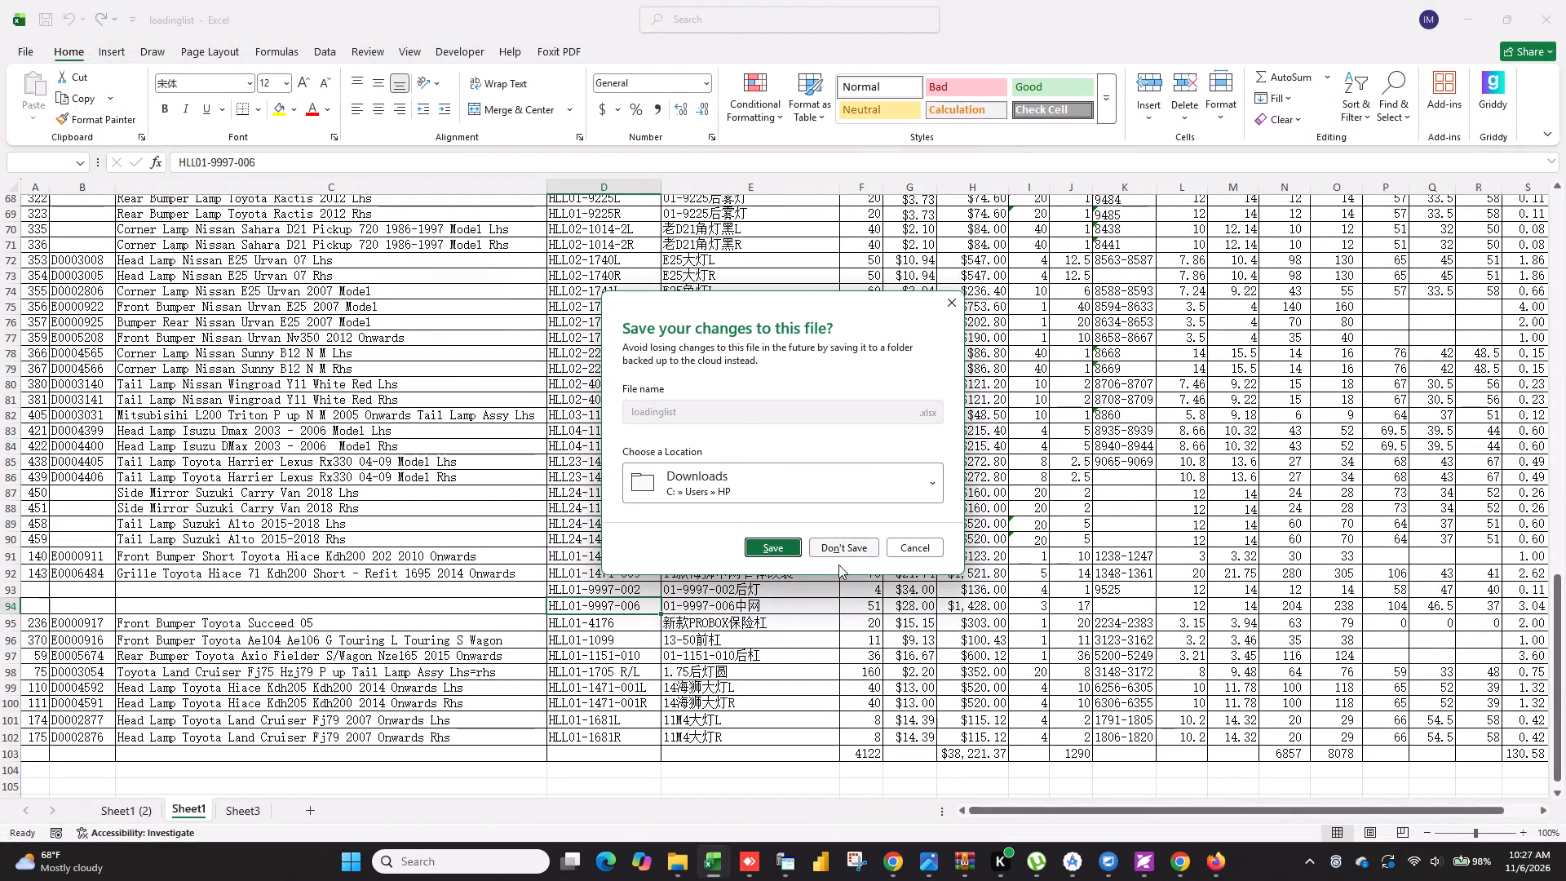
pyautogui.click(843, 554)
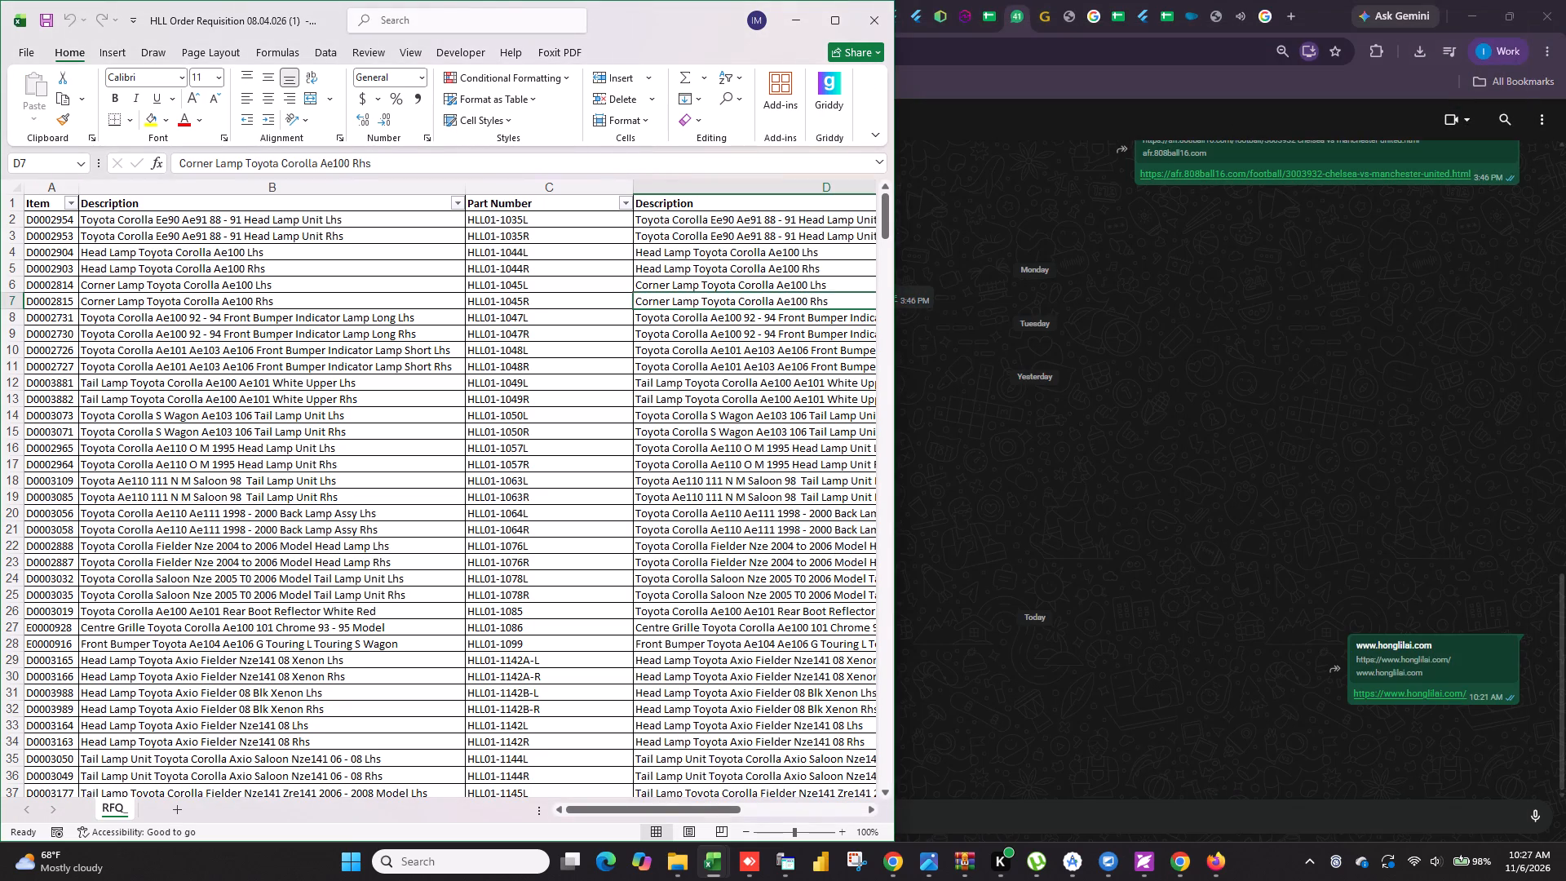
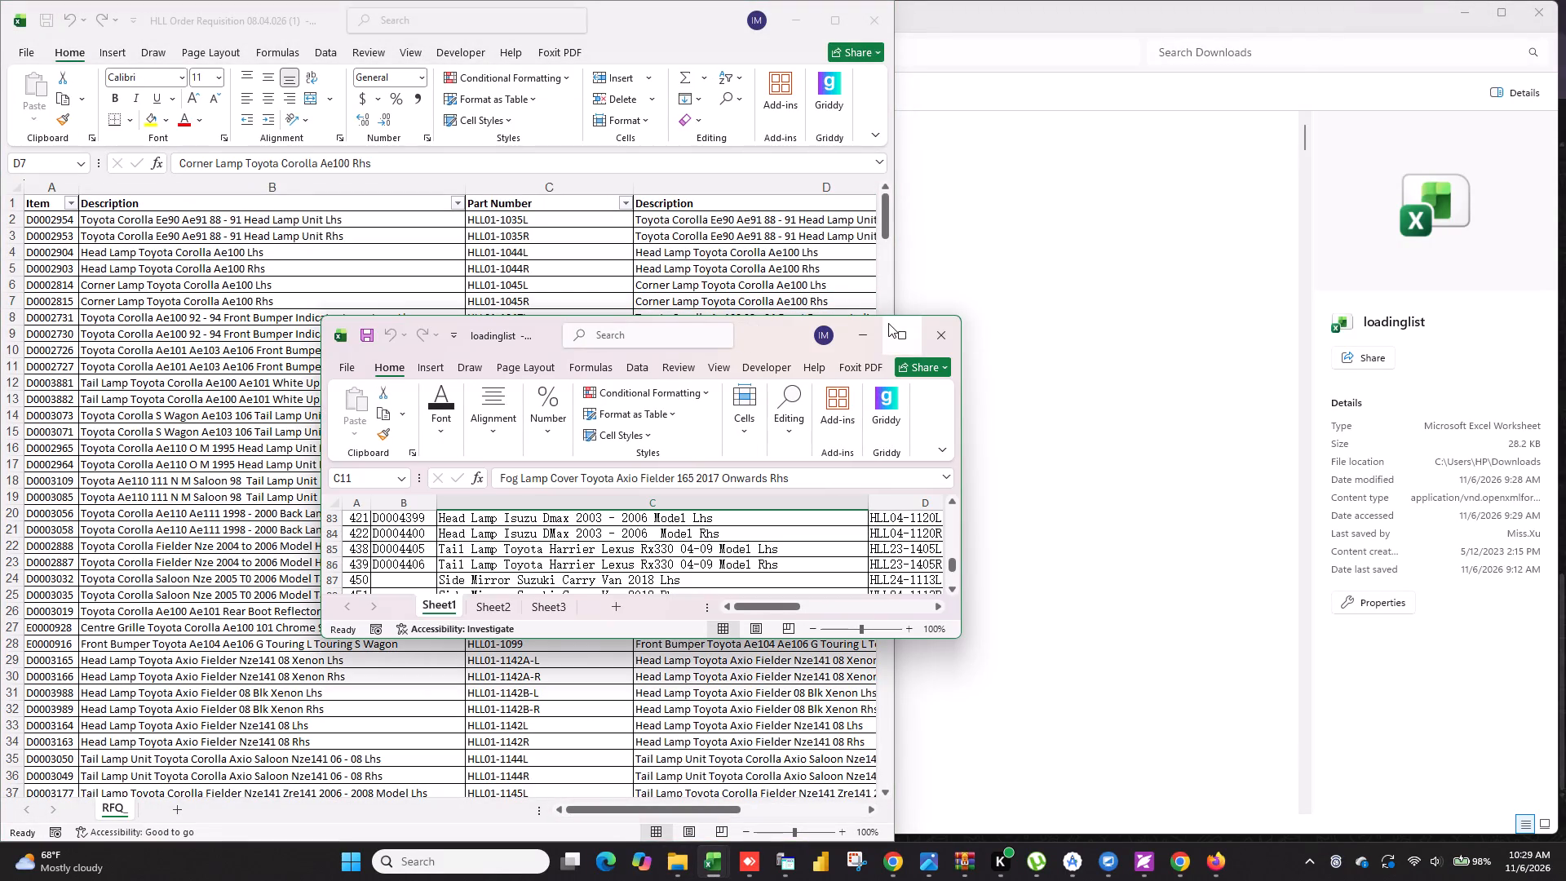
# Maximize the loadinglist workbook and delete Sheet2 from it.
pyautogui.click(889, 324)
pyautogui.scroll(10, 630, 476)
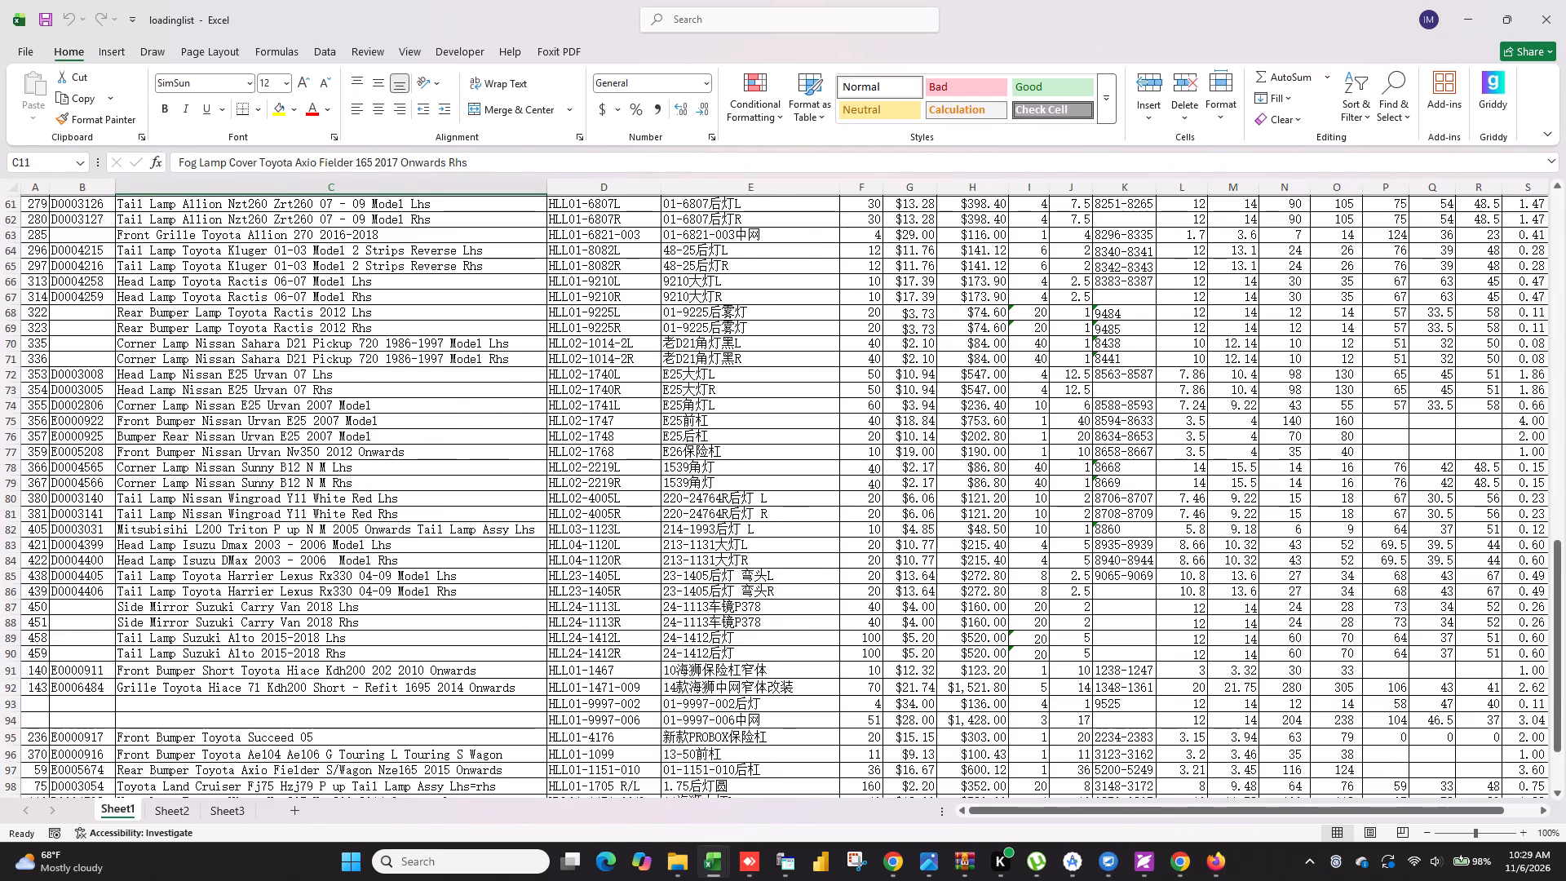
pyautogui.scroll(20, 630, 476)
pyautogui.scroll(9, 630, 476)
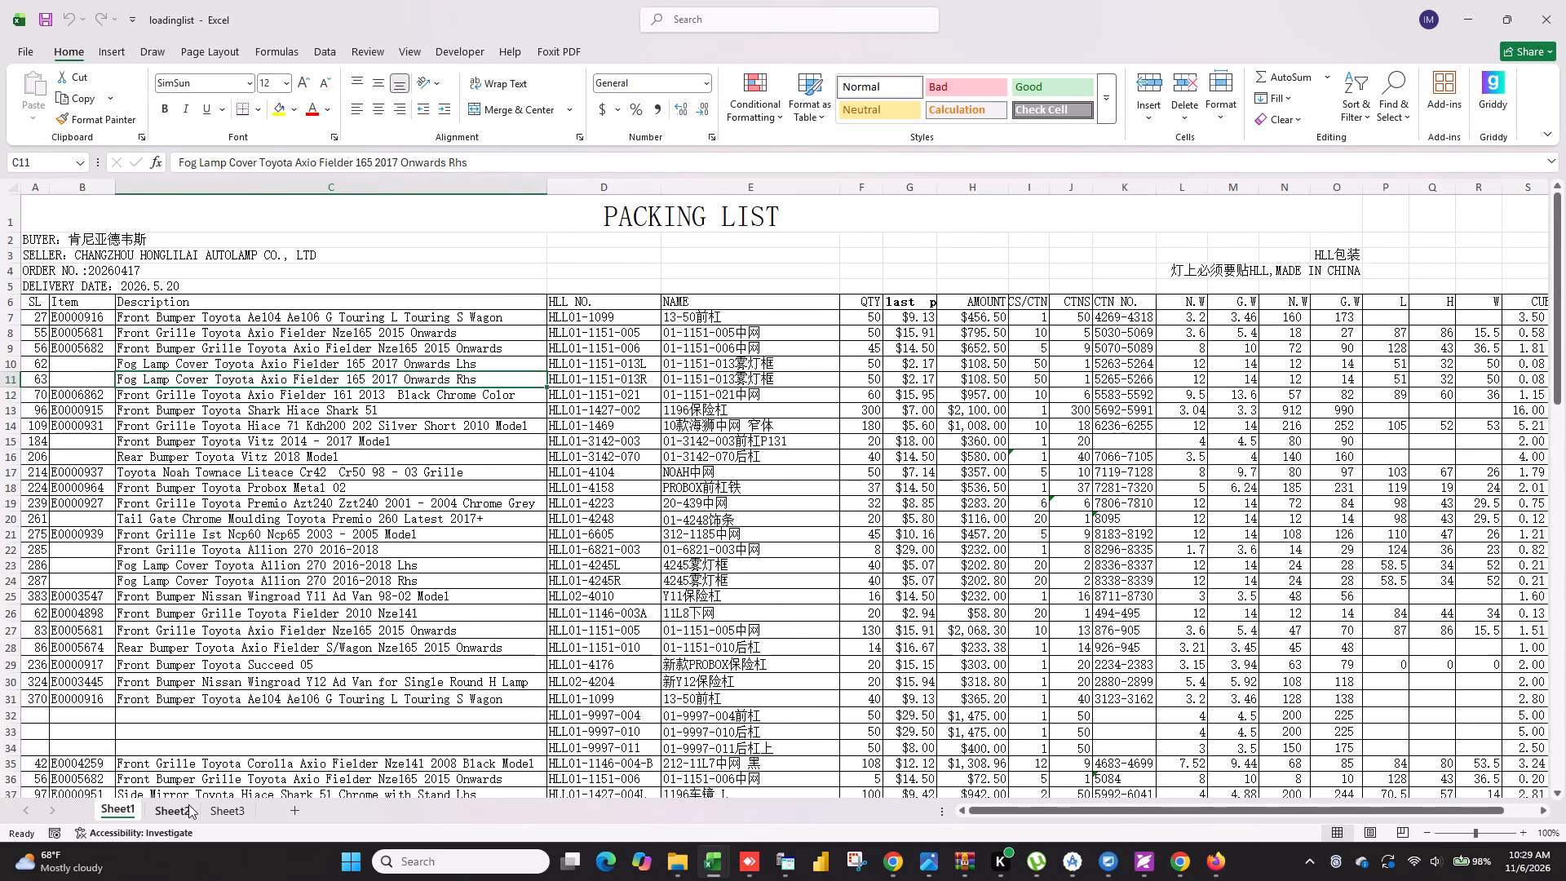
pyautogui.click(188, 809)
pyautogui.rightClick(188, 810)
pyautogui.click(242, 604)
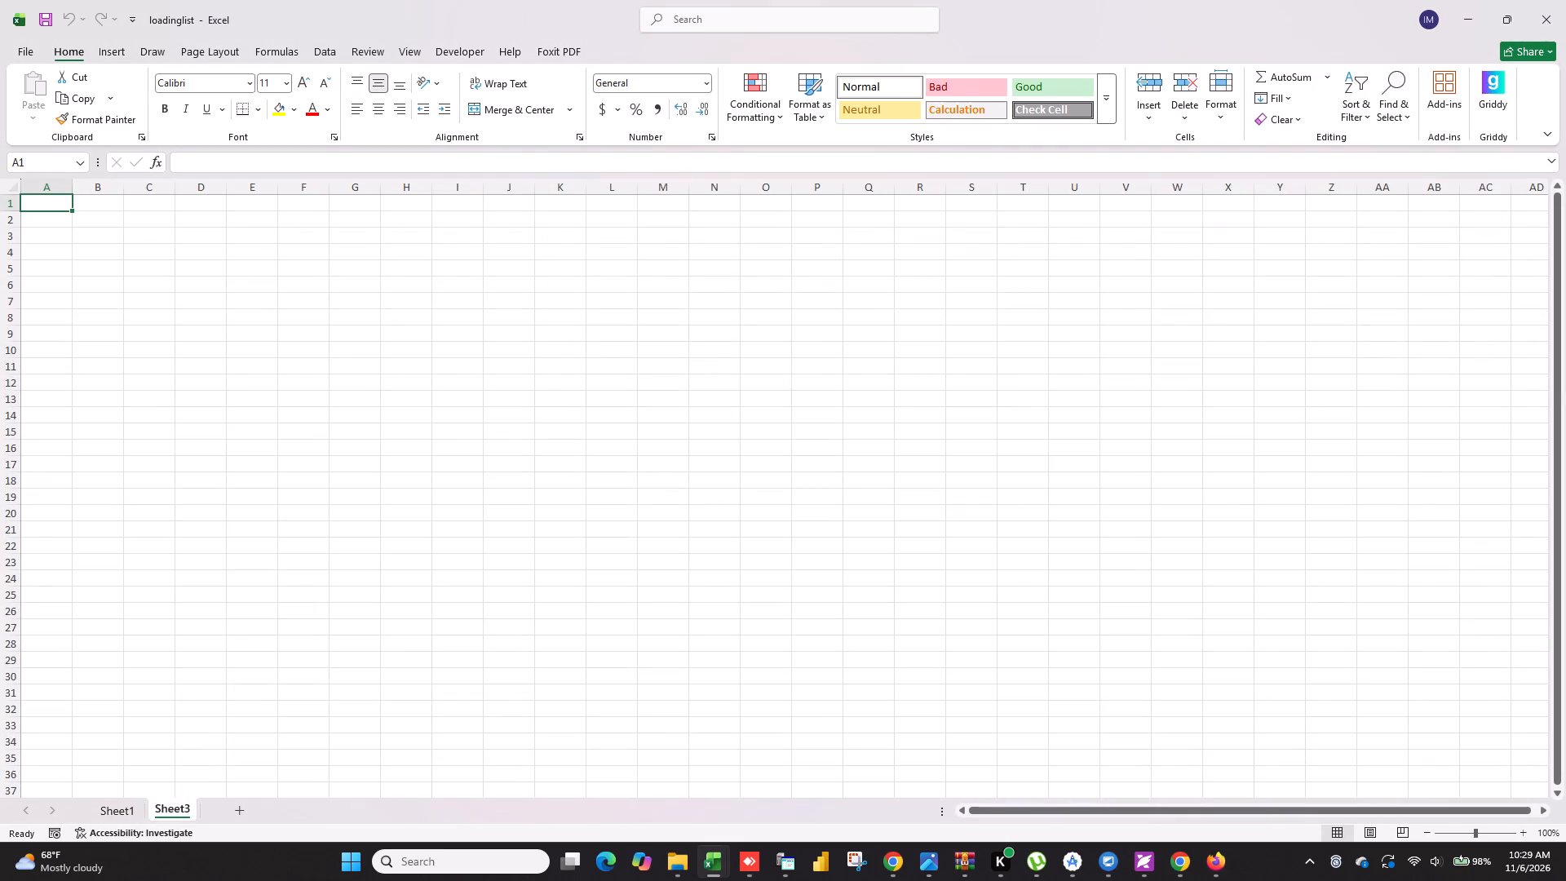
# Delete the empty Sheet3 from the loadinglist workbook.
pyautogui.rightClick(182, 813)
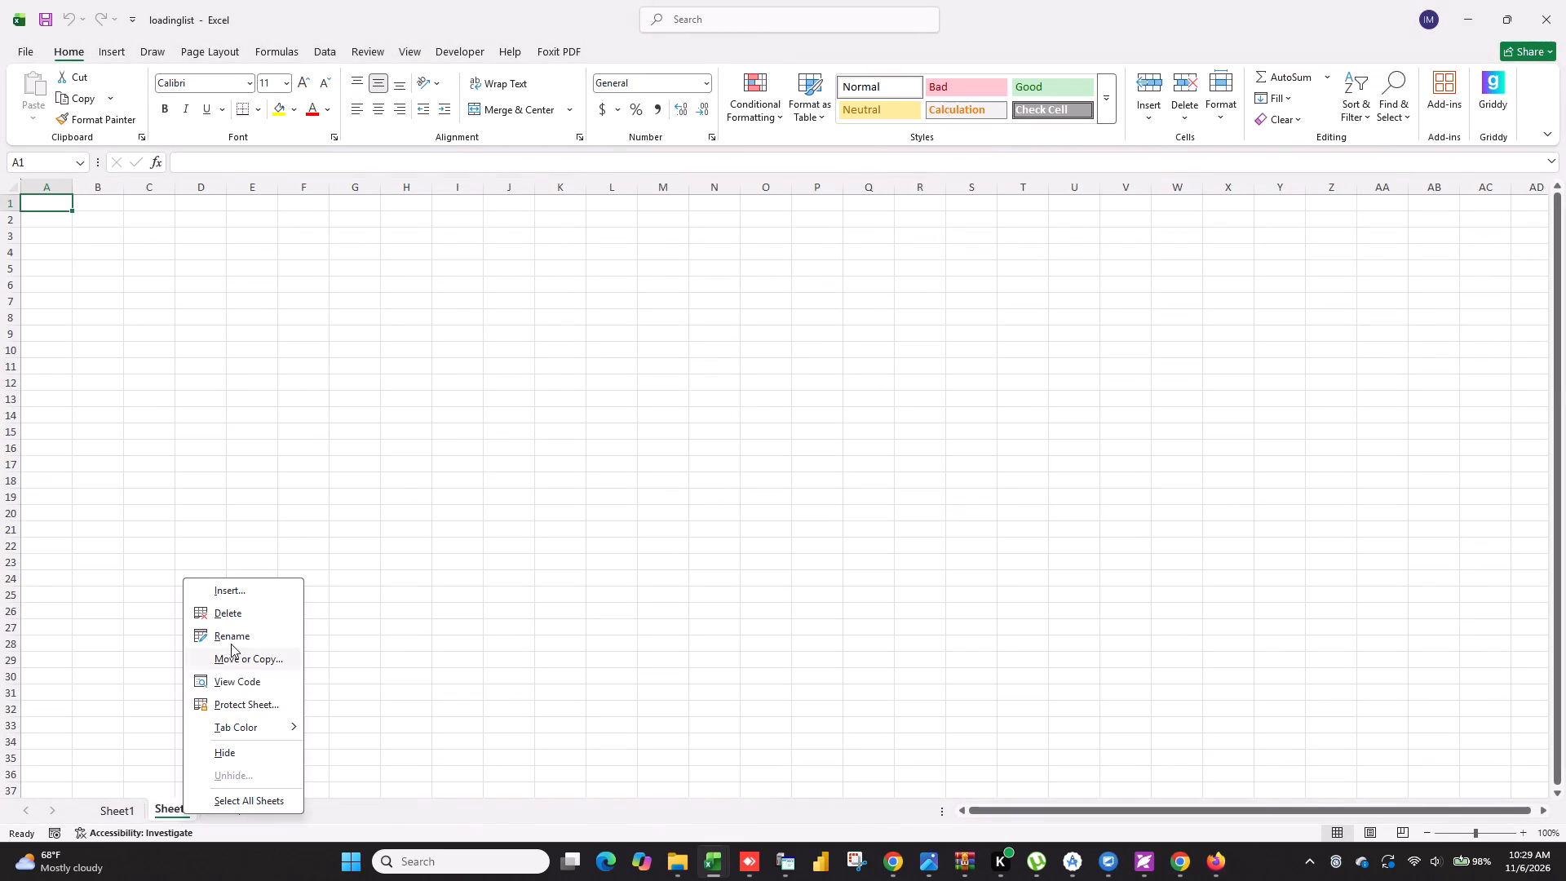
pyautogui.click(235, 609)
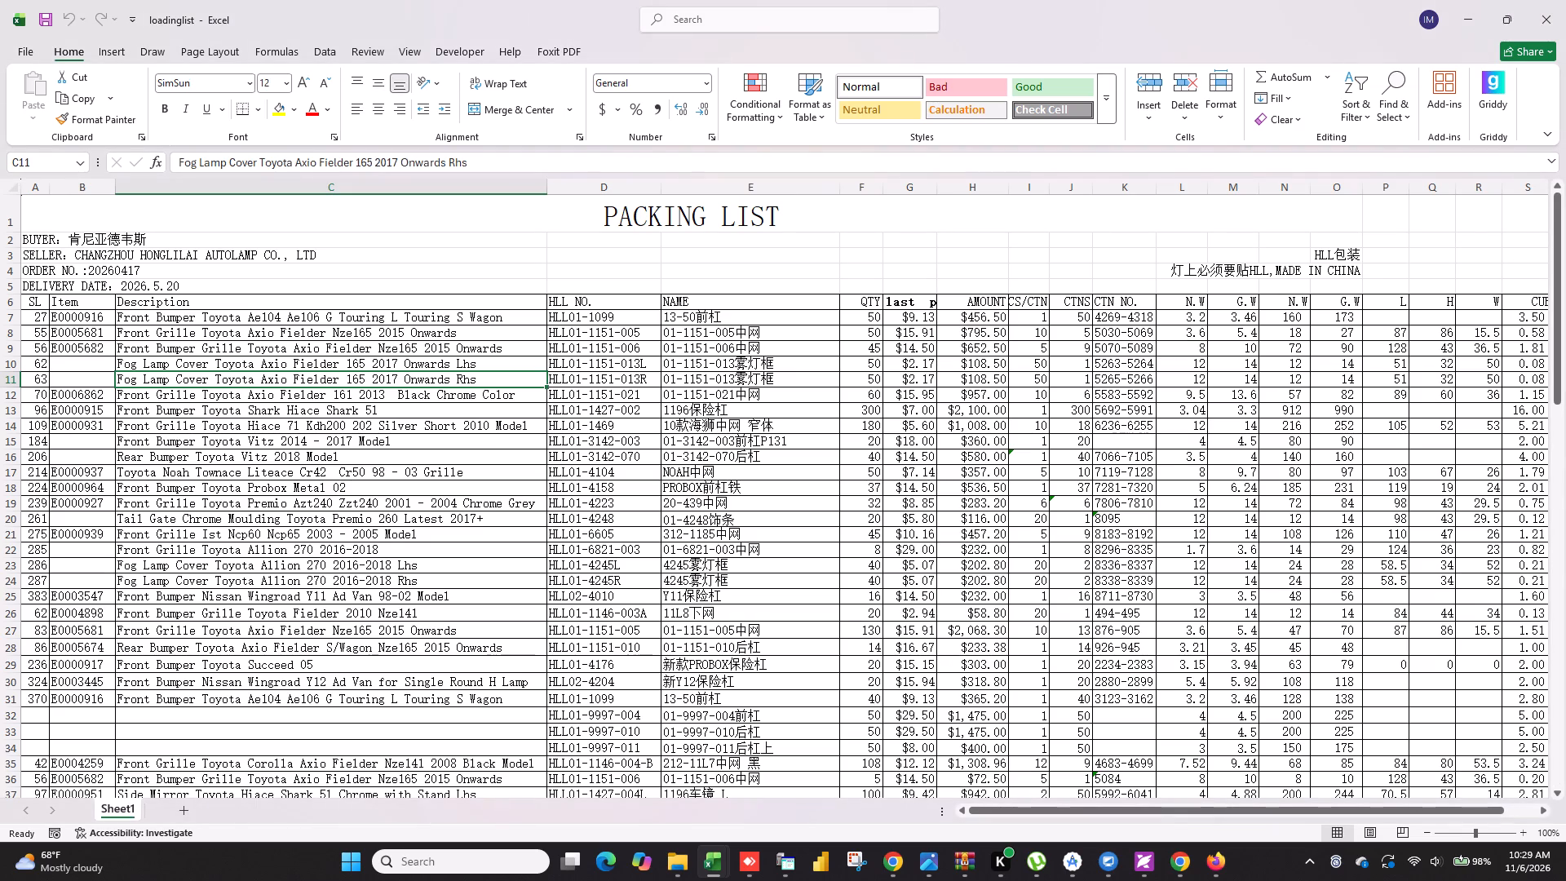
# Change the font of the whole packing list in Sheet1 to Calibri.
pyautogui.click(11, 188)
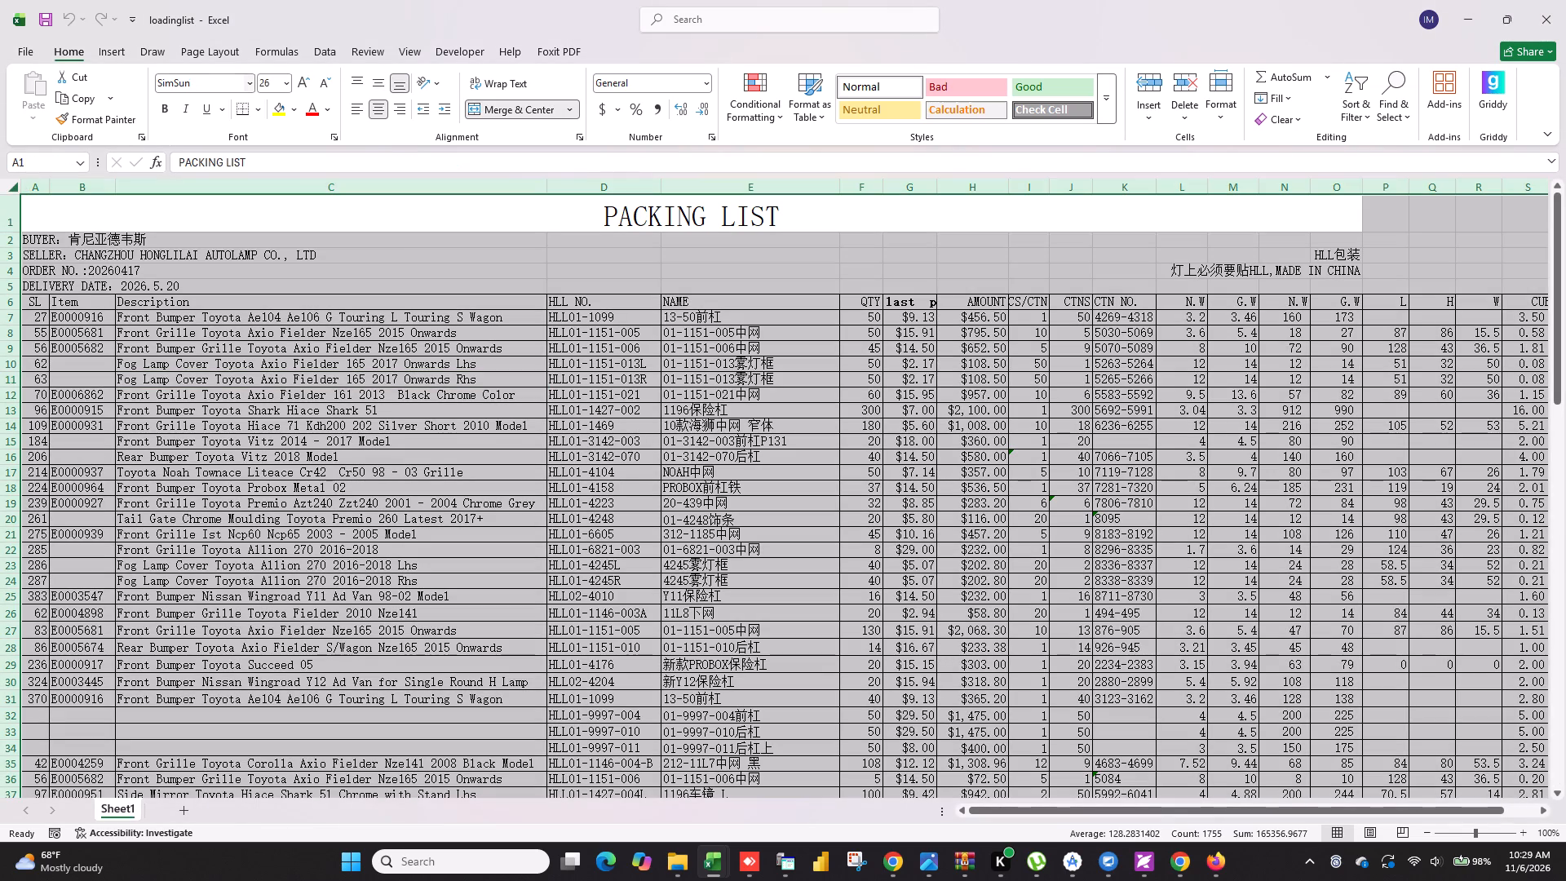
pyautogui.click(249, 81)
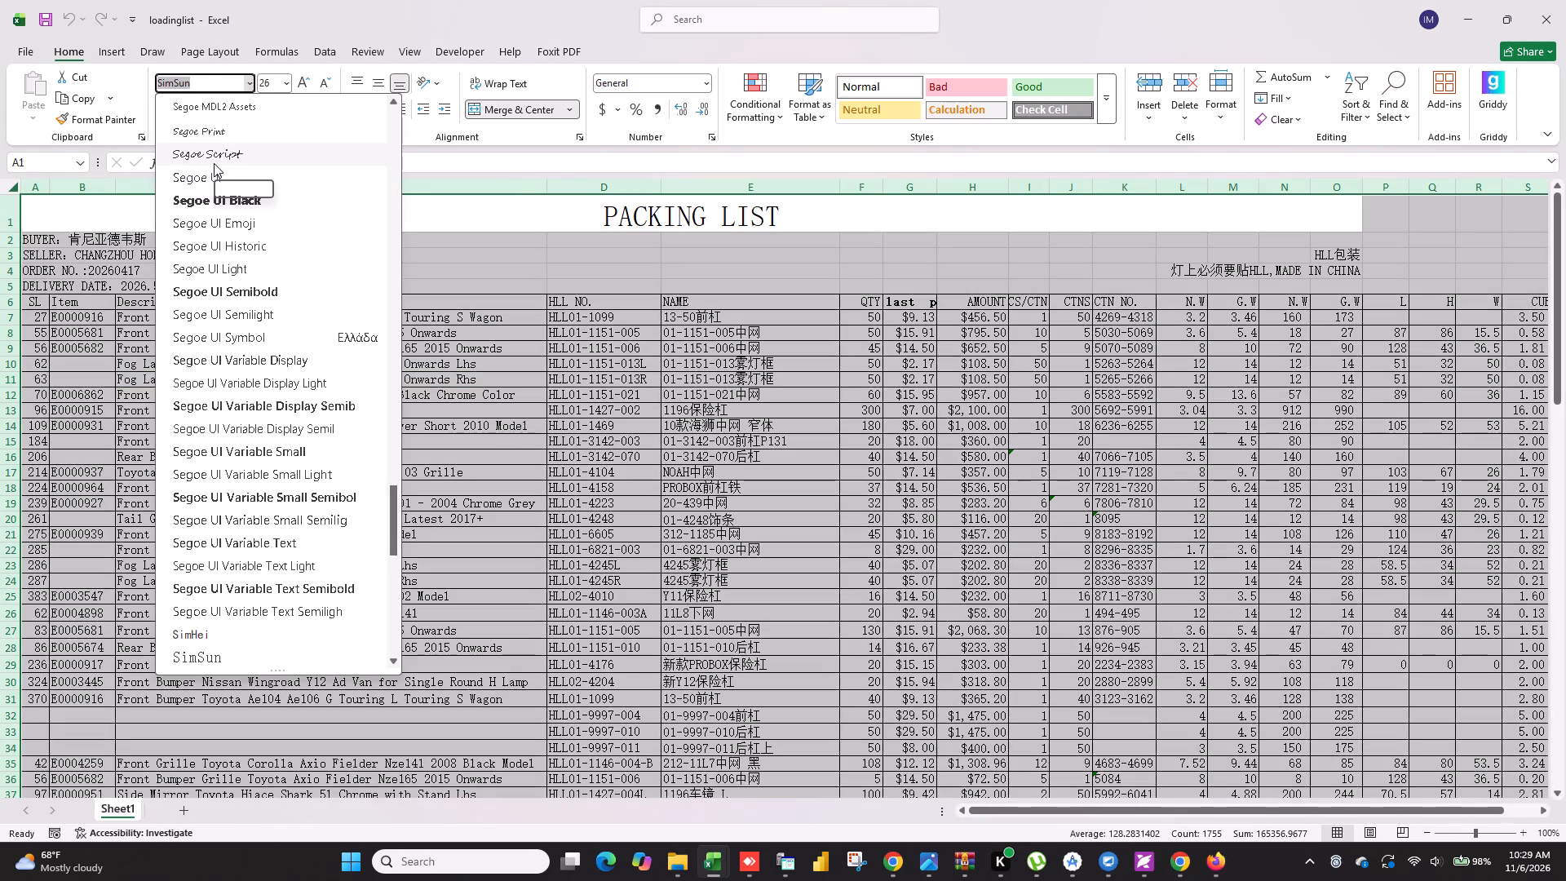
pyautogui.press('BackSpace')
pyautogui.write('ca')
pyautogui.click(272, 159)
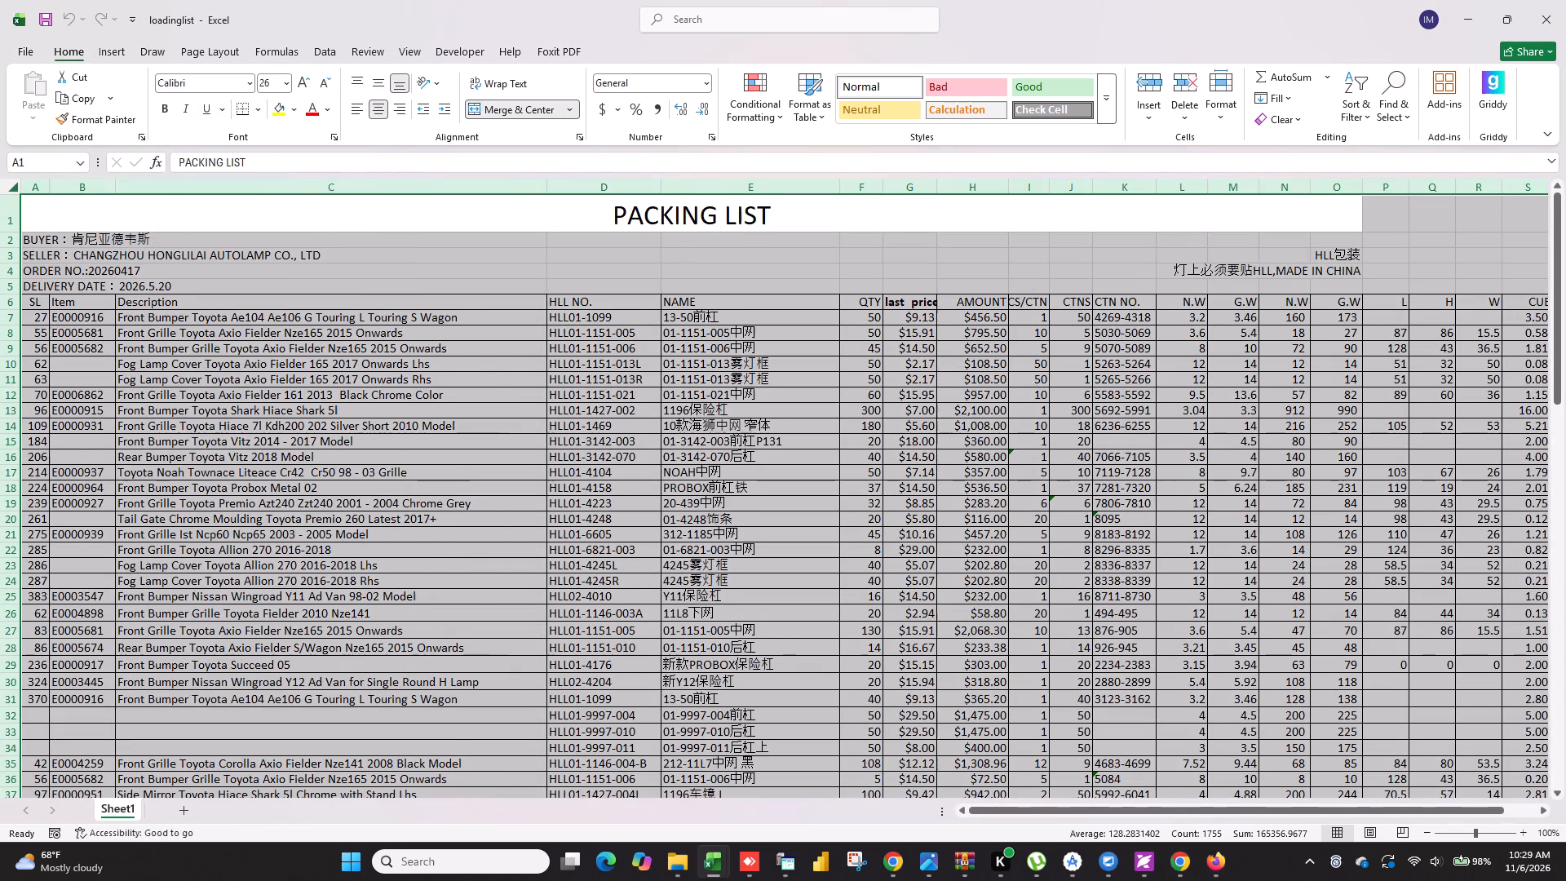
pyautogui.click(719, 596)
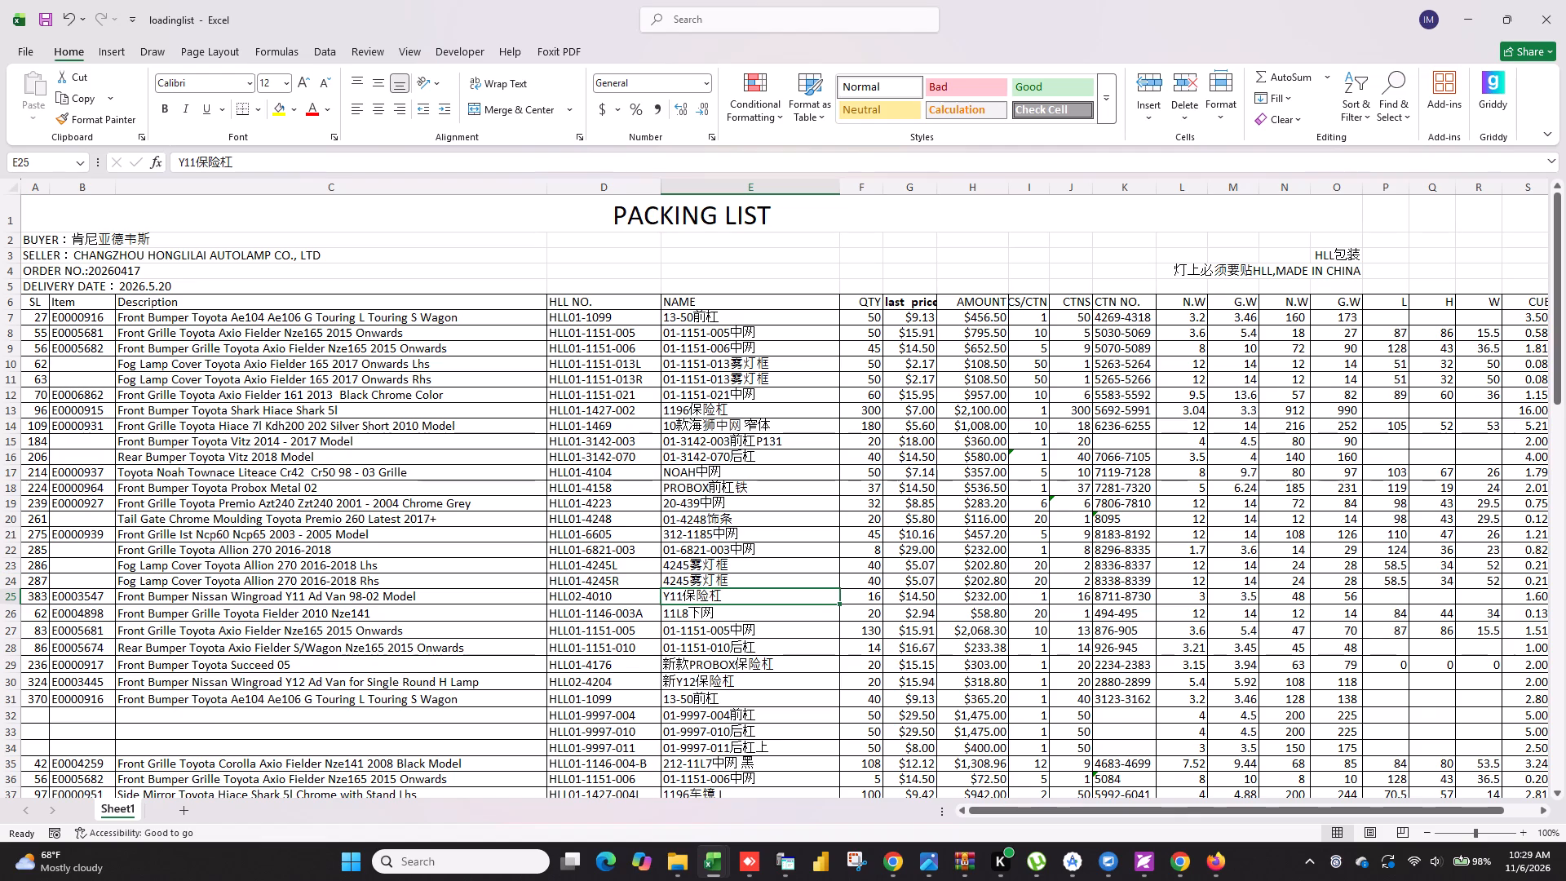
# Create a copy of Sheet1 placed before the original sheet in the same workbook.
pyautogui.rightClick(104, 808)
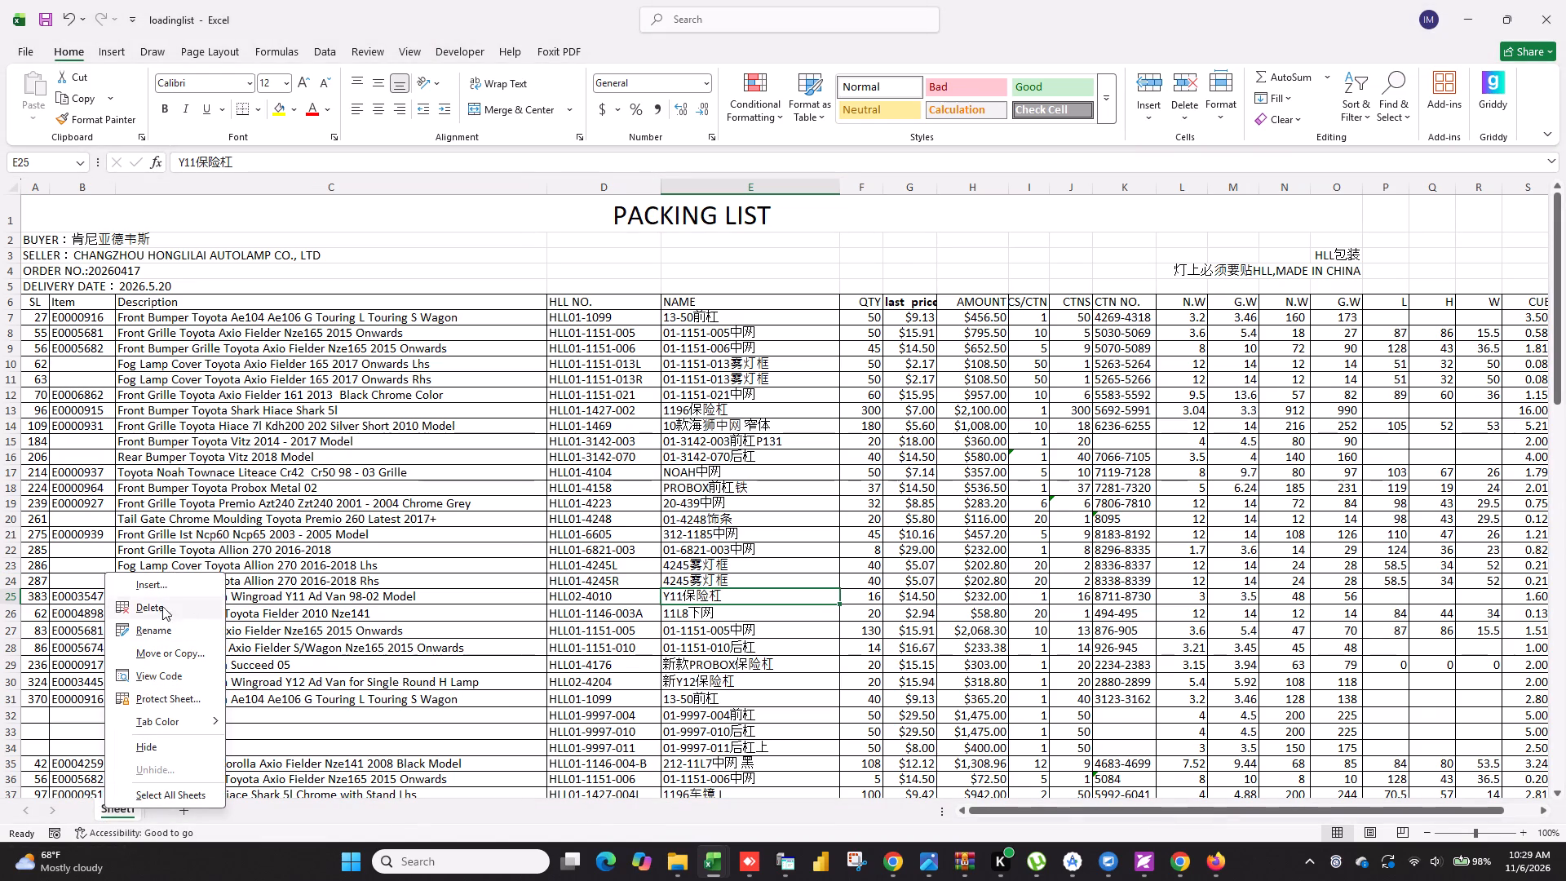
pyautogui.click(166, 651)
pyautogui.click(55, 779)
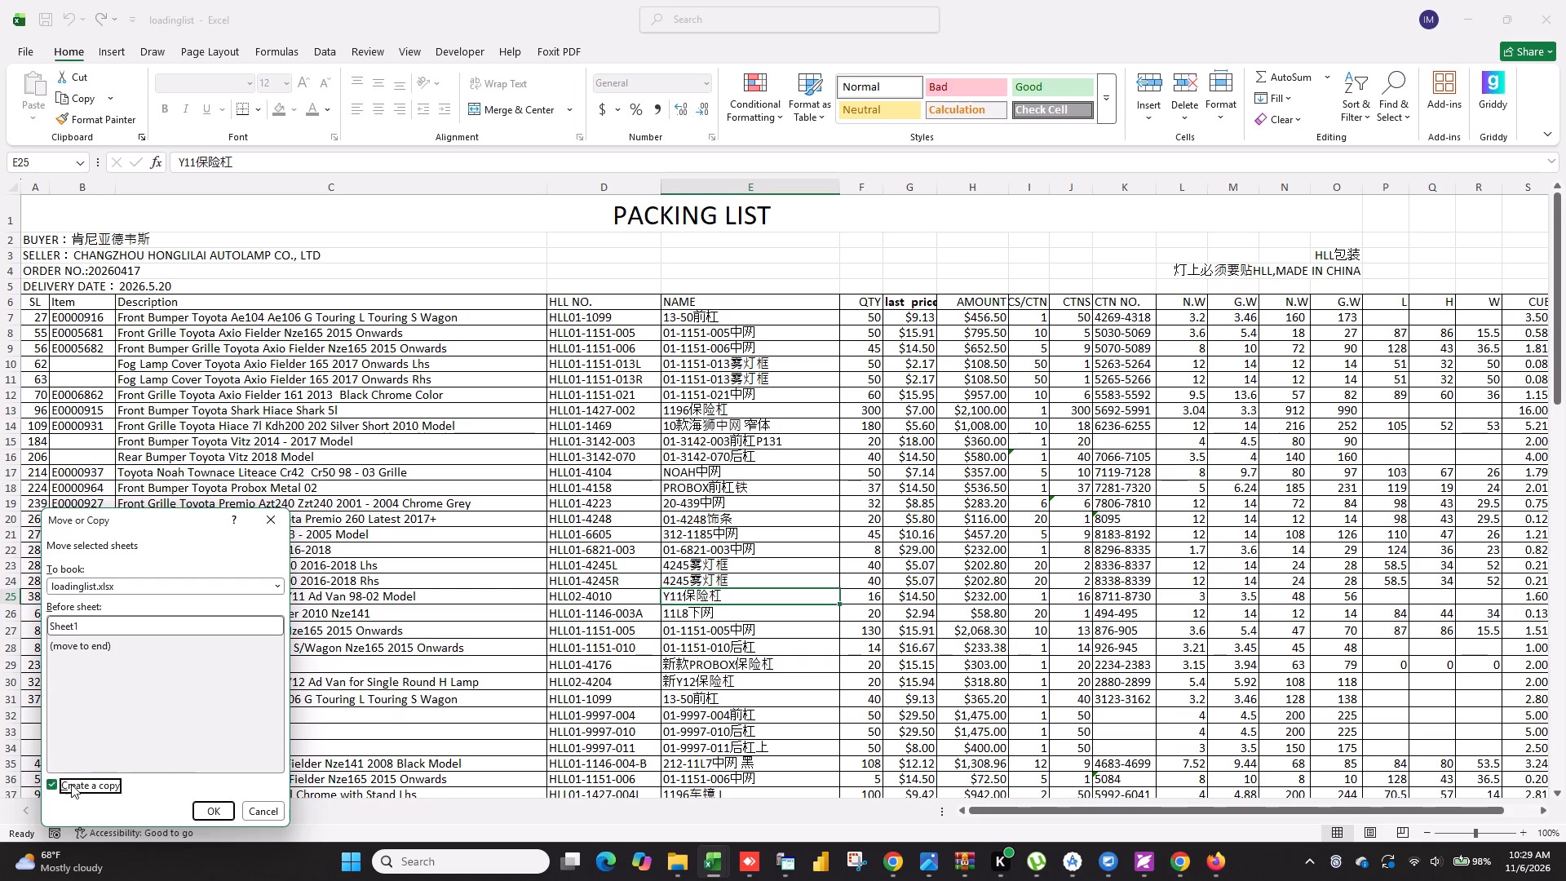
pyautogui.click(207, 812)
# Delete the title and order detail rows 1 to 5 above the header row in Sheet1 (2).
pyautogui.click(182, 814)
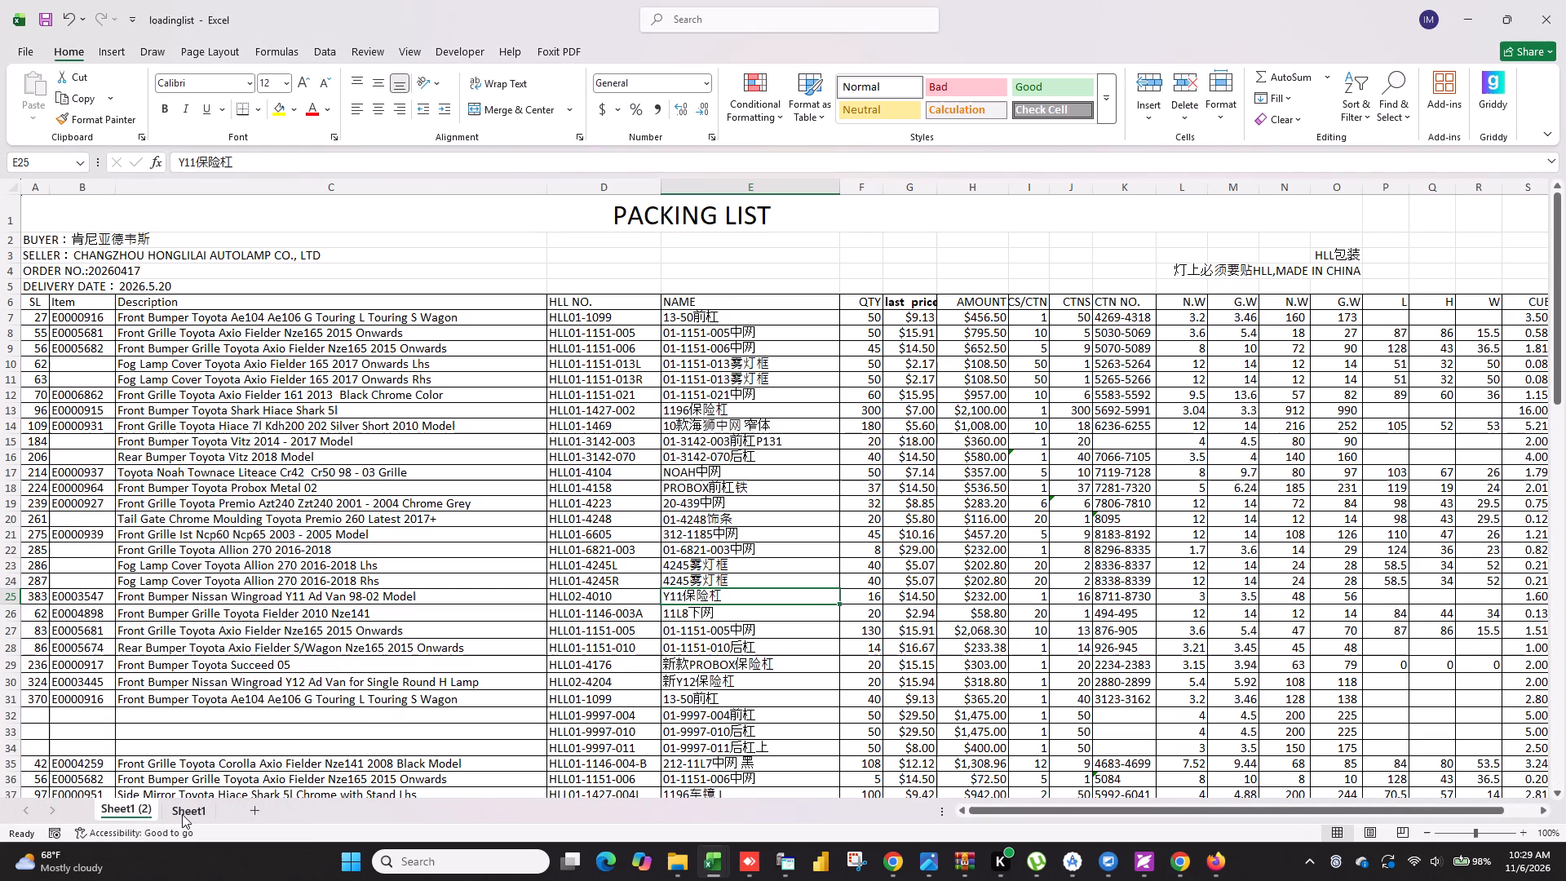
pyautogui.moveTo(5, 213); pyautogui.dragTo(4, 241)
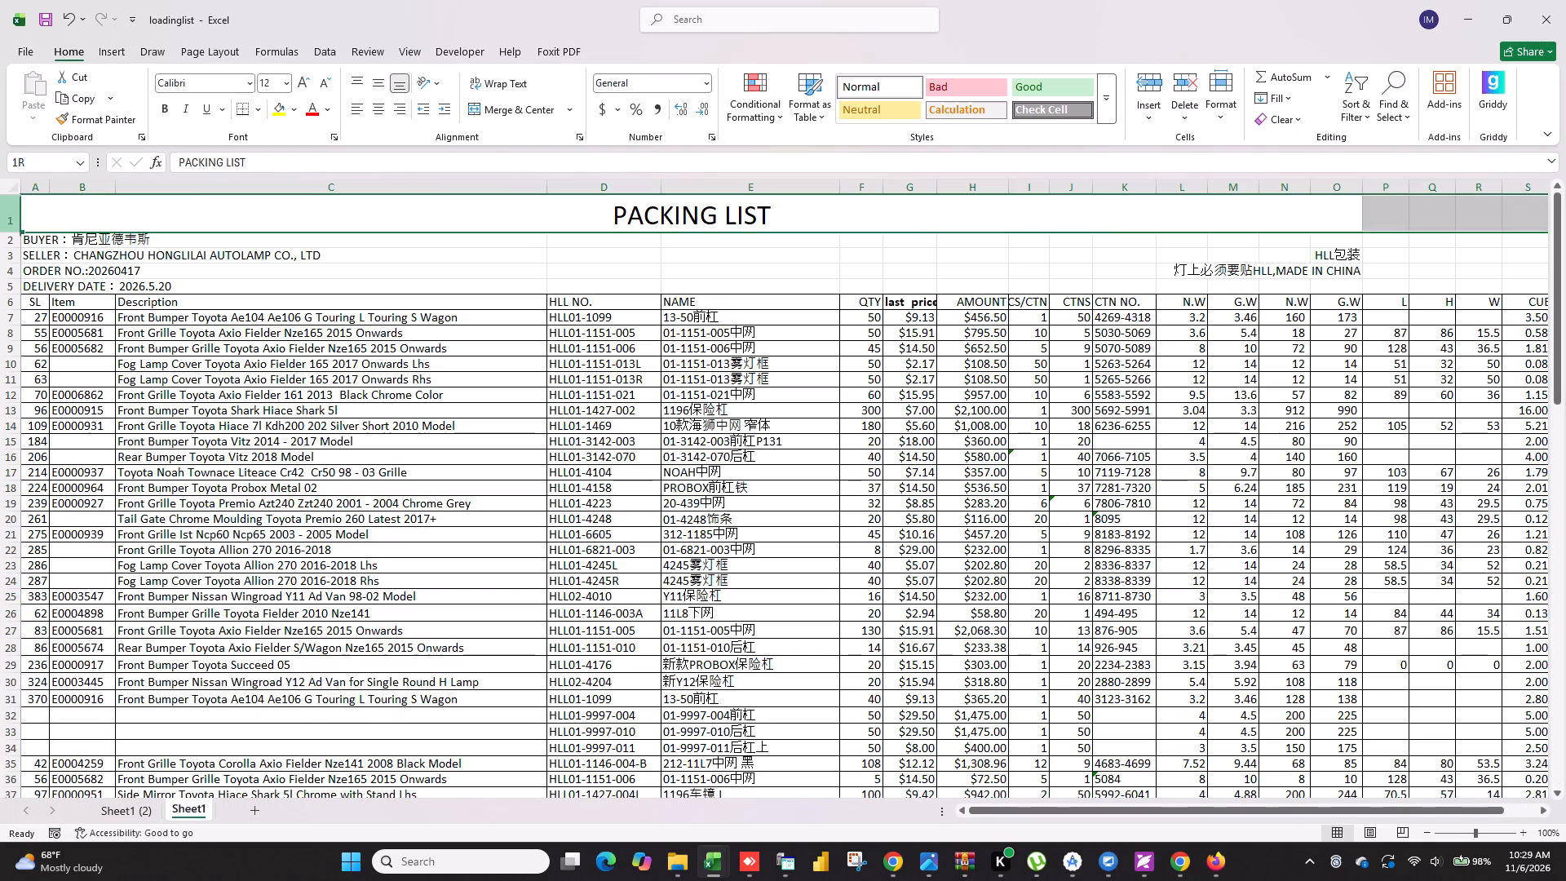
pyautogui.moveTo(4, 241); pyautogui.dragTo(0, 286)
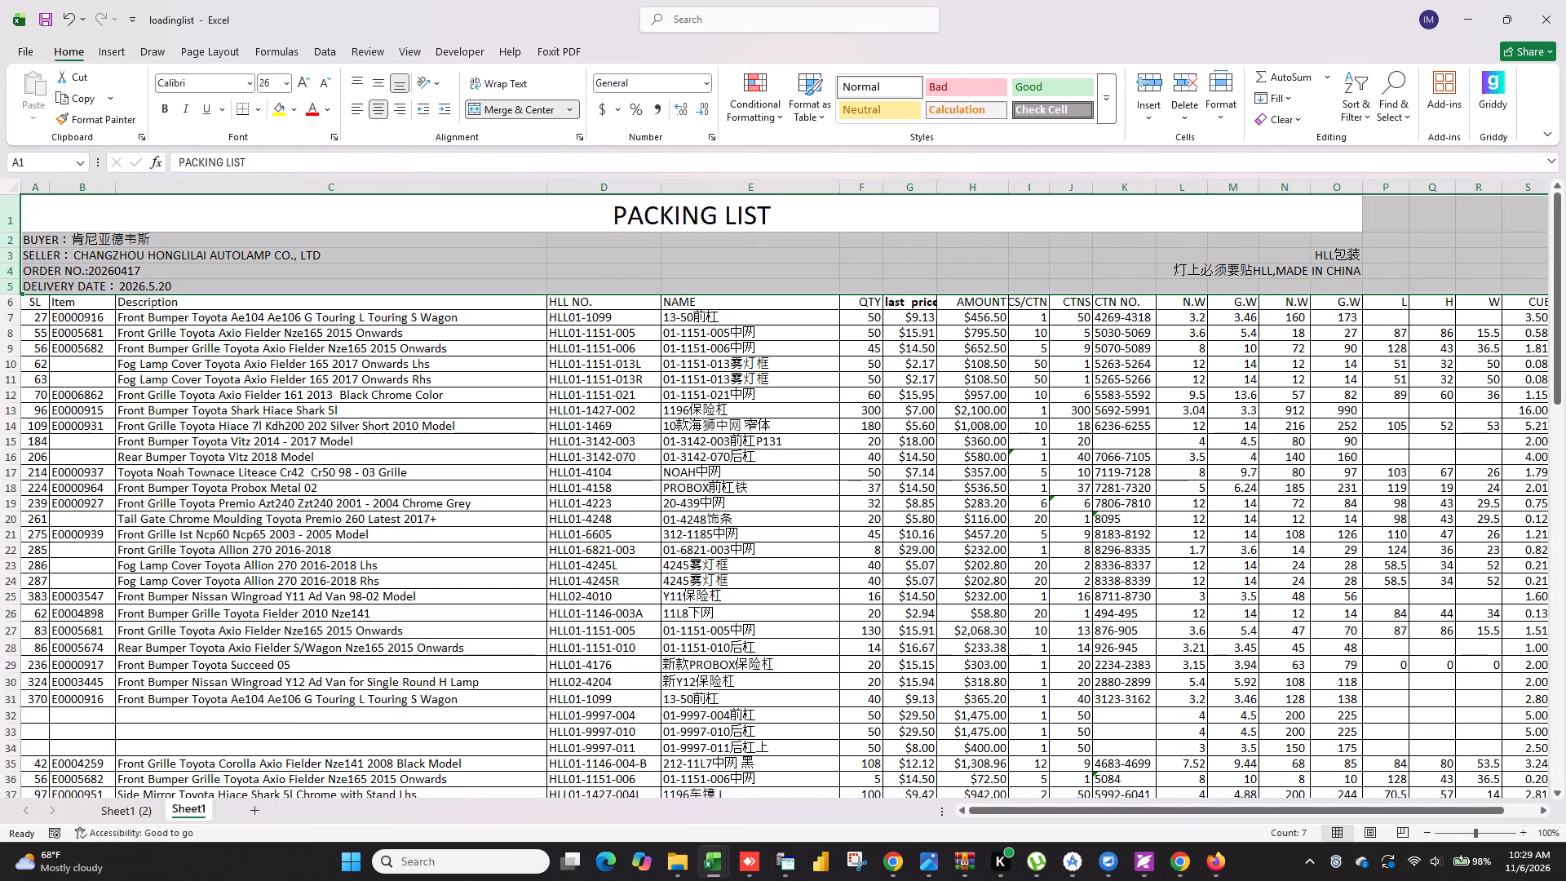
pyautogui.click(110, 807)
pyautogui.moveTo(8, 207); pyautogui.dragTo(0, 277)
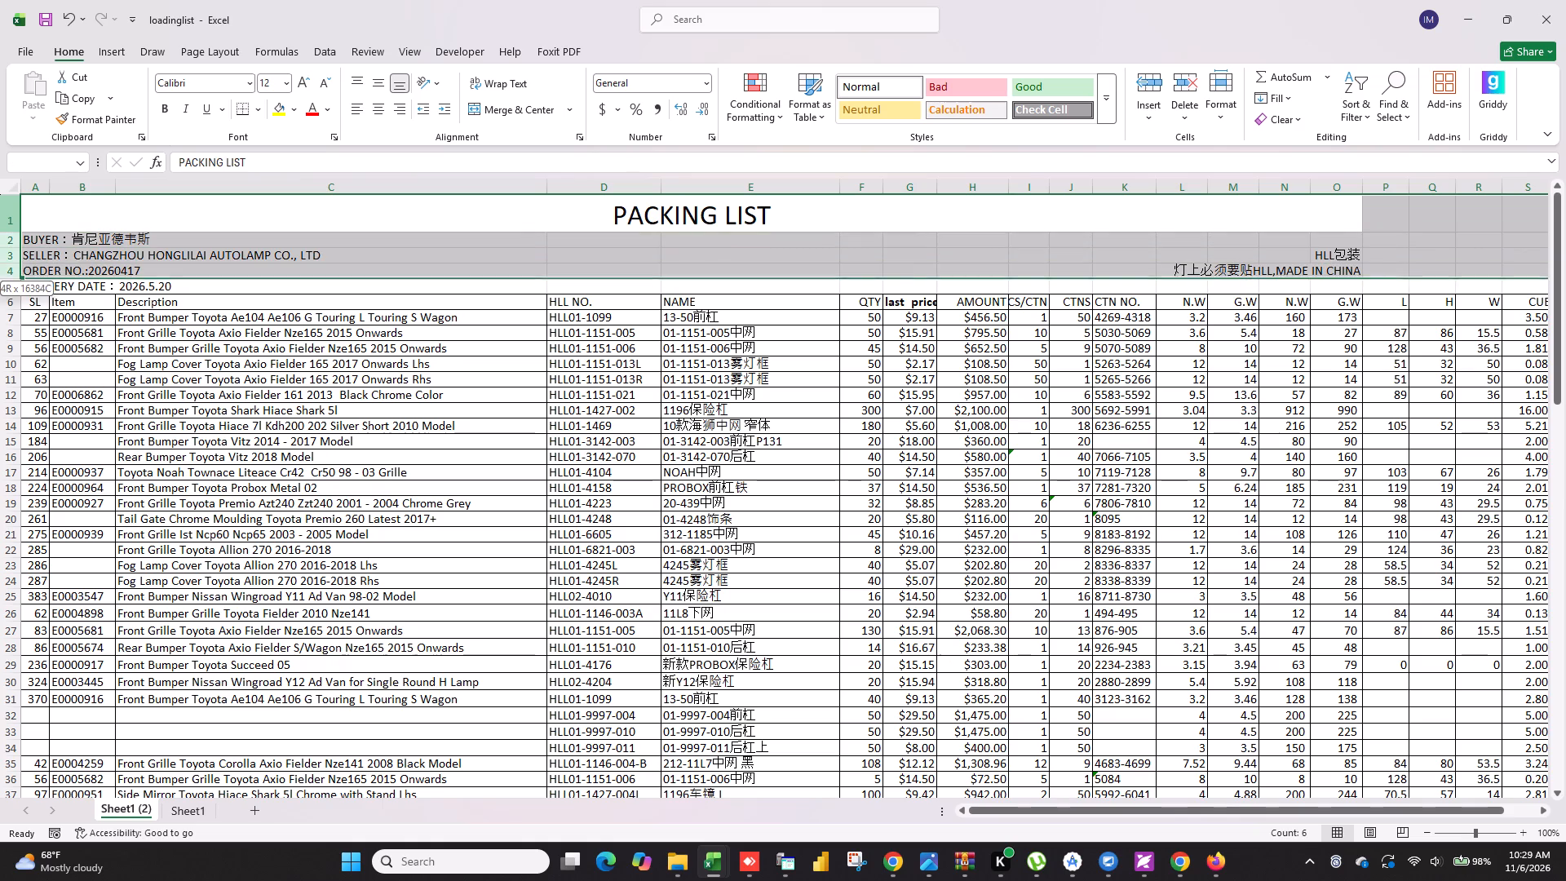
pyautogui.moveTo(0, 277); pyautogui.dragTo(0, 285)
pyautogui.hotkey('ctrl', '-')
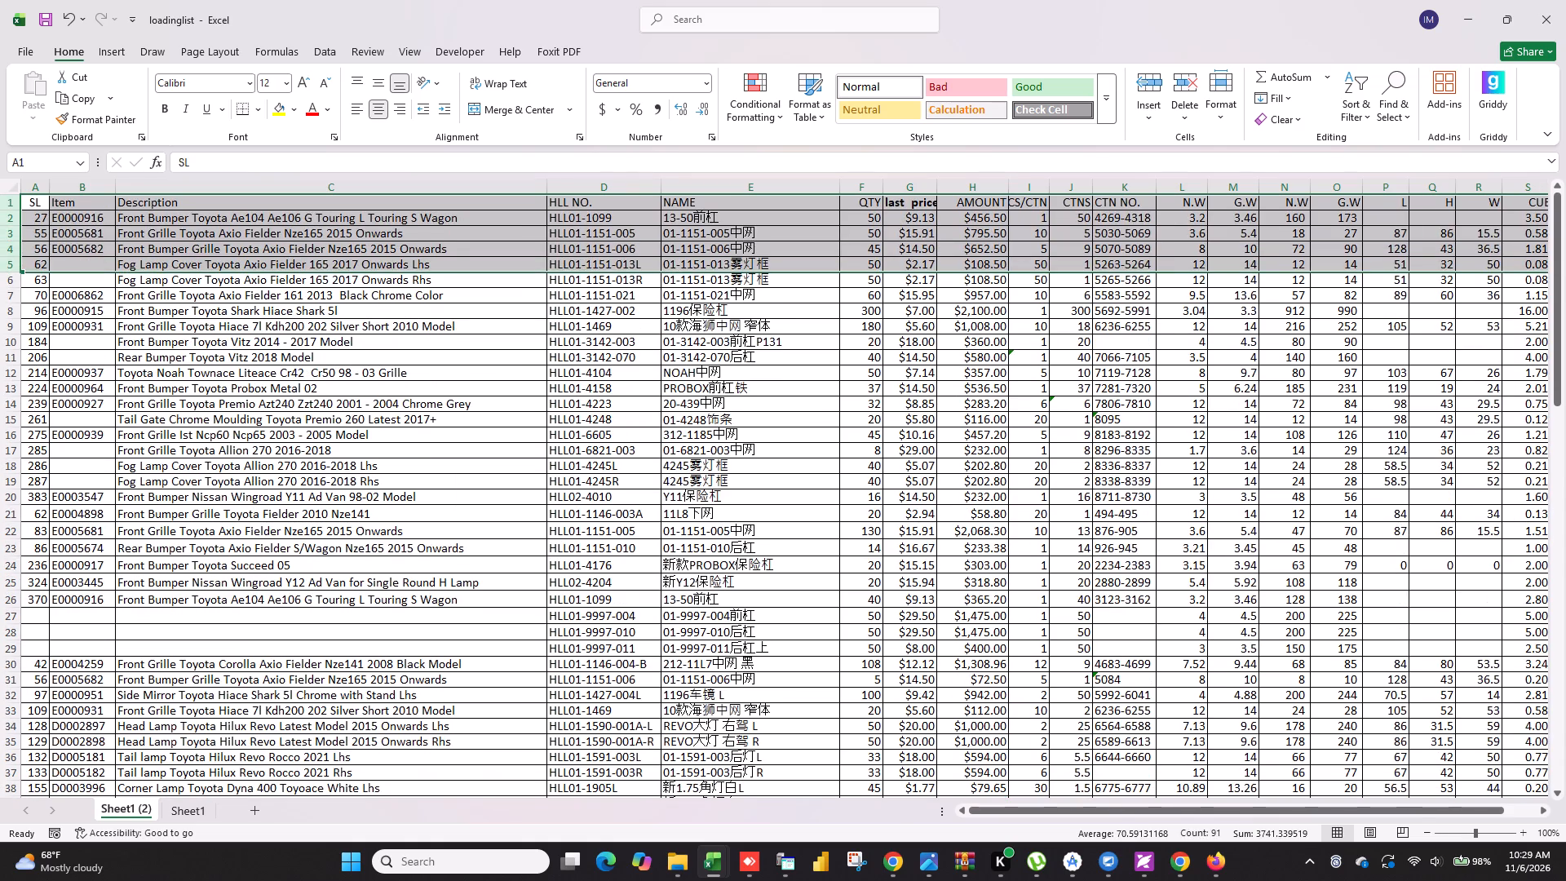
pyautogui.click(624, 381)
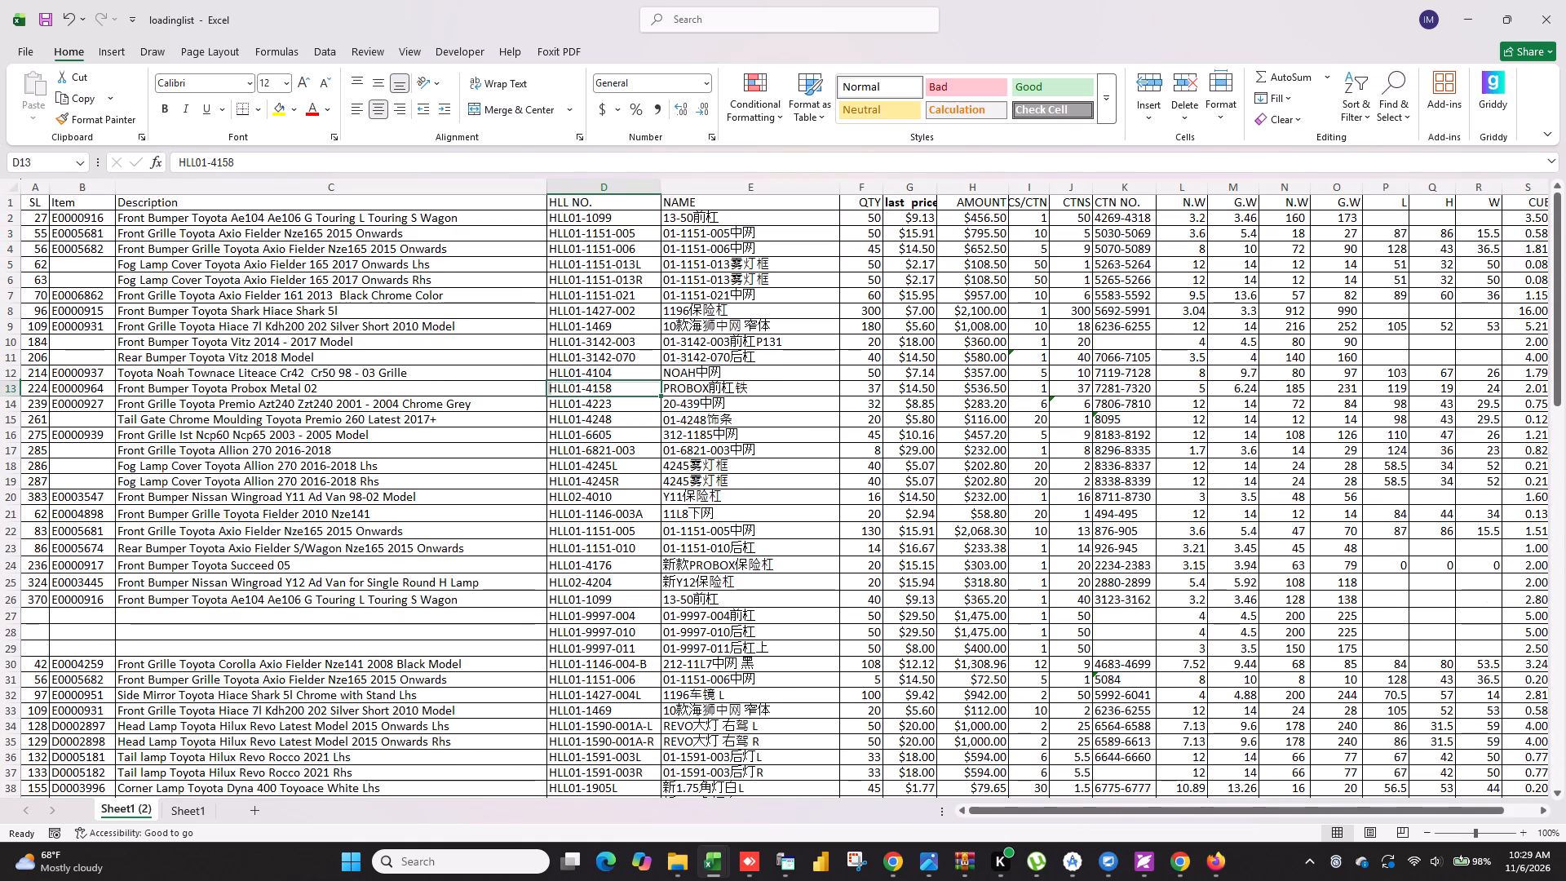
# Add filters to the header row of Sheet1 (2) and filter the Item column to show only blanks.
pyautogui.click(96, 206)
pyautogui.click(325, 46)
pyautogui.click(554, 82)
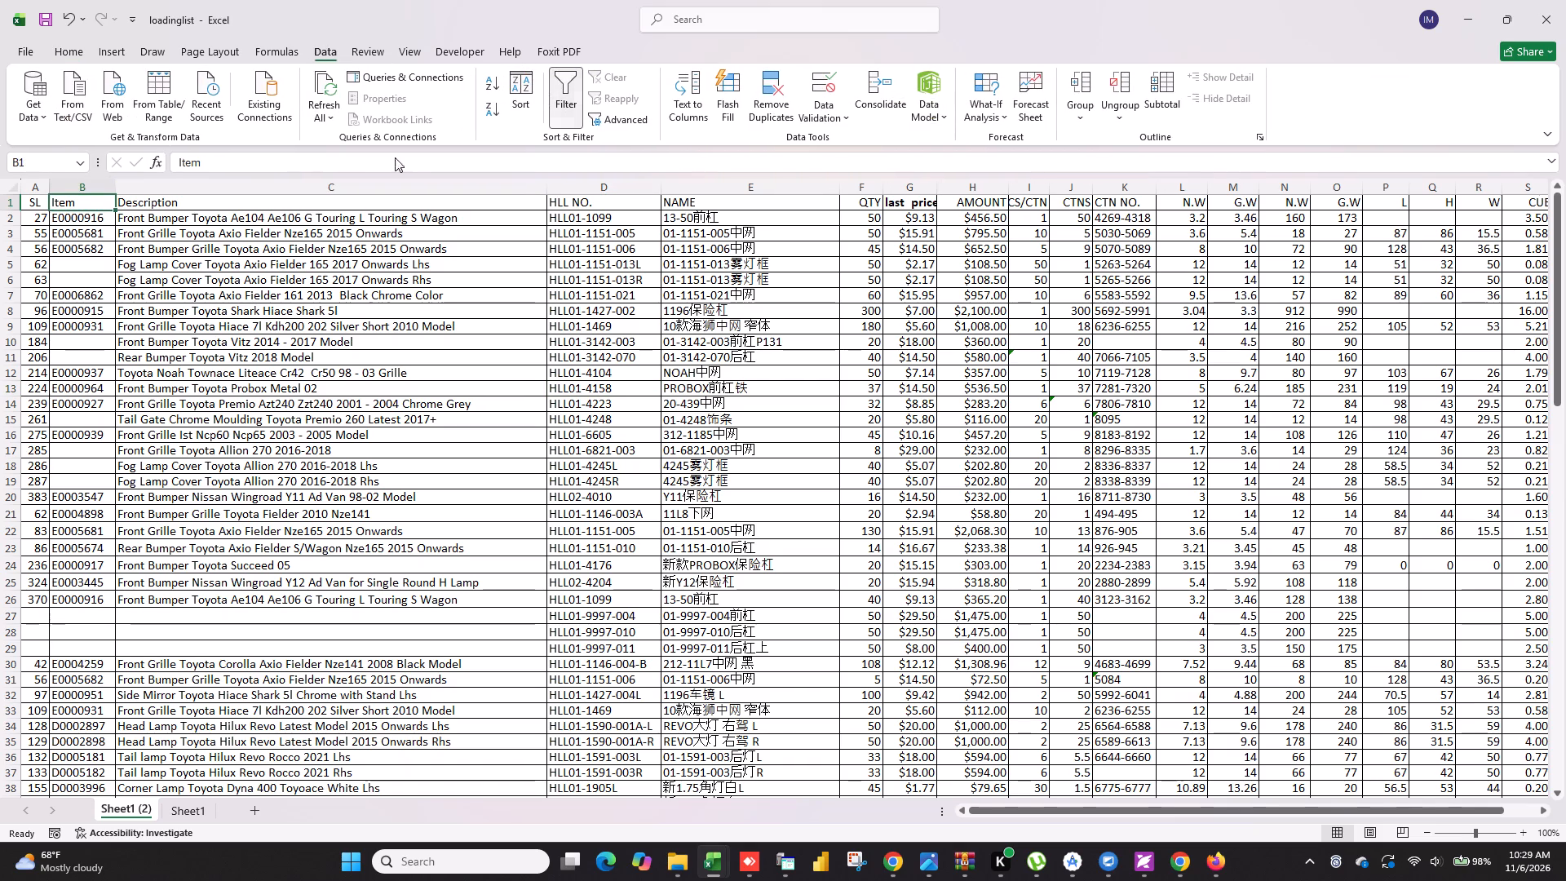
pyautogui.click(106, 198)
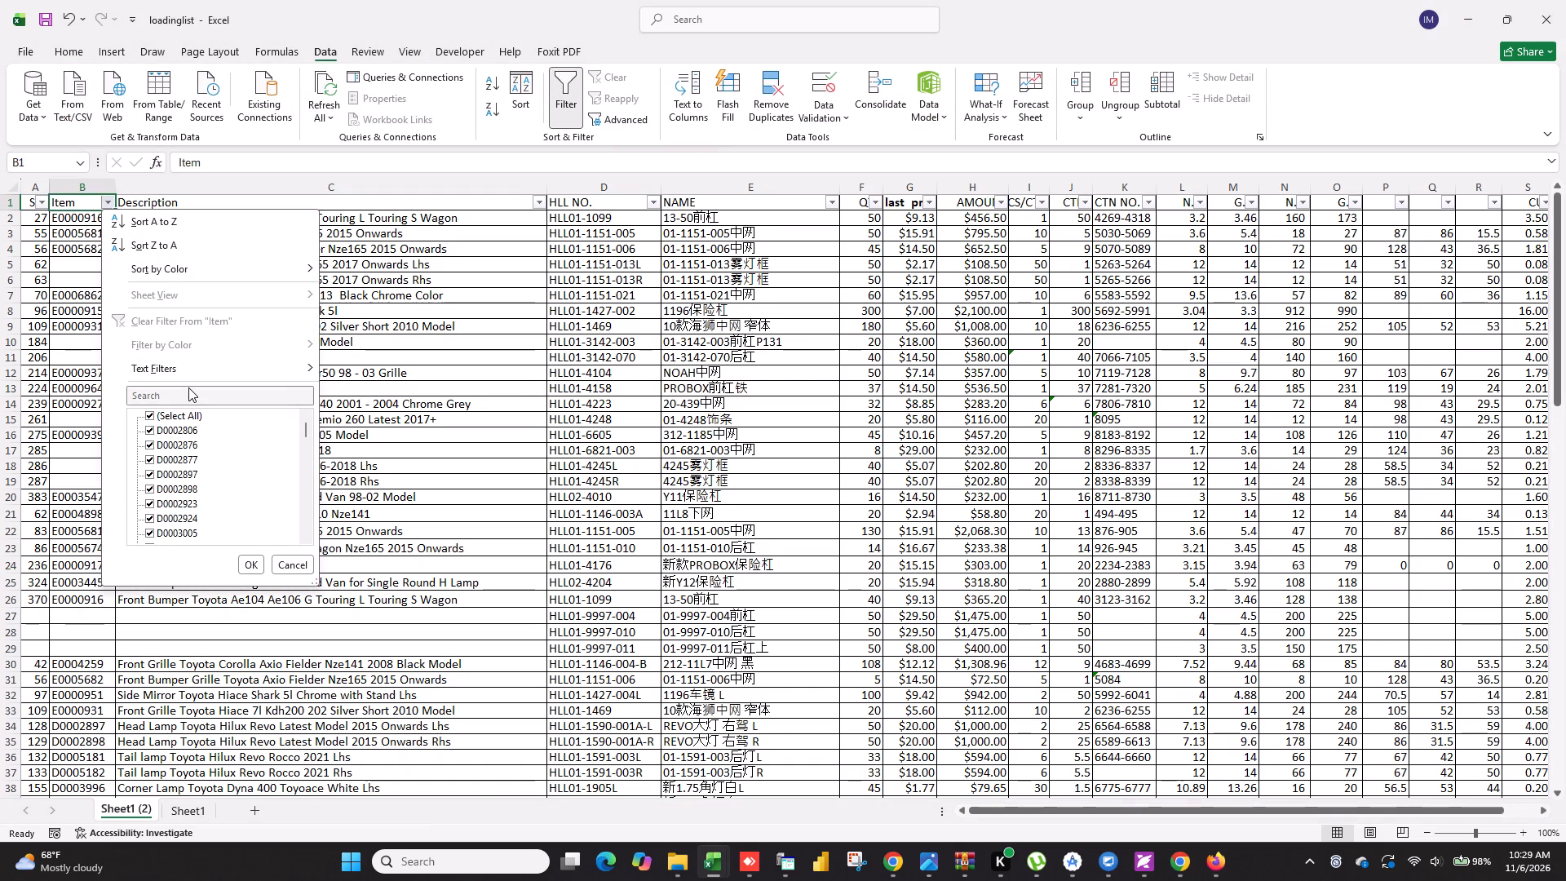
pyautogui.click(188, 387)
pyautogui.click(188, 392)
pyautogui.write('blank')
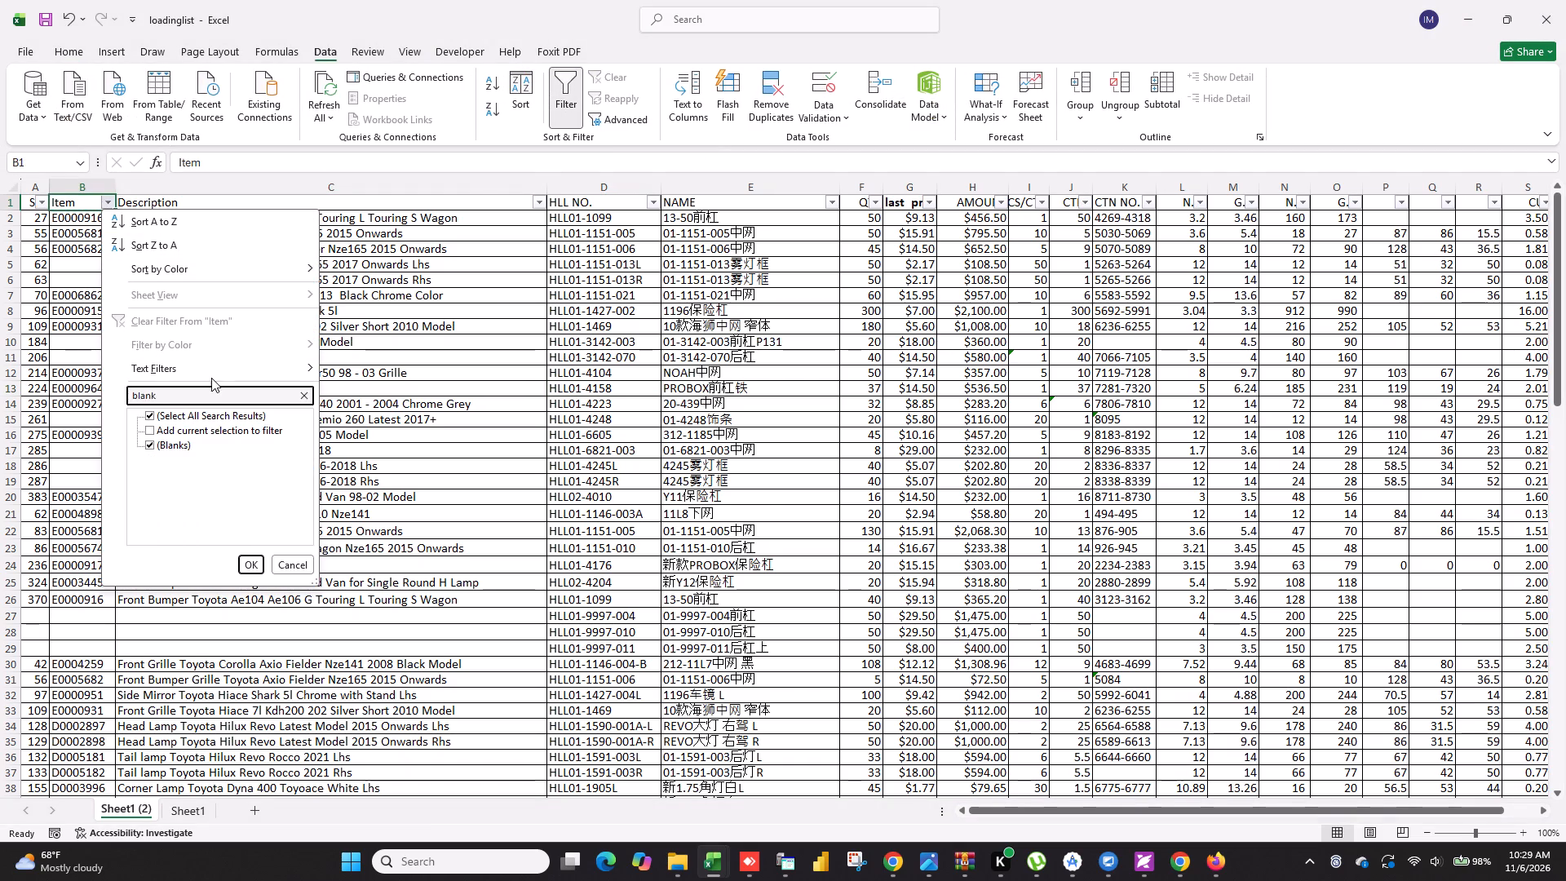
pyautogui.click(254, 565)
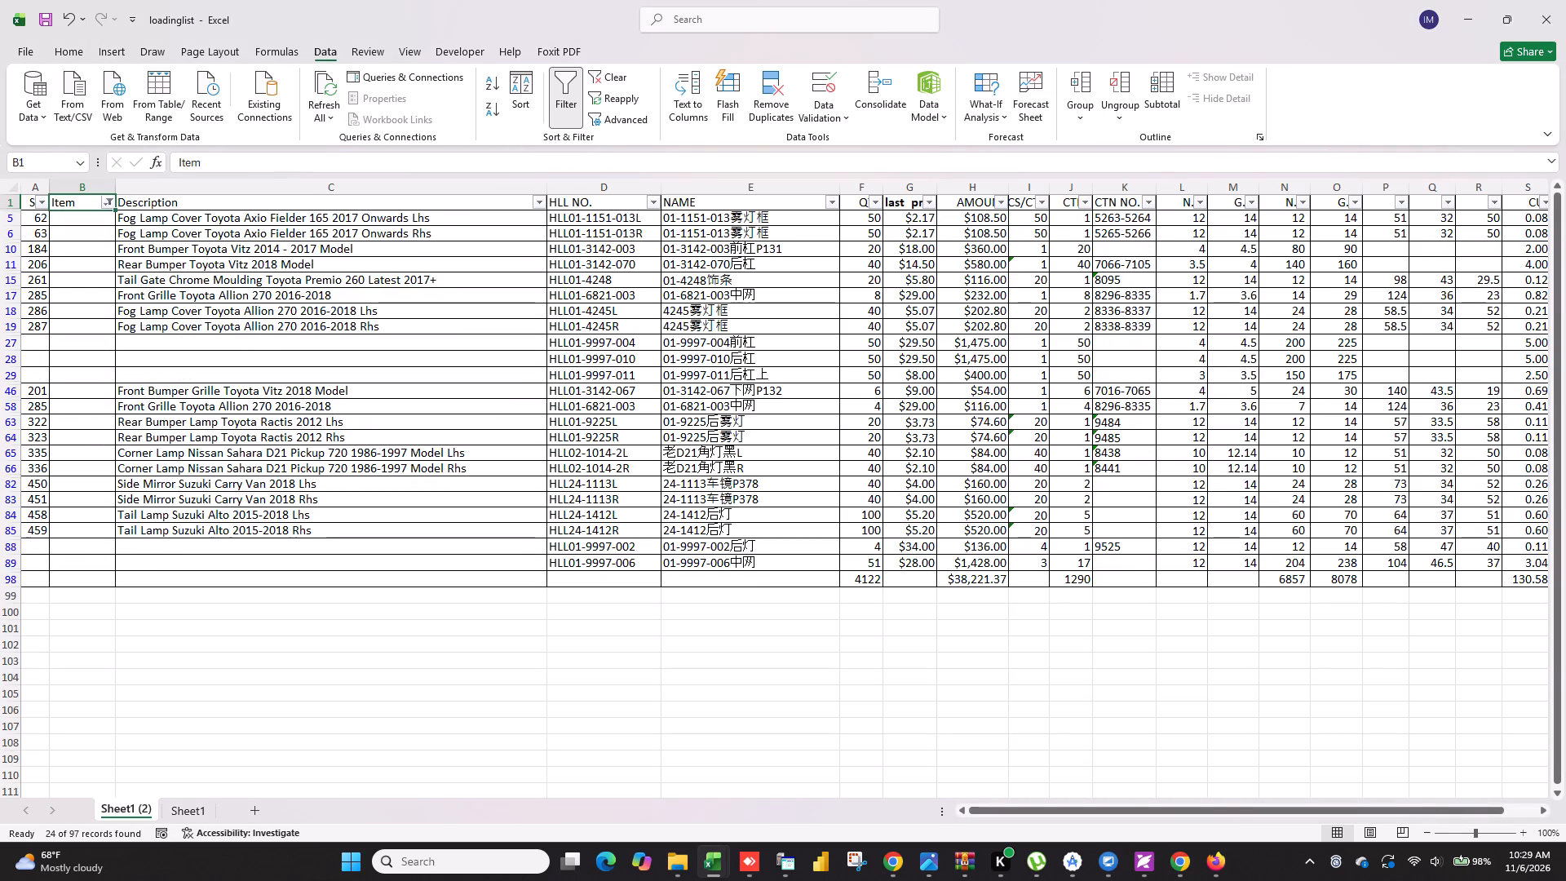
# Place the loading list window side by side with the HLL Order Requisition workbook.
pyautogui.press('super+Right')
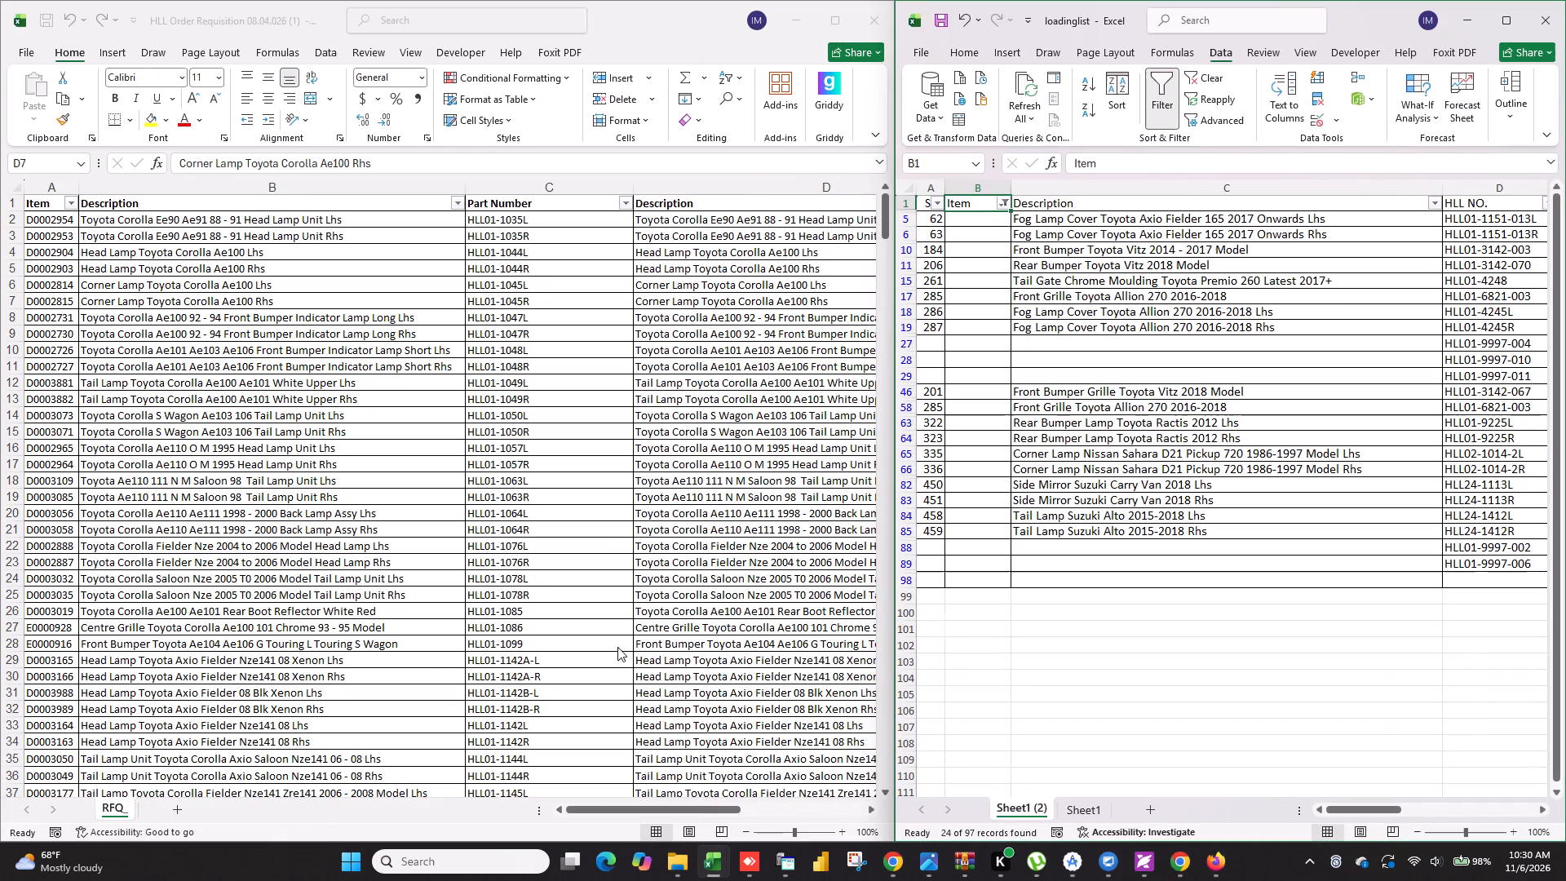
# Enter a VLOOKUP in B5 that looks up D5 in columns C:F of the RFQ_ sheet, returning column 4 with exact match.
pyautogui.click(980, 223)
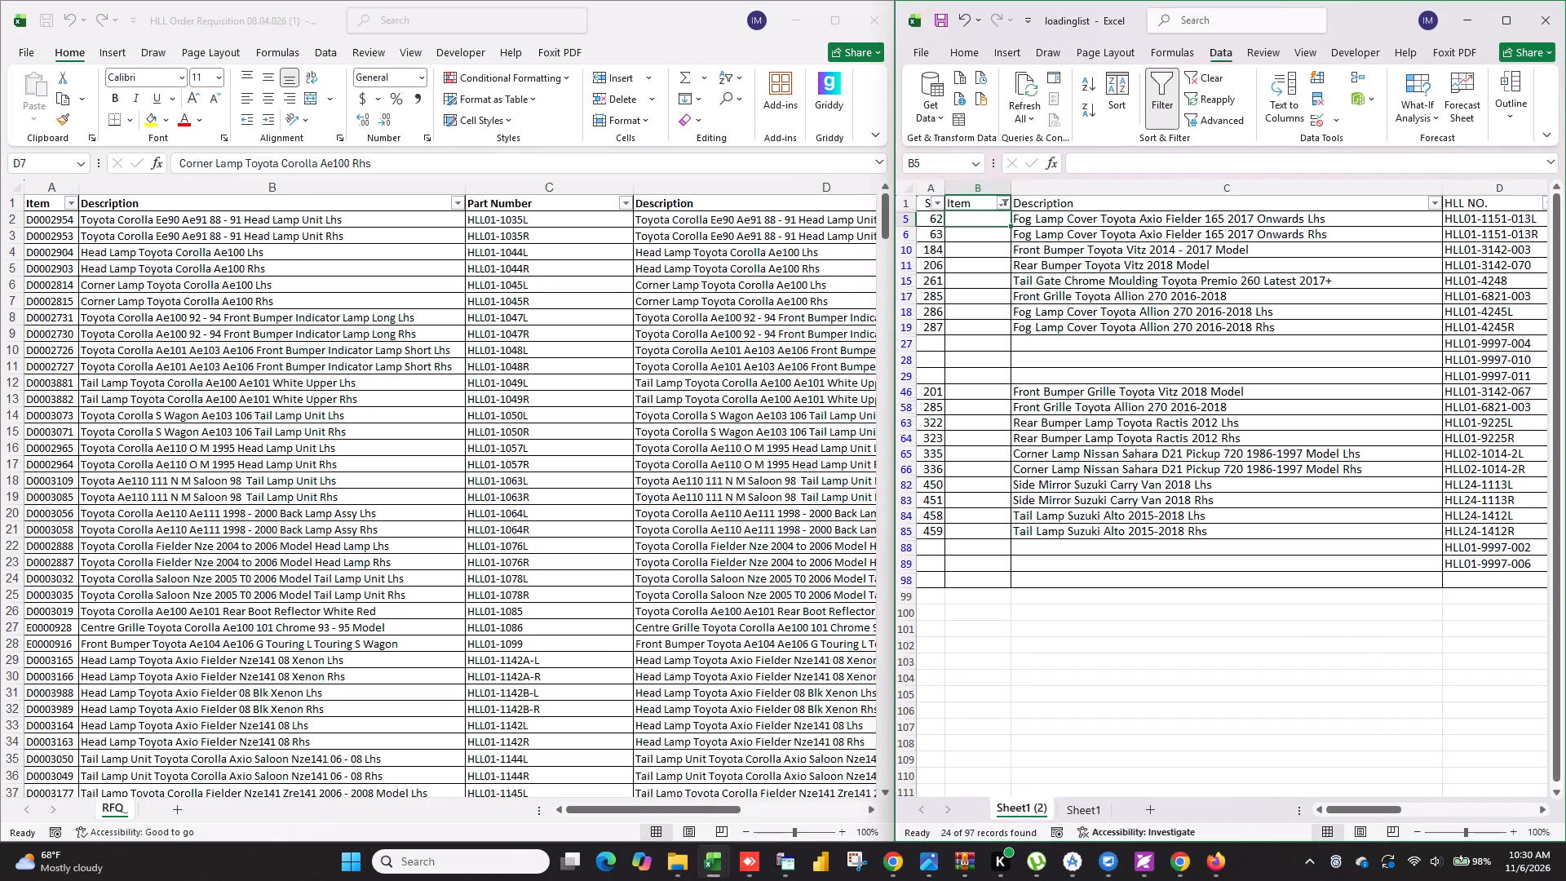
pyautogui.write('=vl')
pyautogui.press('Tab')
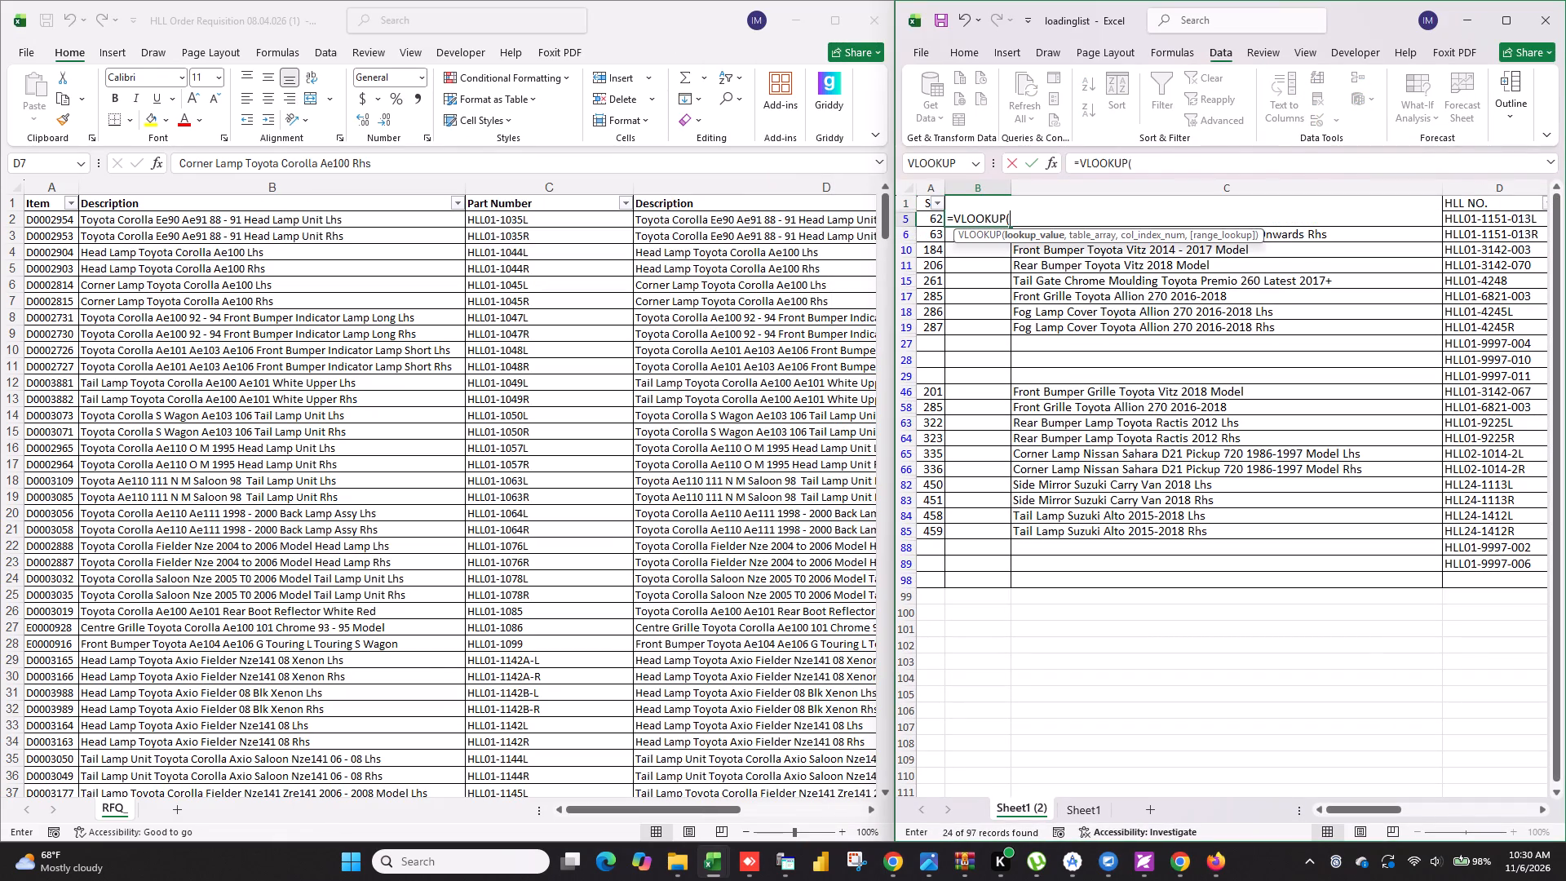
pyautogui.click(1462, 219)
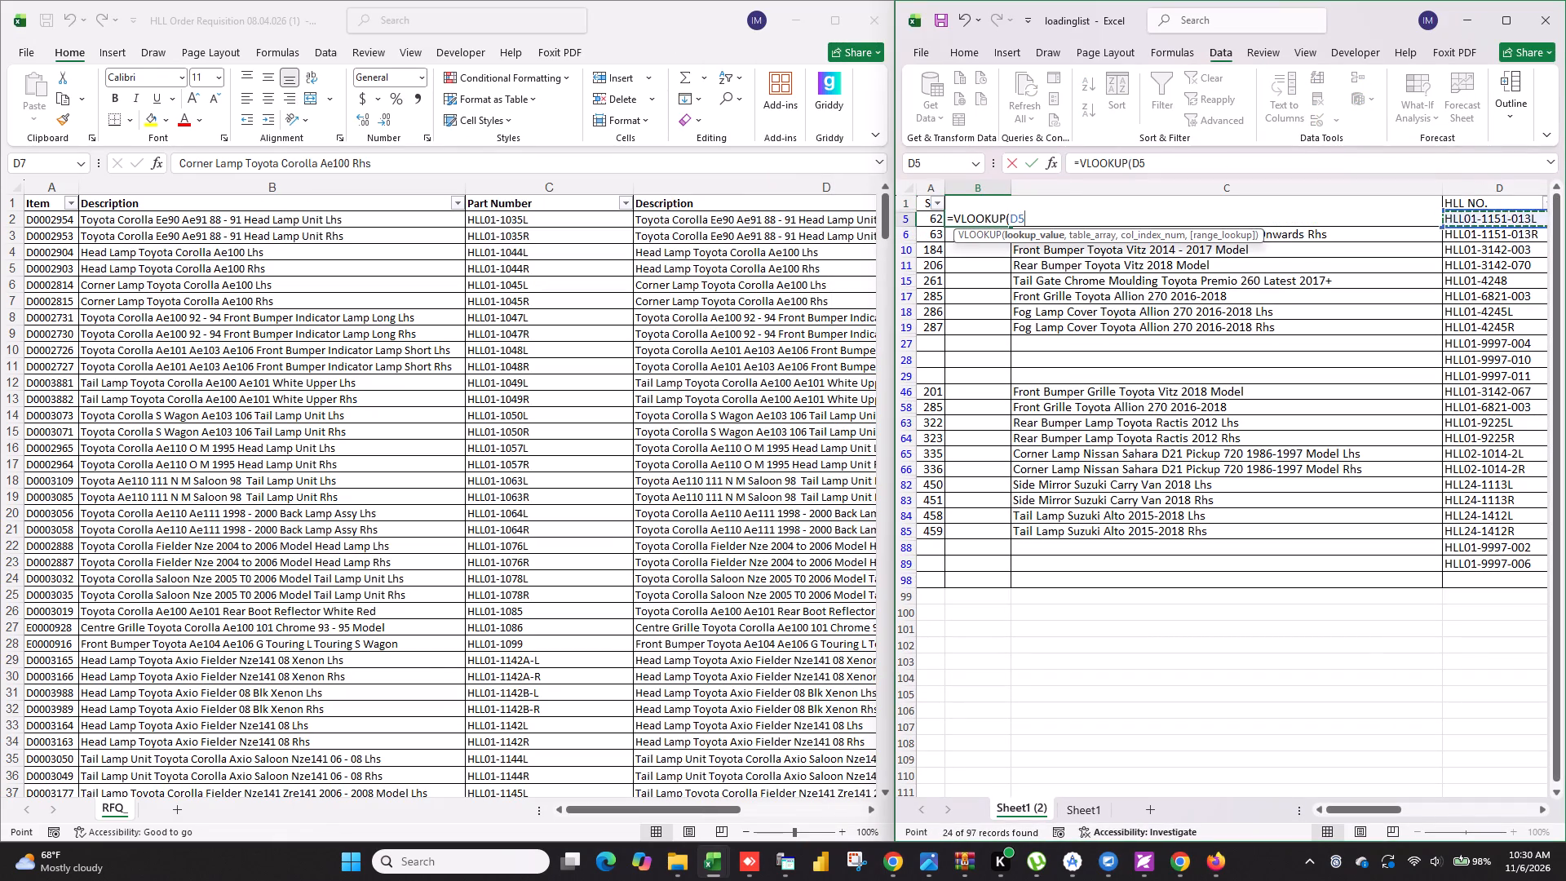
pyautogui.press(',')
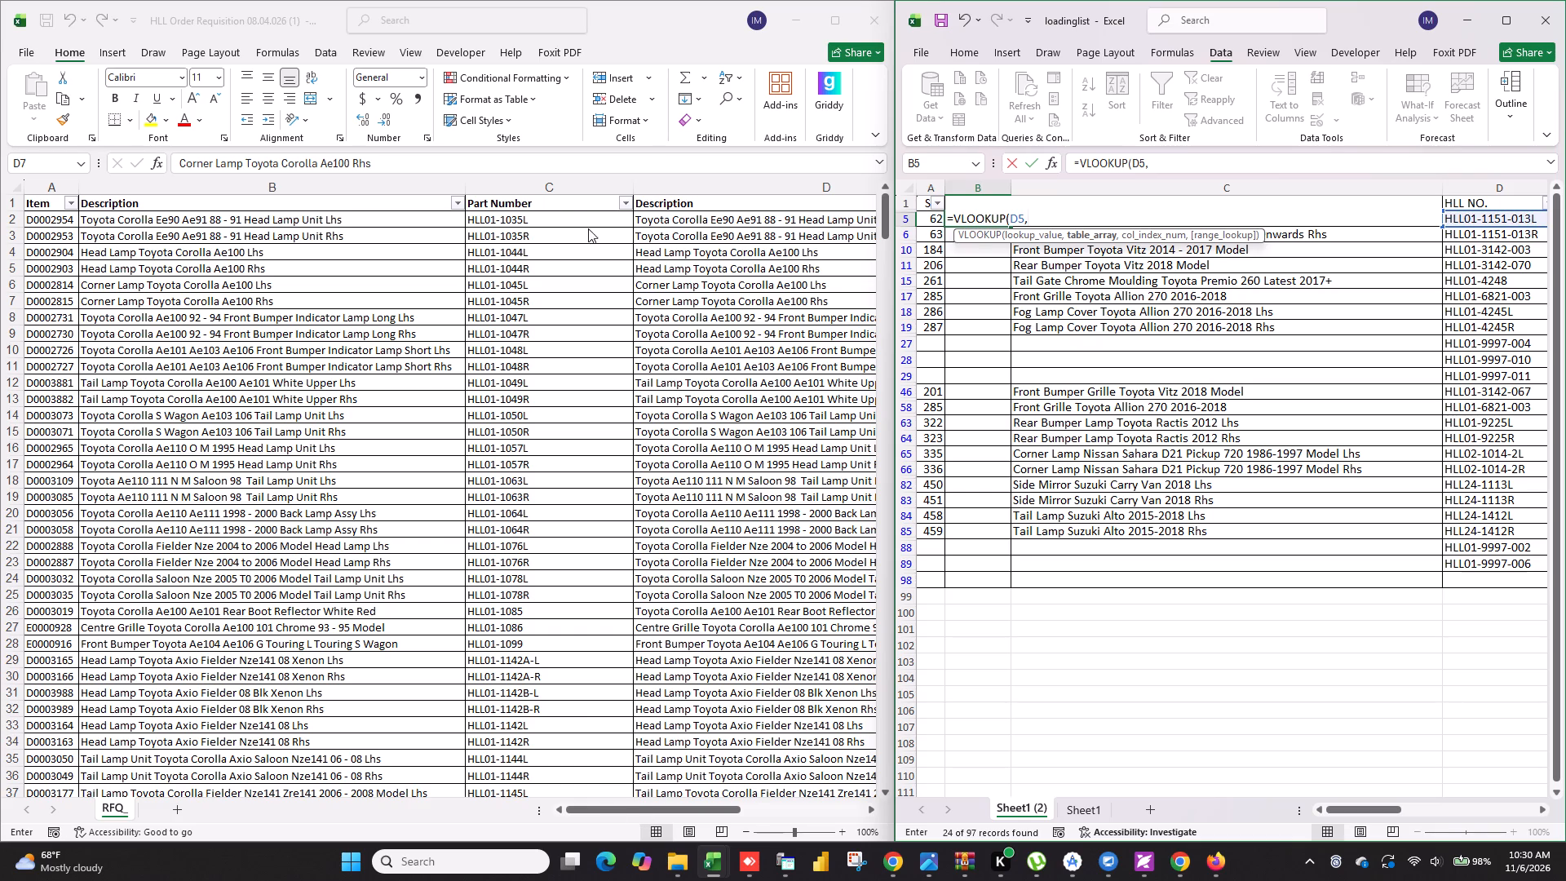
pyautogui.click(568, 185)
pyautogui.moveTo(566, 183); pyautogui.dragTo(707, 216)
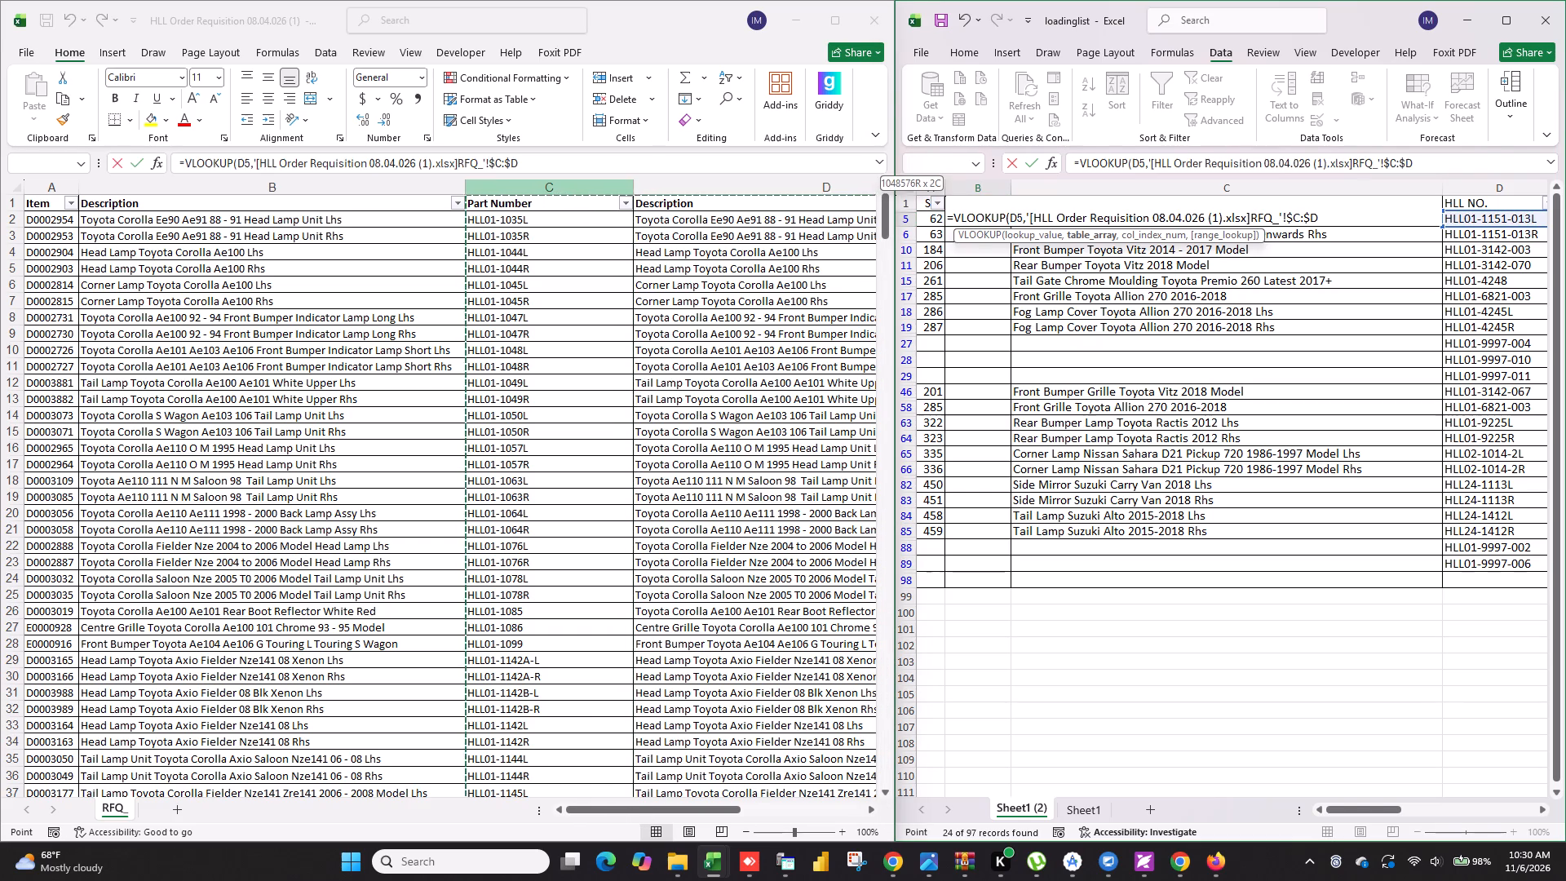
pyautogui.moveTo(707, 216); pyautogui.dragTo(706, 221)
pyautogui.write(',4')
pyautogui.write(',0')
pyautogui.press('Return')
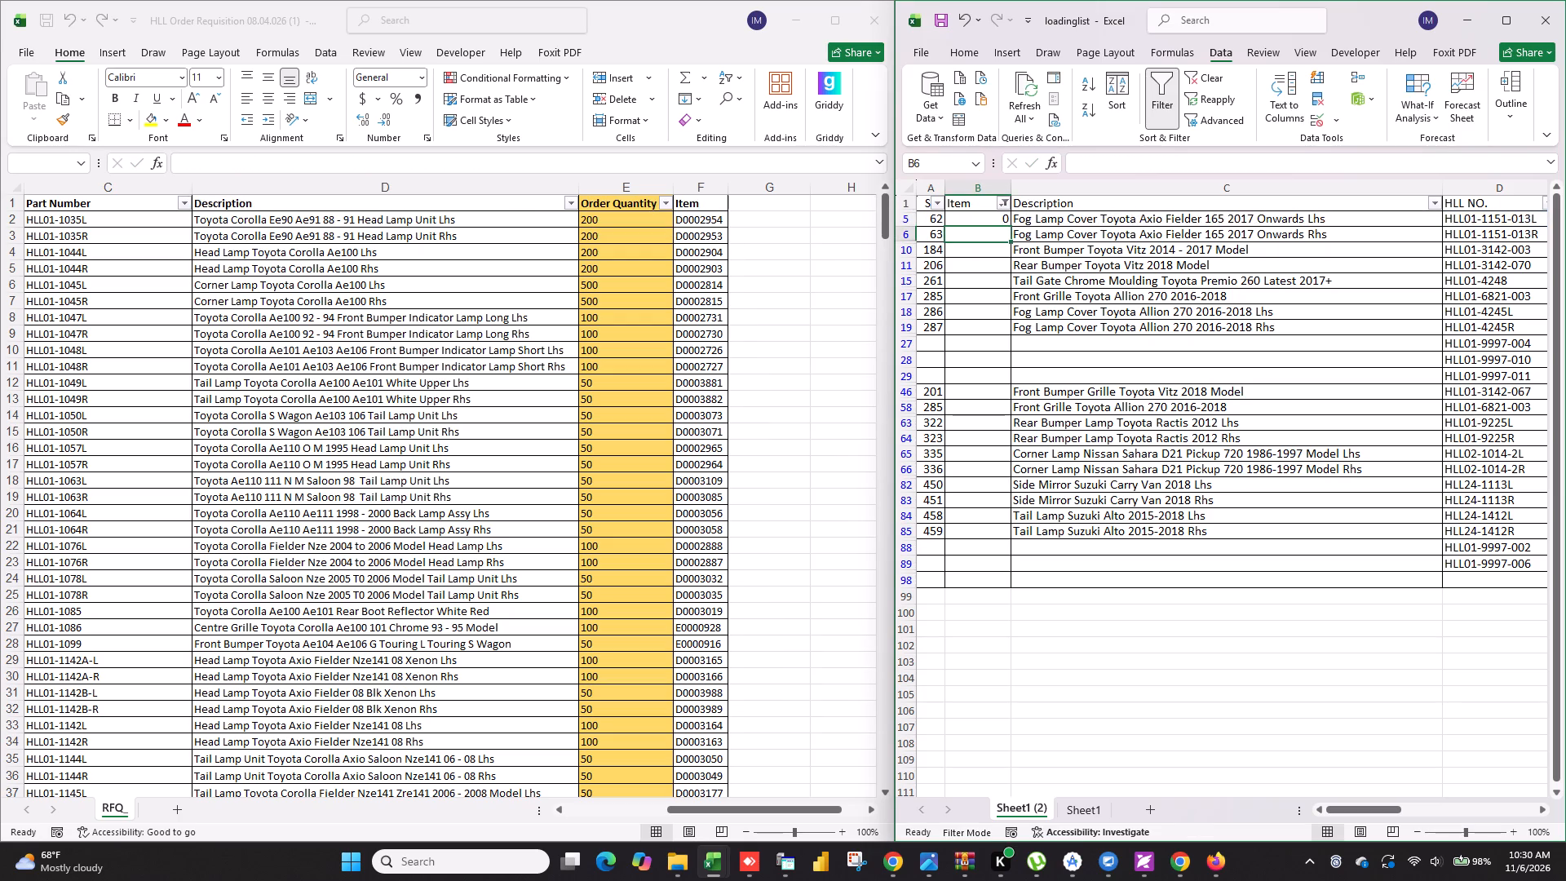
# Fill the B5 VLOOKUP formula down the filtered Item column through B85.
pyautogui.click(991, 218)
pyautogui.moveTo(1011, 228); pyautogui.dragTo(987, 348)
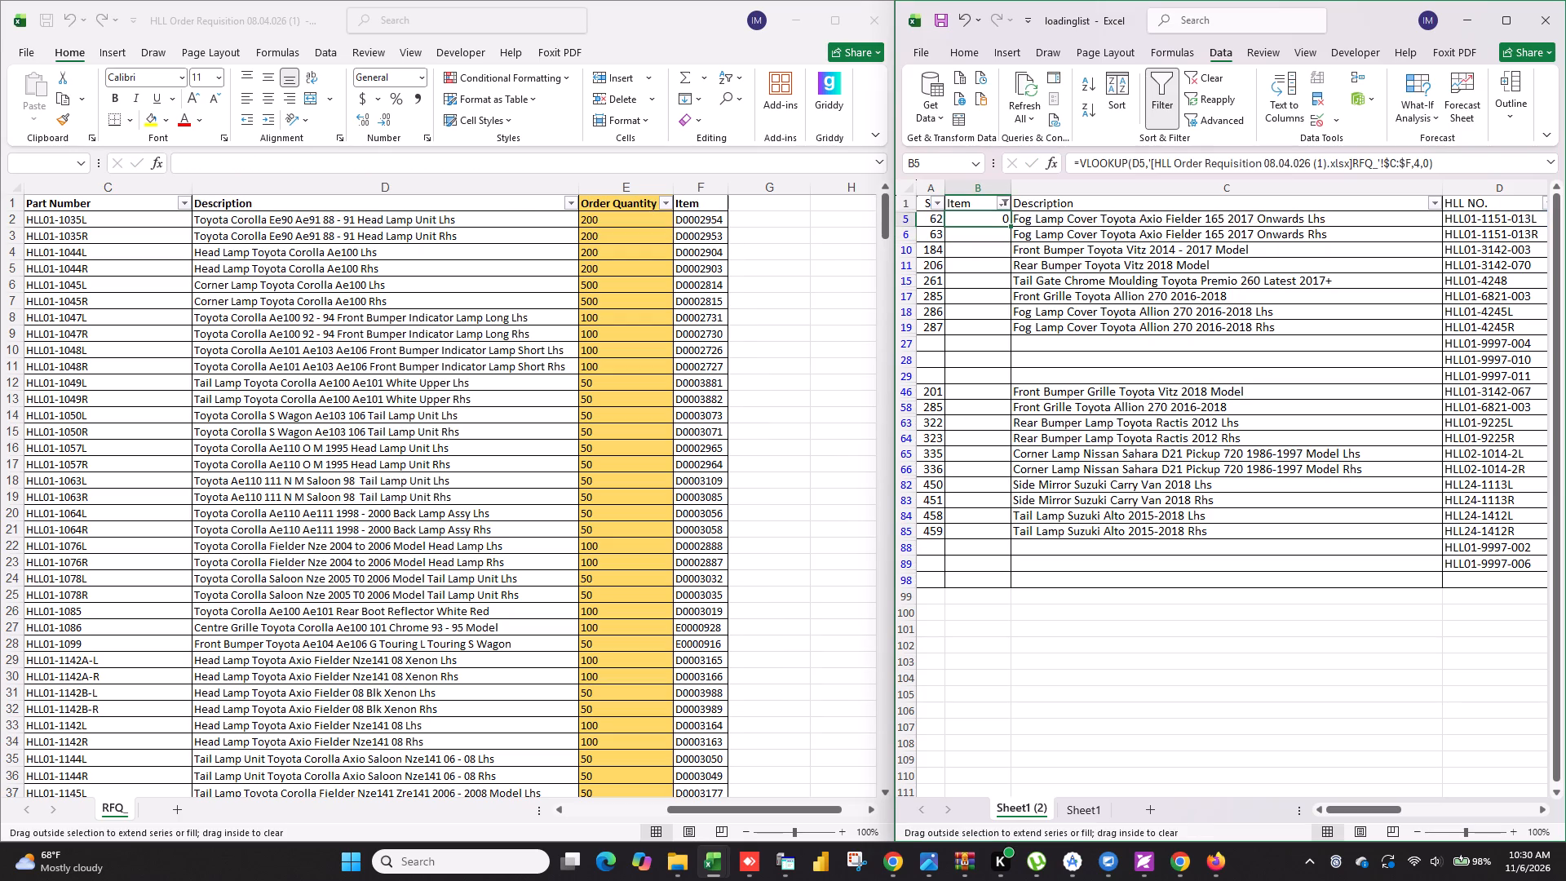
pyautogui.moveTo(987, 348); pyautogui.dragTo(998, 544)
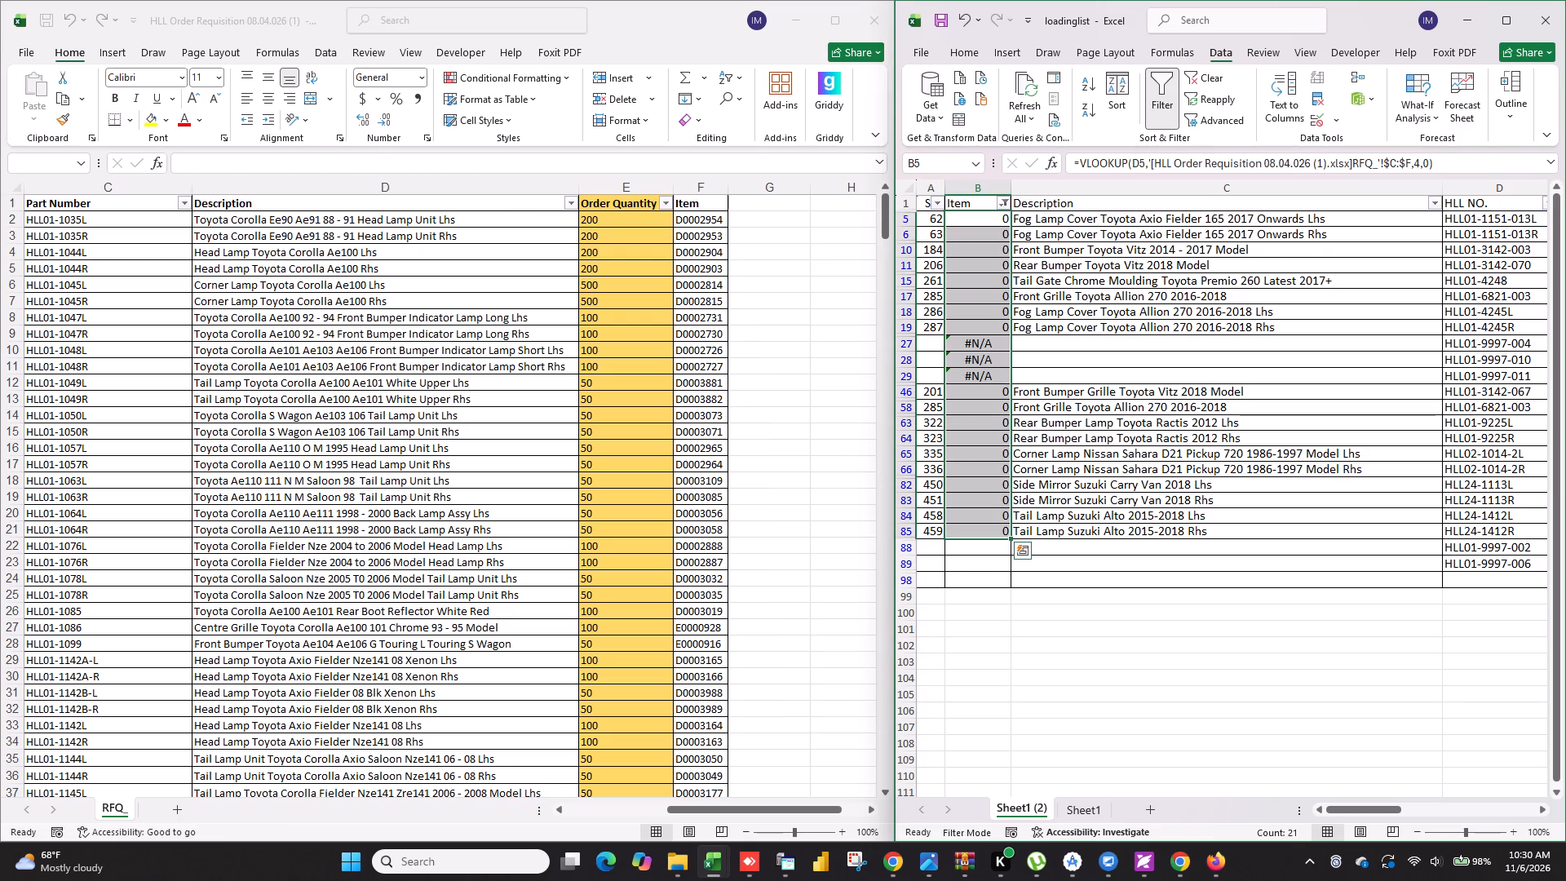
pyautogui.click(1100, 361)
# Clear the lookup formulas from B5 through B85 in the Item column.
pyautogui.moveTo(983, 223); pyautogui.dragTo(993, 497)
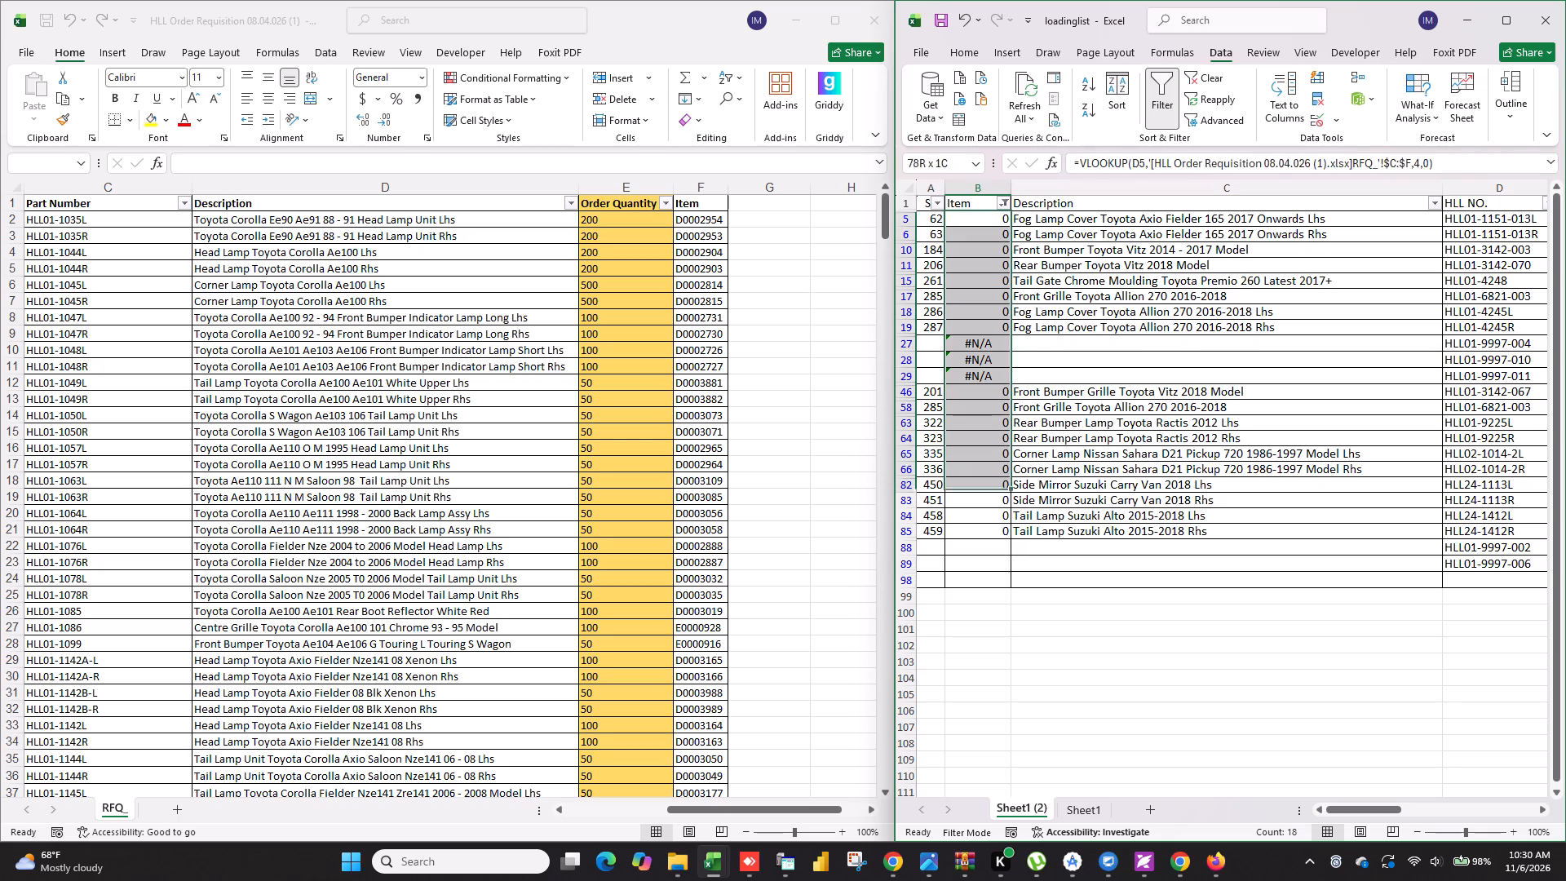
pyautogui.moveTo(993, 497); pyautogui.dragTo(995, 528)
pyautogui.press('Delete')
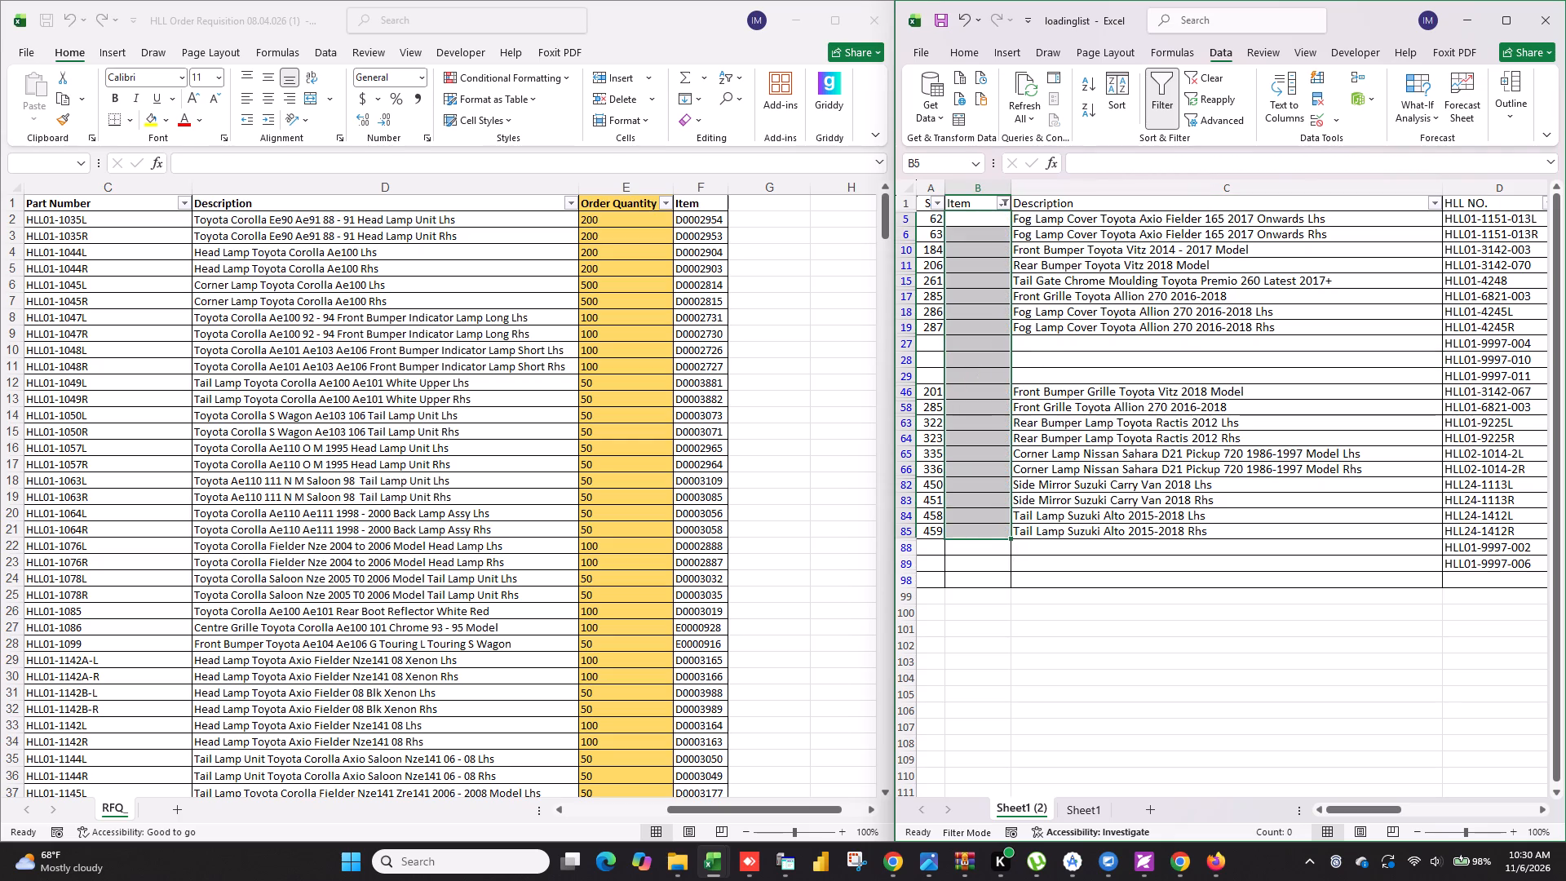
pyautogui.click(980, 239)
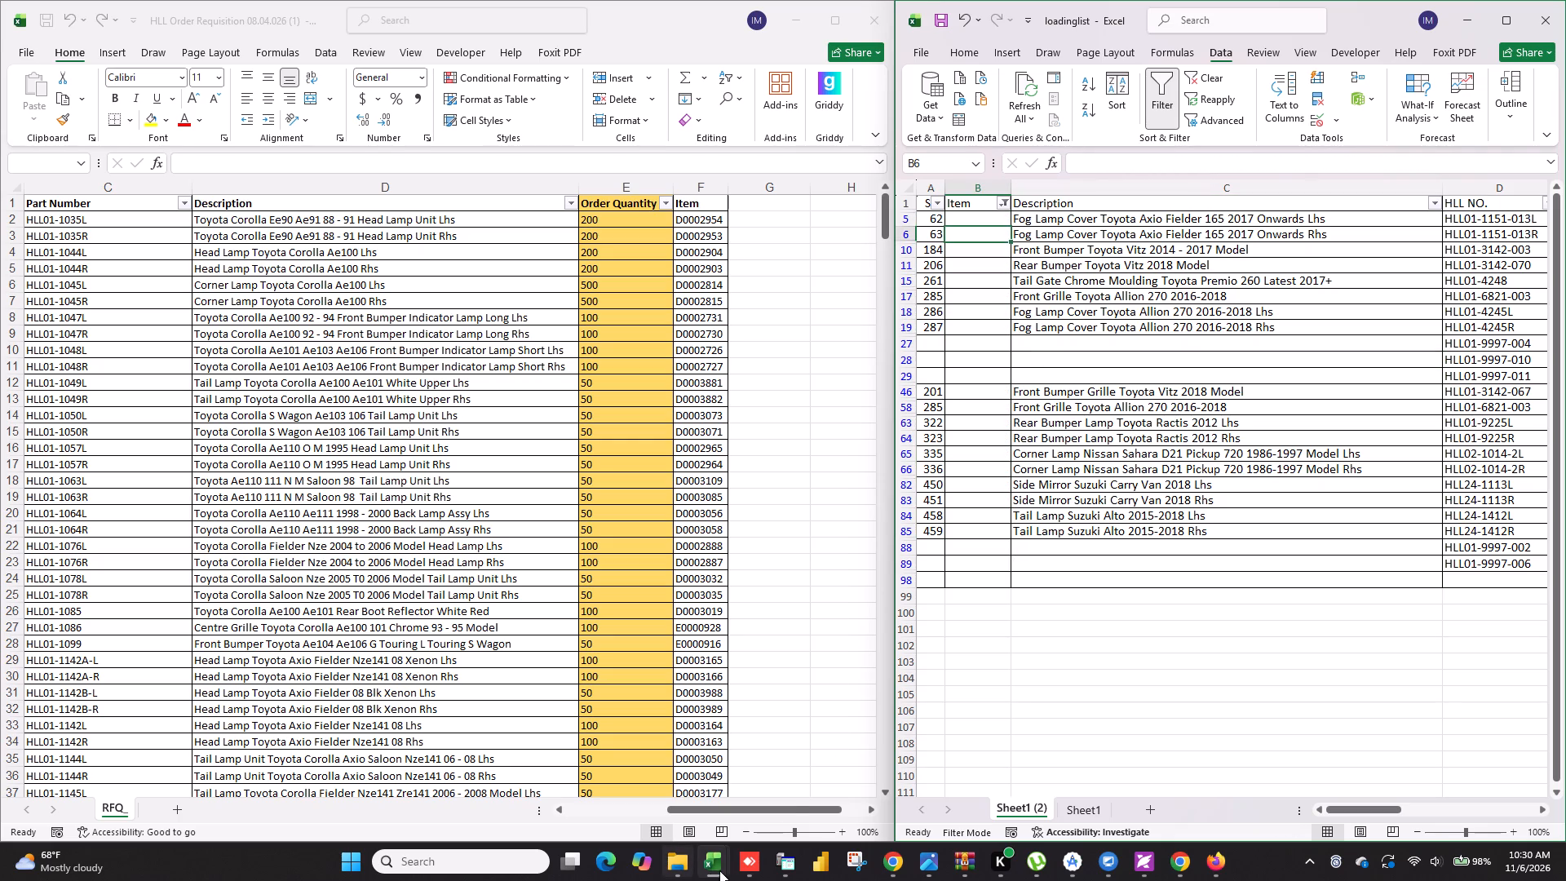
# Switch to the Kerridge CS Report workbook, insert a copy of its Item ID column before the Brand column, and return to the loading list.
pyautogui.click(723, 870)
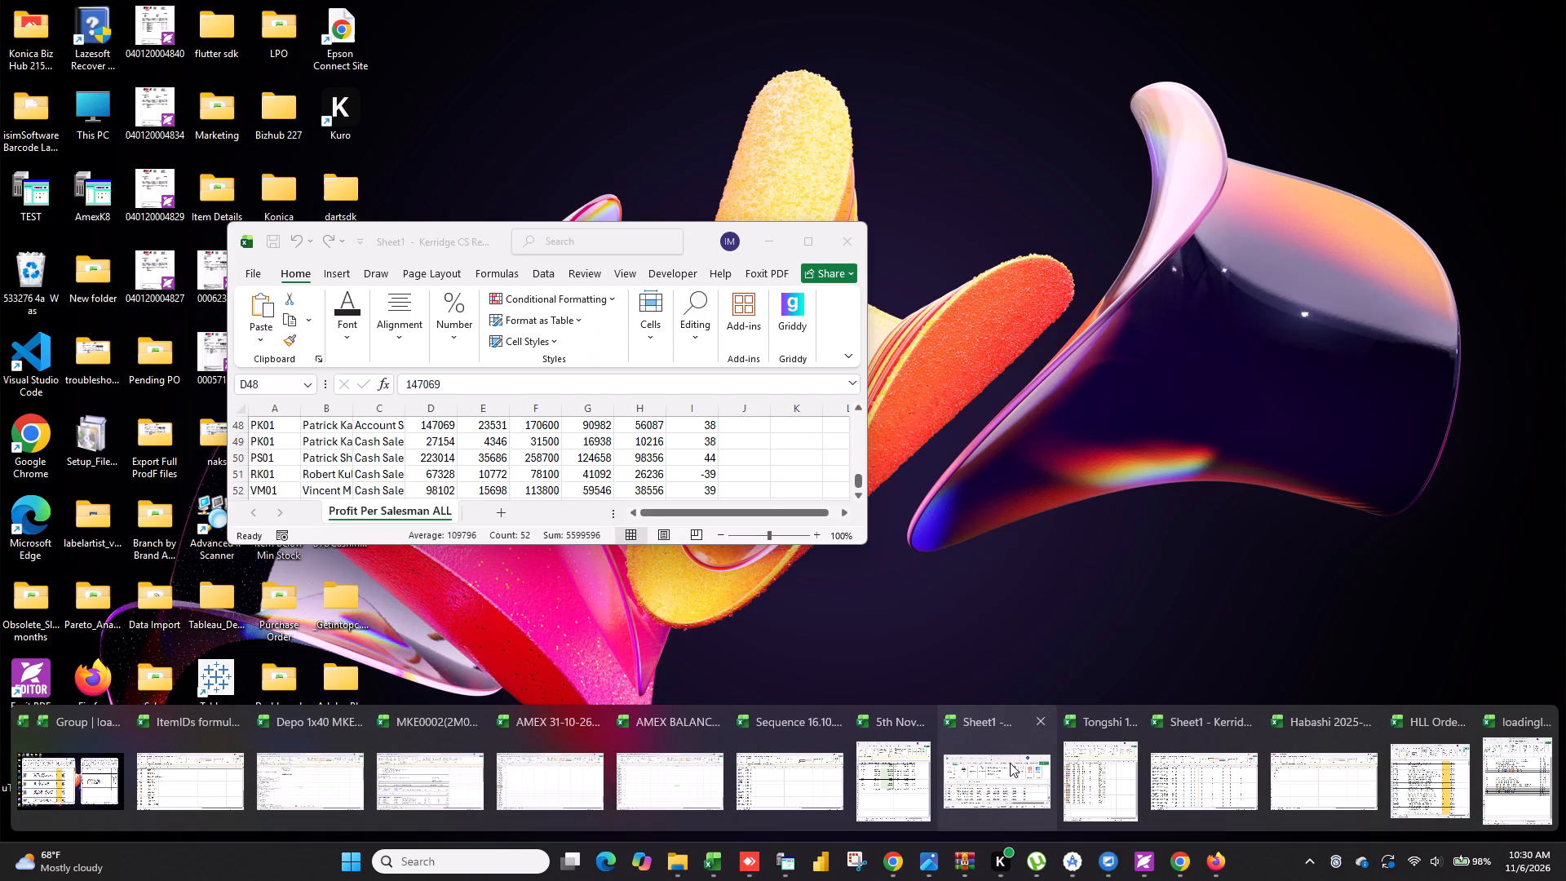
pyautogui.click(1220, 783)
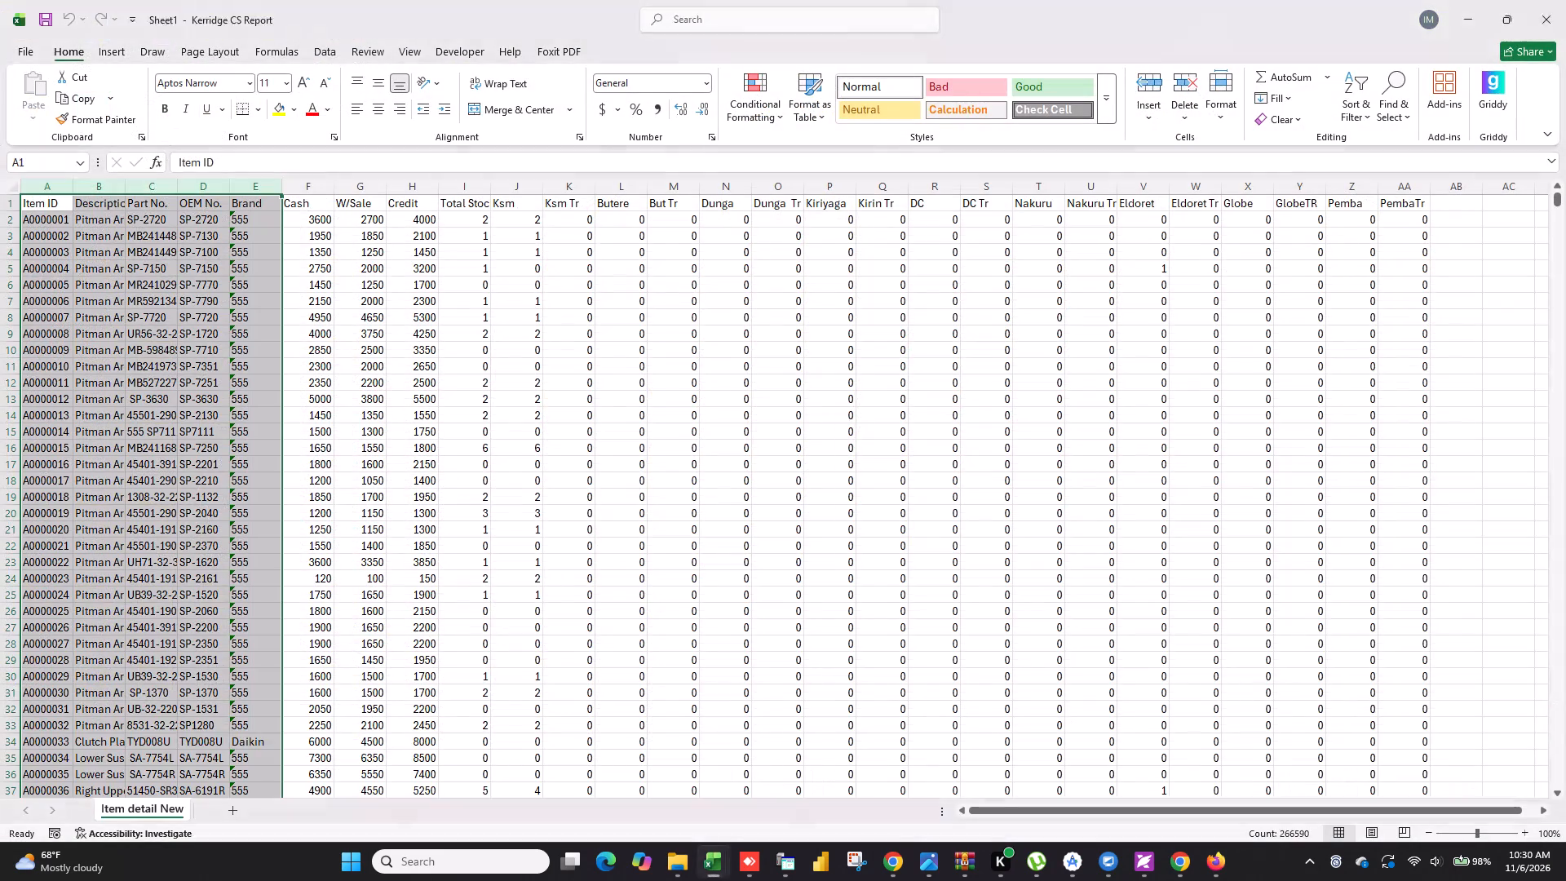
pyautogui.click(327, 346)
pyautogui.click(33, 181)
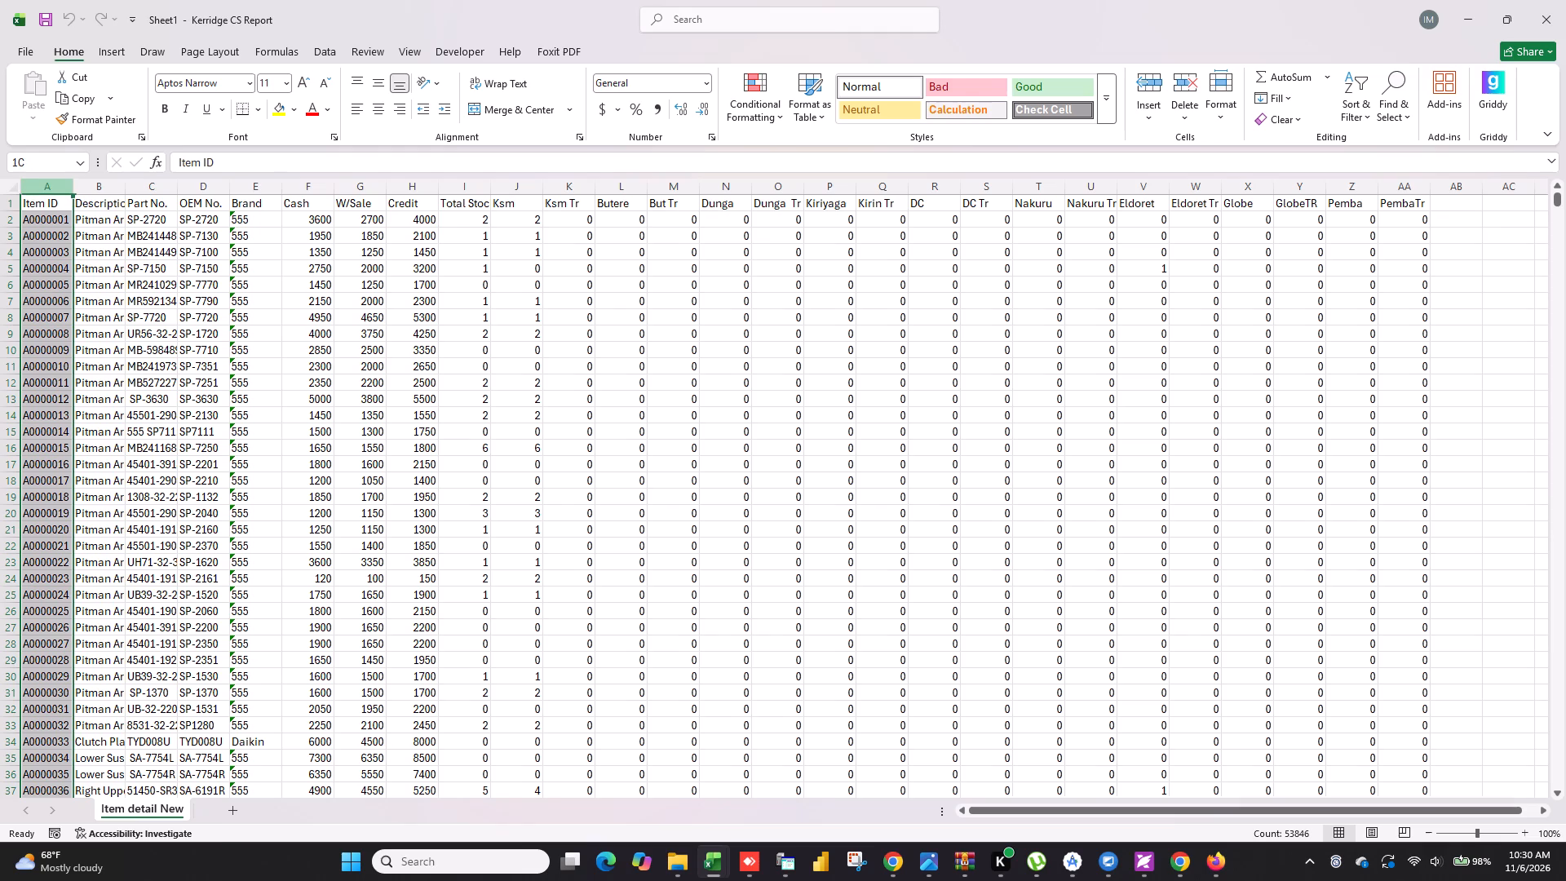
pyautogui.hotkey('ctrl', 'c')
pyautogui.click(299, 190)
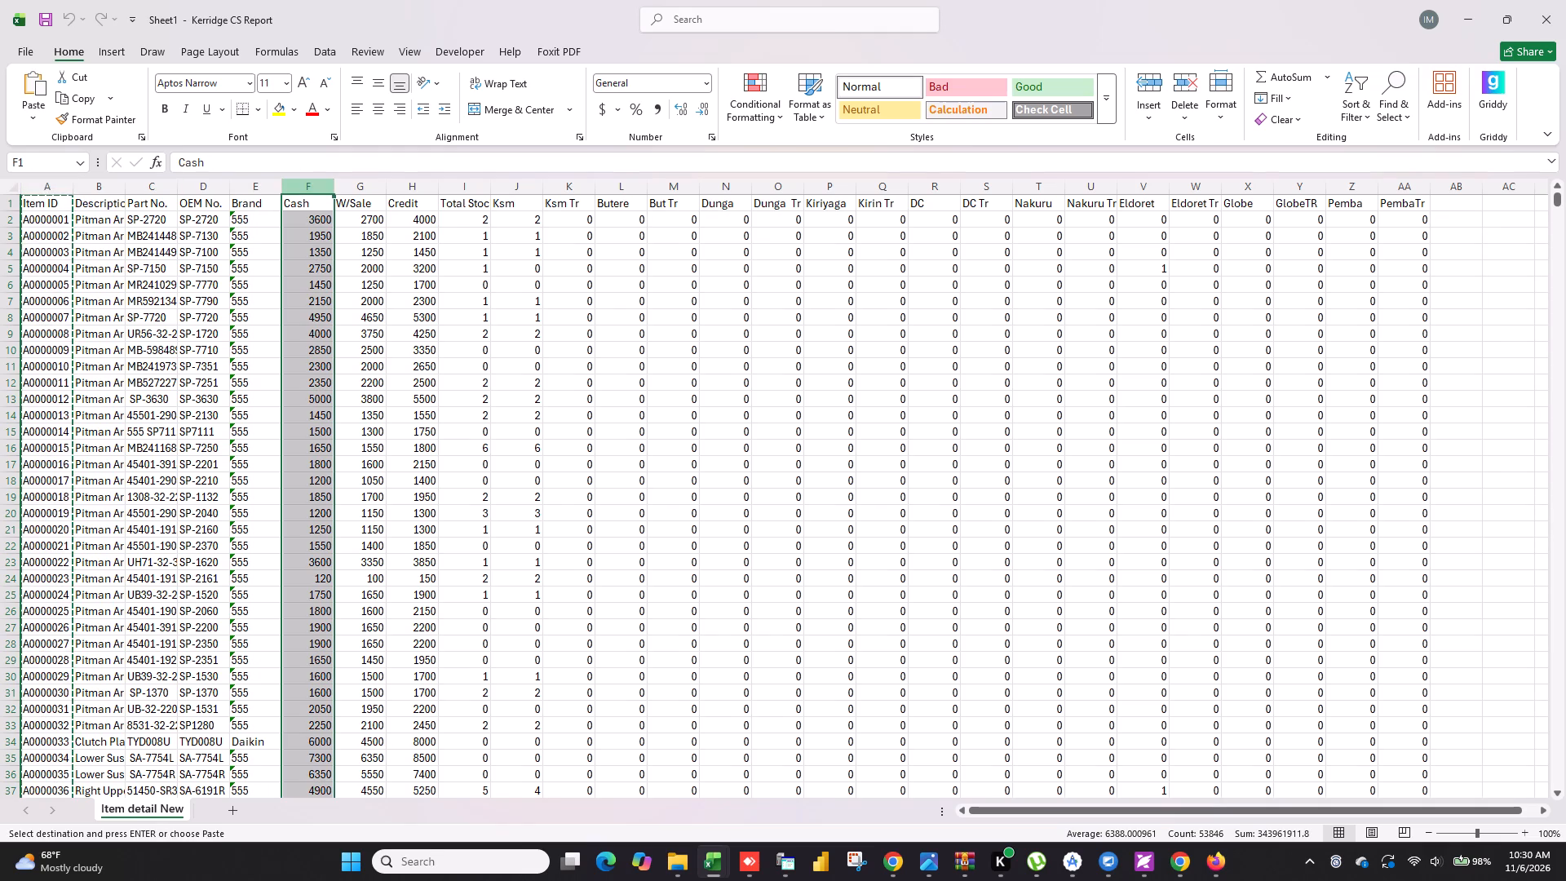
pyautogui.click(244, 187)
pyautogui.hotkey('ctrl', '+')
pyautogui.hotkey('alt', 'Tab')
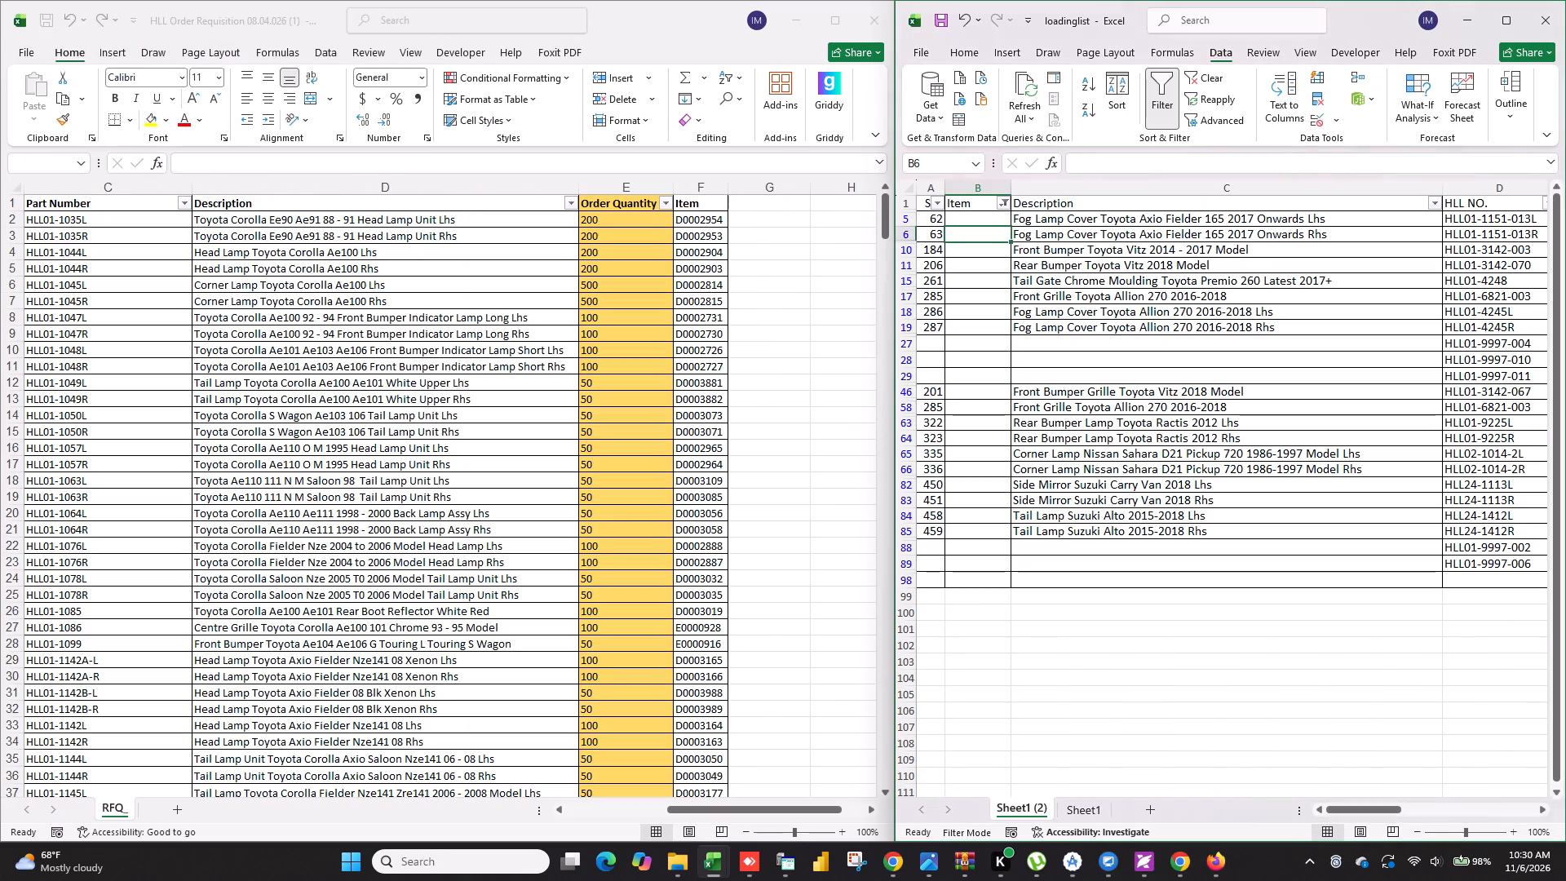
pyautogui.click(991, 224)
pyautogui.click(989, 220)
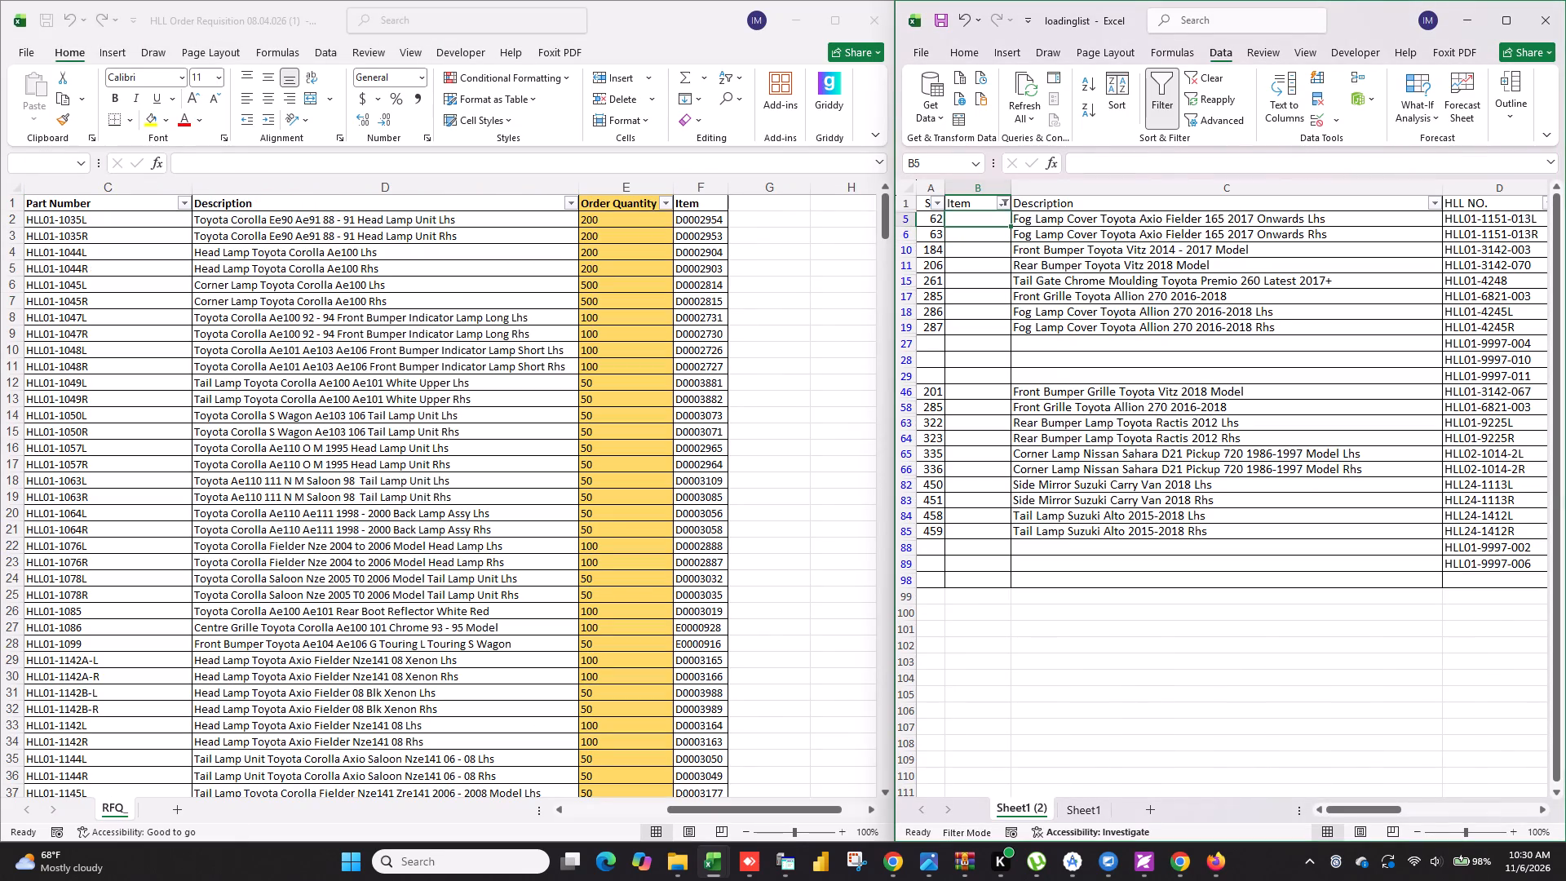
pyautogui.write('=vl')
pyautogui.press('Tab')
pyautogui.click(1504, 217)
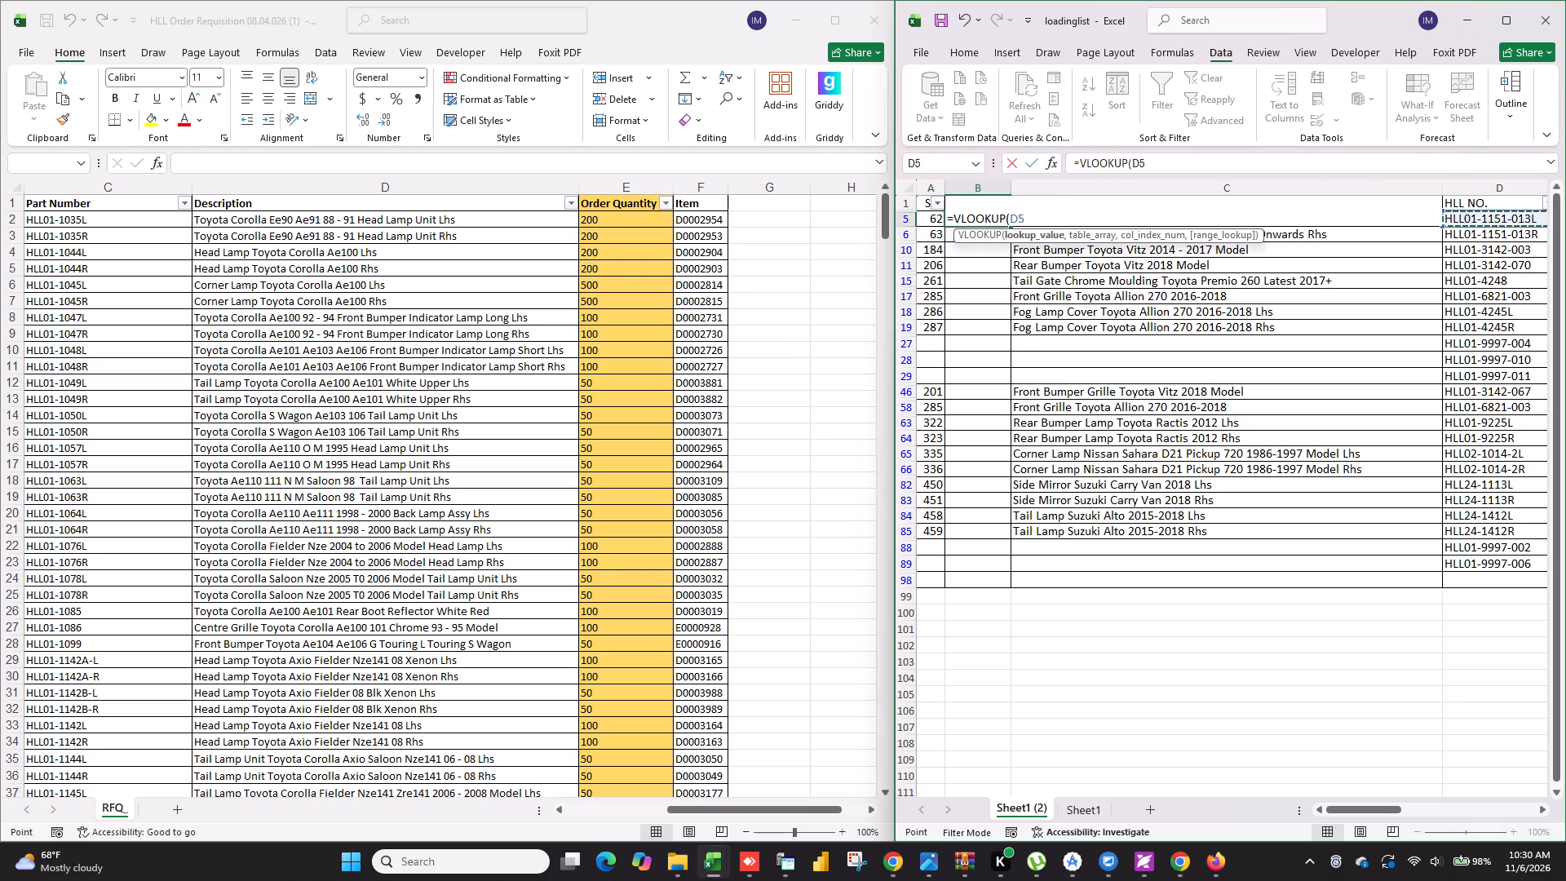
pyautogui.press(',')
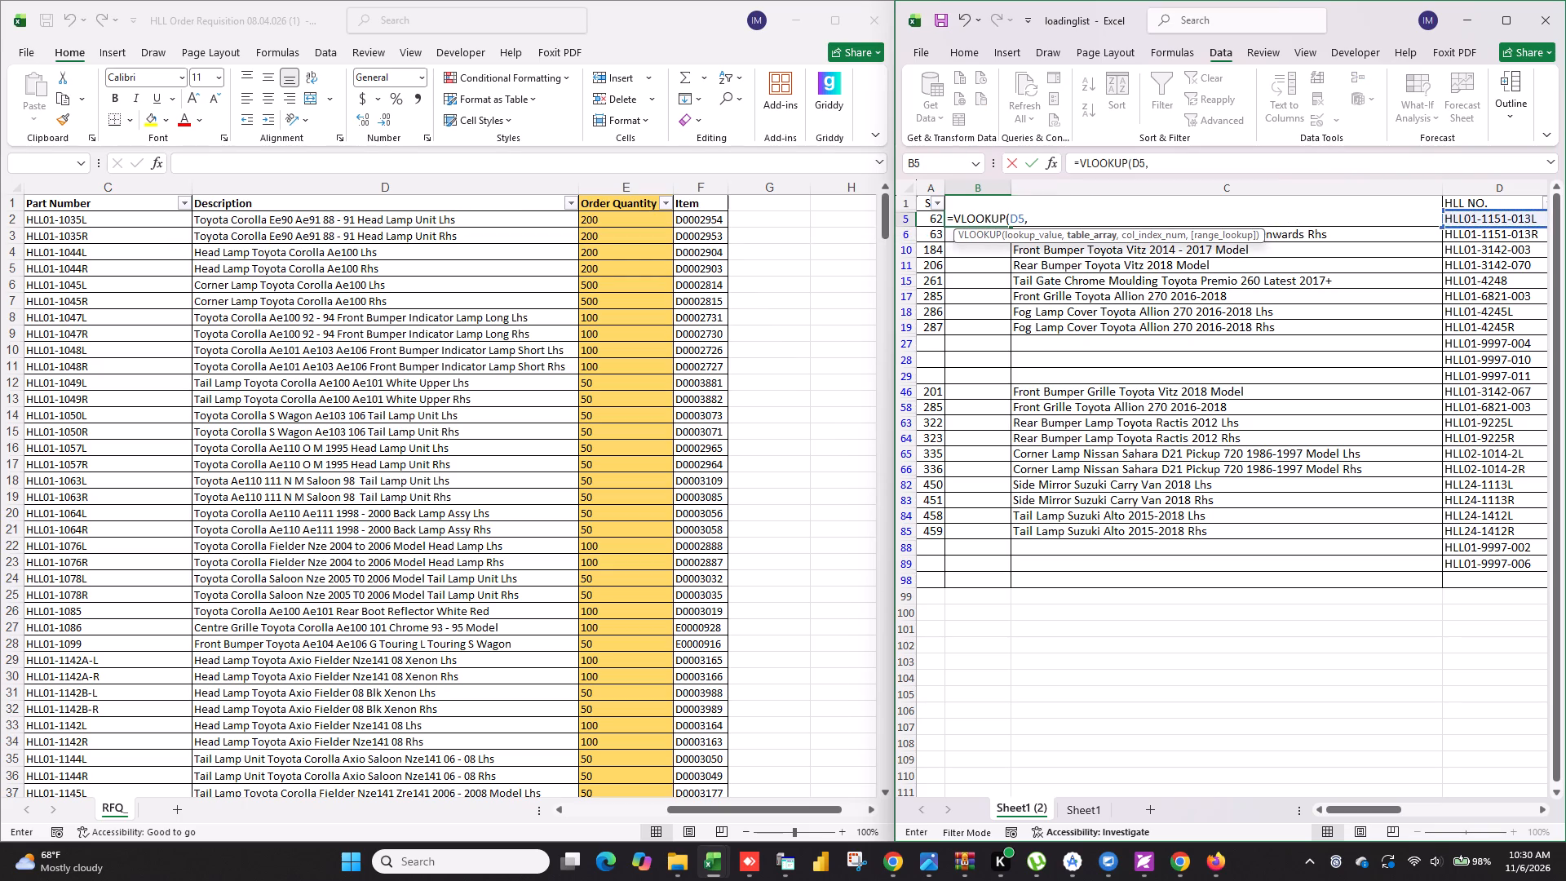
# Switch to the Kerridge CS Report workbook, copy columns A through E, and paste them at A1 of a new sheet in the loading list.
pyautogui.hotkey('alt', 'Tab')
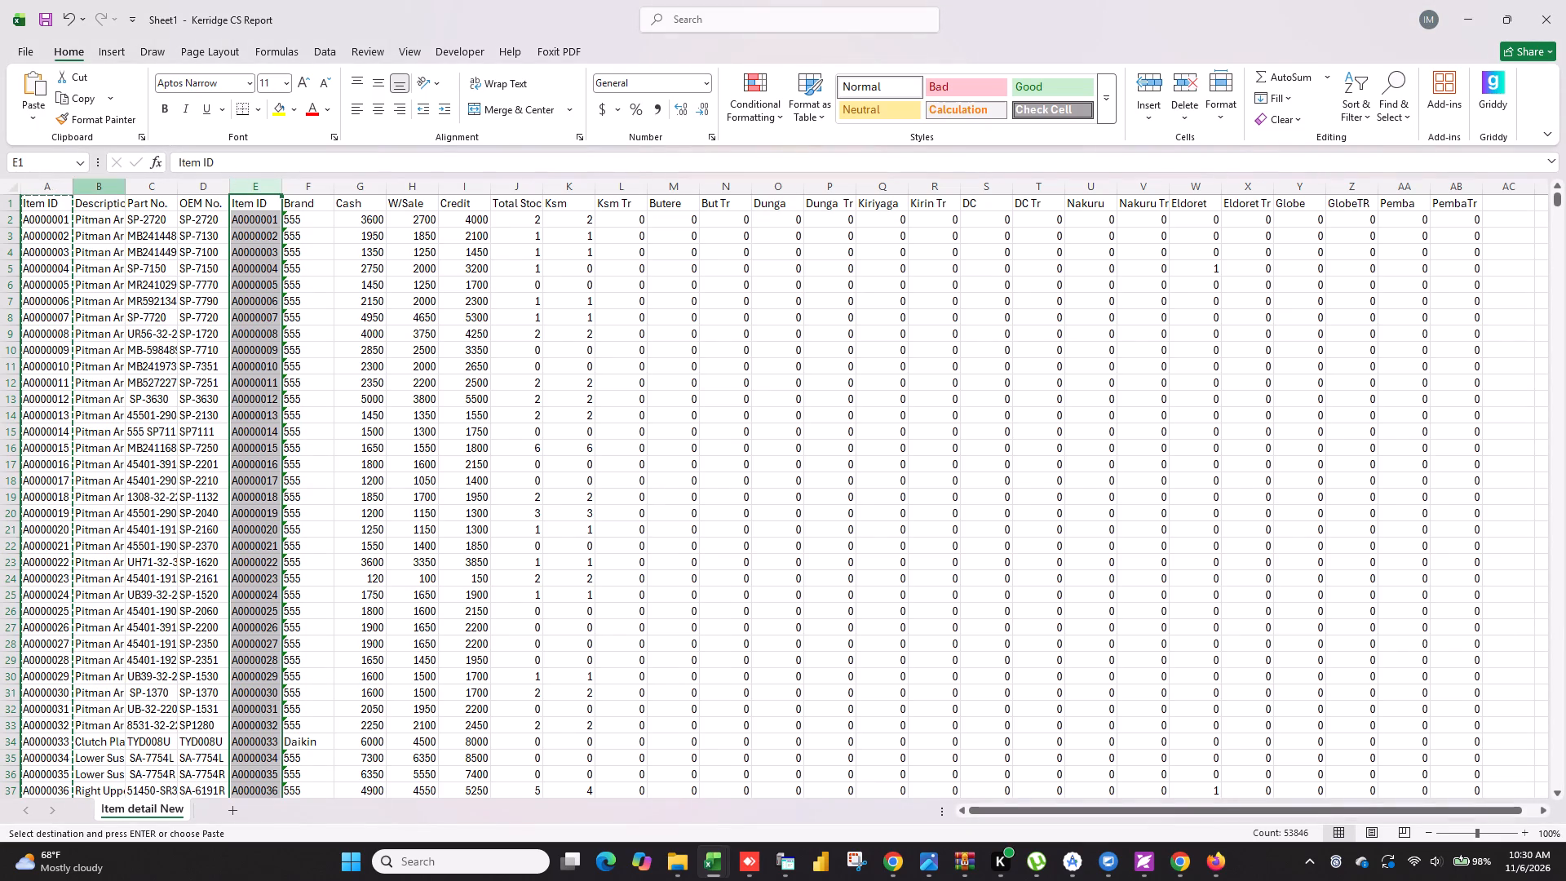
pyautogui.click(132, 268)
pyautogui.press('Escape')
pyautogui.moveTo(52, 188); pyautogui.dragTo(292, 206)
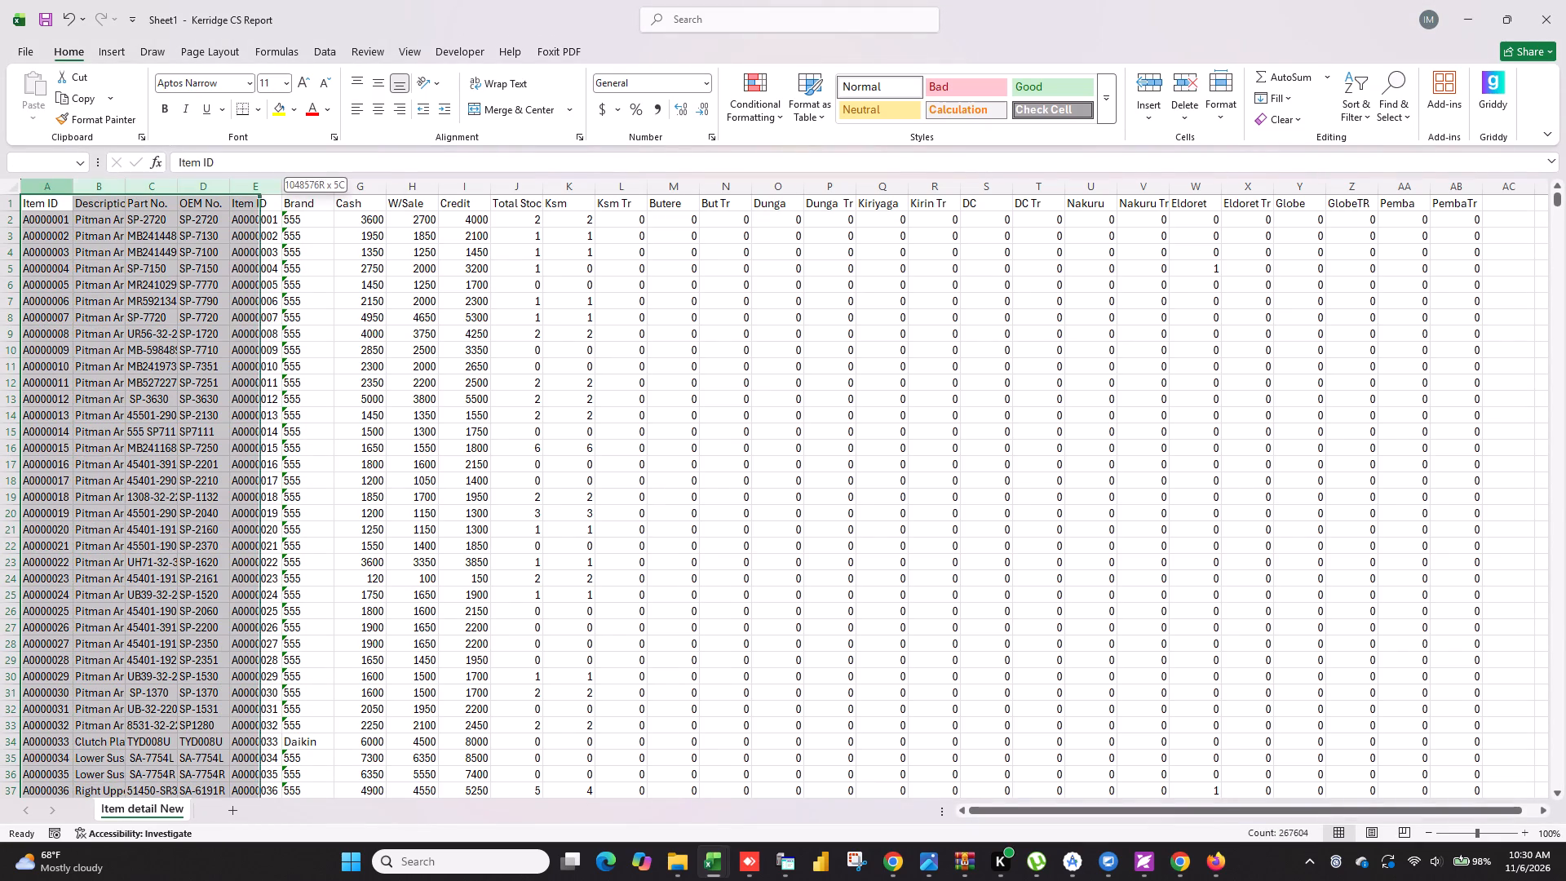
pyautogui.moveTo(292, 206); pyautogui.dragTo(250, 203)
pyautogui.hotkey('ctrl', 'c')
pyautogui.hotkey('alt', 'Tab')
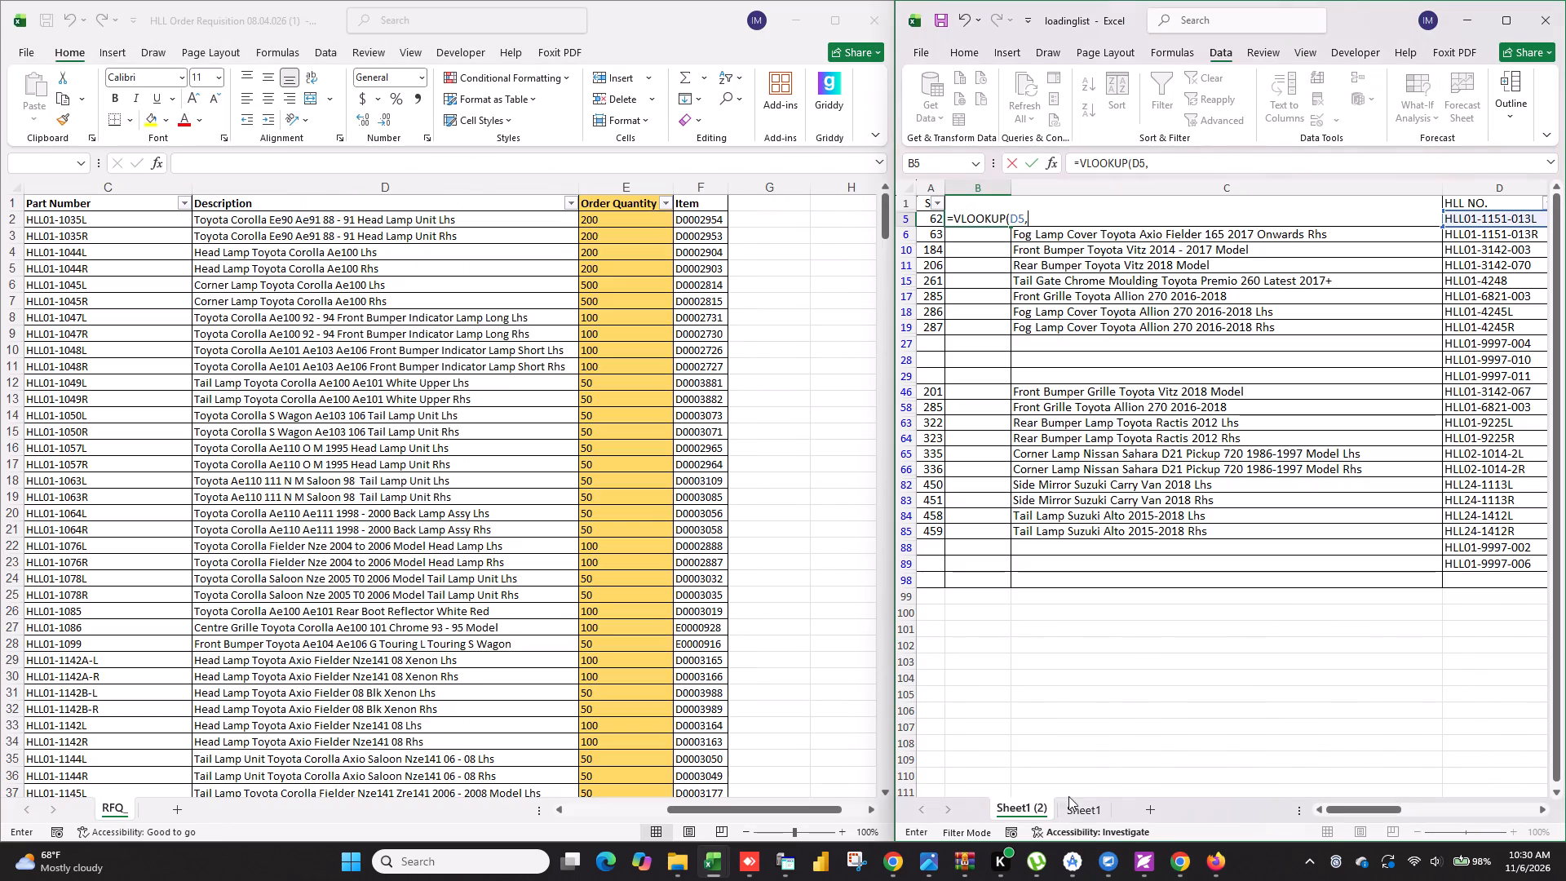
pyautogui.press('Escape')
pyautogui.click(1153, 810)
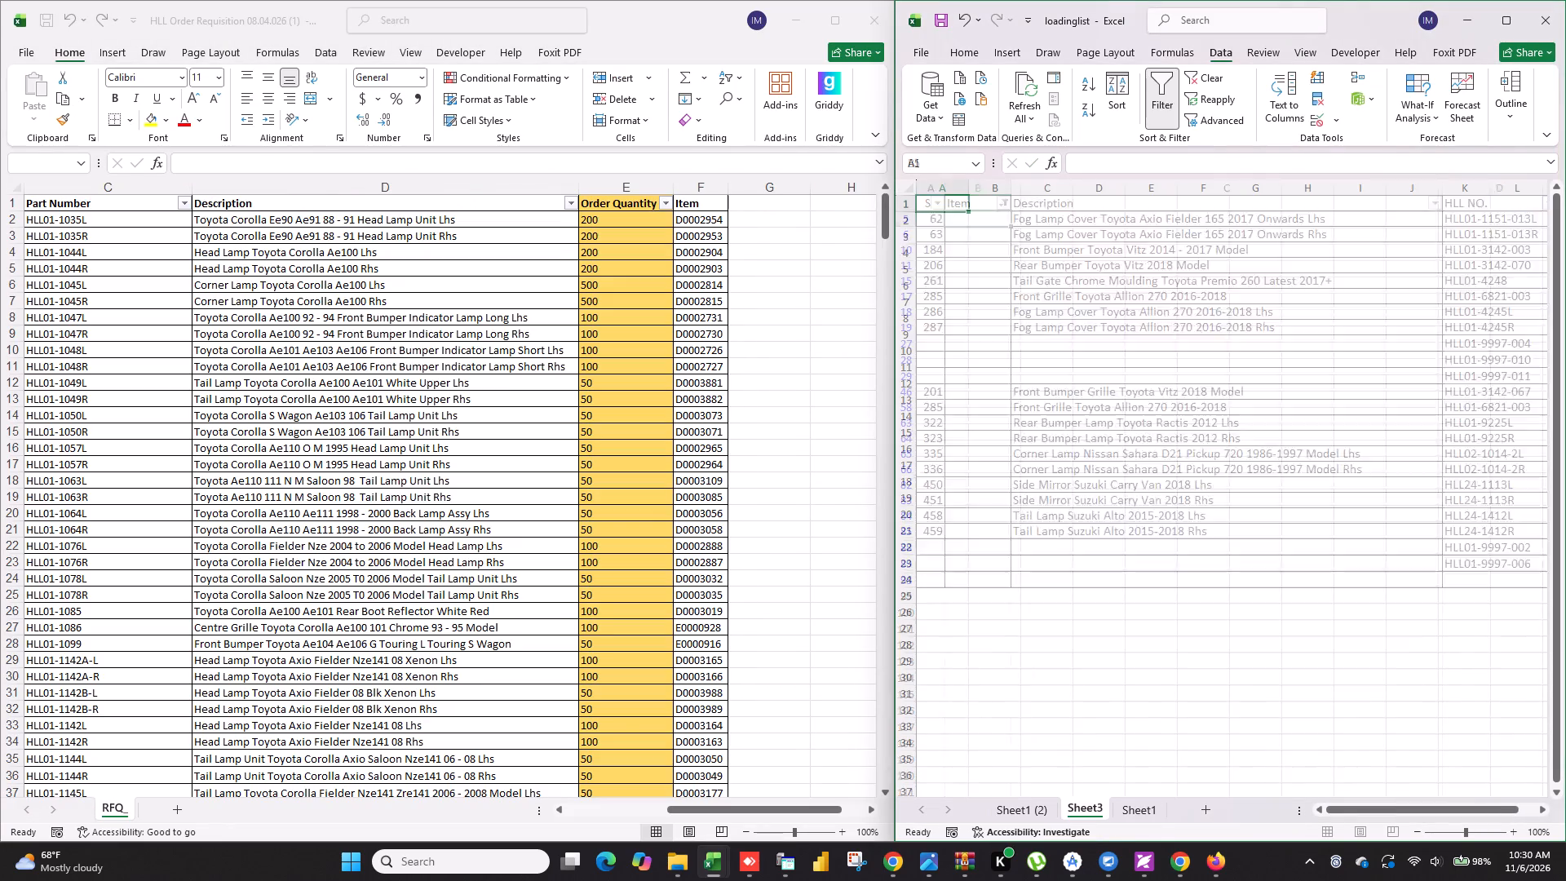
pyautogui.rightClick(951, 202)
pyautogui.click(1040, 310)
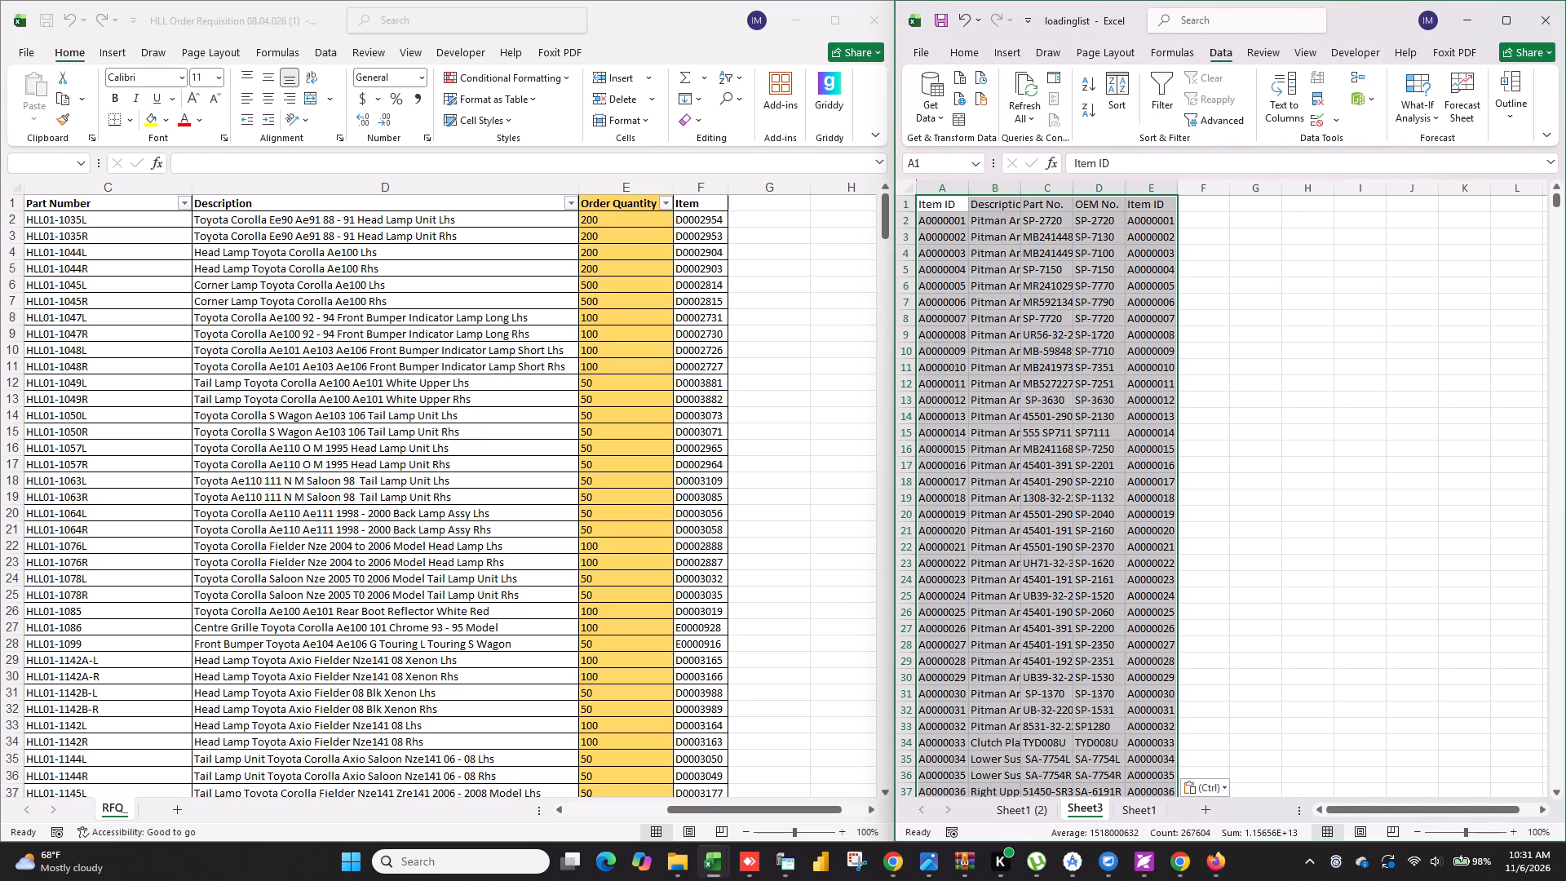
# In B5 of Sheet1 (2), enter a VLOOKUP that finds D5 in Sheet3 columns C:E, returning column 3 with exact match.
pyautogui.click(1015, 804)
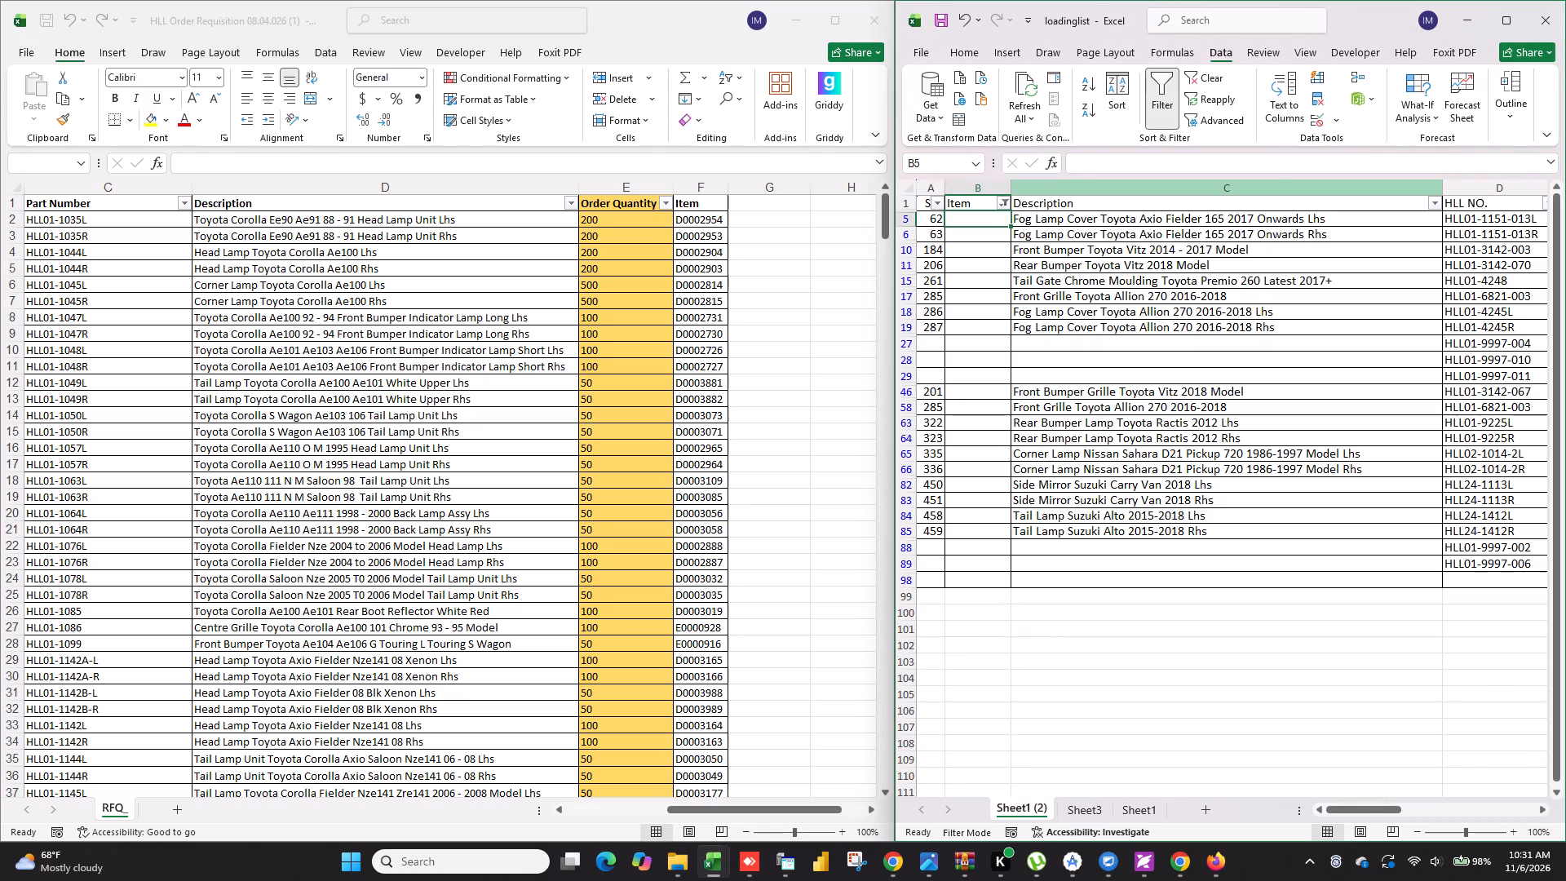
pyautogui.write('=vl')
pyautogui.press('Tab')
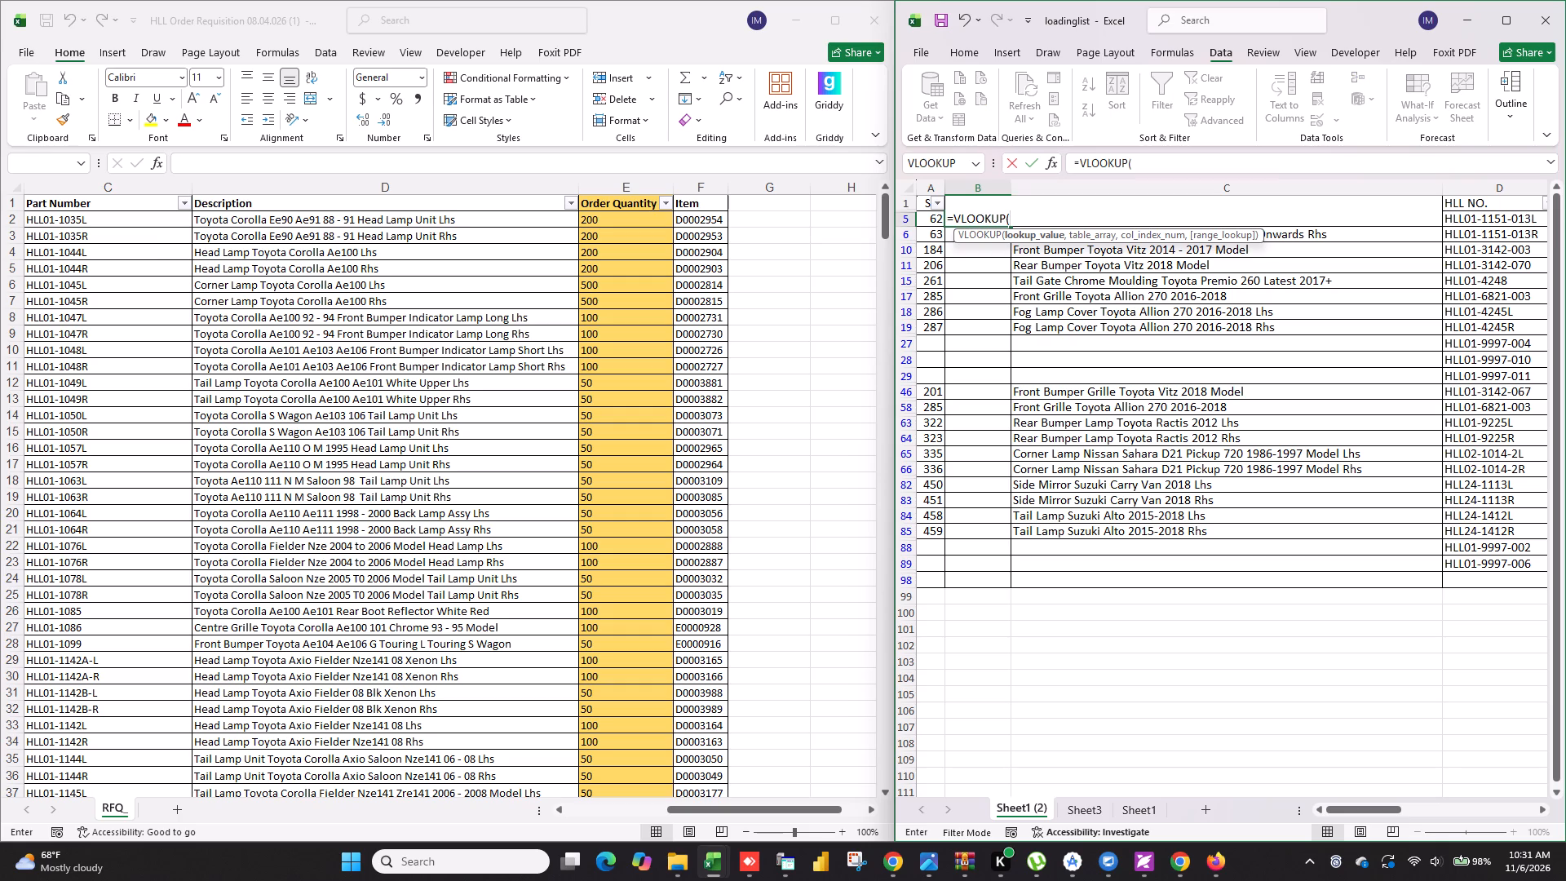
pyautogui.click(1471, 220)
pyautogui.press(',')
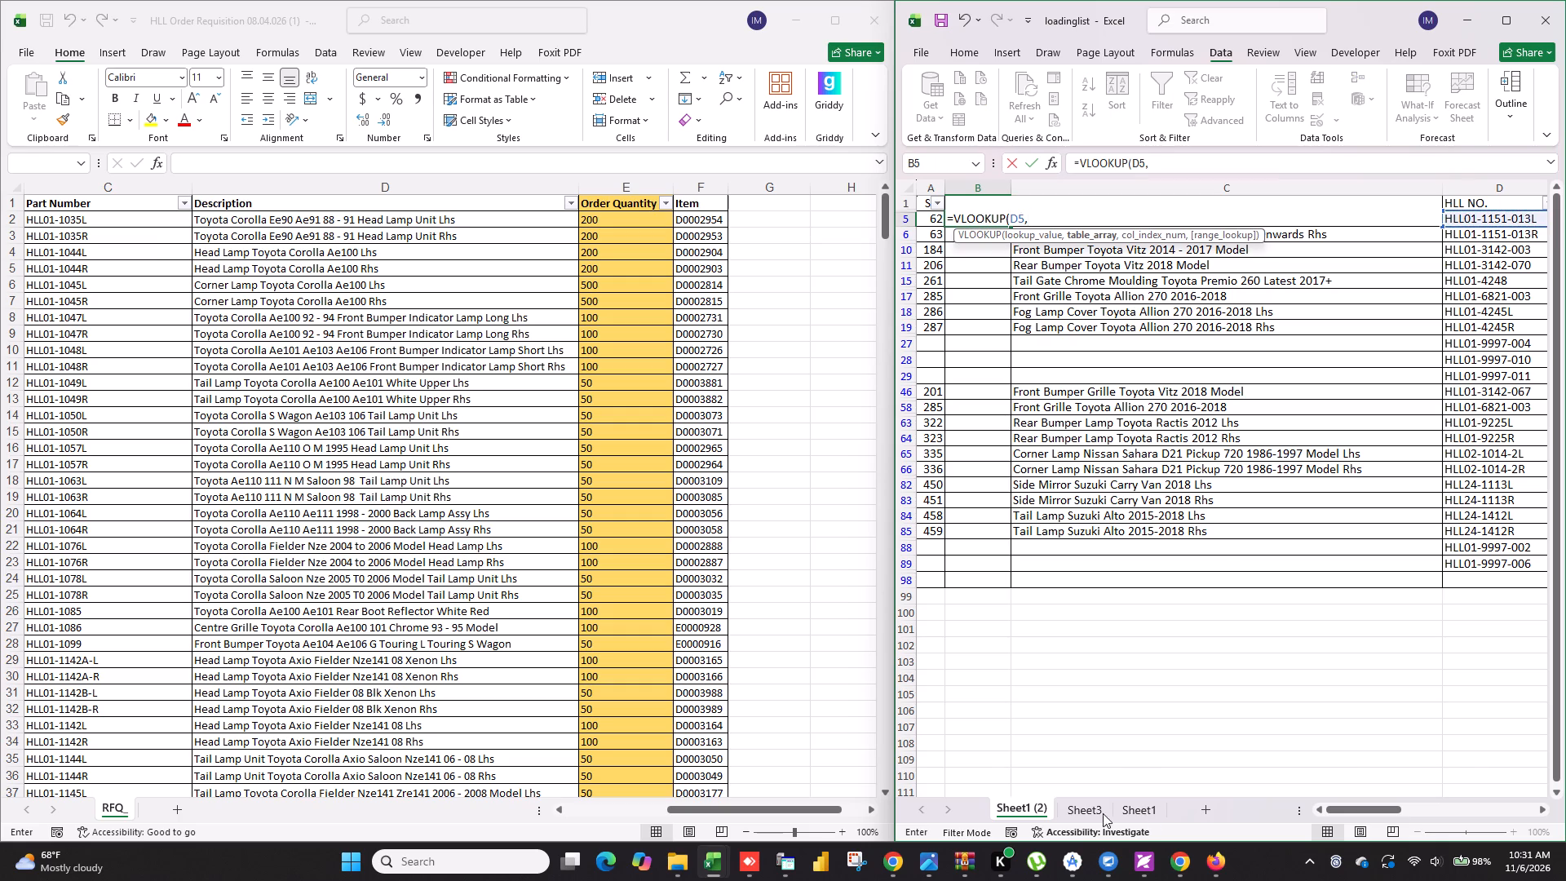
pyautogui.click(1133, 814)
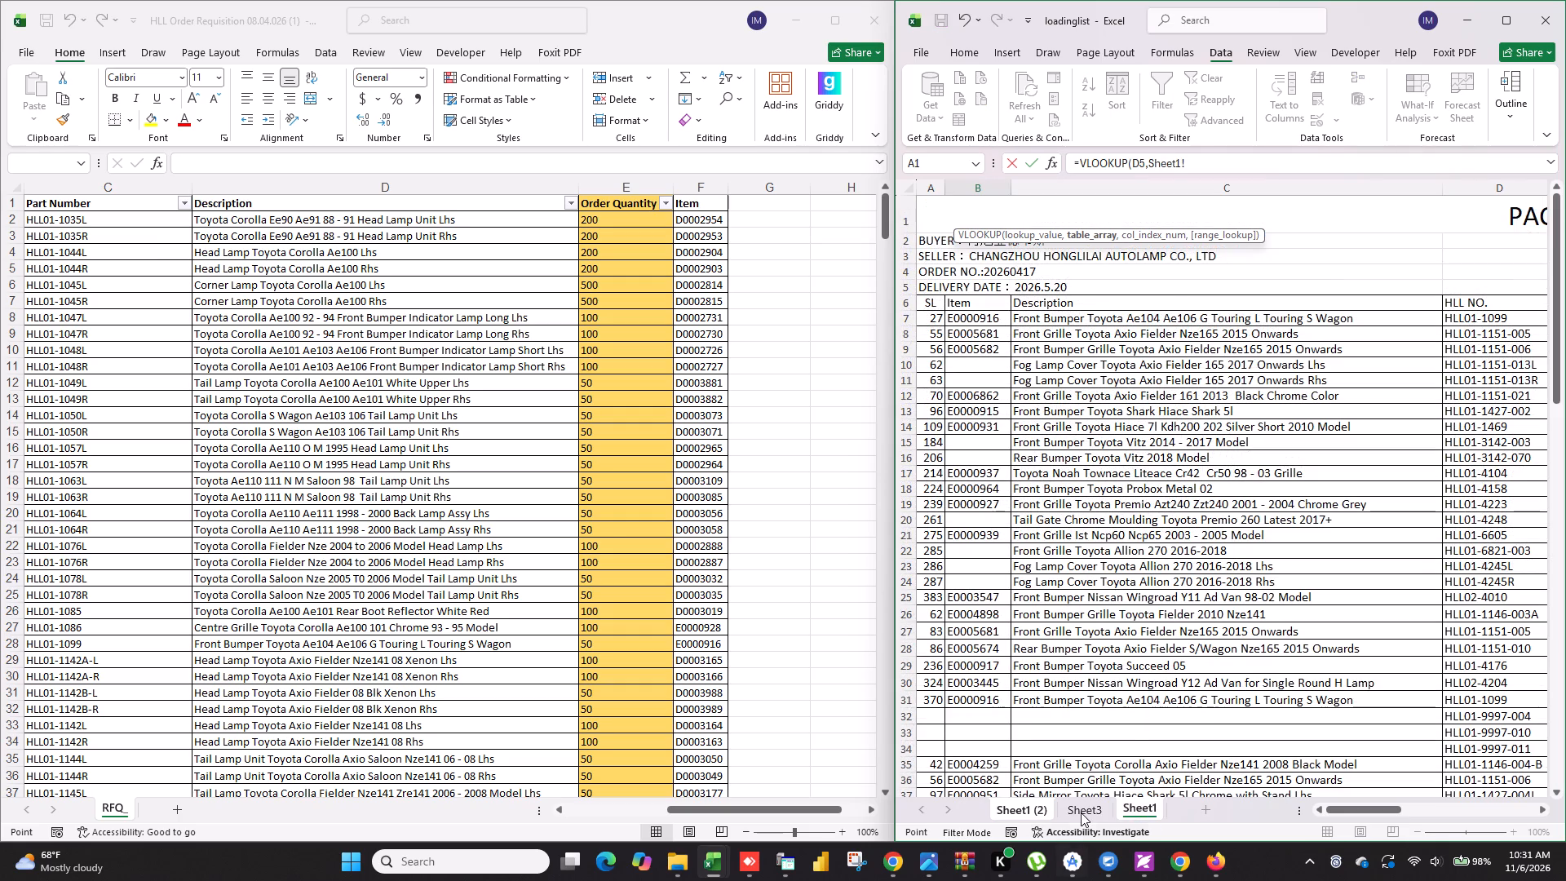
pyautogui.click(1081, 811)
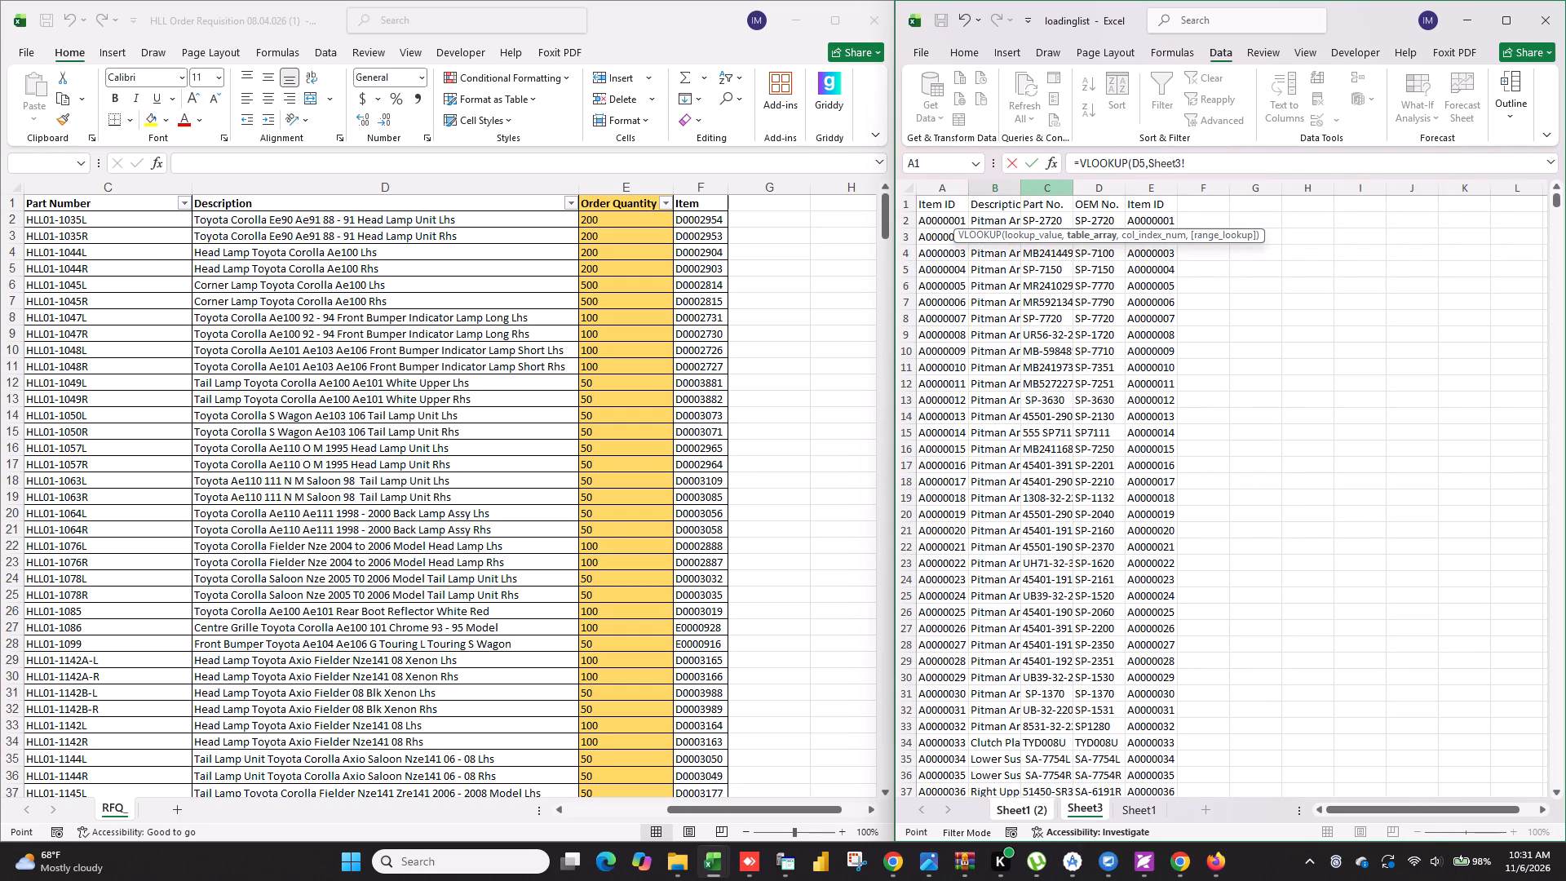
pyautogui.moveTo(1034, 180); pyautogui.dragTo(1146, 176)
pyautogui.press(',')
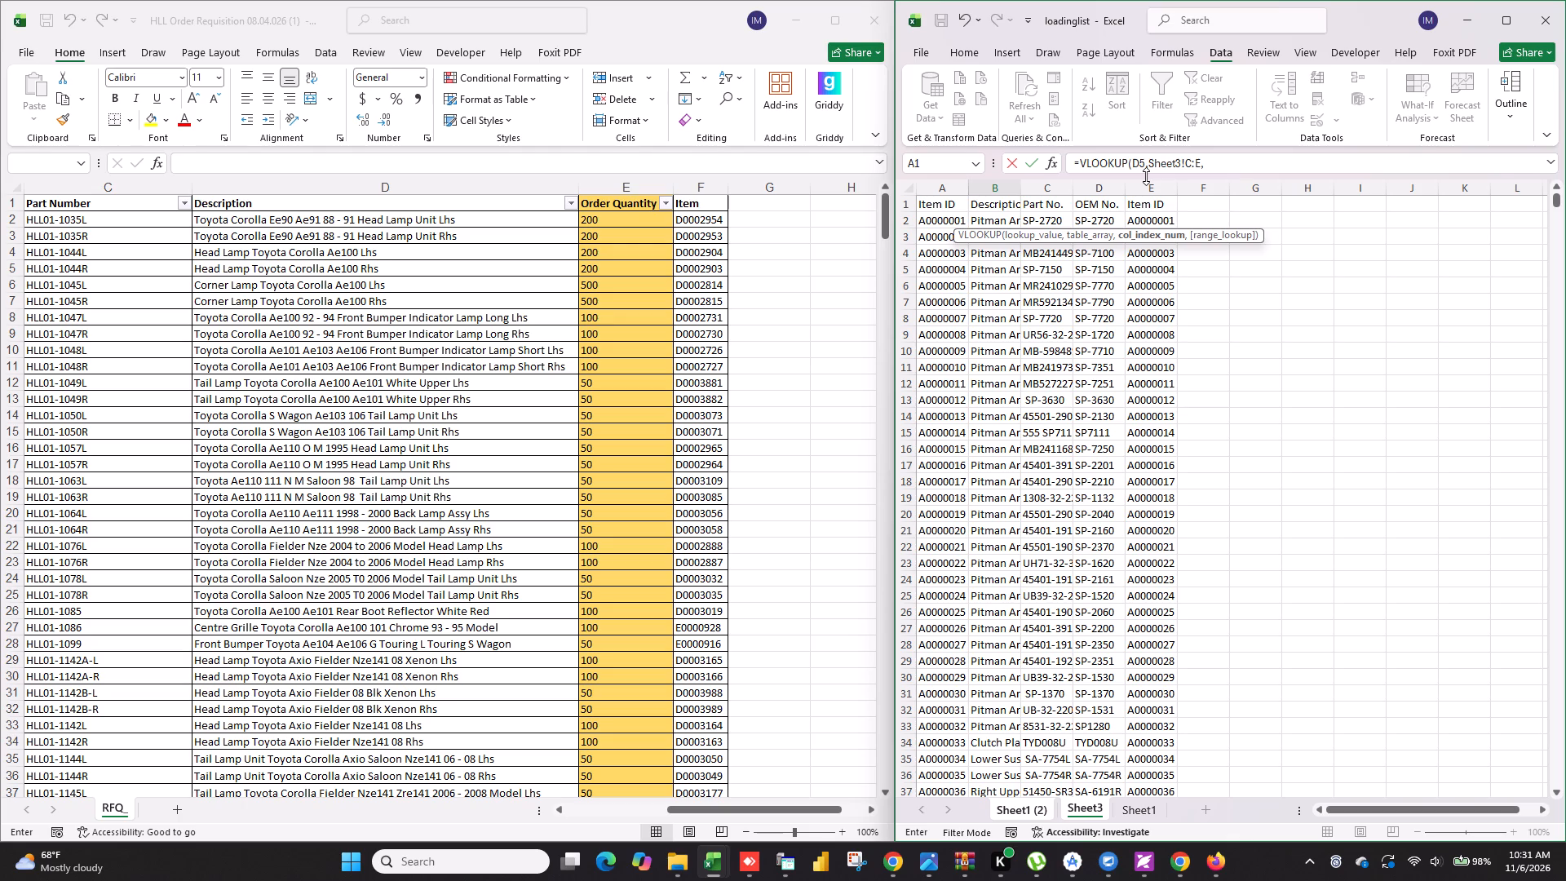
pyautogui.write('3,0')
pyautogui.press('Return')
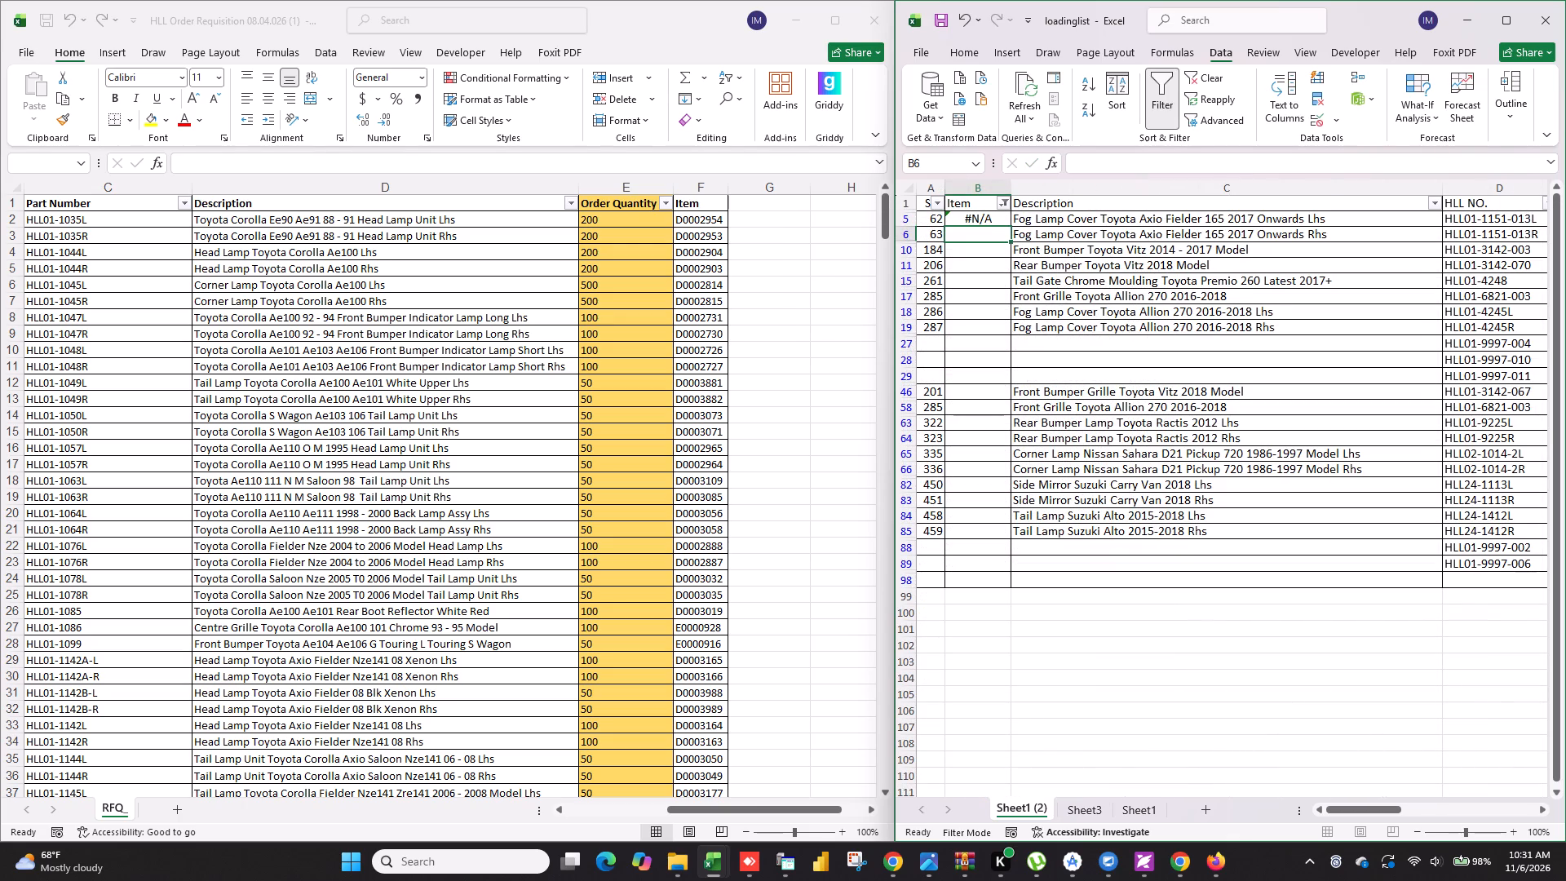
# Fill the B5 VLOOKUP formula down the filtered Item column through B85.
pyautogui.click(998, 219)
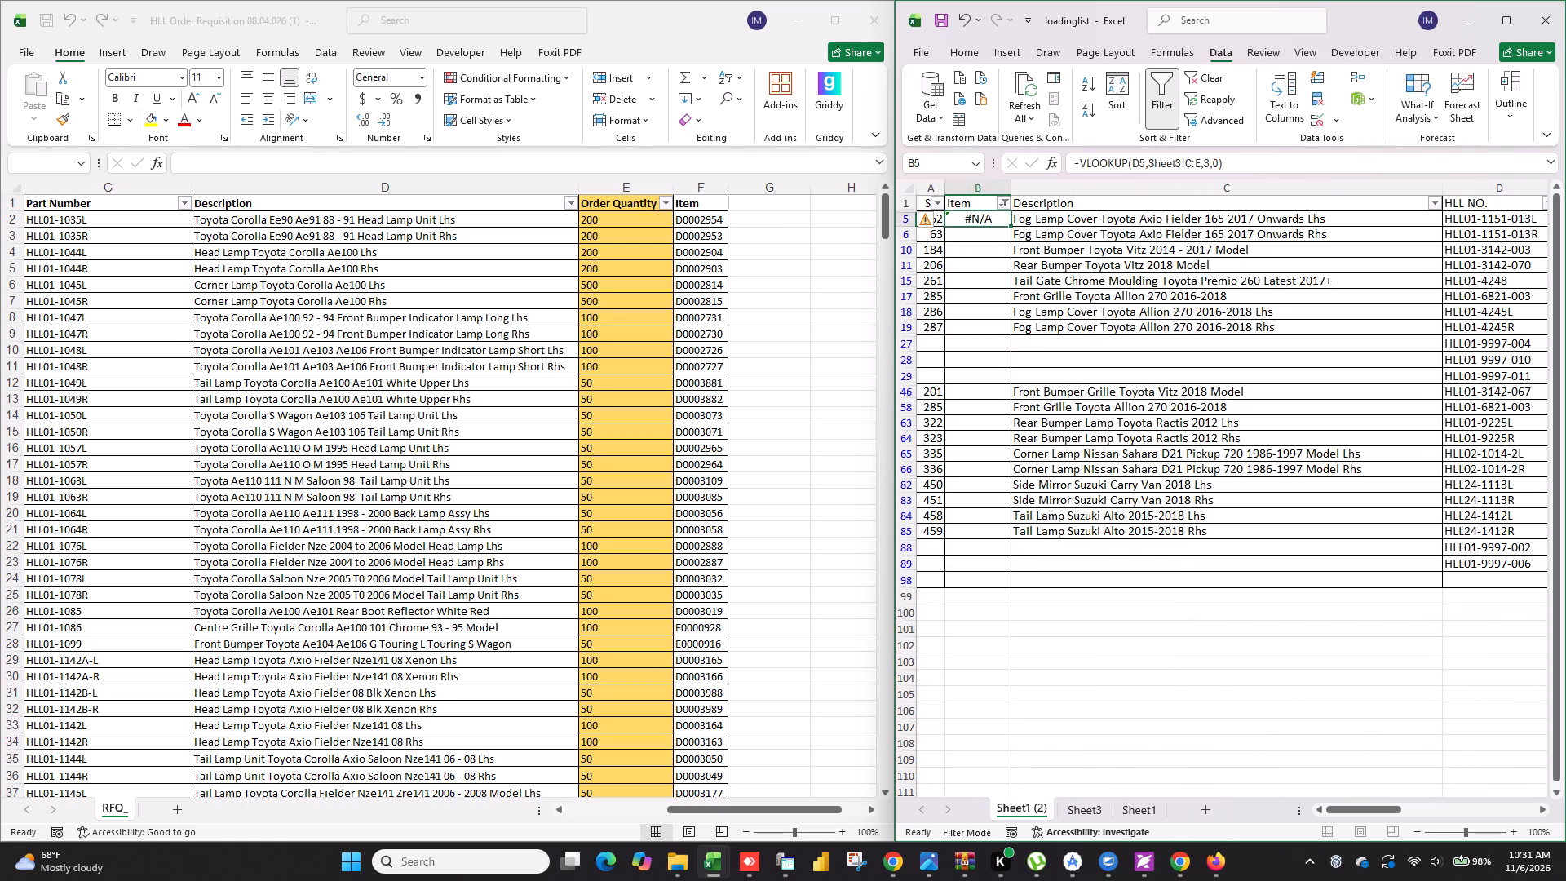
pyautogui.moveTo(1011, 227); pyautogui.dragTo(1001, 538)
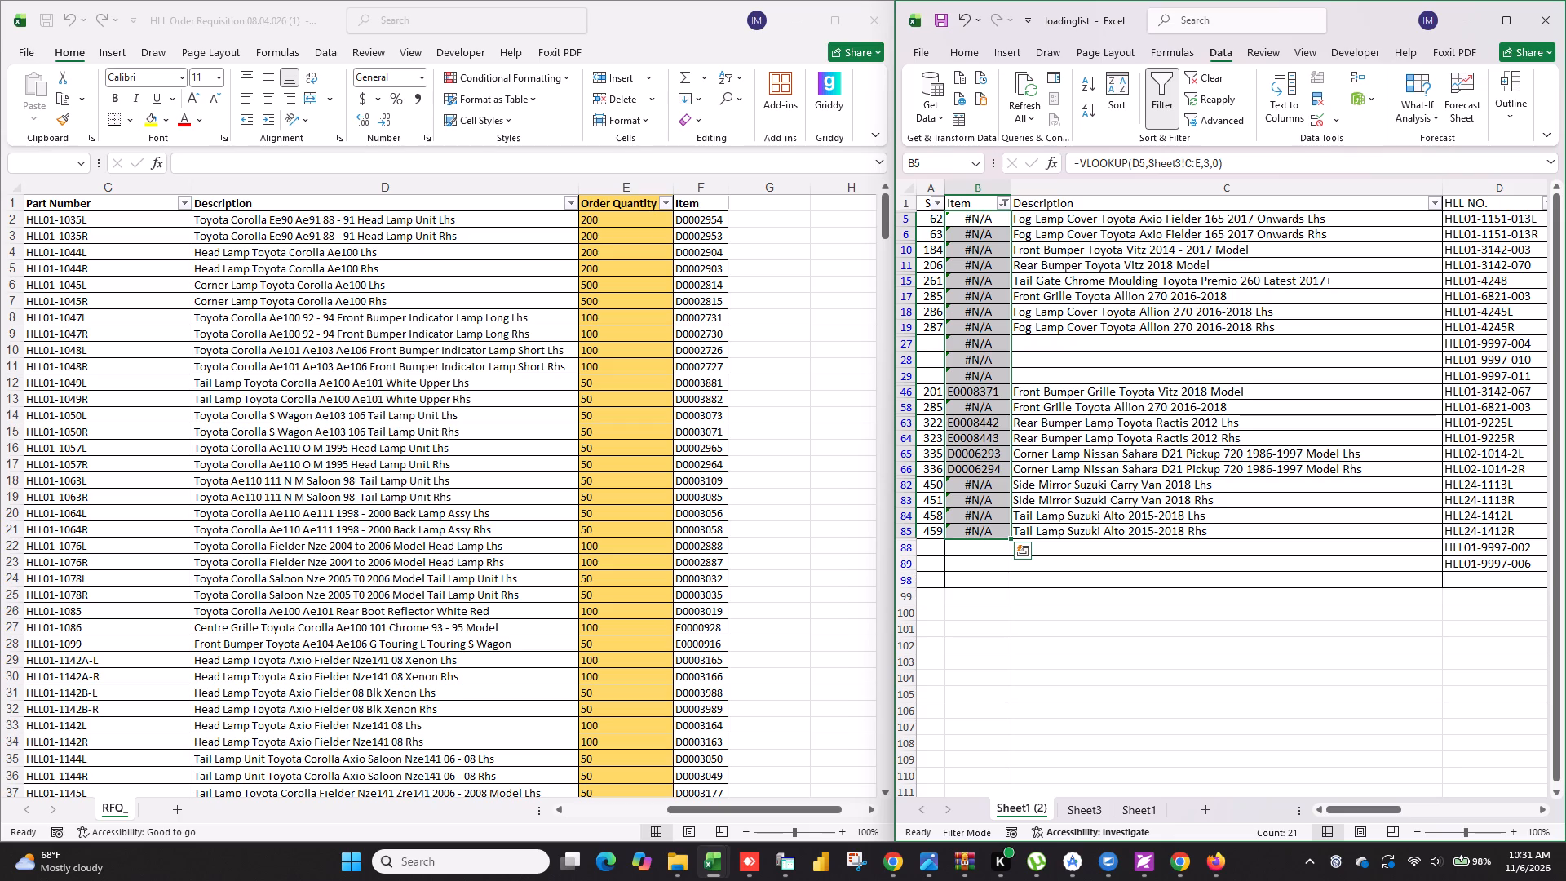
# Highlight the Item cells holding retrieved codes, B46 and B63 through B66, with yellow fill.
pyautogui.click(990, 393)
pyautogui.click(969, 56)
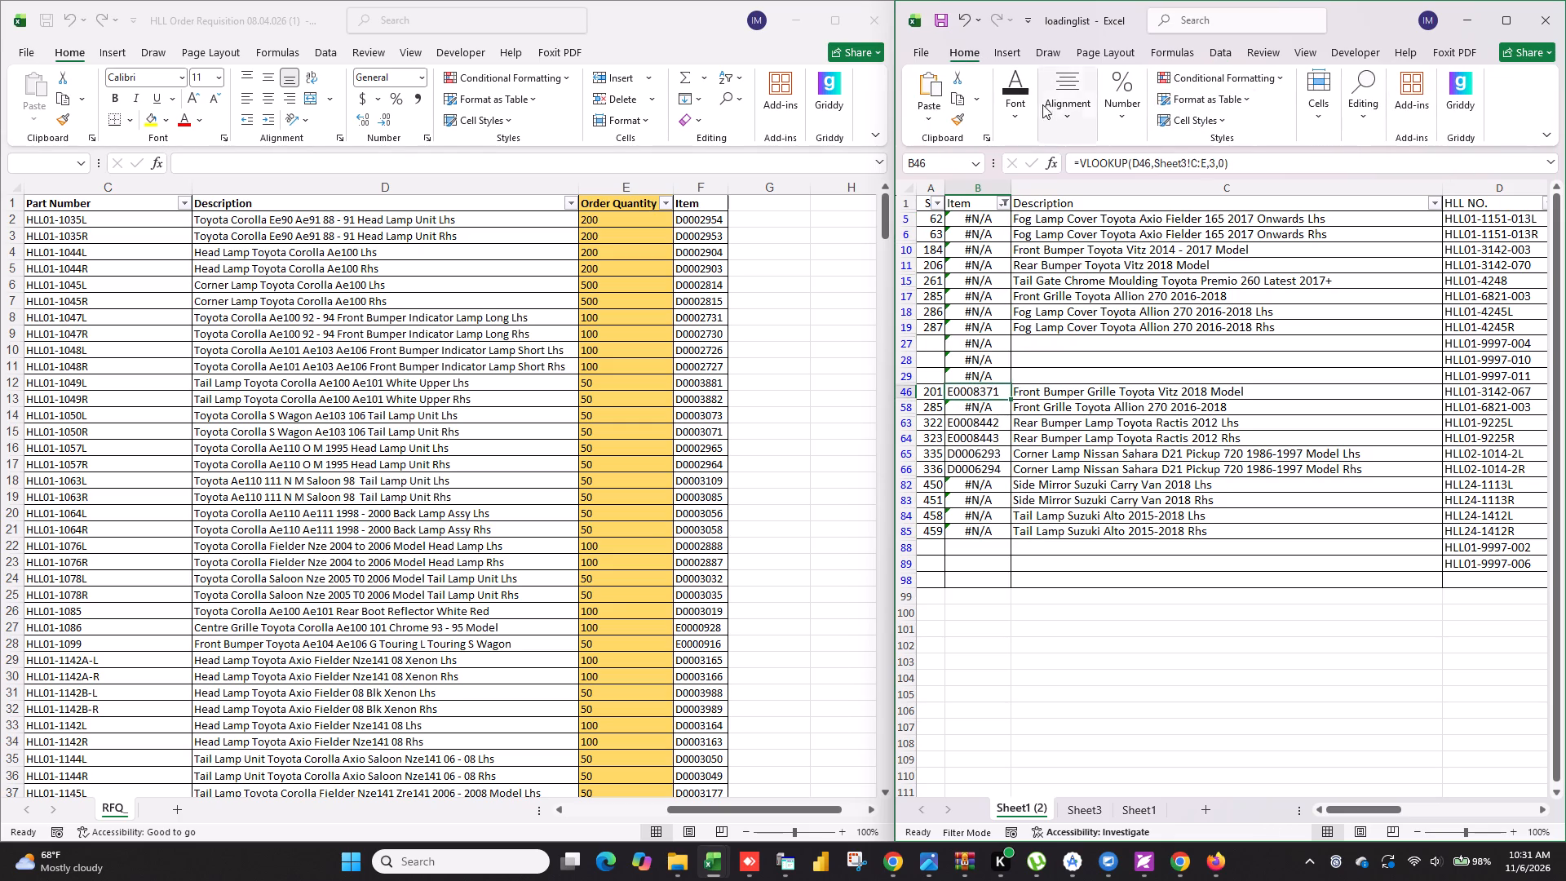
pyautogui.click(1017, 112)
pyautogui.click(1119, 190)
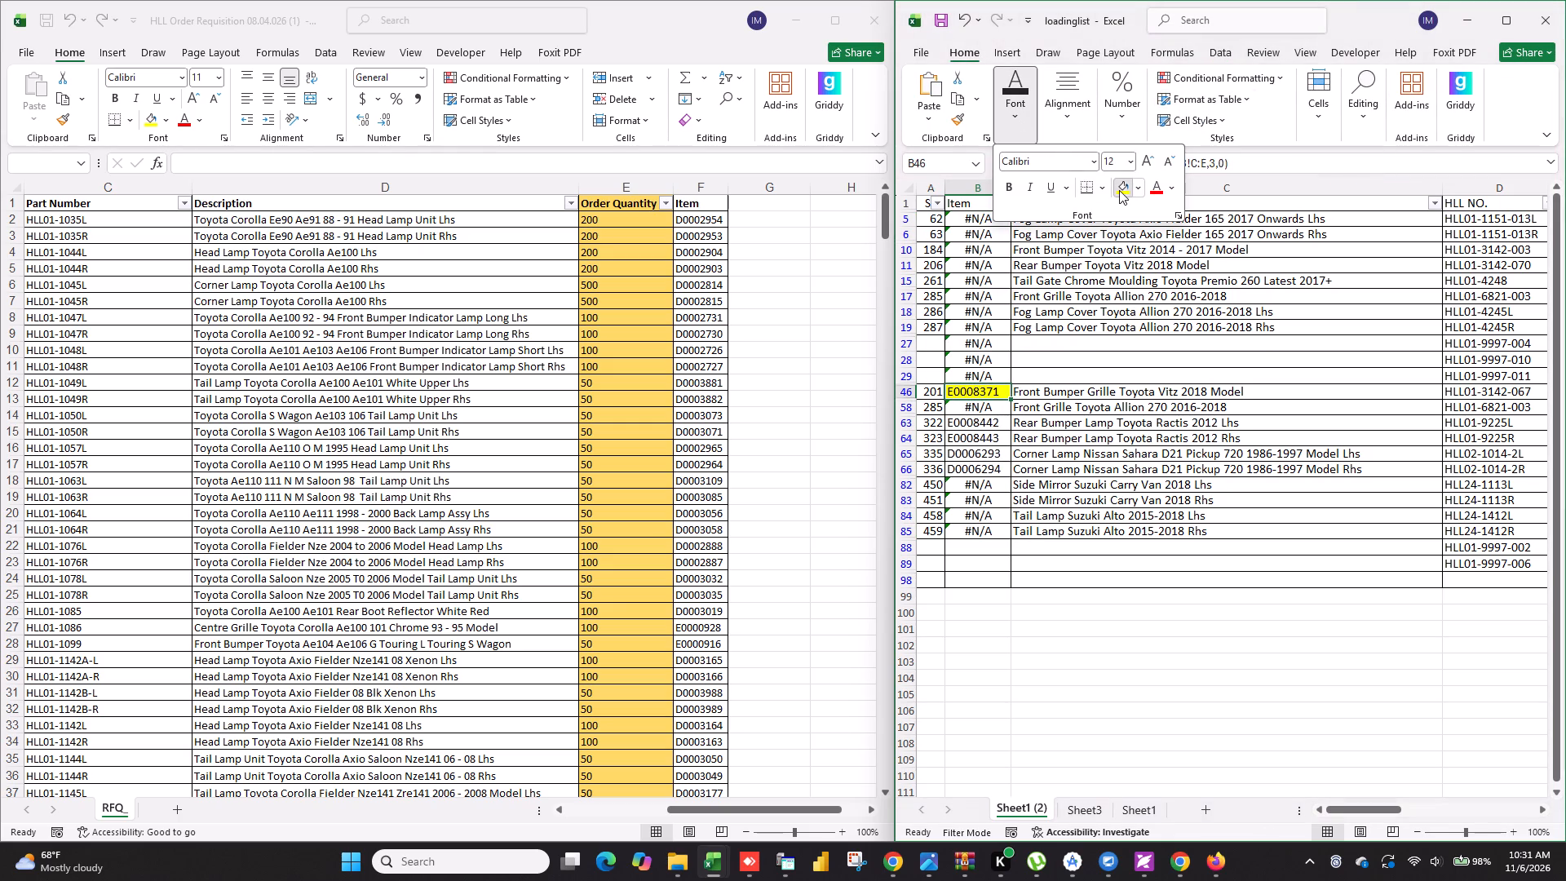
pyautogui.click(998, 422)
pyautogui.moveTo(982, 427); pyautogui.dragTo(996, 467)
pyautogui.click(1026, 118)
pyautogui.click(1126, 185)
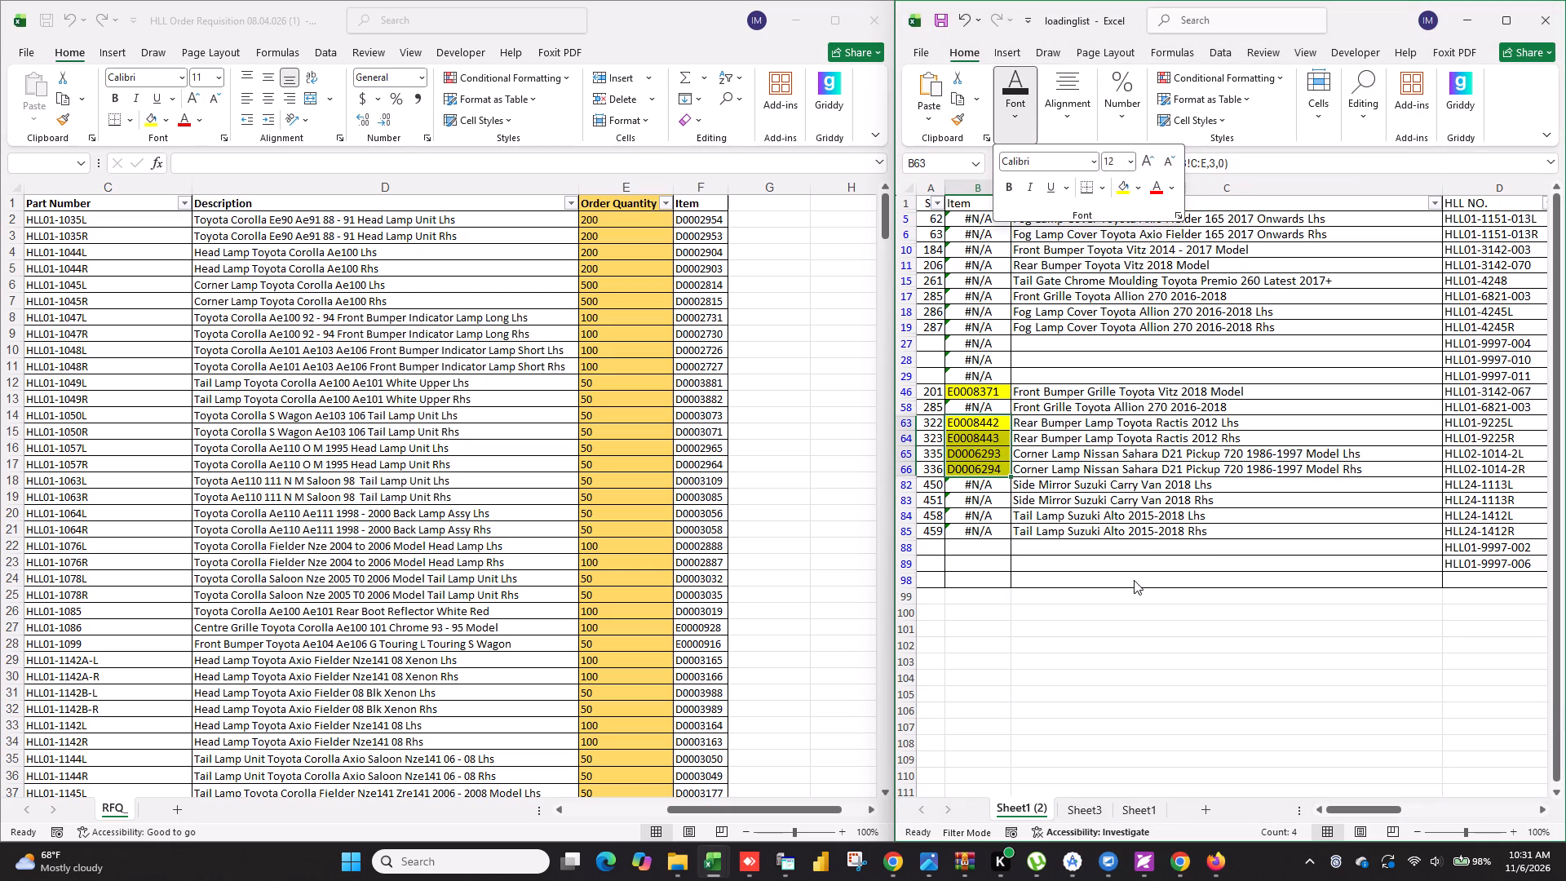
pyautogui.click(1148, 613)
pyautogui.click(1259, 608)
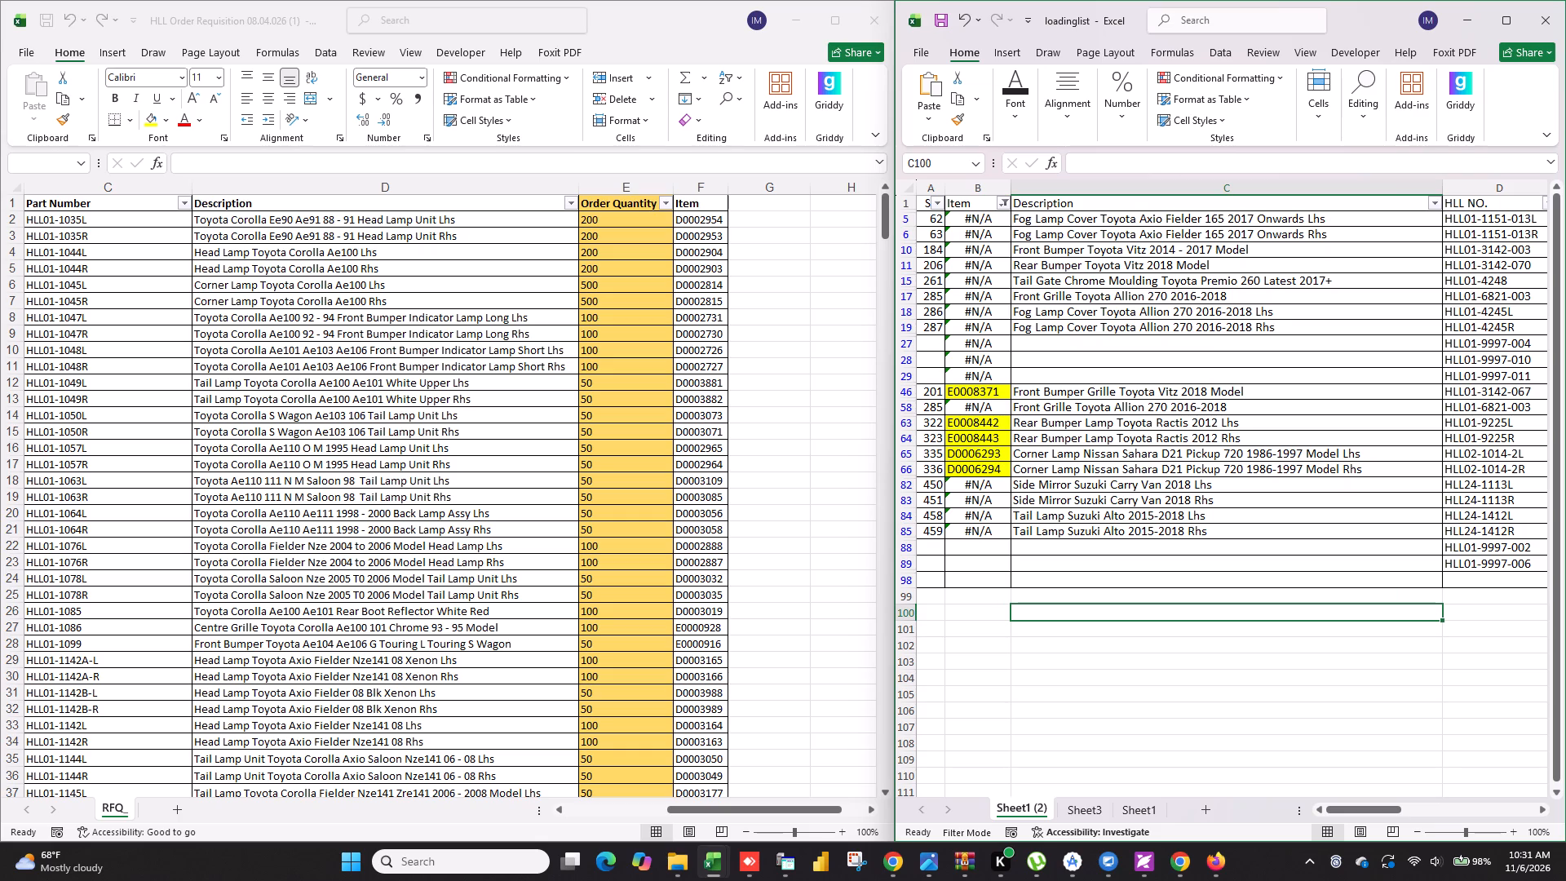
# Extend the lookup formula from B85 down the Item column through B89.
pyautogui.click(993, 533)
pyautogui.moveTo(1008, 538); pyautogui.dragTo(1009, 547)
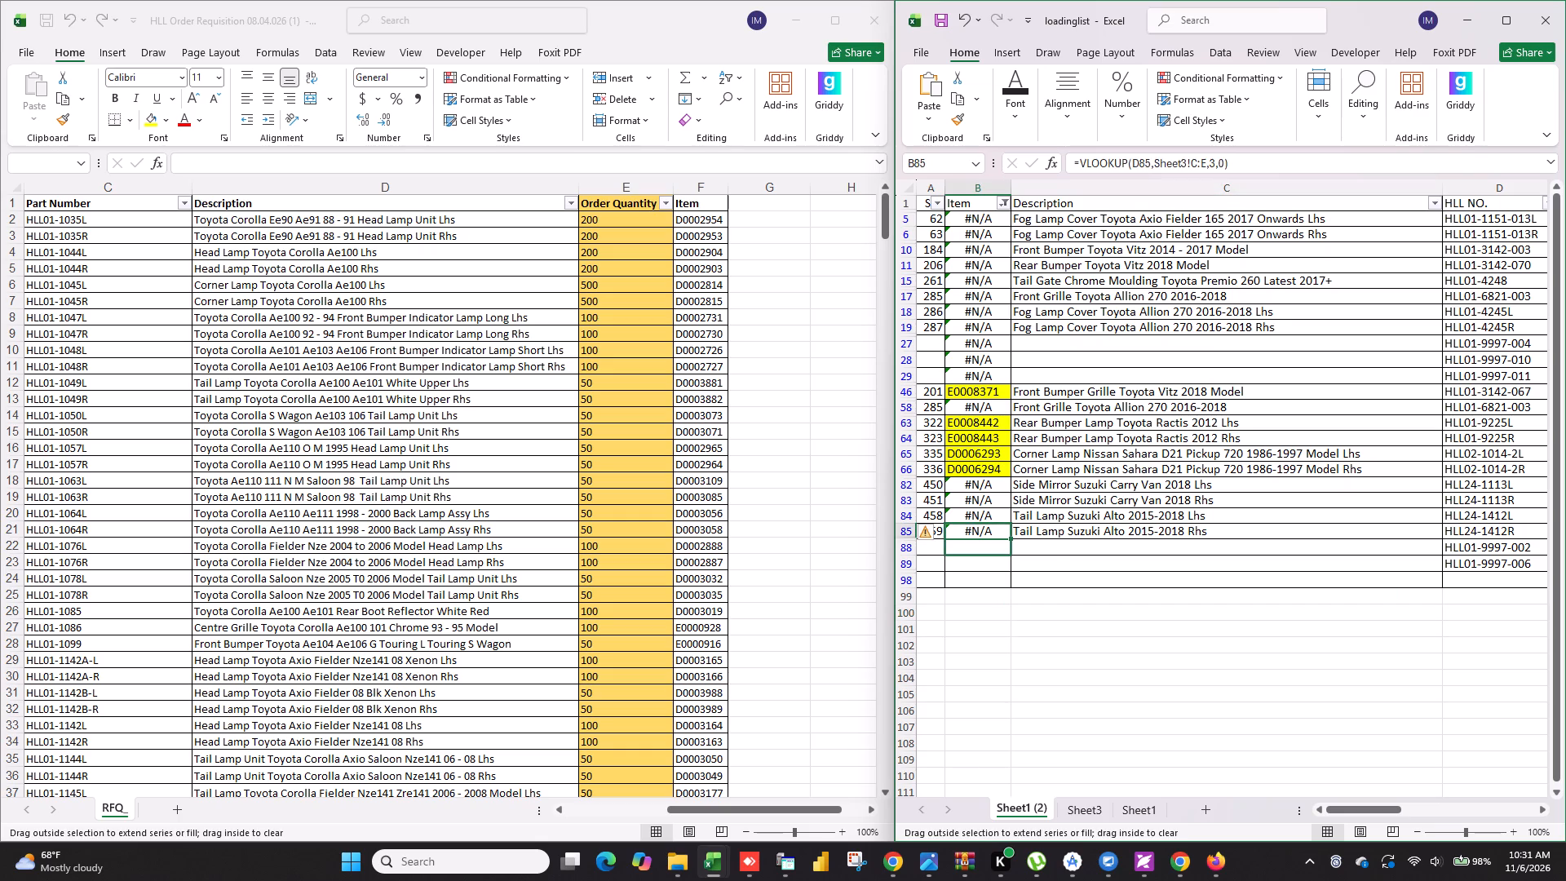
pyautogui.moveTo(1009, 547); pyautogui.dragTo(1007, 569)
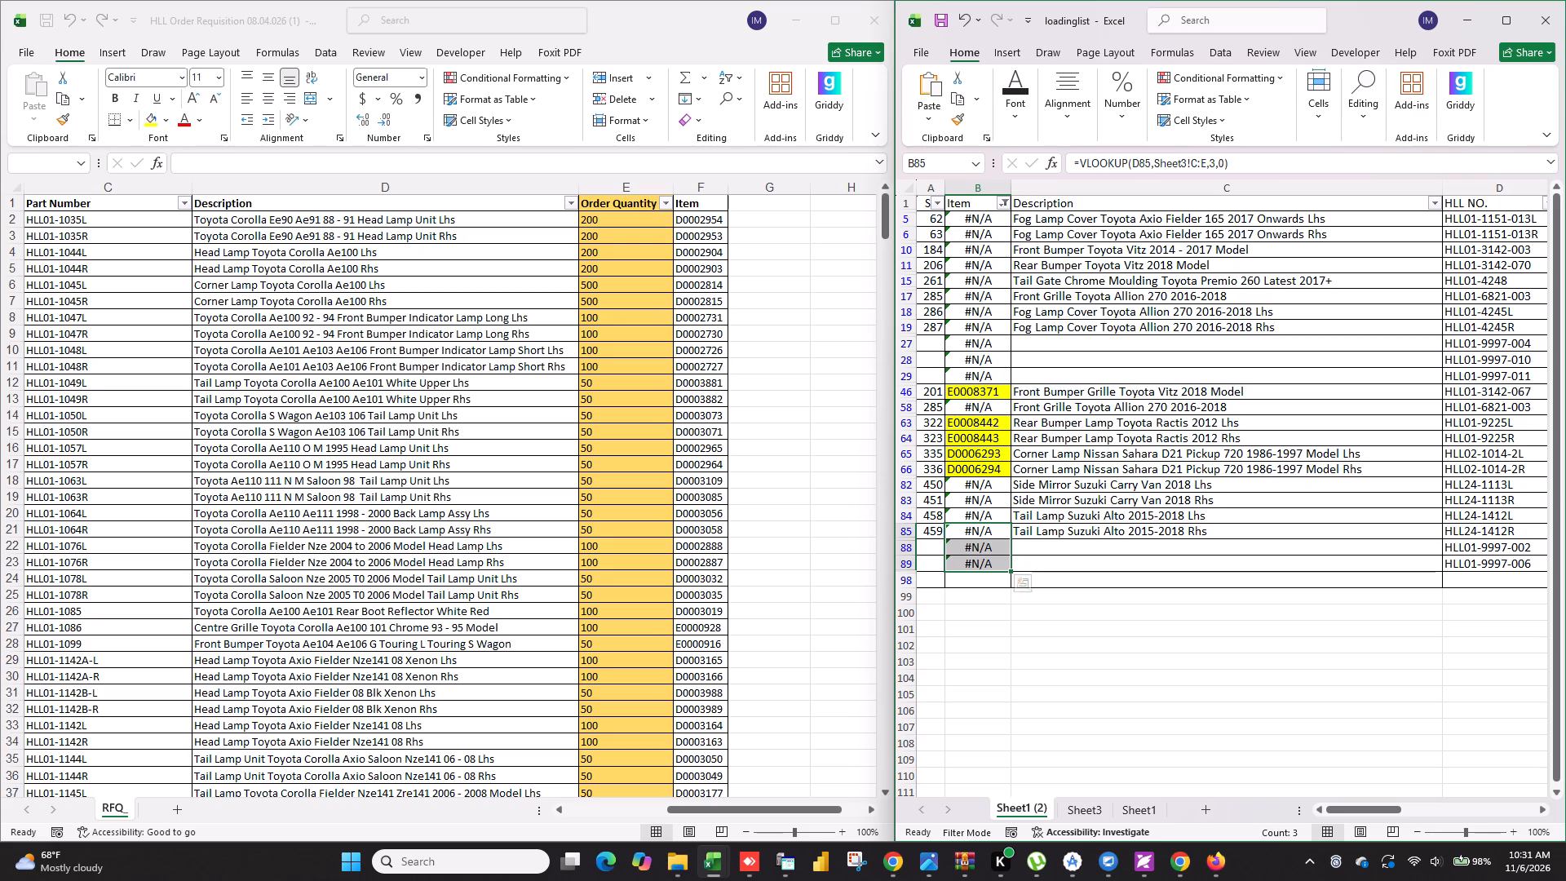
# Switch to the KEN-AMEX K8 window with the Kisumu branch and change its branch to 01, Head Office Pemba CDC.
pyautogui.click(782, 851)
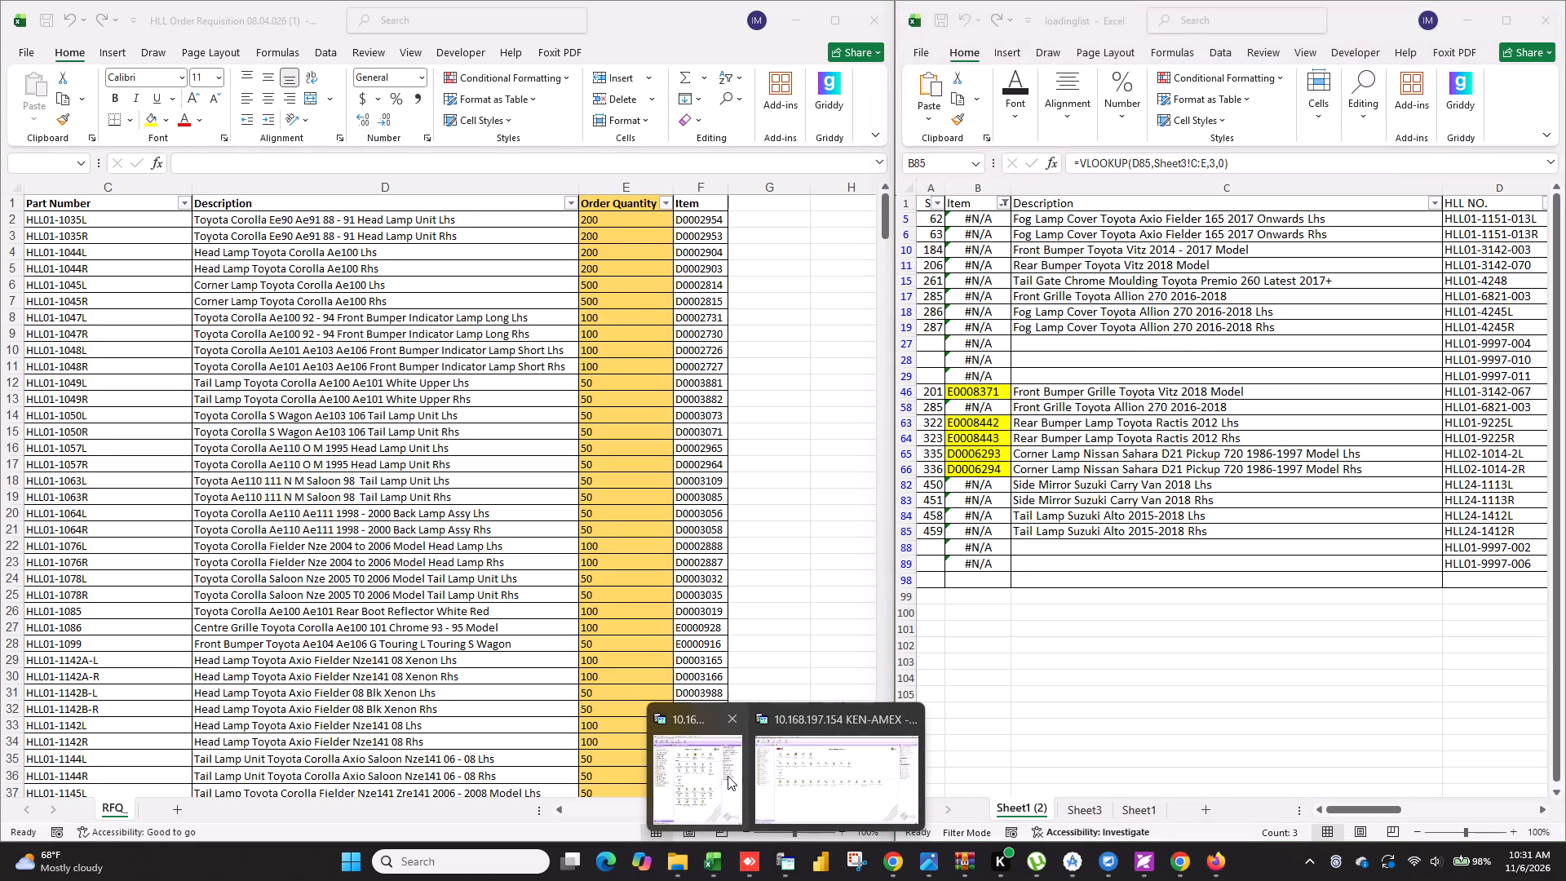
pyautogui.click(719, 776)
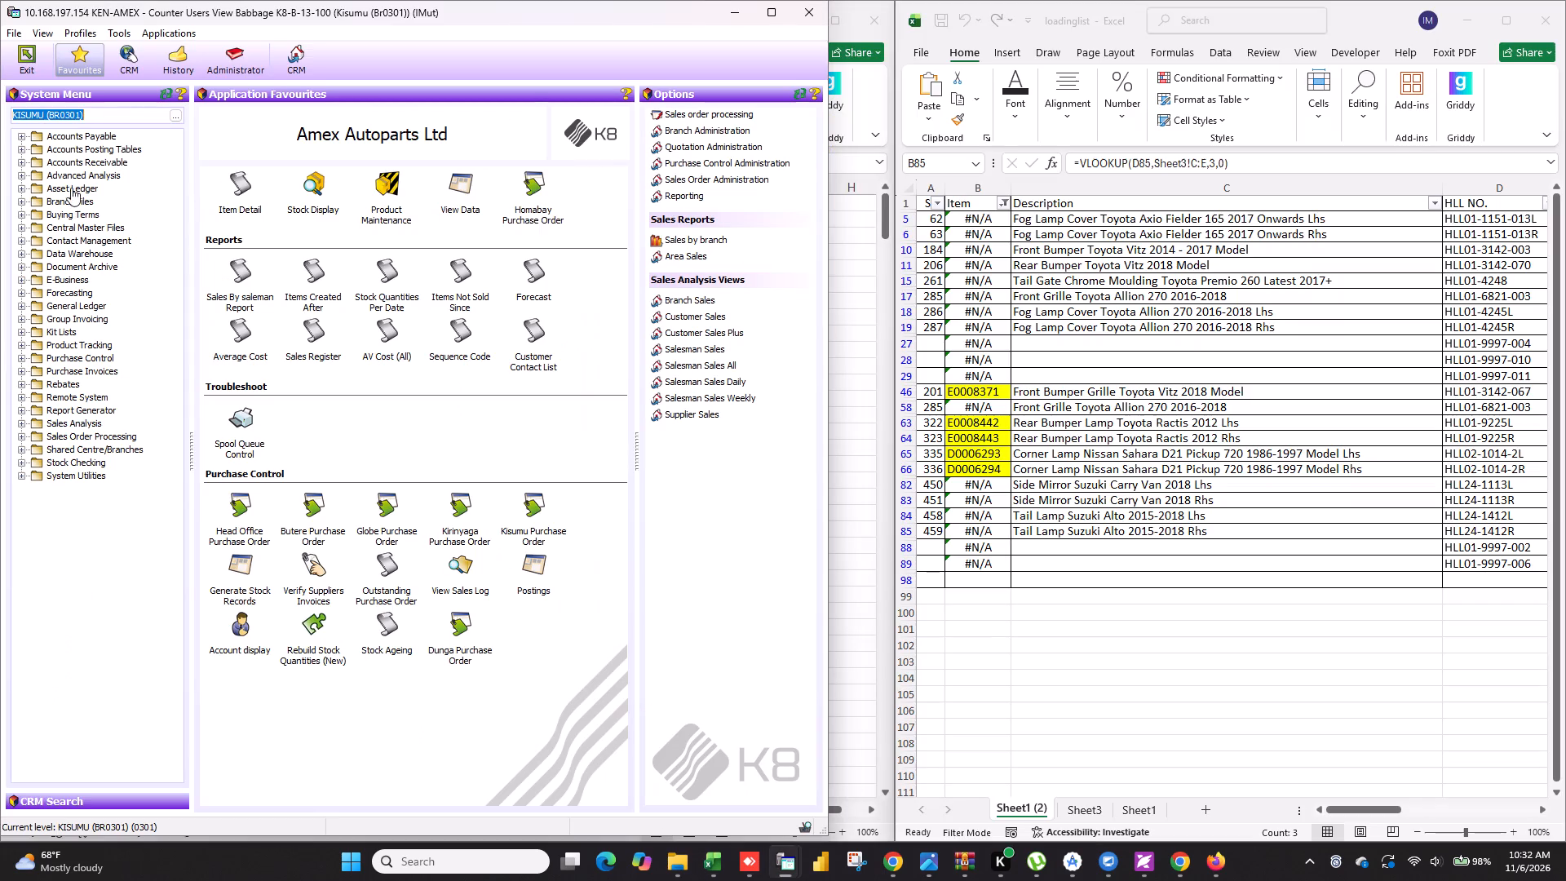
pyautogui.press('BackSpace')
pyautogui.write('01')
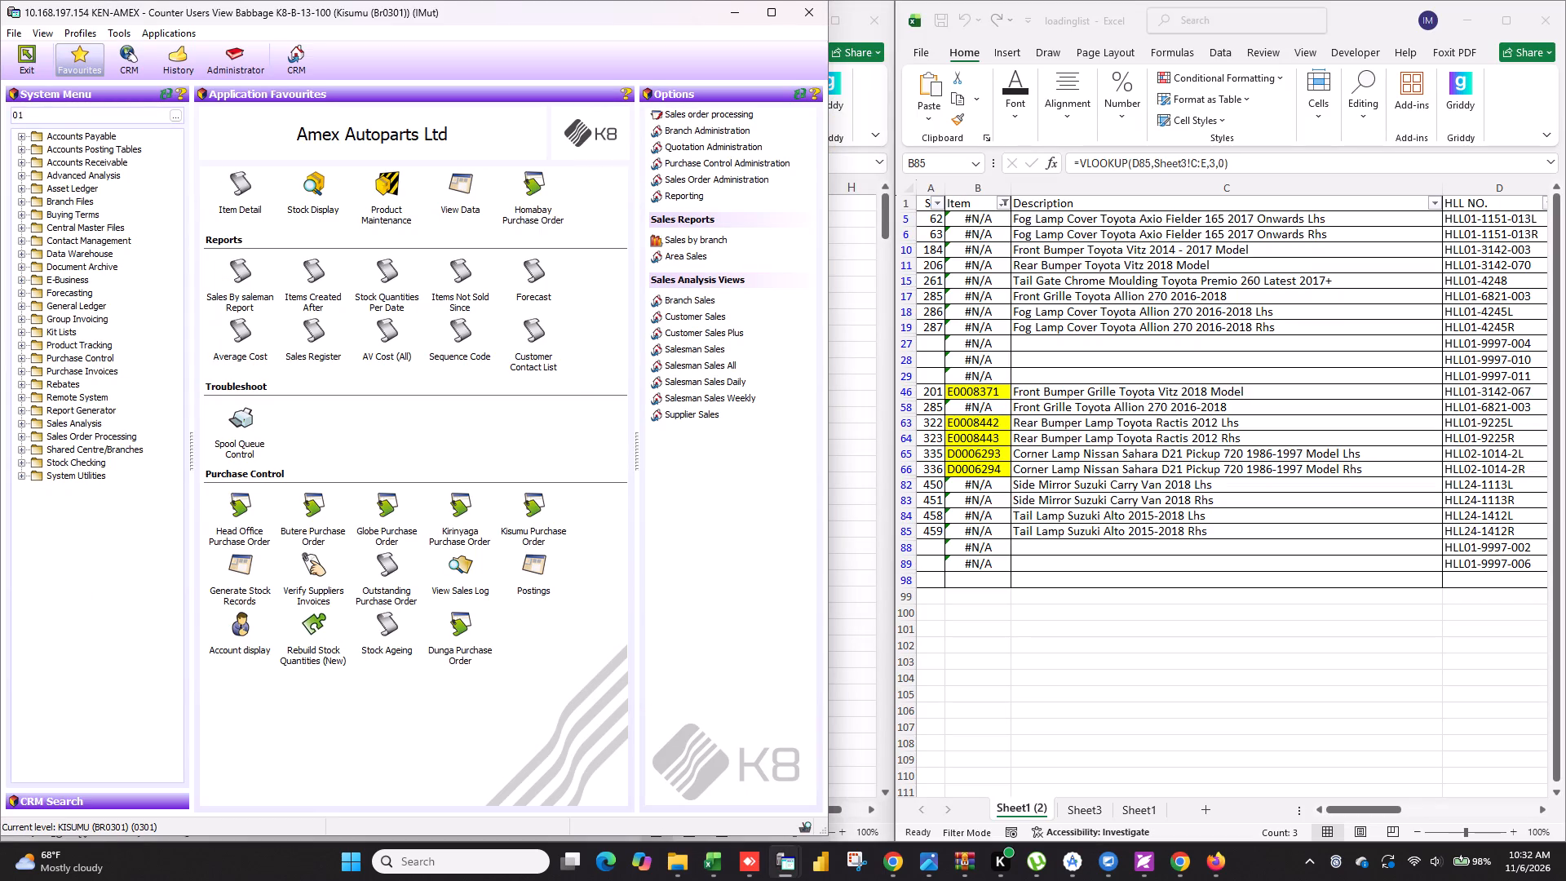
pyautogui.press('Tab')
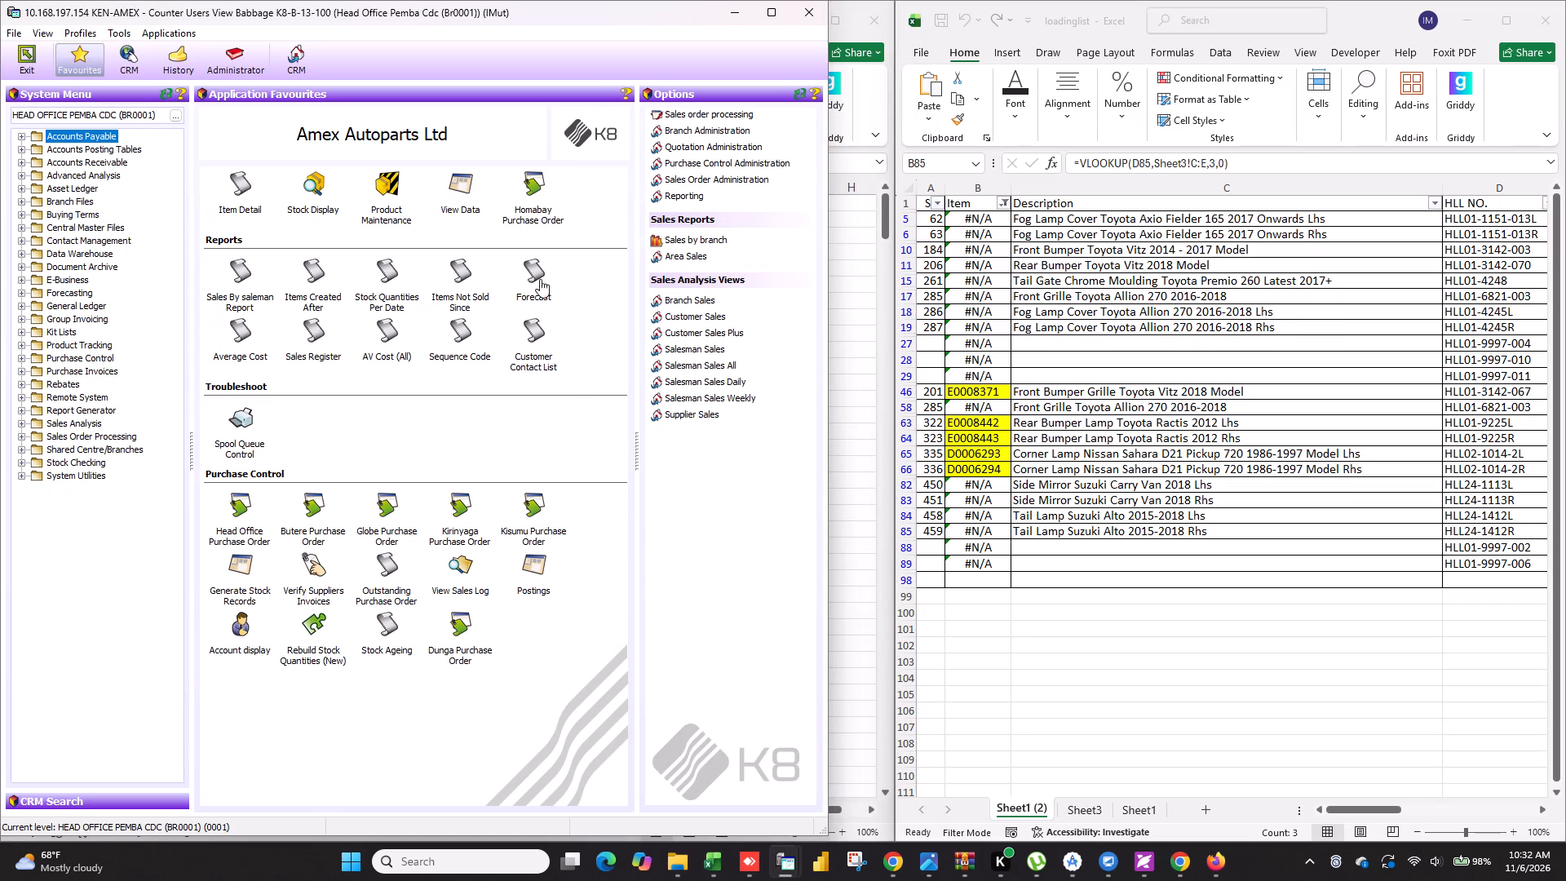
# Return to the loading list and filter the Item column to show only the #N/A rows, excluding blanks.
pyautogui.click(1004, 199)
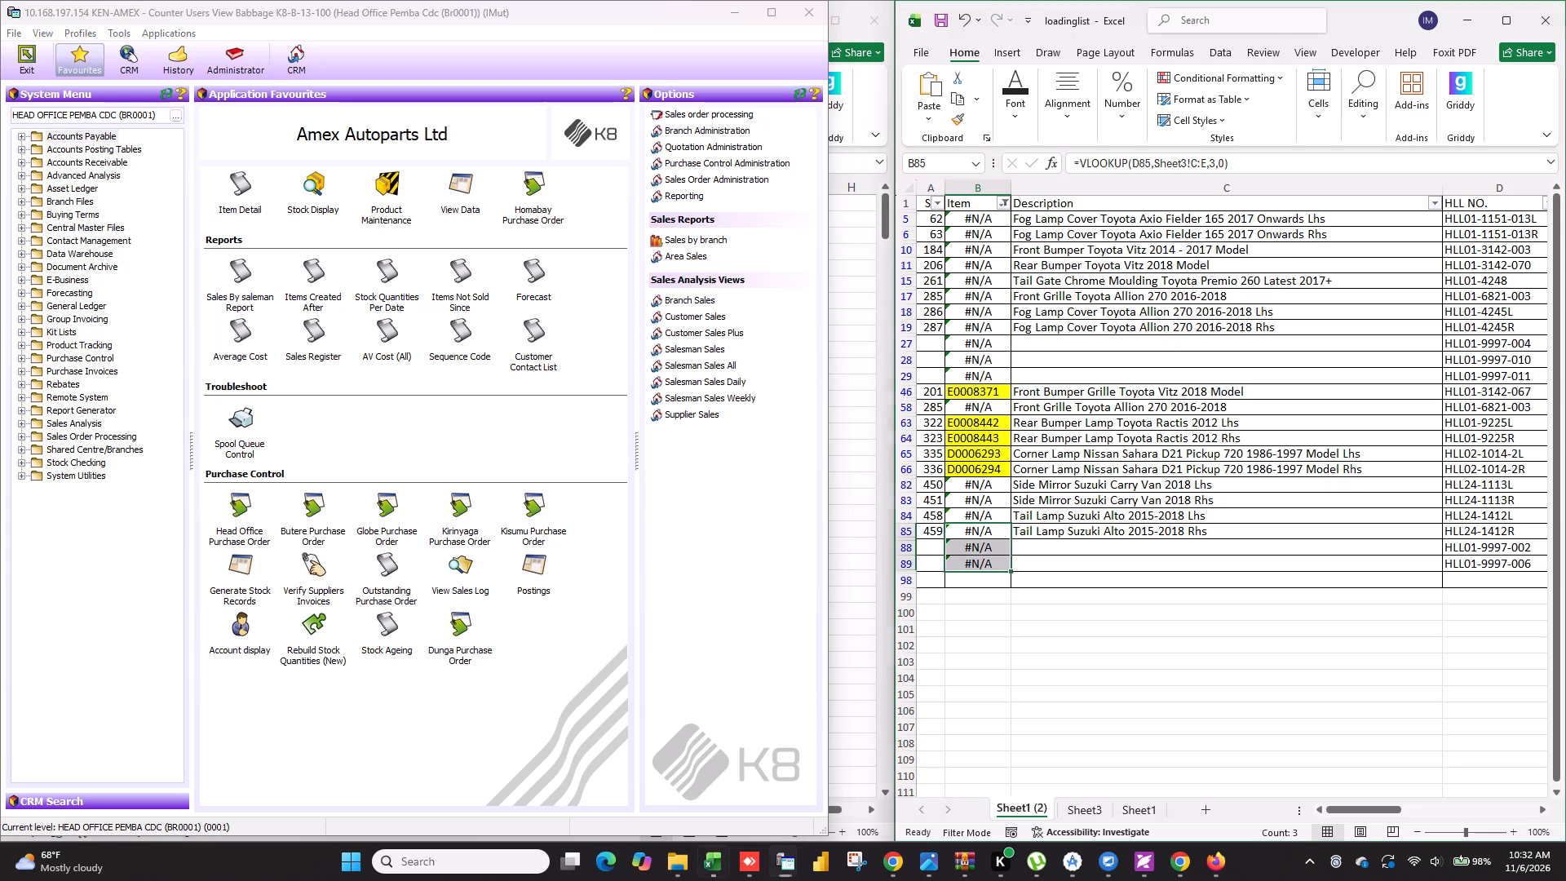
pyautogui.click(1003, 201)
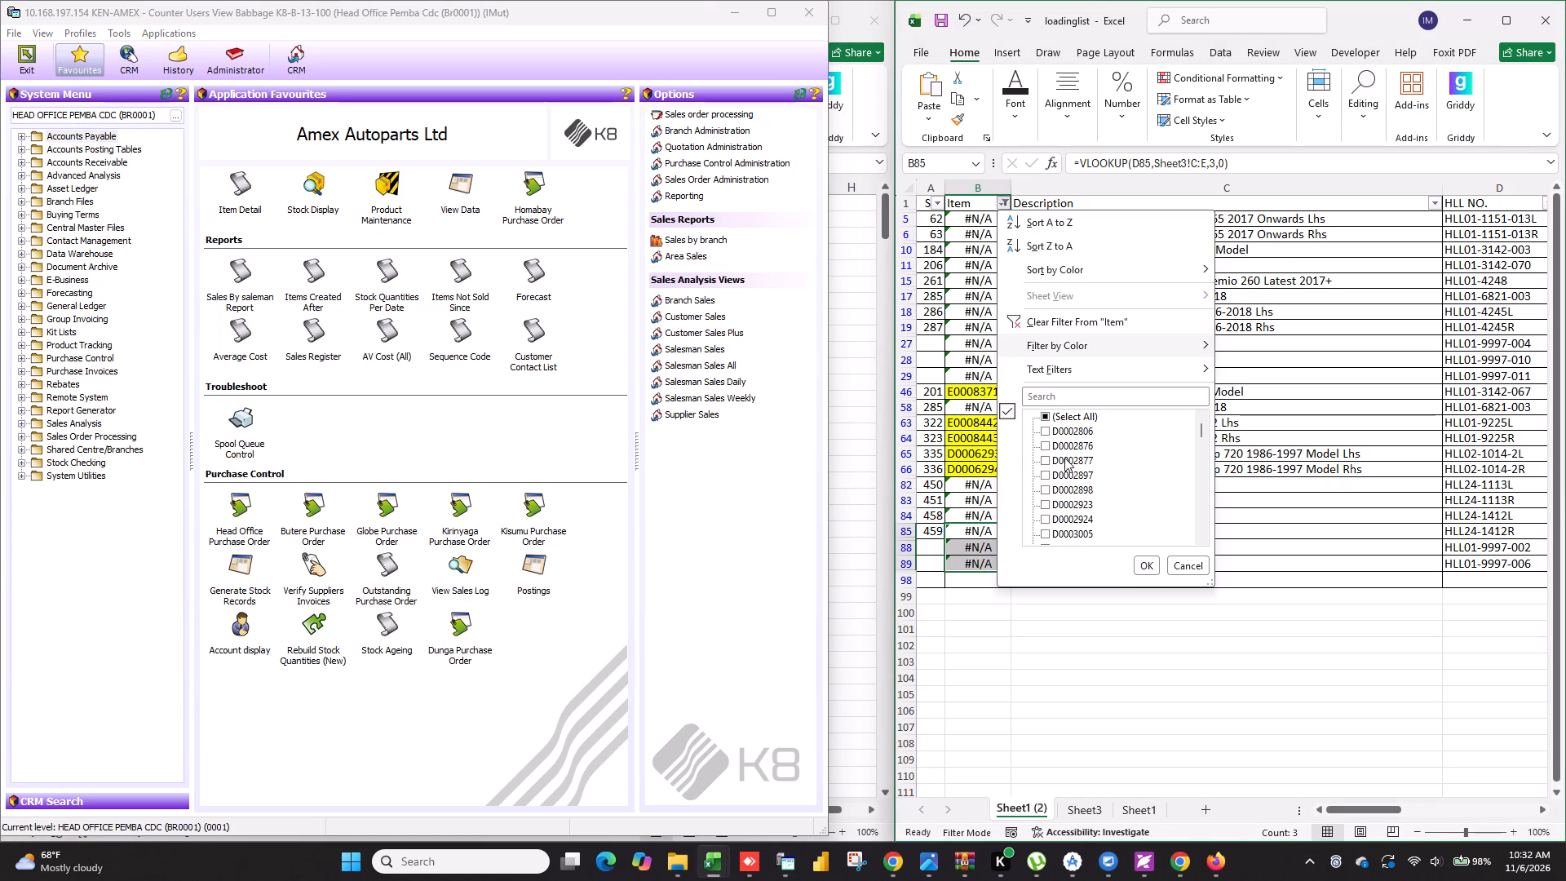
pyautogui.scroll(-20, 1100, 451)
pyautogui.scroll(-6, 1100, 451)
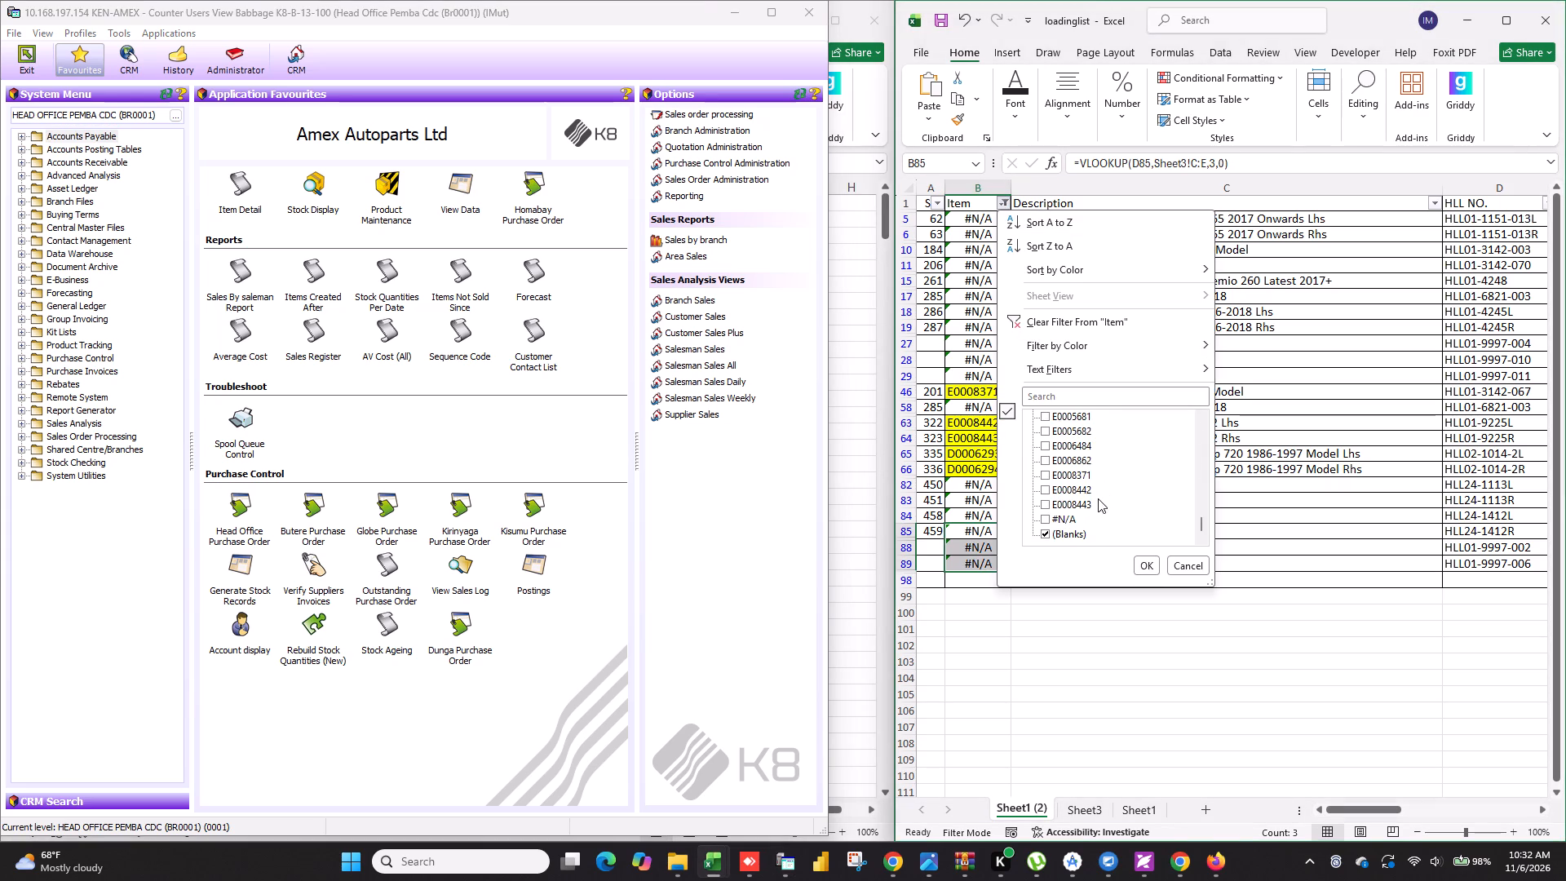
pyautogui.click(1042, 534)
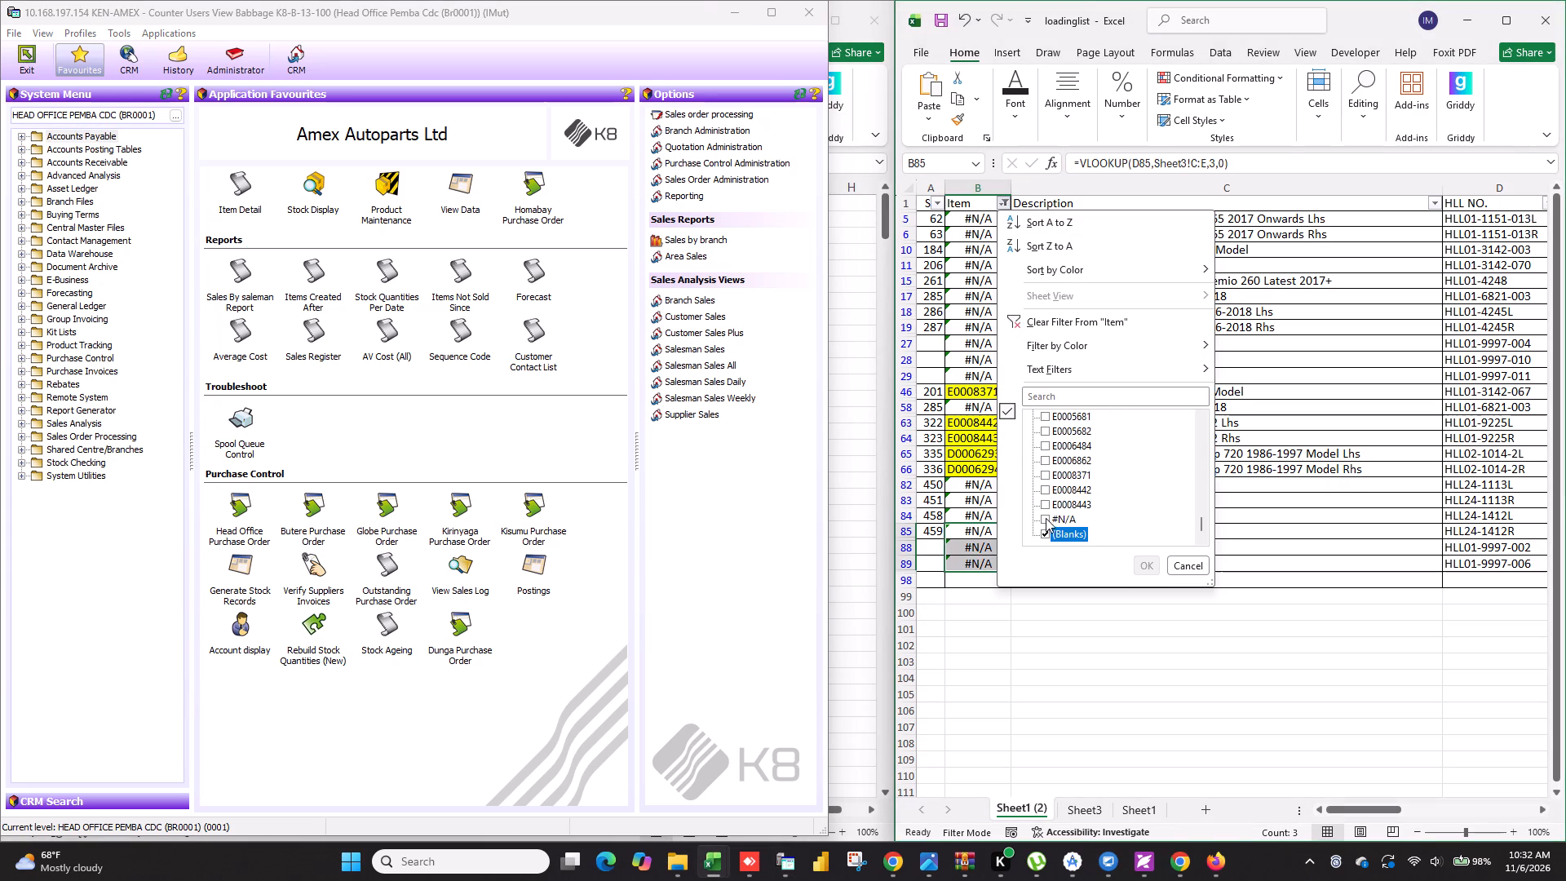
pyautogui.click(1046, 518)
pyautogui.click(1047, 518)
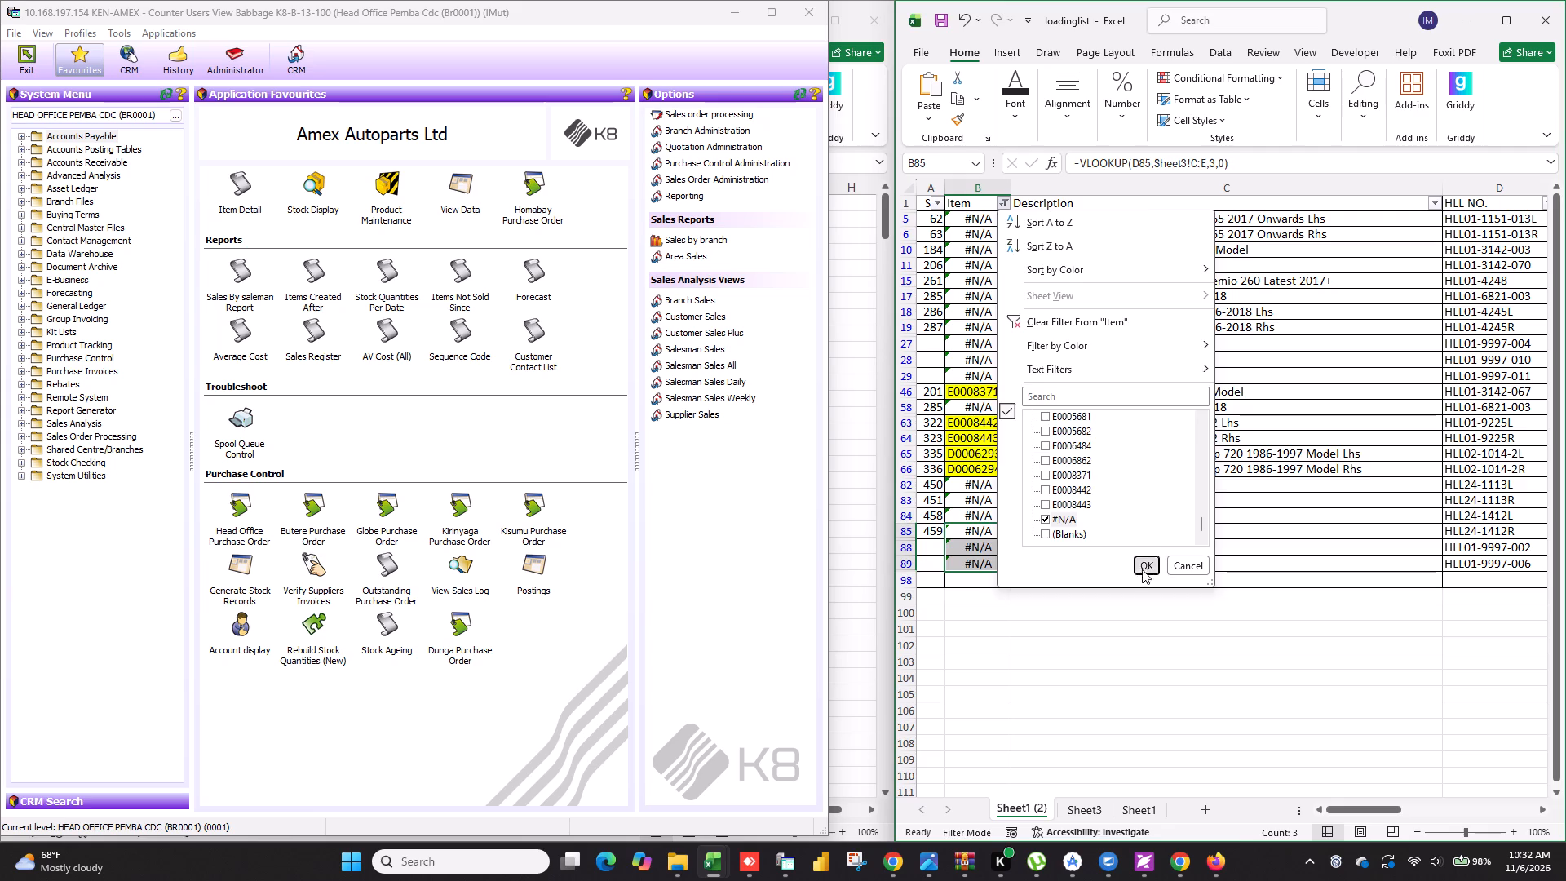
pyautogui.click(1142, 569)
pyautogui.click(1092, 600)
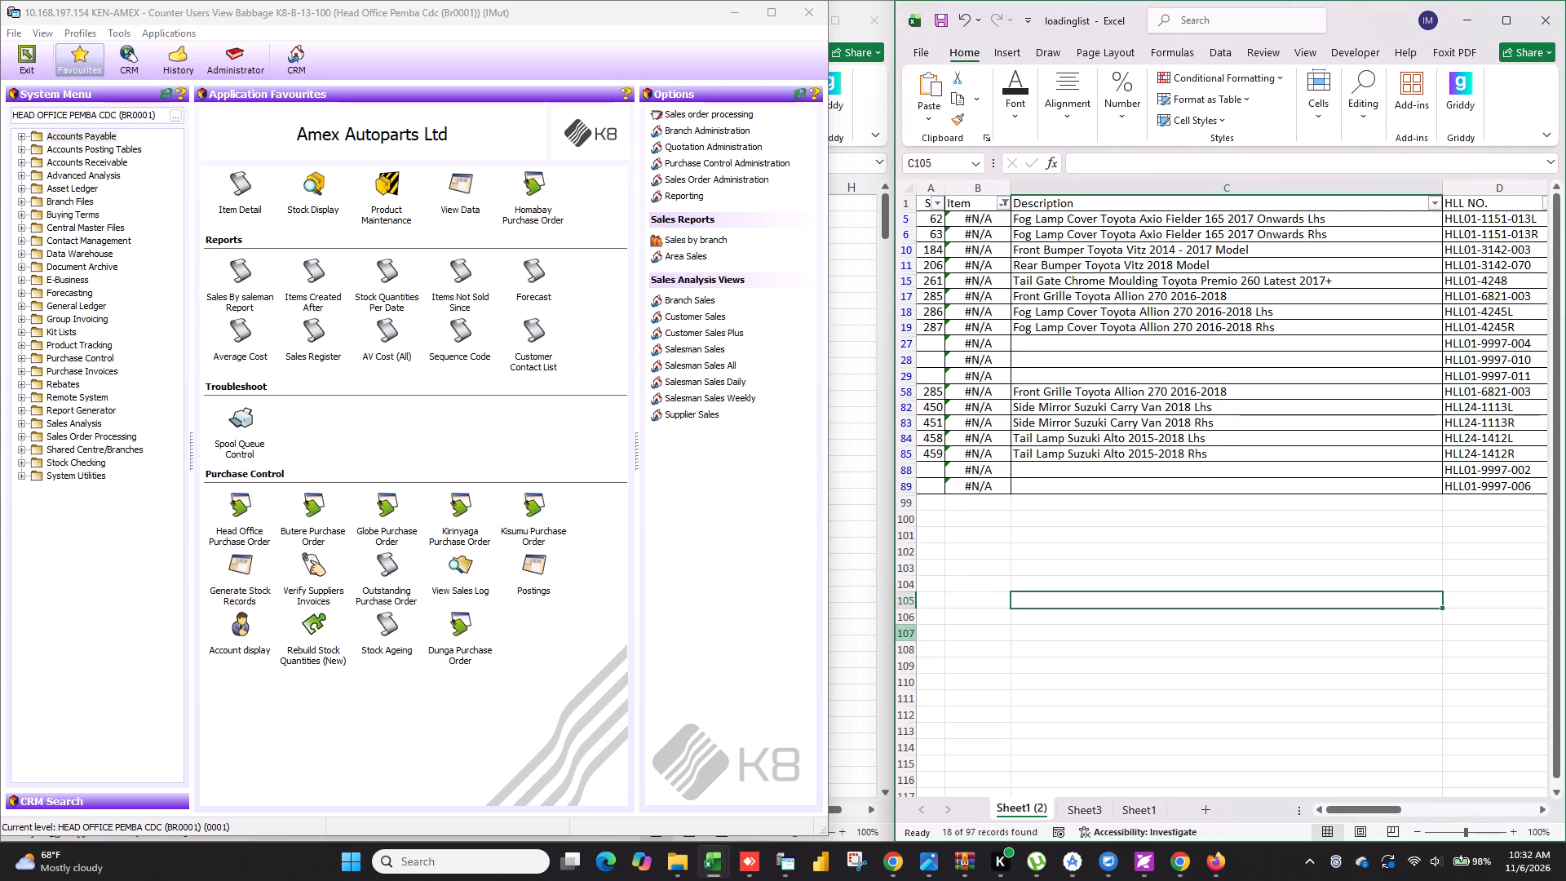
# Switch to K8, open Product Maintenance, and search the product table for "Fog Lamp Cover".
pyautogui.doubleClick(381, 202)
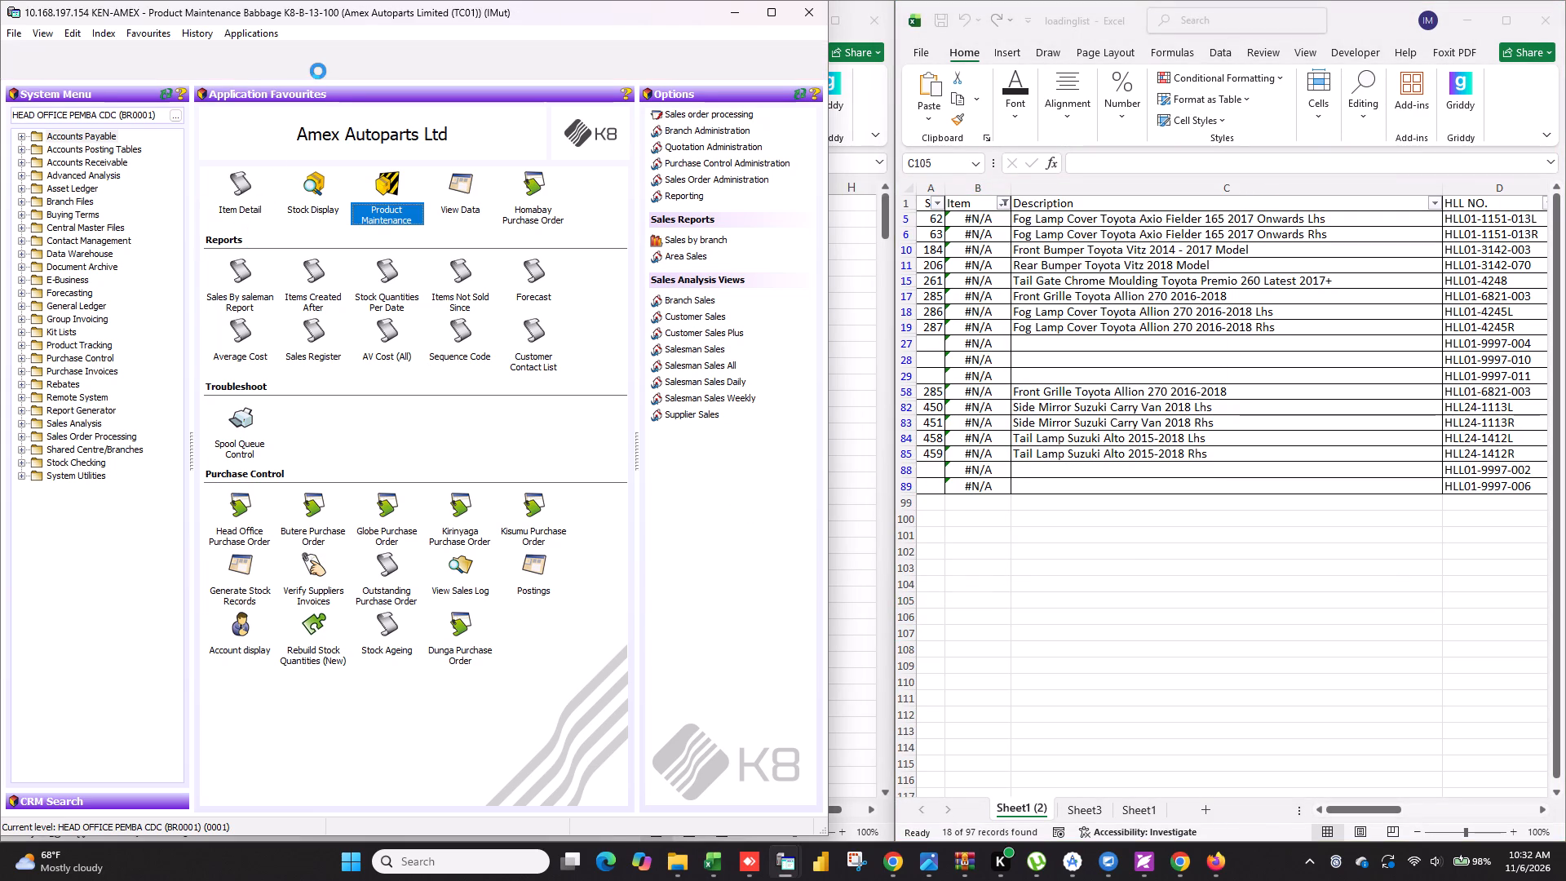
pyautogui.write('Fog Lamp Cover')
pyautogui.press('space')
pyautogui.press('Tab')
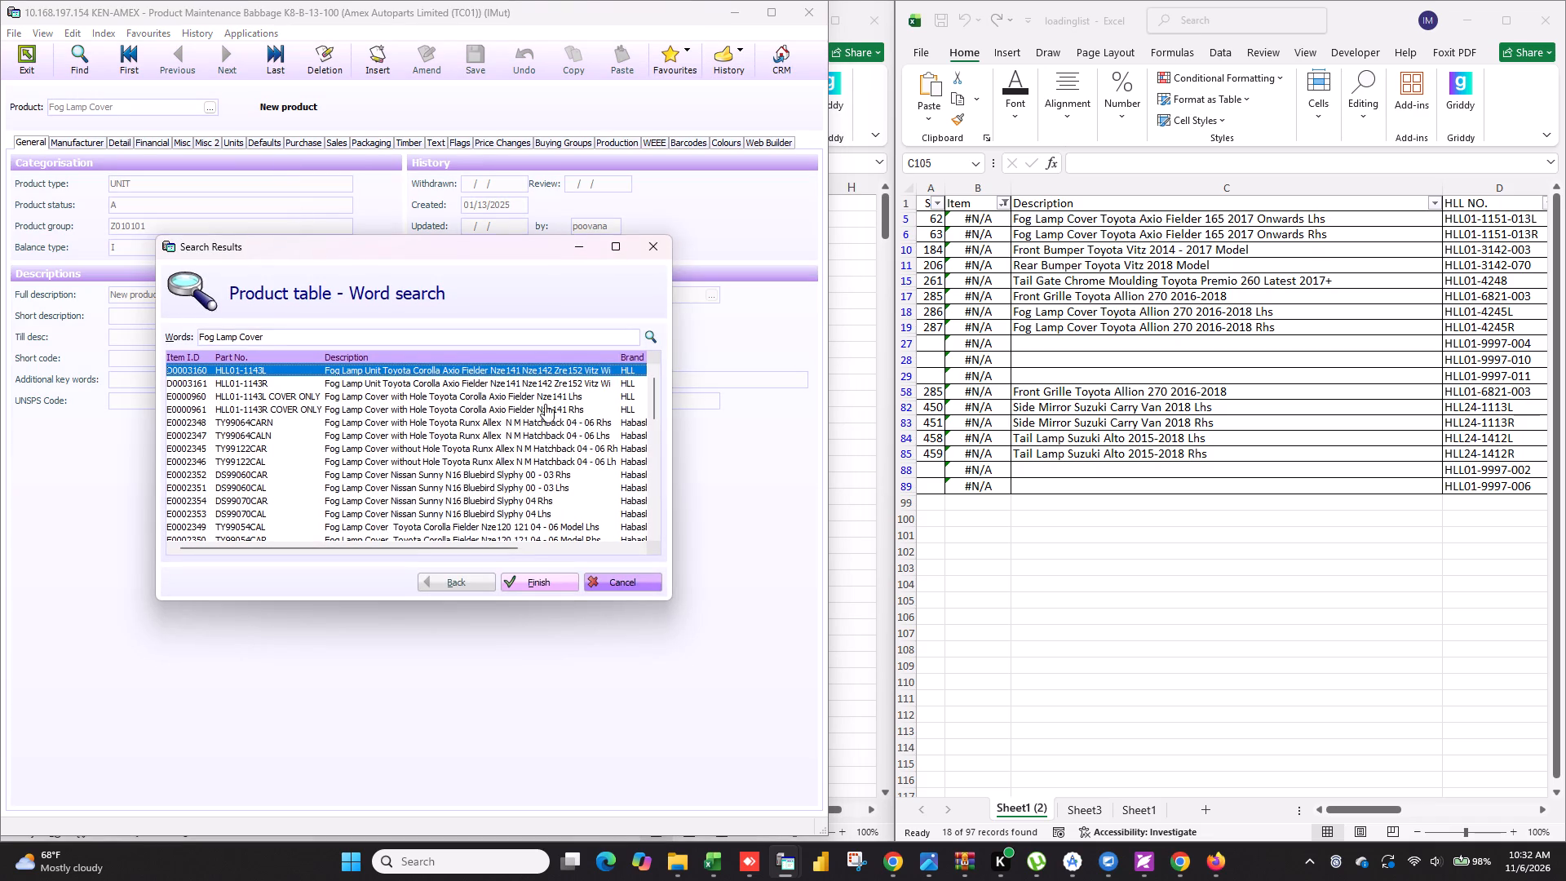
# Open the HLL01-1143R cover-only Corolla Axio Fielder Nze141 Rhs product and duplicate it as a new product.
pyautogui.click(457, 414)
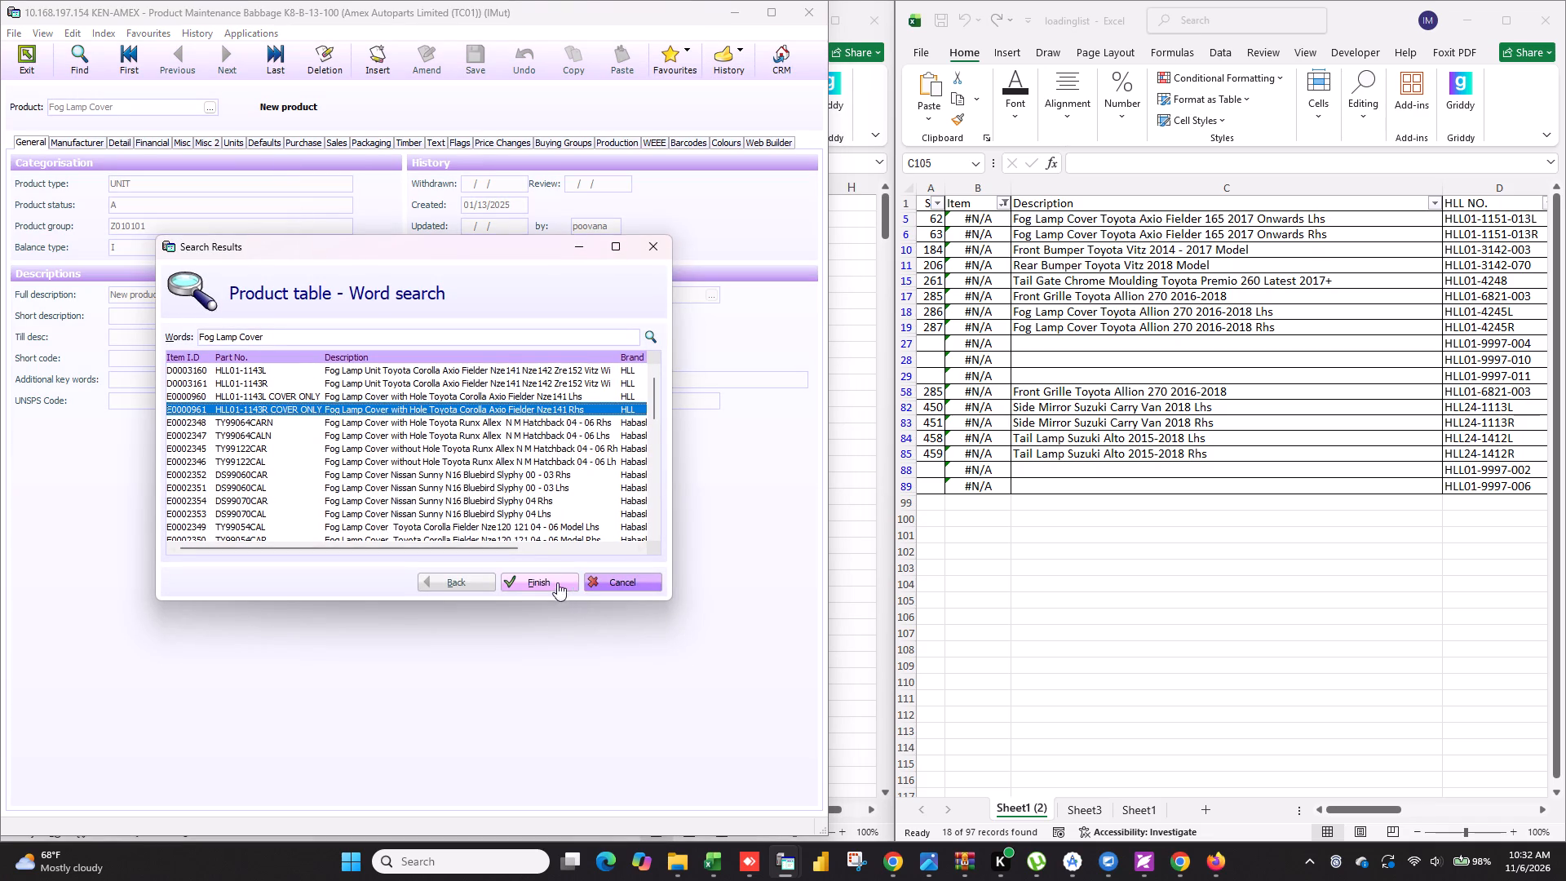
pyautogui.click(551, 576)
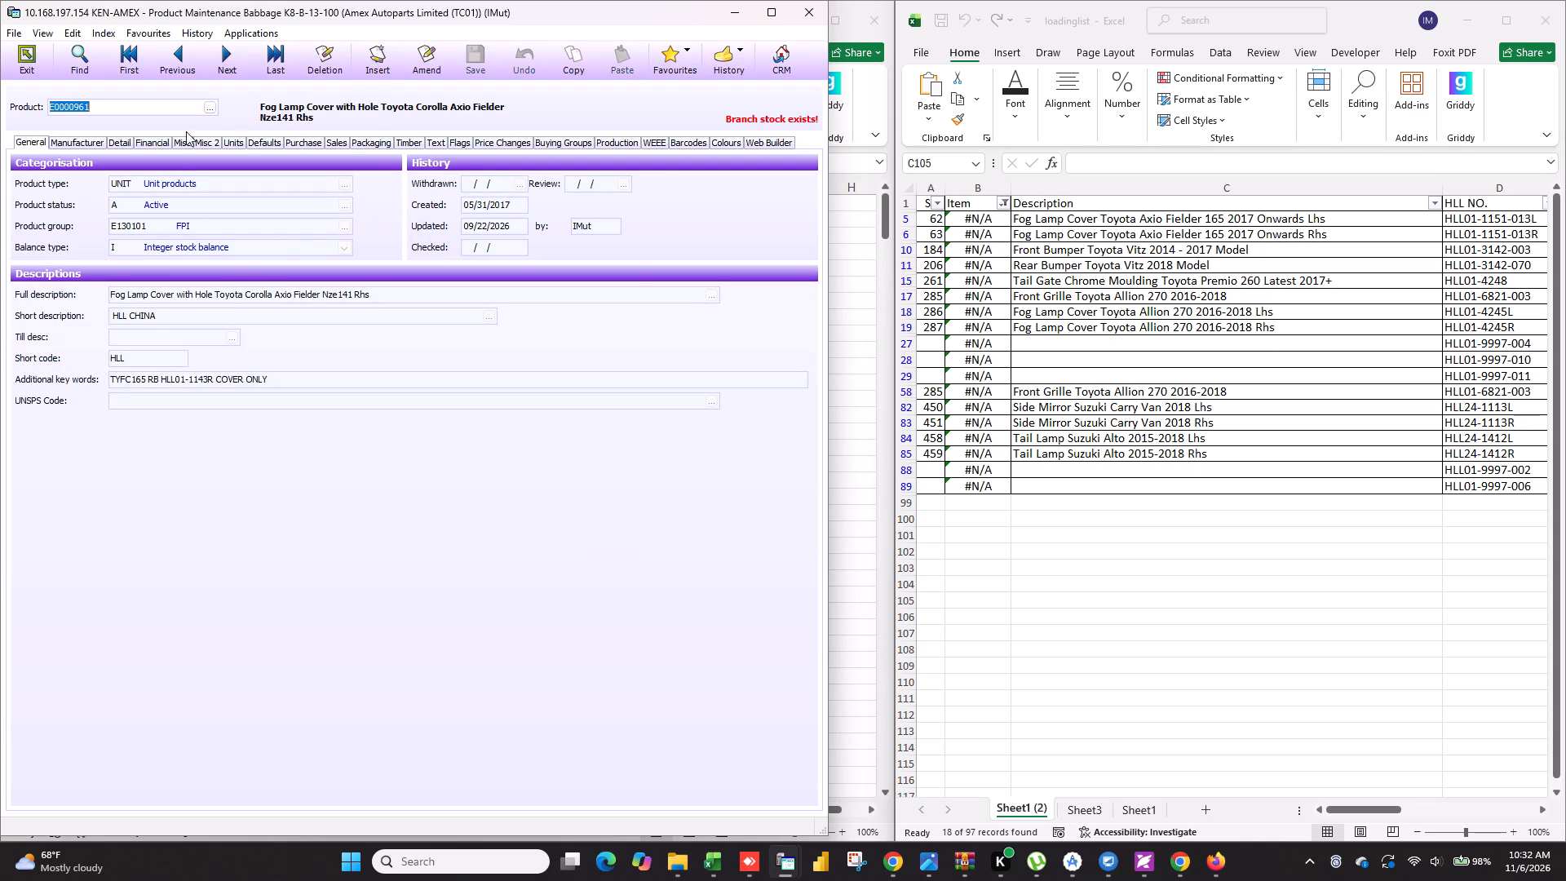
pyautogui.click(561, 57)
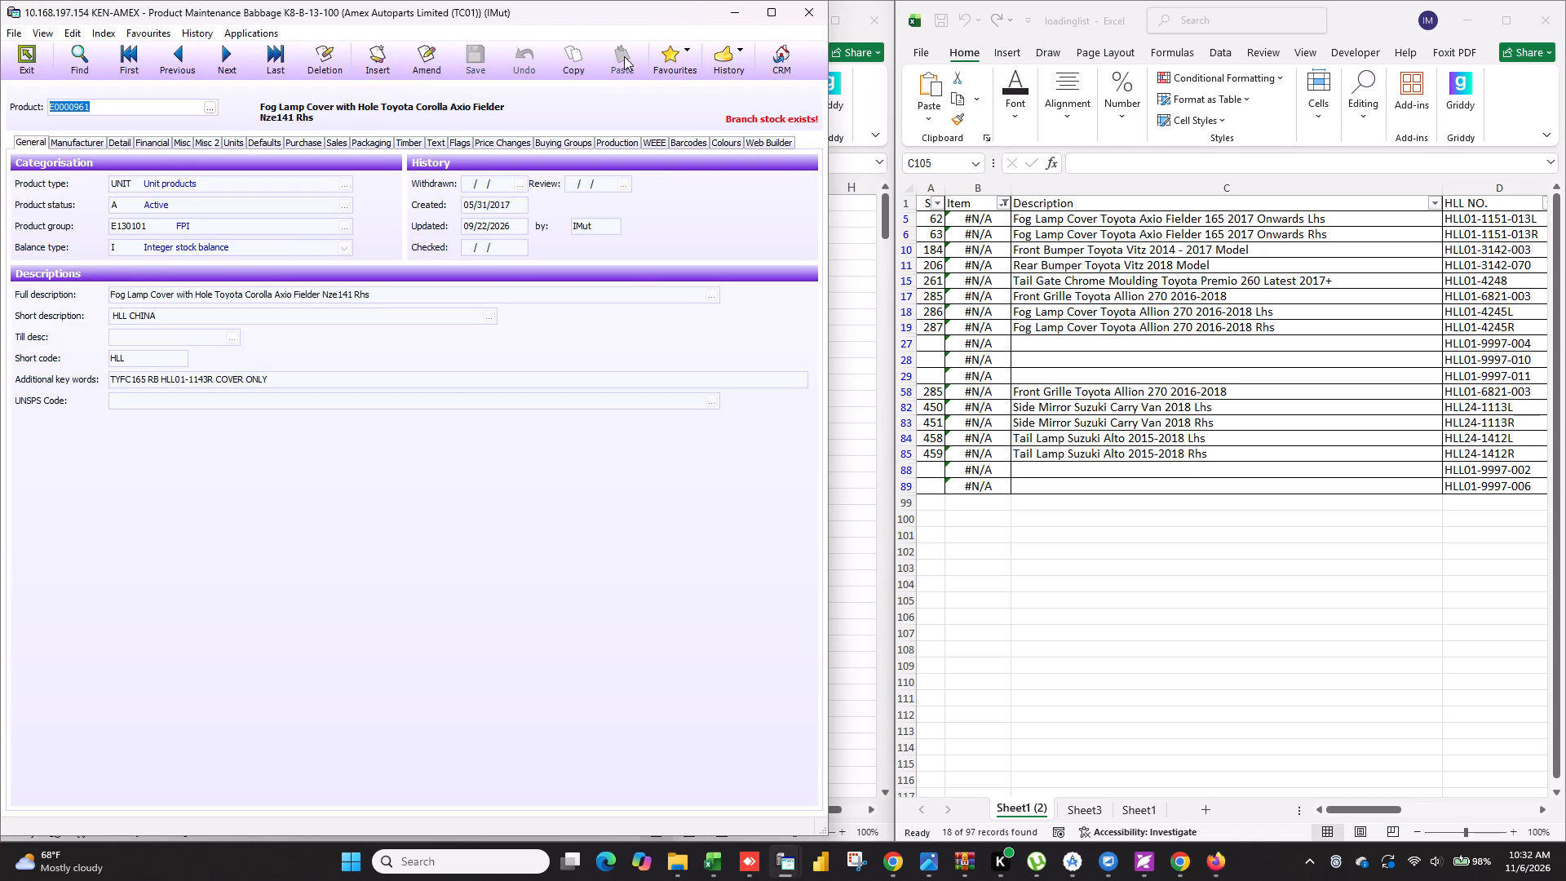
pyautogui.click(624, 56)
# Replace the copy's full and short descriptions with "Fog Lamp Cover Toyota Axio Fielder 165 2017 Onwards Lhs" from loading list cell C5.
pyautogui.click(1072, 218)
pyautogui.click(1061, 218)
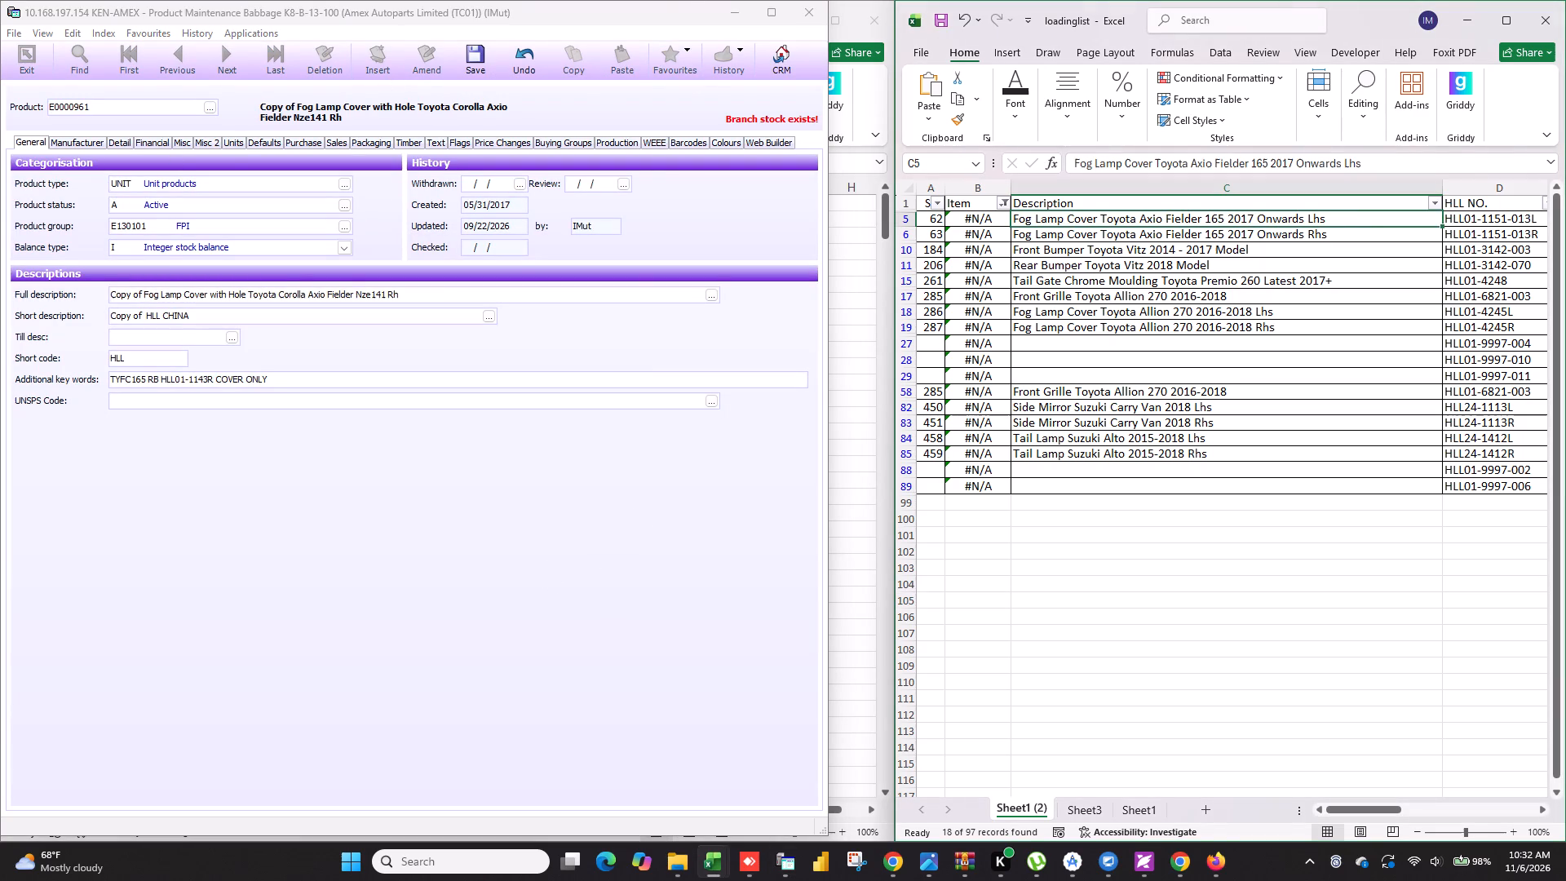
pyautogui.hotkey('ctrl', 'c')
pyautogui.moveTo(425, 293); pyautogui.dragTo(344, 303)
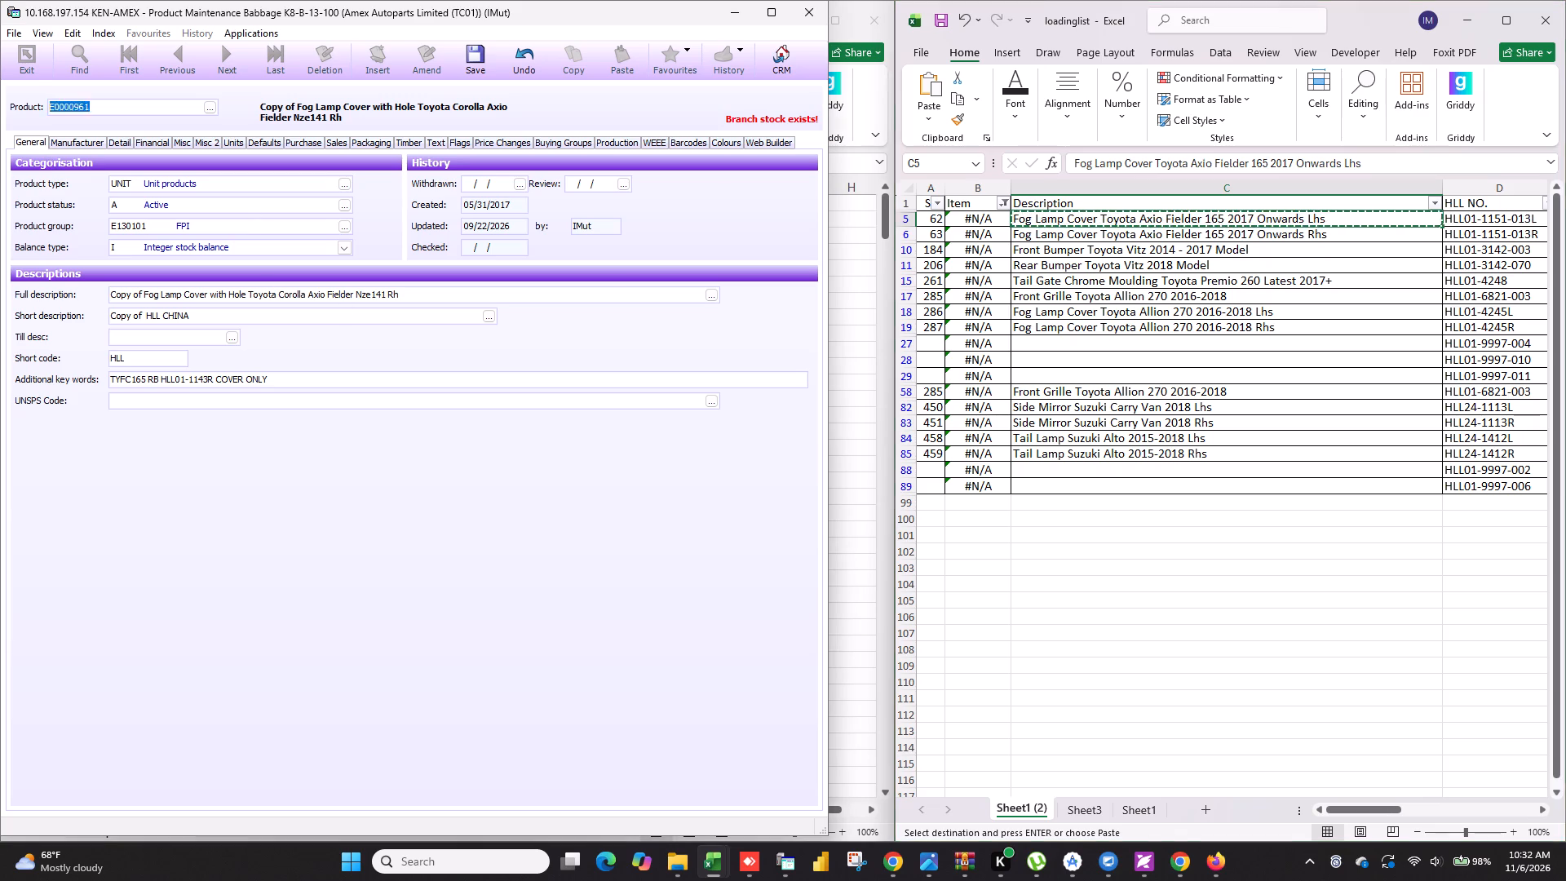
pyautogui.moveTo(344, 303); pyautogui.dragTo(0, 289)
pyautogui.hotkey('ctrl', 'v')
pyautogui.moveTo(279, 317); pyautogui.dragTo(0, 317)
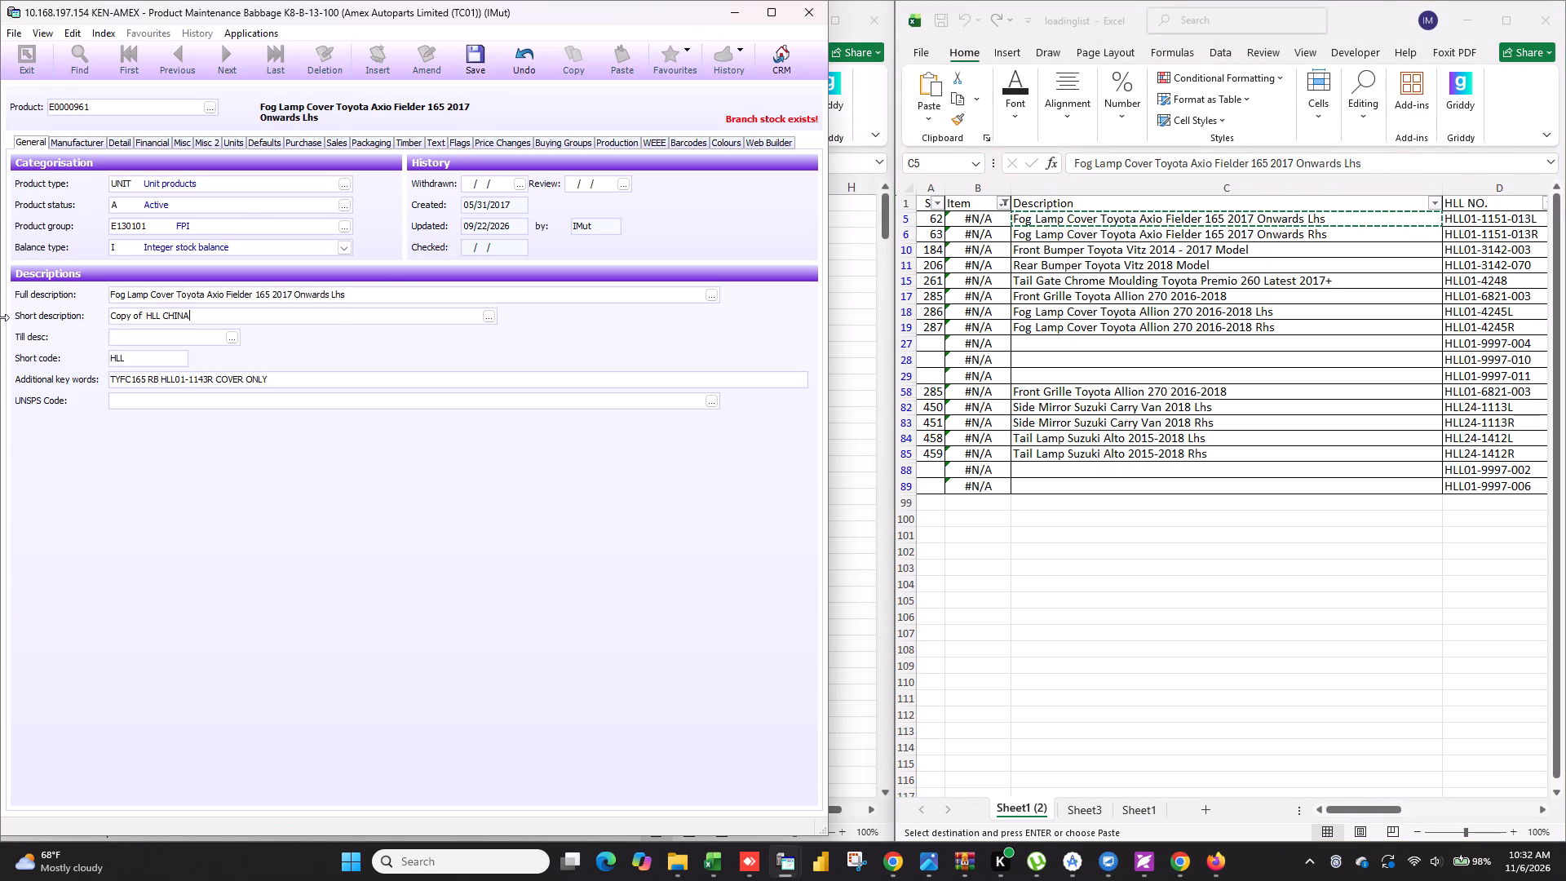
pyautogui.hotkey('ctrl', 'v')
pyautogui.moveTo(334, 321); pyautogui.dragTo(0, 331)
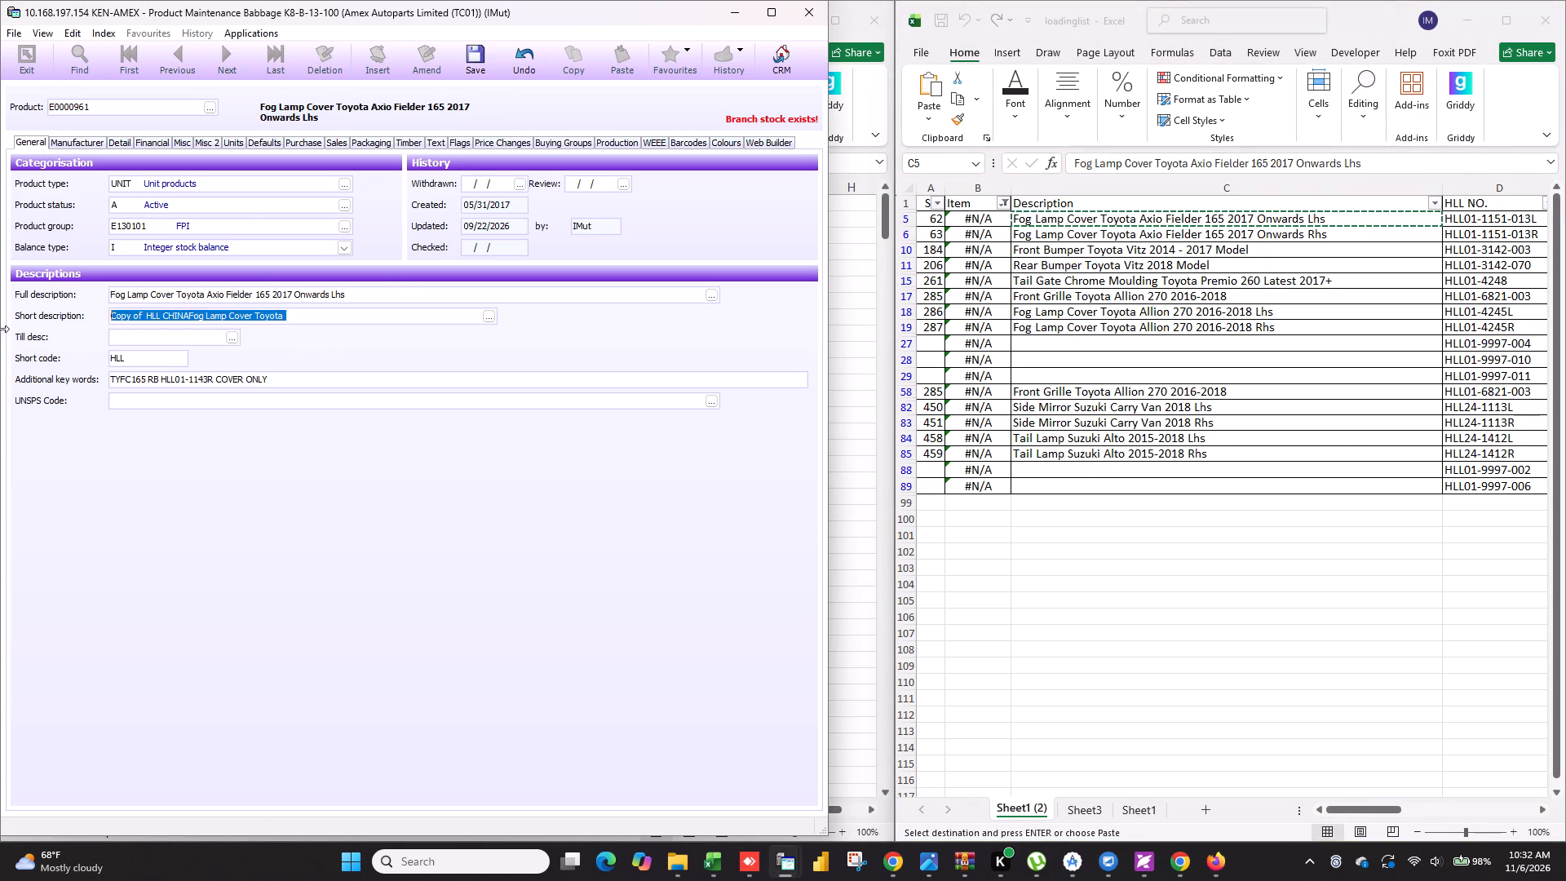
pyautogui.hotkey('ctrl', 'v')
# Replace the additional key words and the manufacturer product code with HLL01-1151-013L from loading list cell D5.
pyautogui.moveTo(303, 379); pyautogui.dragTo(0, 396)
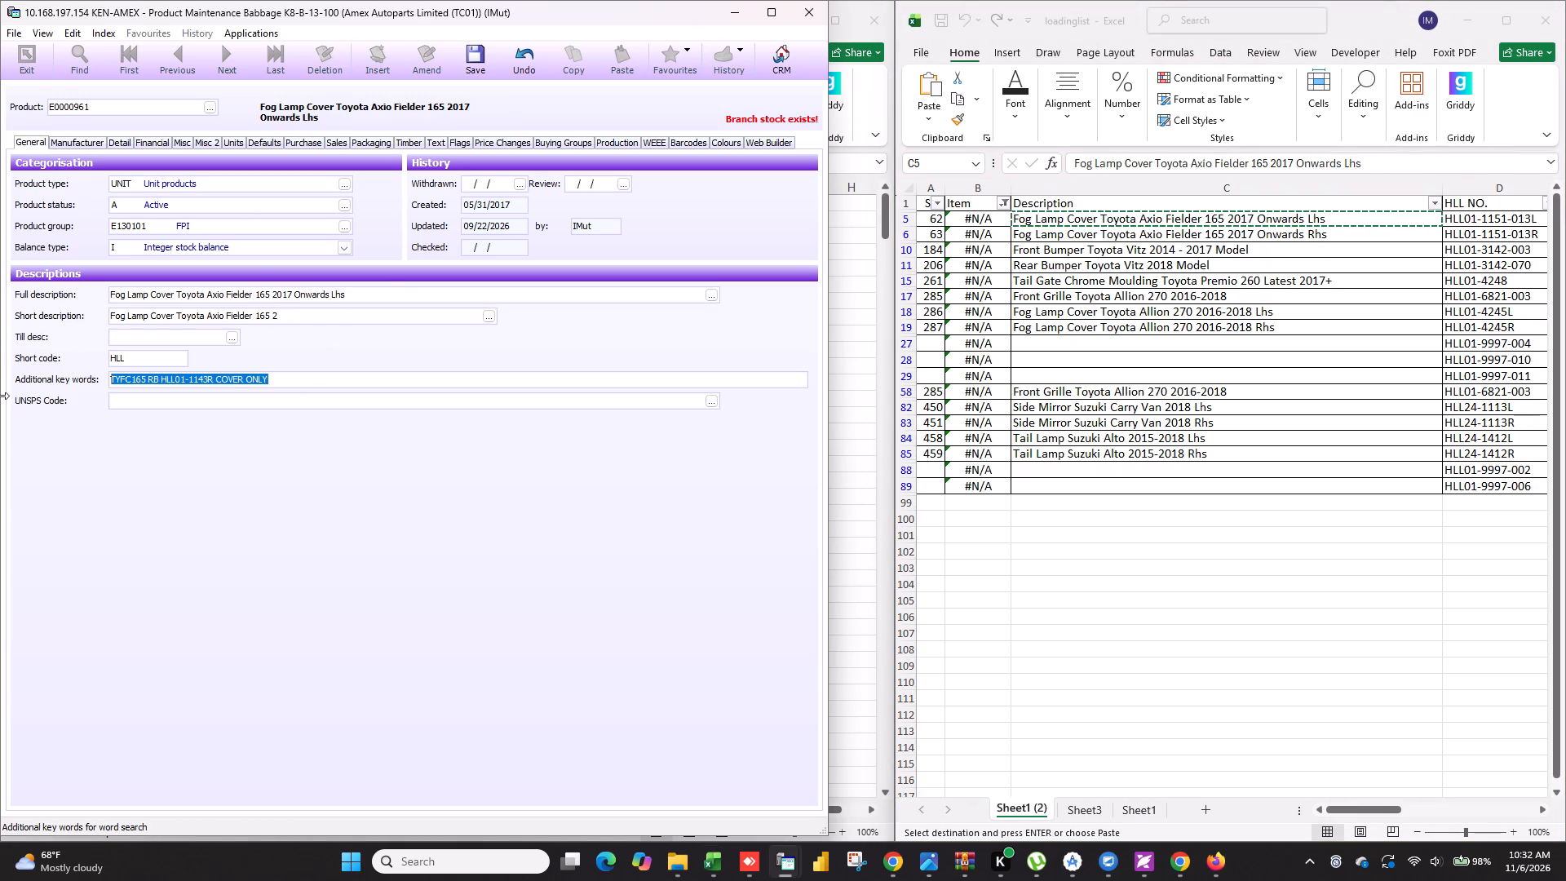
pyautogui.press('BackSpace')
pyautogui.click(1304, 552)
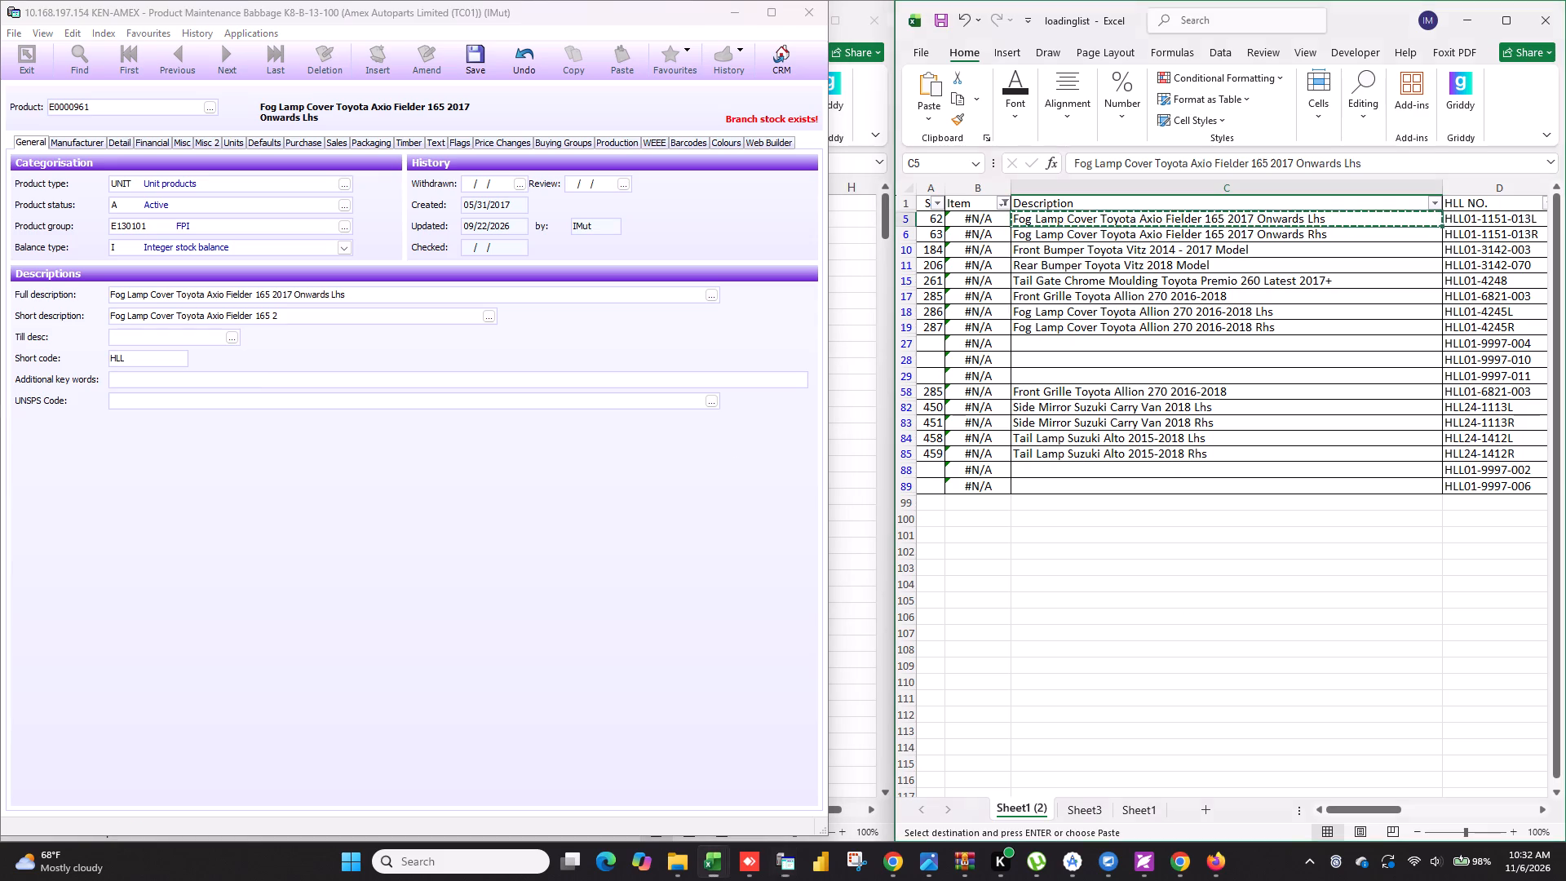
pyautogui.press('Escape')
pyautogui.click(1489, 219)
pyautogui.hotkey('ctrl', 'c')
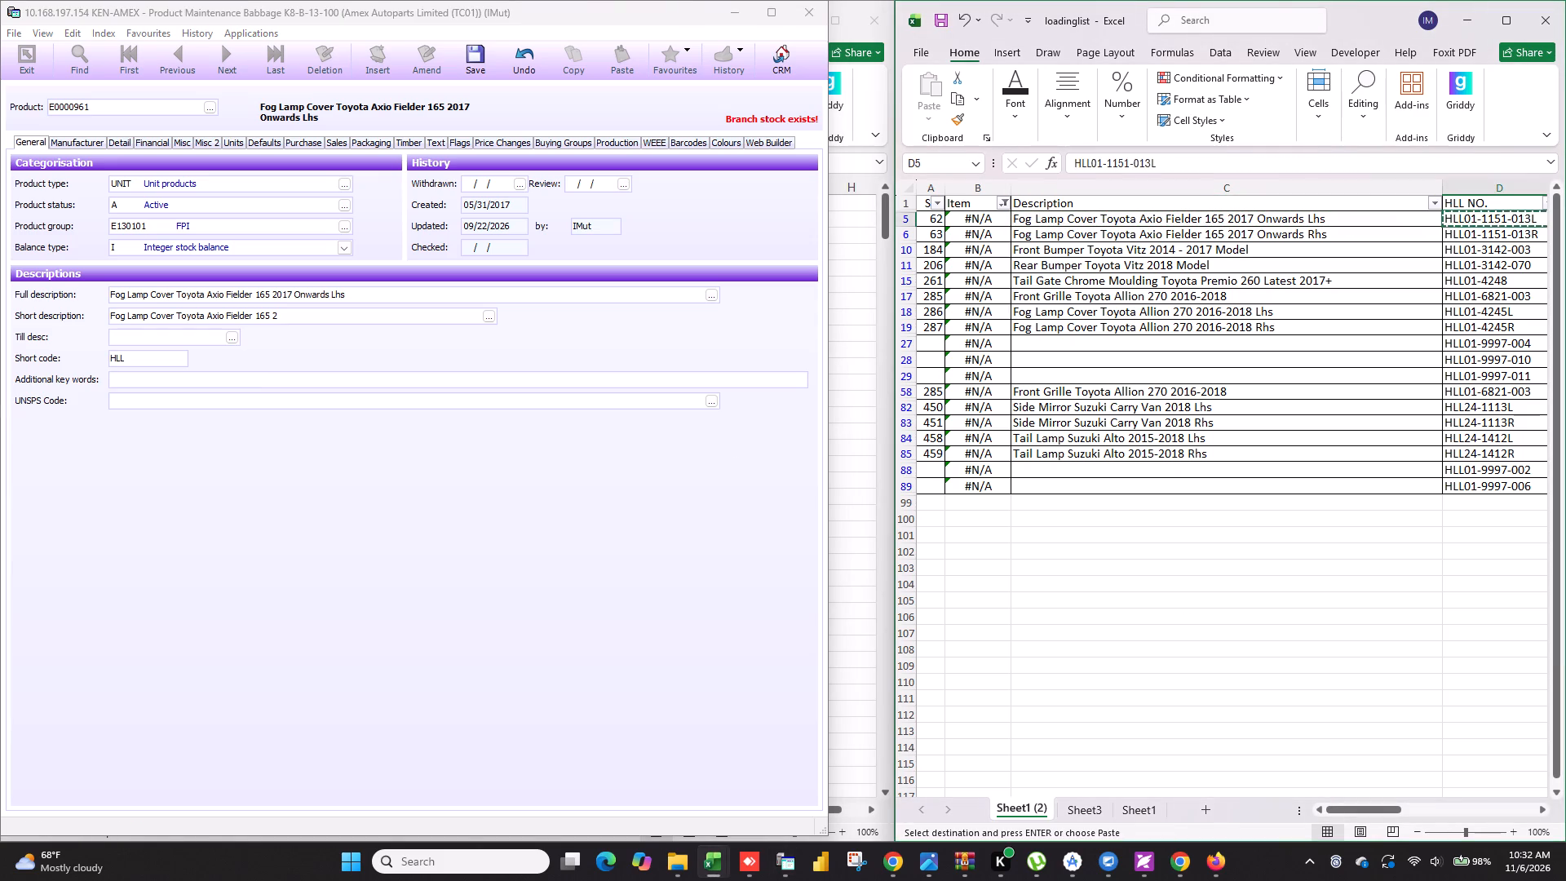
pyautogui.click(153, 377)
pyautogui.hotkey('ctrl', 'v')
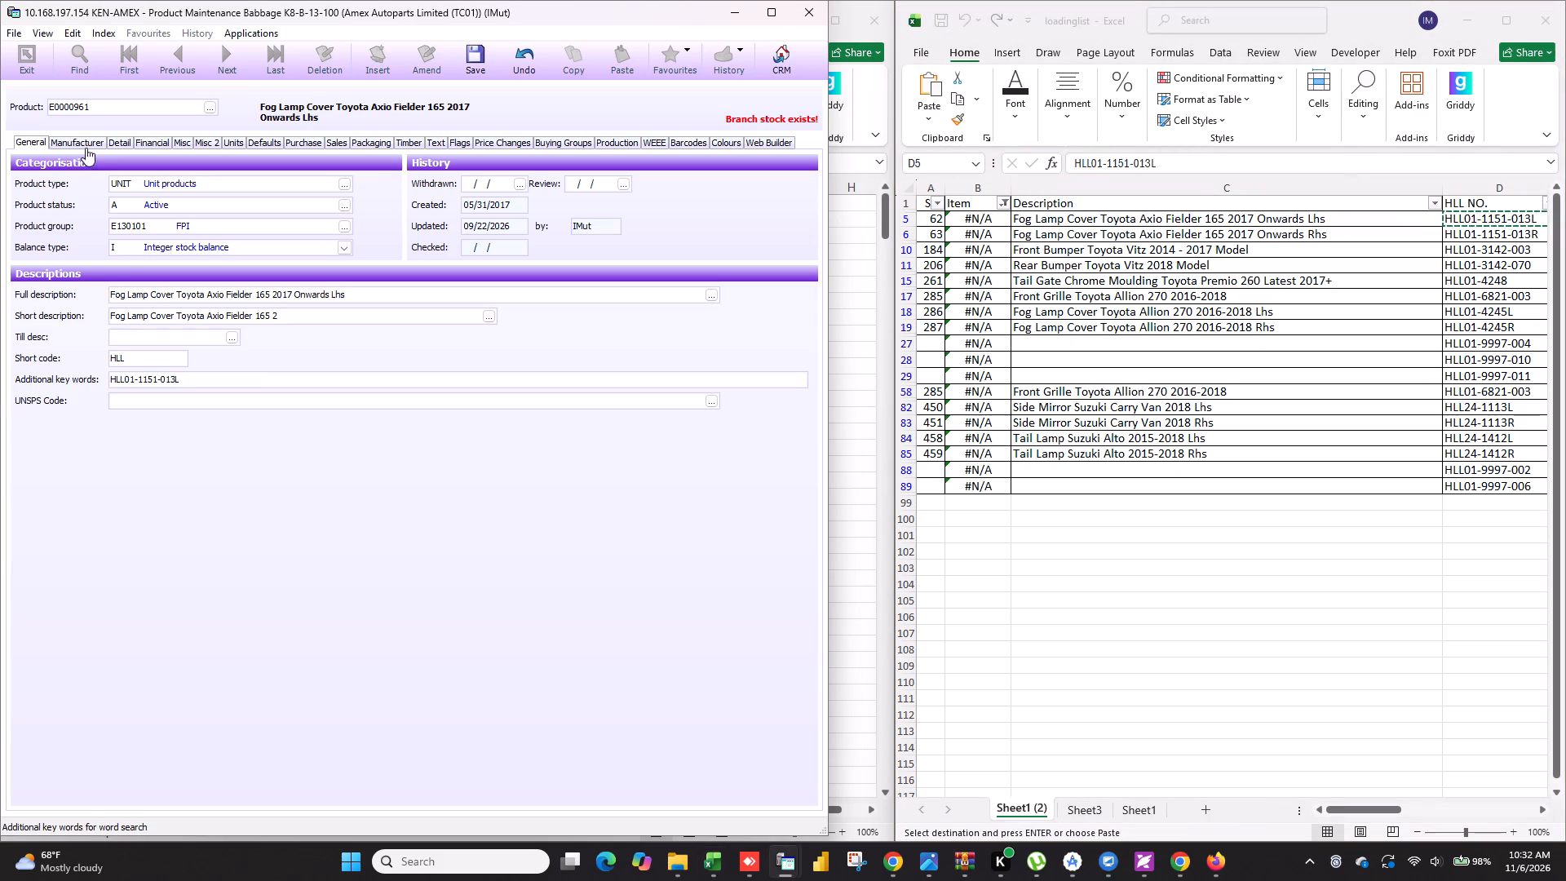
pyautogui.click(86, 139)
pyautogui.moveTo(247, 210); pyautogui.dragTo(0, 201)
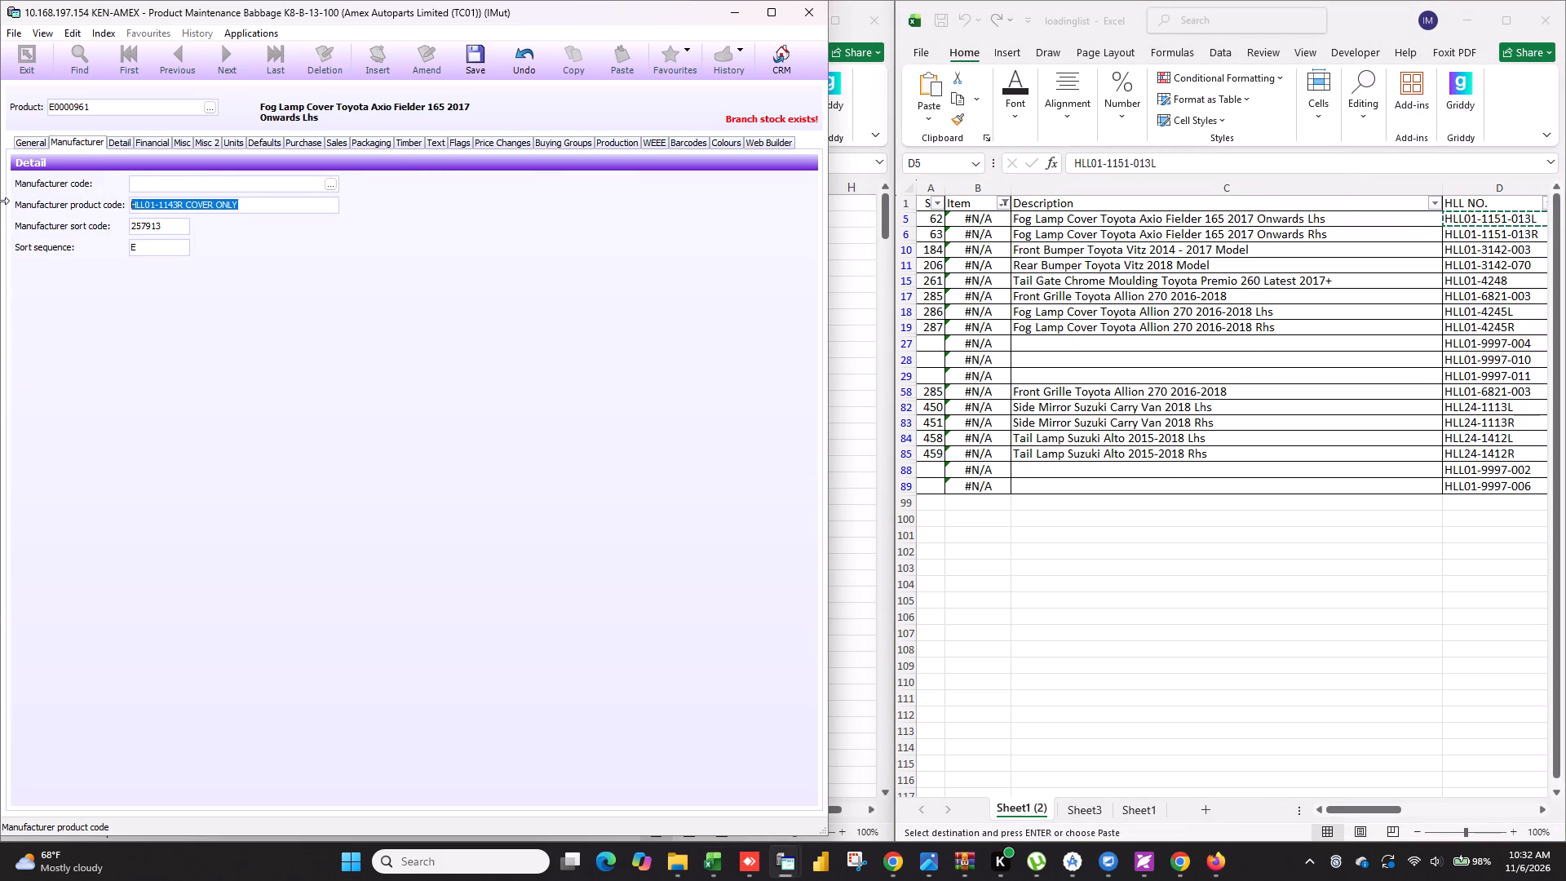
pyautogui.moveTo(0, 201); pyautogui.dragTo(0, 202)
pyautogui.hotkey('ctrl', 'v')
# Set the delivered Retail, Trade and CREDIT prices in the product's current list prices to 0.
pyautogui.click(265, 139)
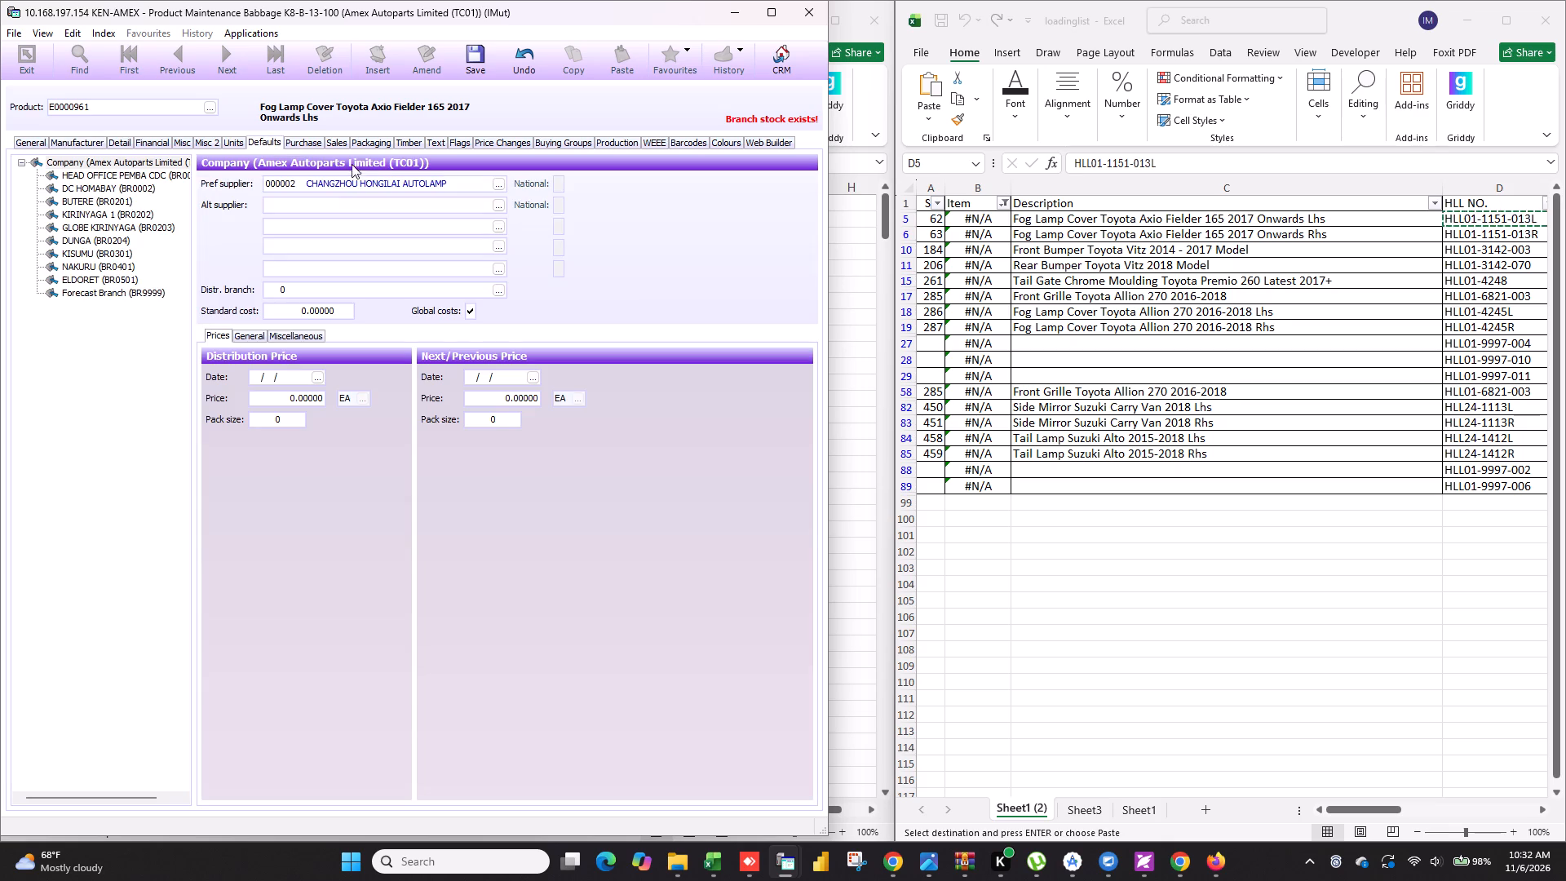
pyautogui.click(342, 136)
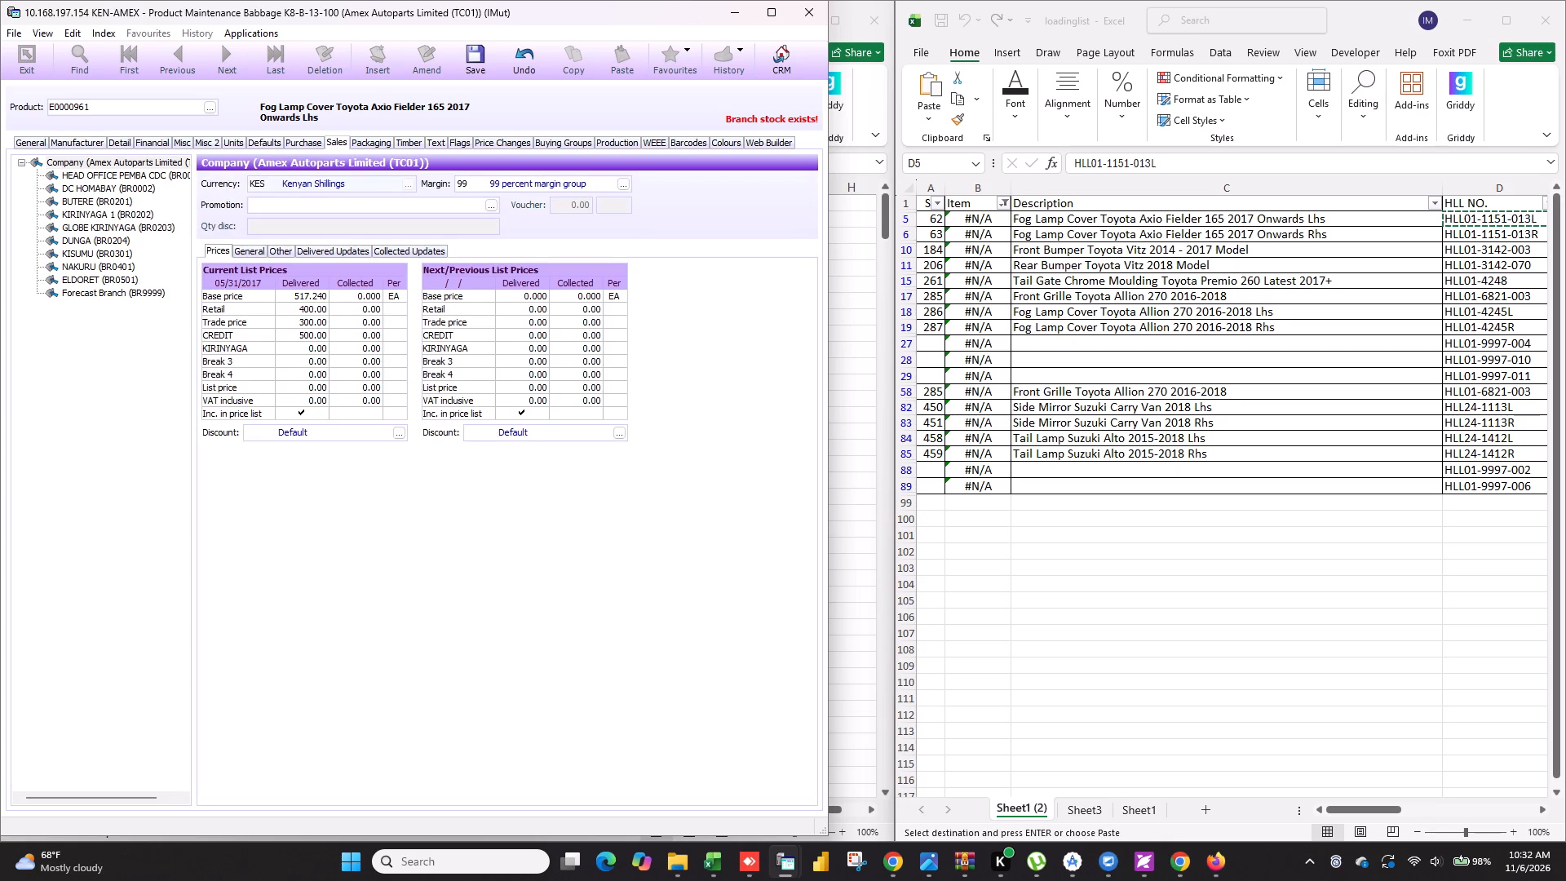
pyautogui.click(313, 305)
pyautogui.press('0')
pyautogui.click(312, 315)
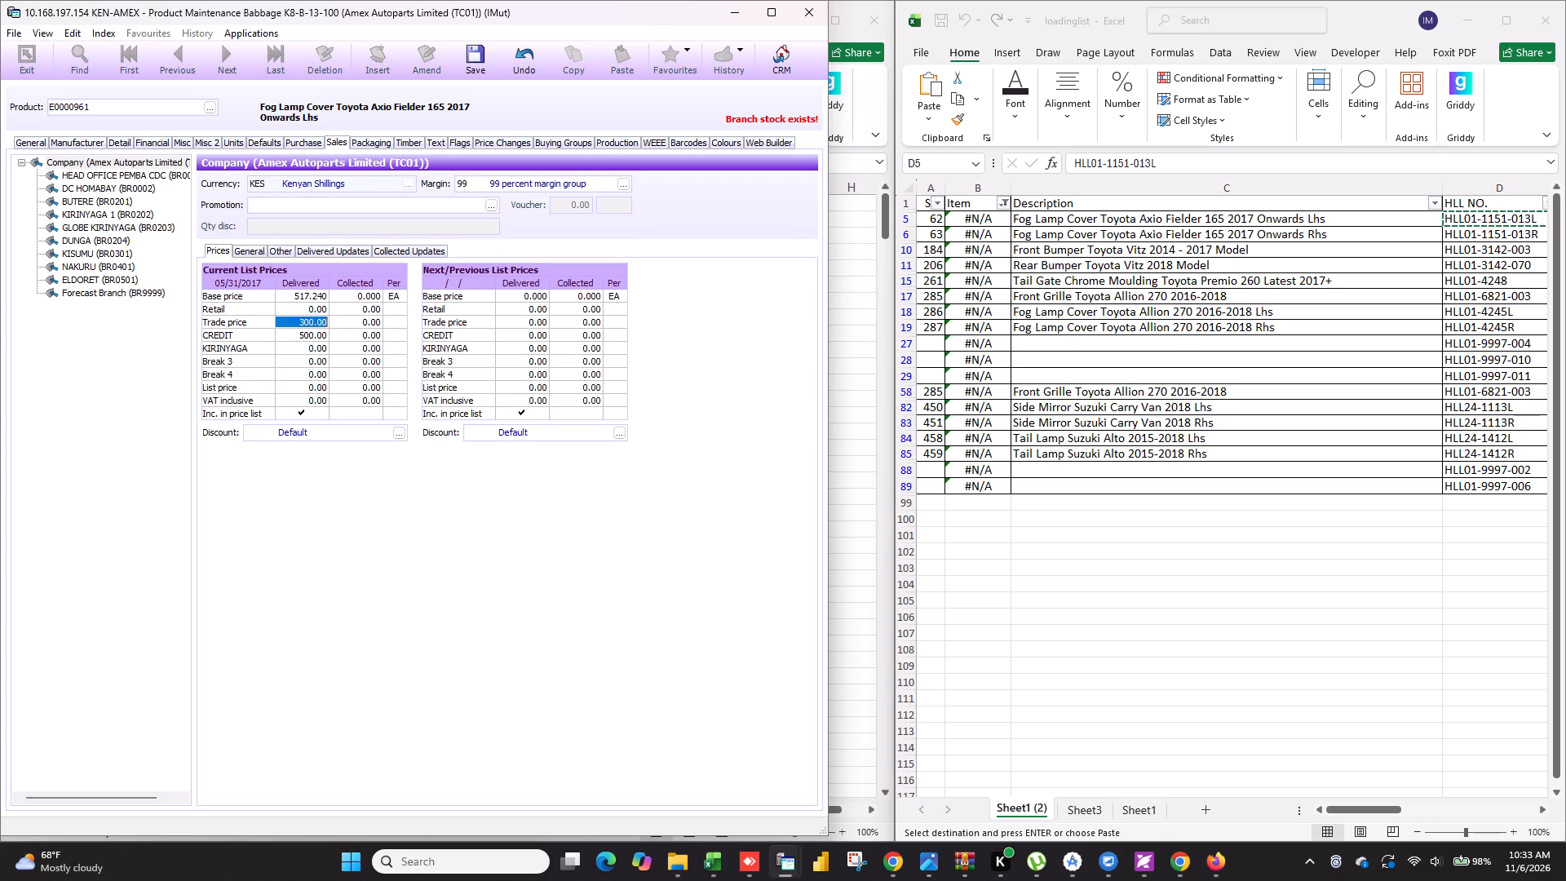
pyautogui.click(310, 323)
pyautogui.press('0')
pyautogui.click(310, 337)
pyautogui.click(310, 337)
pyautogui.doubleClick(310, 337)
pyautogui.press('0')
pyautogui.click(307, 315)
pyautogui.press('0')
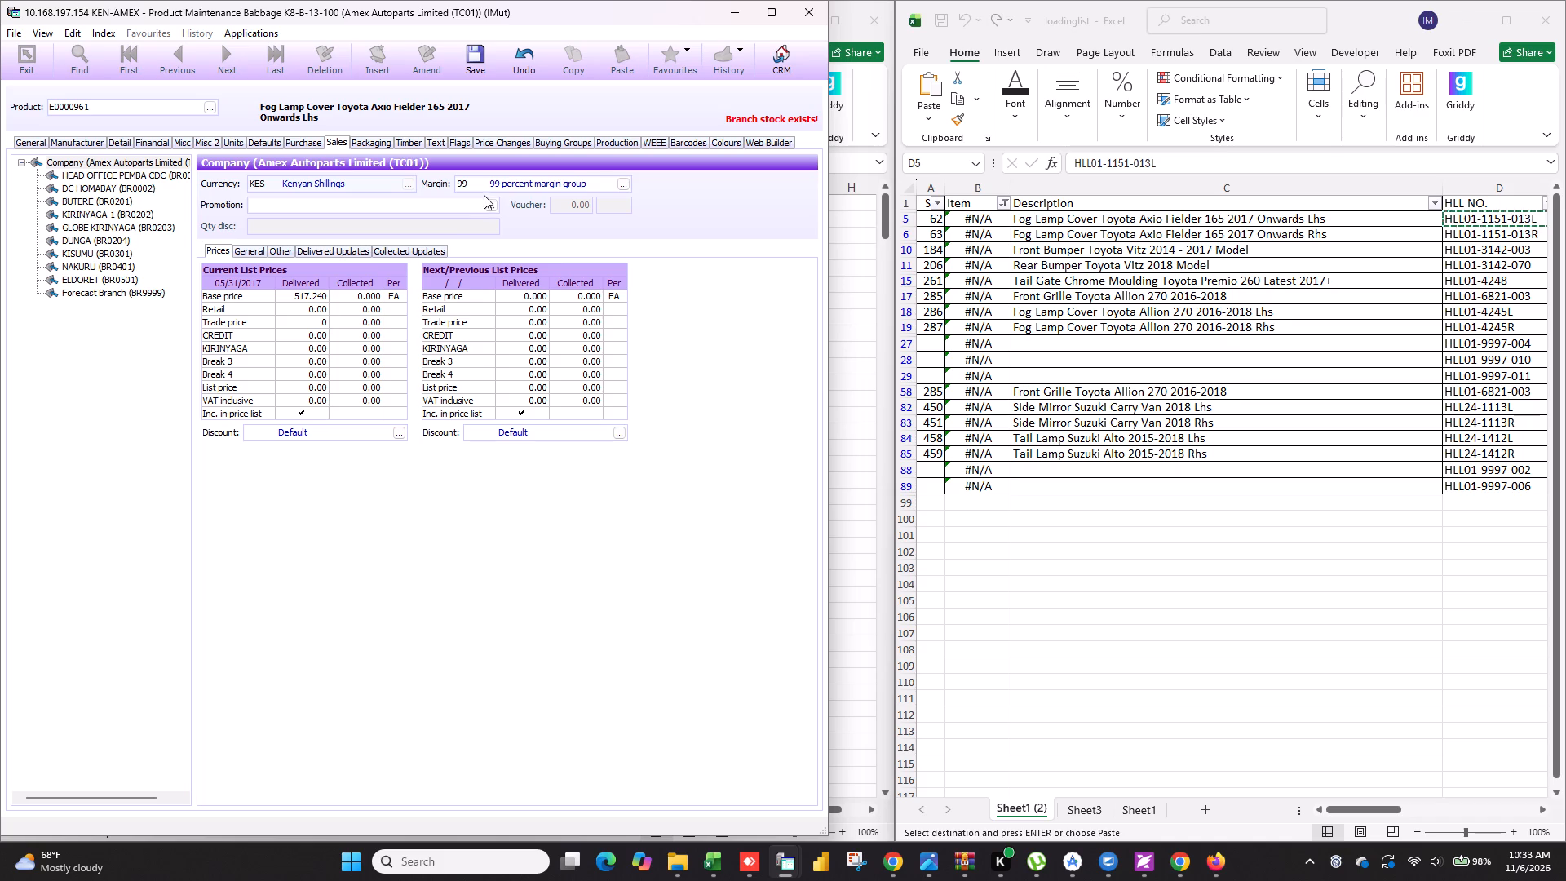
# Change the product's sales margin group to 29.
pyautogui.click(476, 179)
pyautogui.press('BackSpace')
pyautogui.press('BackSpace')
pyautogui.press('BackSpace')
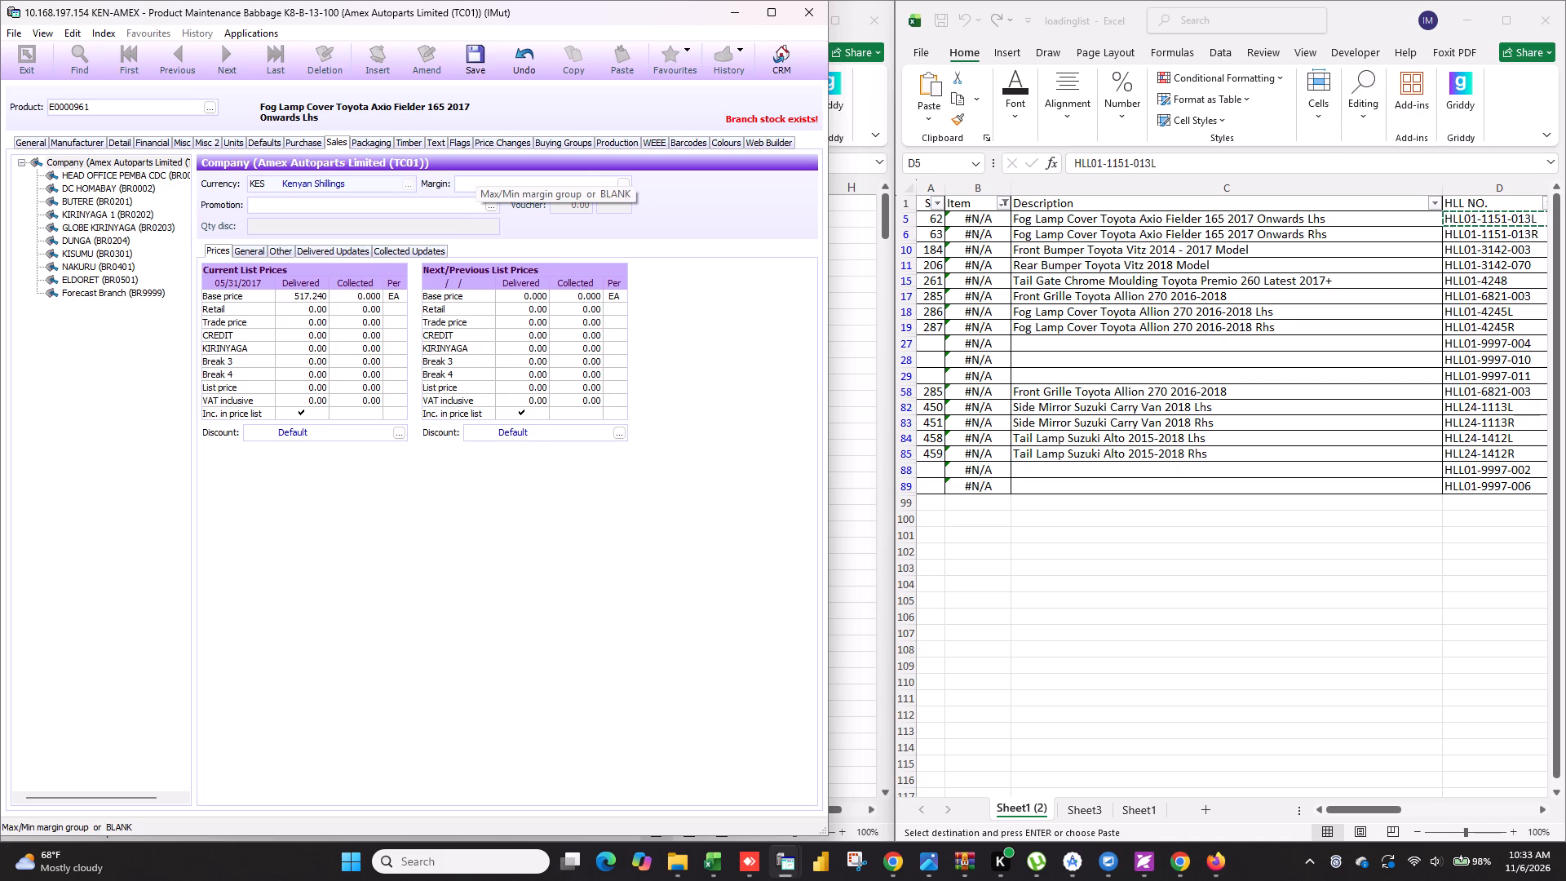
pyautogui.write('29')
pyautogui.press('Tab')
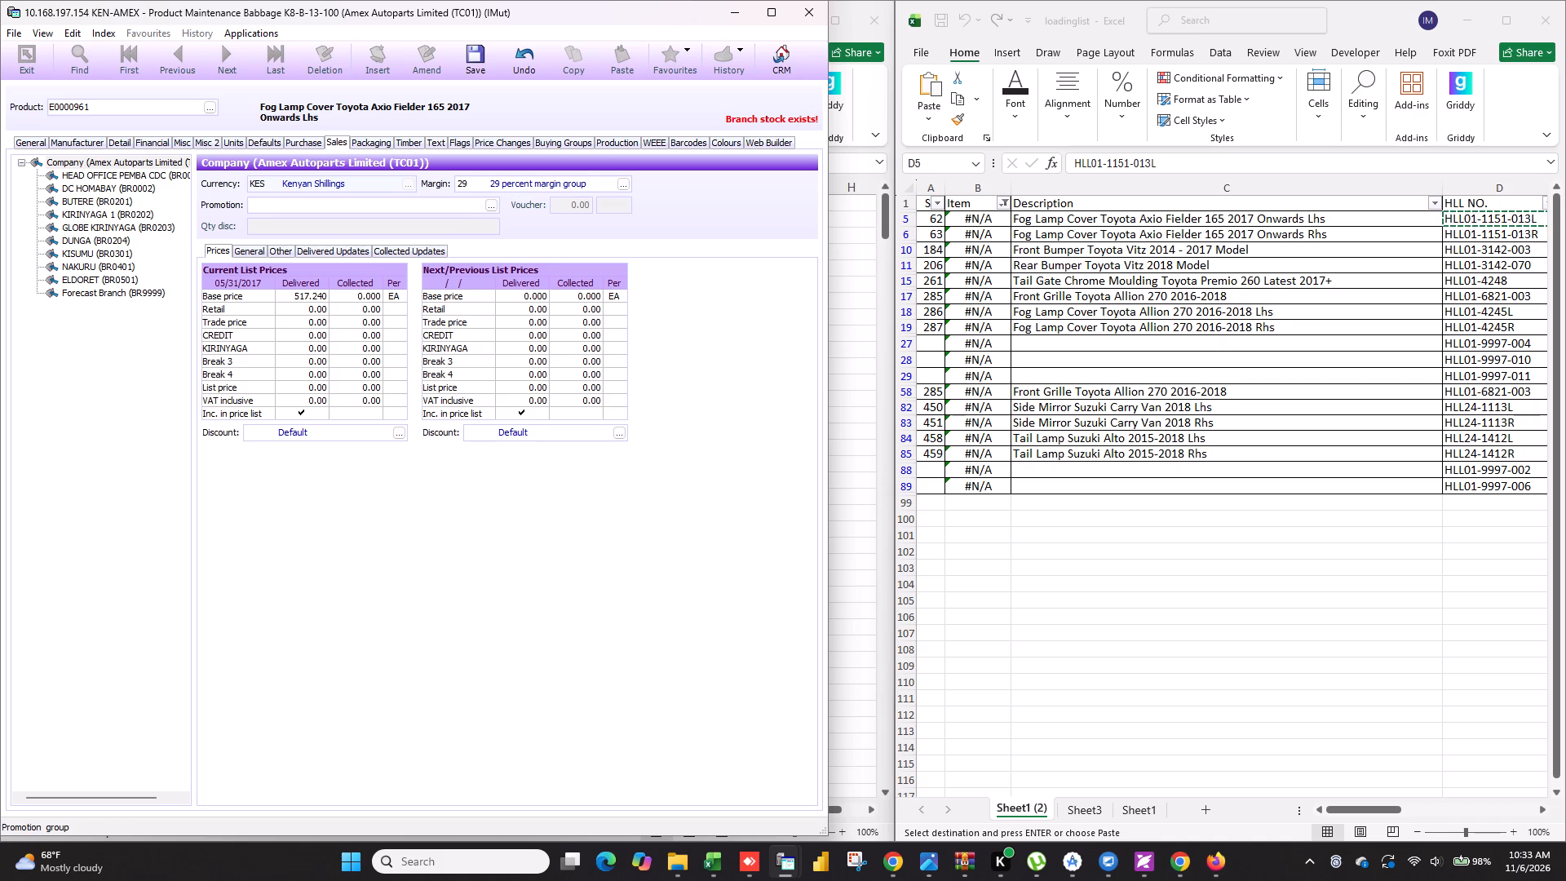
# Shorten the product code to E000096 to generate a new code for the product.
pyautogui.click(124, 105)
pyautogui.press('BackSpace')
pyautogui.press('Tab')
# Copy the new product code into Item cell B5 of the loading list.
pyautogui.moveTo(122, 113); pyautogui.dragTo(0, 106)
pyautogui.hotkey('ctrl', 'c')
pyautogui.click(1346, 656)
pyautogui.click(989, 223)
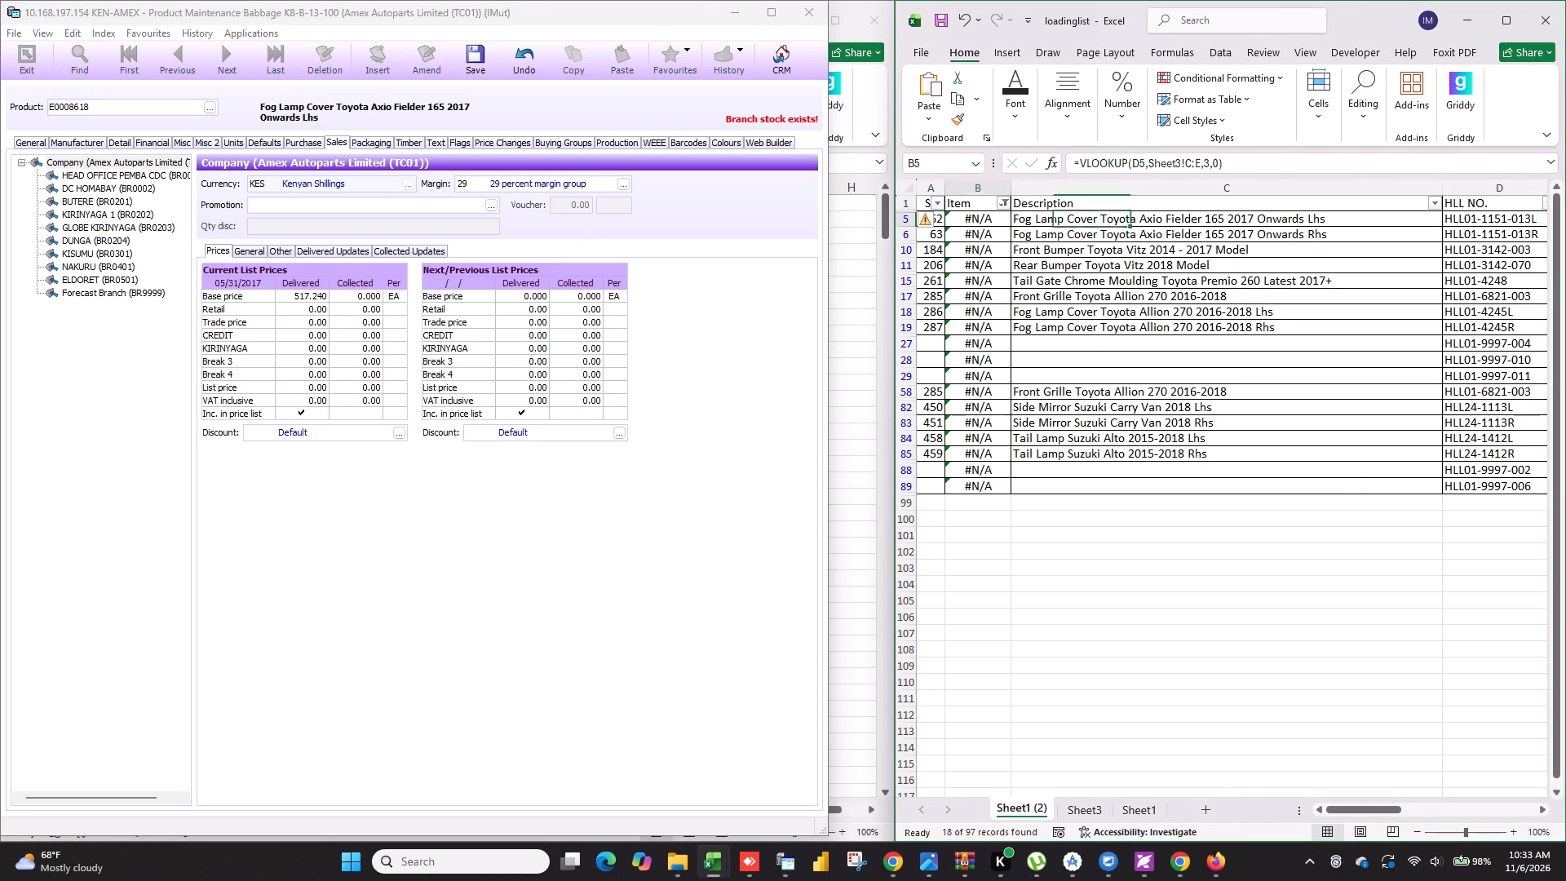
pyautogui.hotkey('ctrl', 'v')
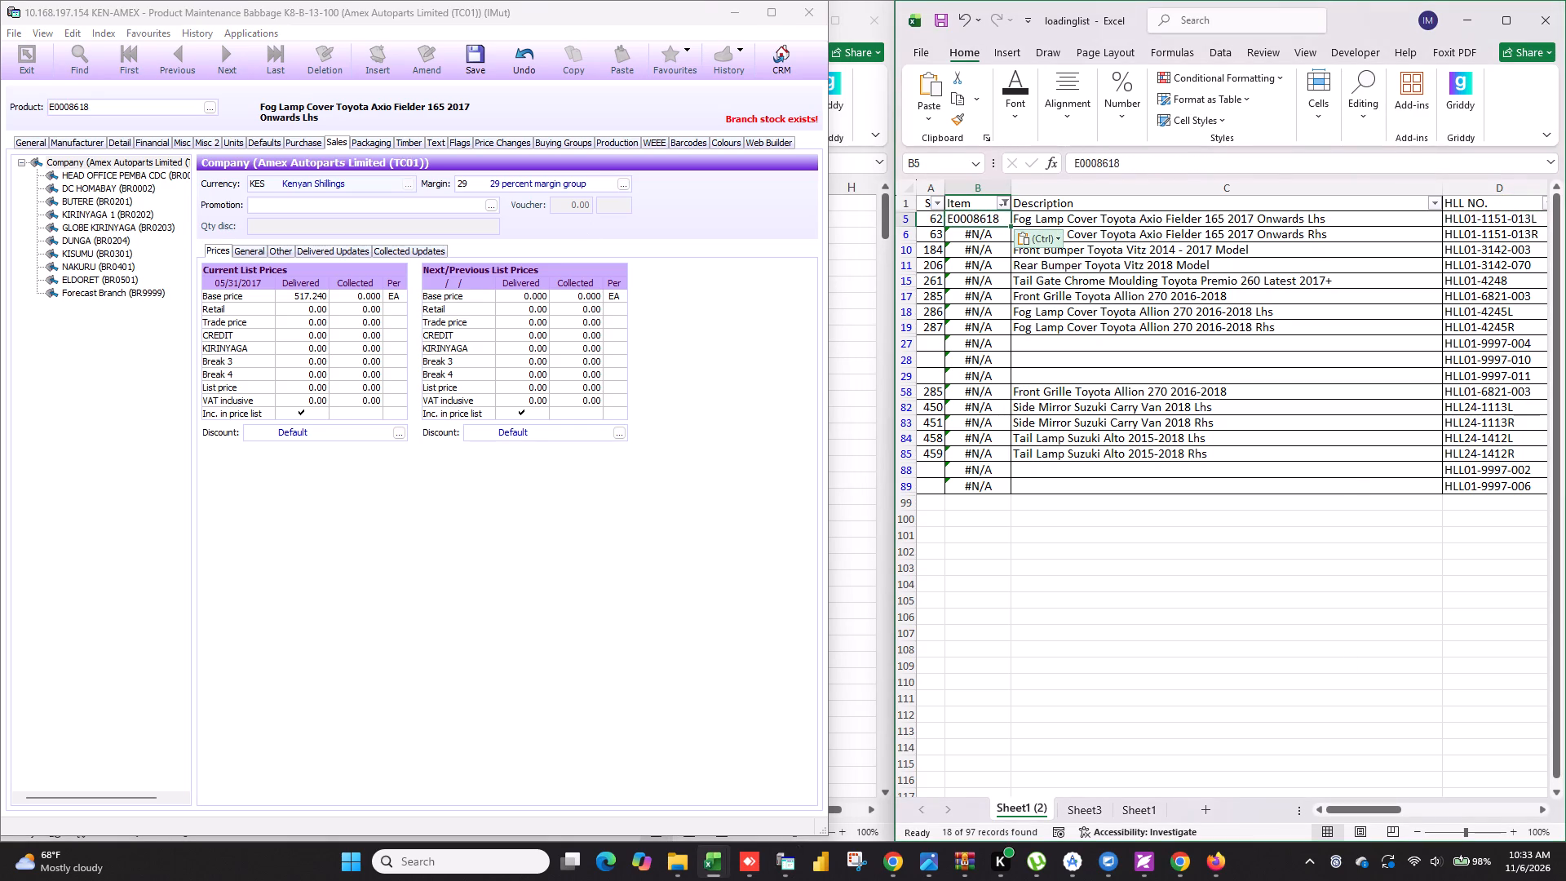
# Save the new Lhs fog lamp cover product and duplicate it as the basis for the Rhs version.
pyautogui.click(468, 66)
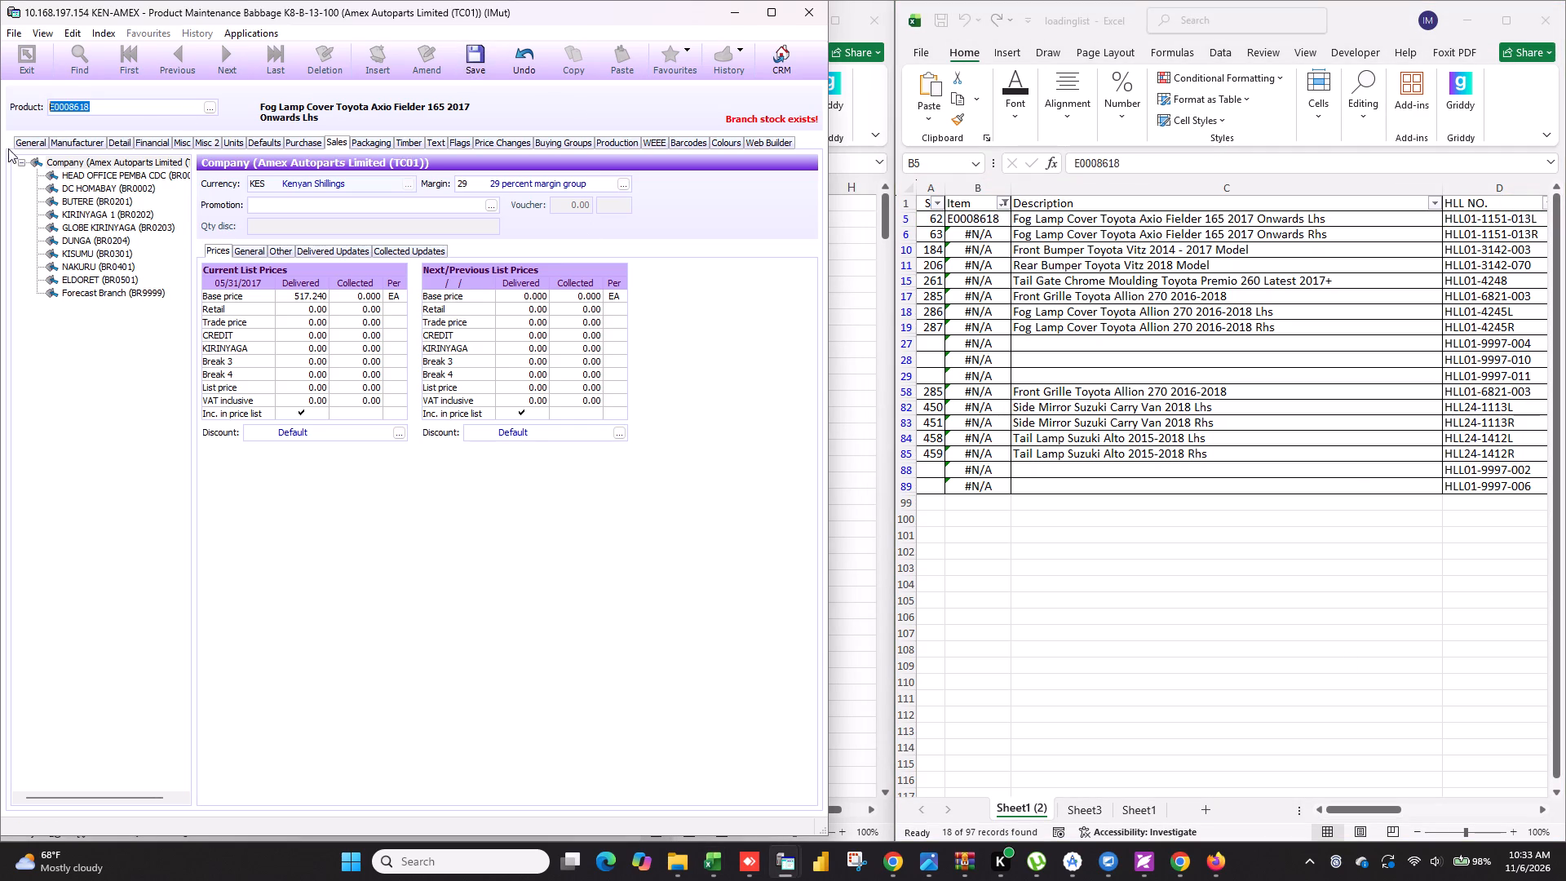
pyautogui.click(33, 144)
pyautogui.click(571, 66)
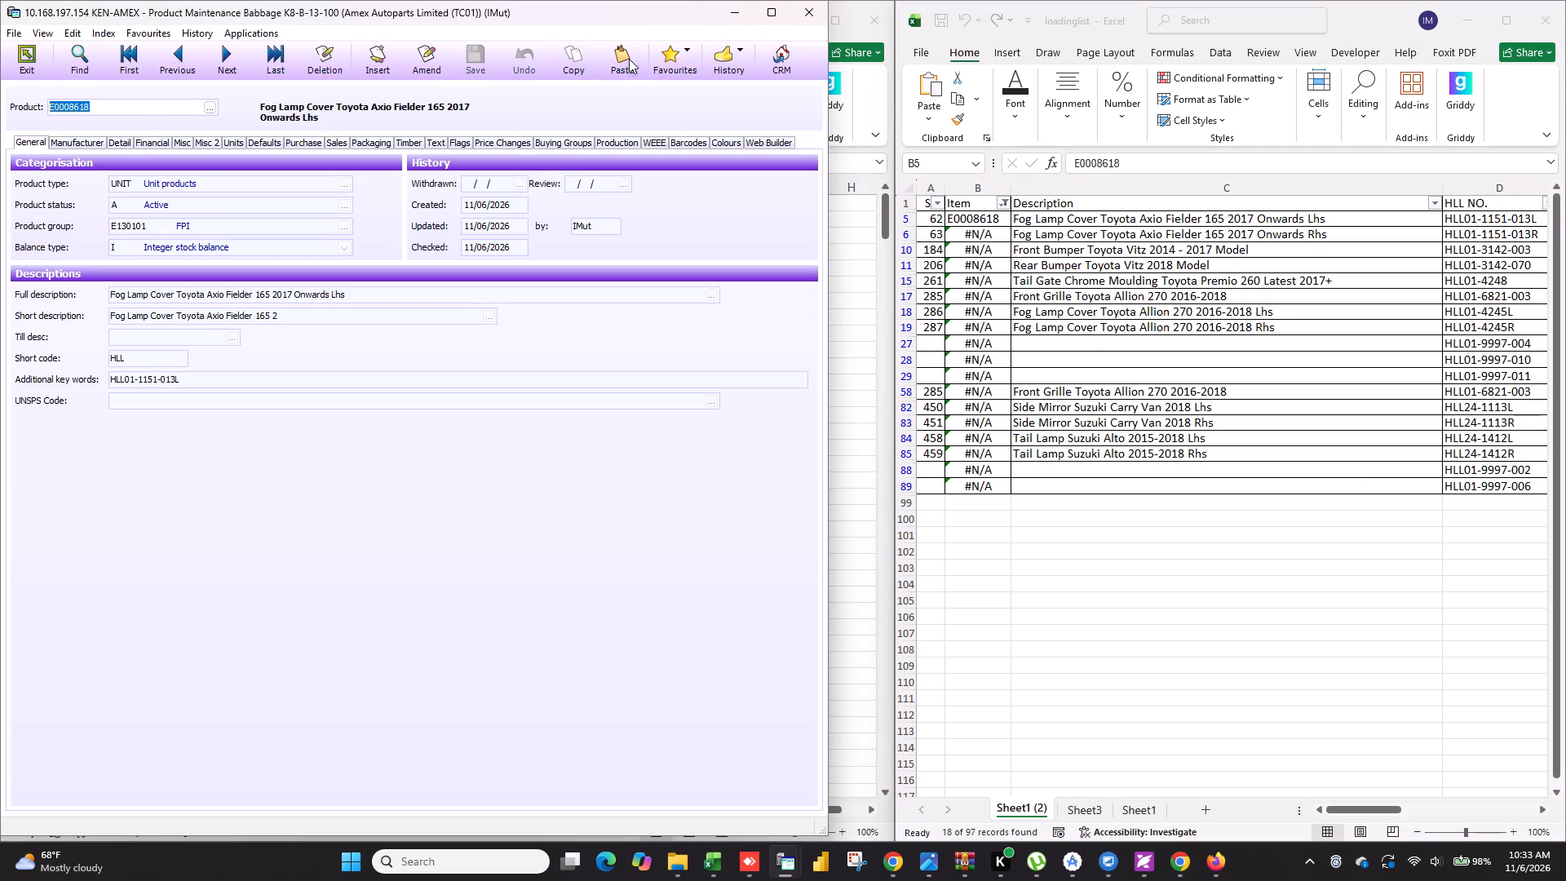
pyautogui.click(626, 59)
# Remove the "Copy of" prefix from the duplicate's full description.
pyautogui.click(146, 290)
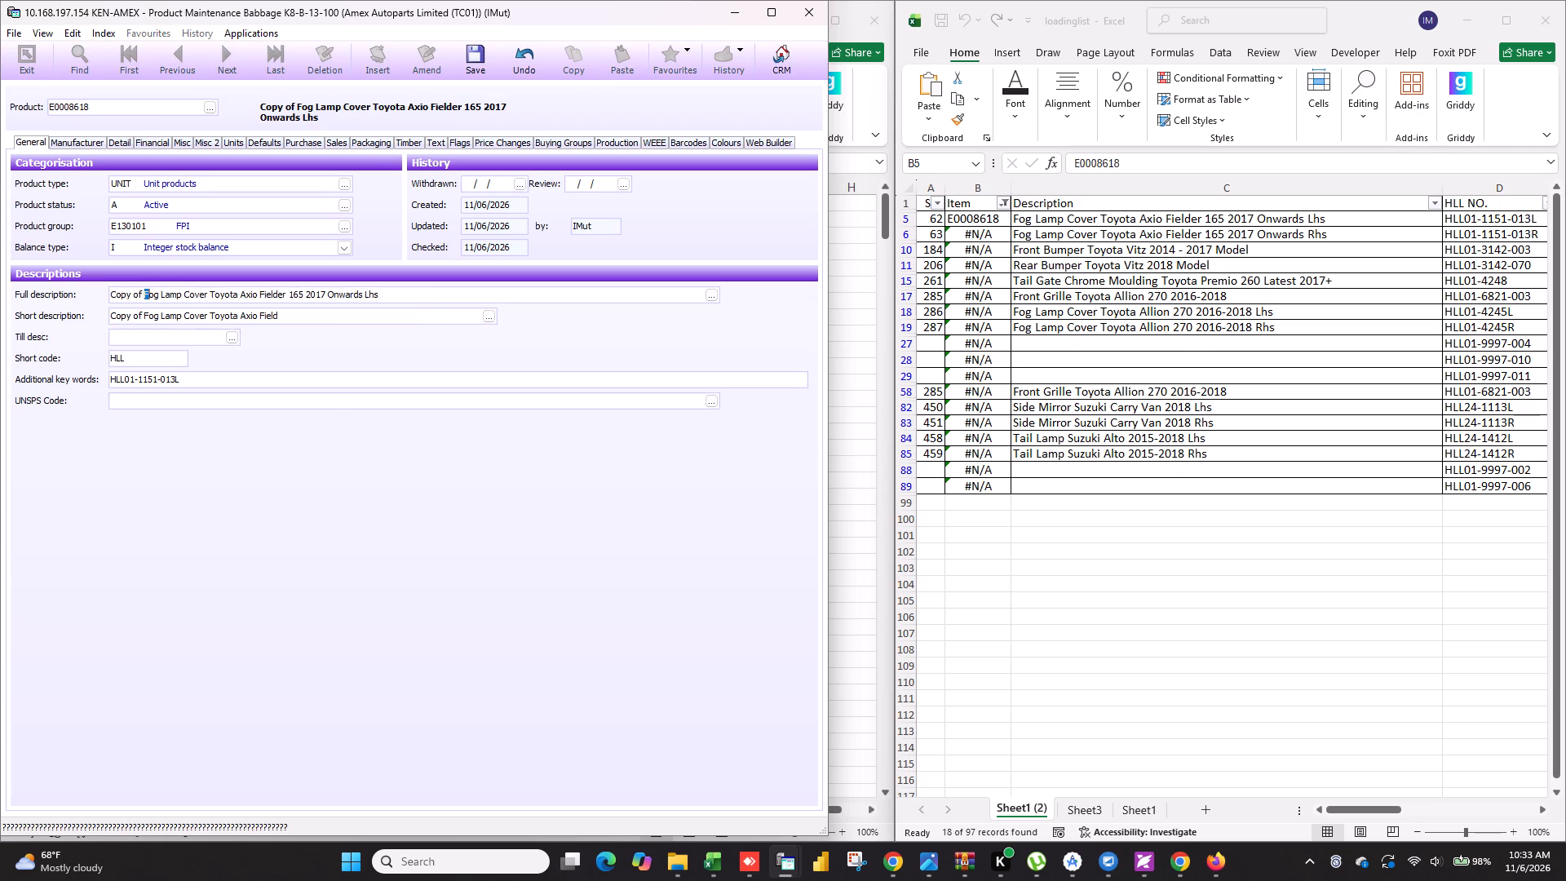
pyautogui.press('Left')
pyautogui.press('BackSpace')
pyautogui.press('BackSpace')
pyautogui.press('BackSpace')
pyautogui.press('BackSpace')
pyautogui.press('BackSpace')
pyautogui.press('BackSpace')
pyautogui.press('BackSpace')
pyautogui.press('BackSpace')
pyautogui.press('BackSpace')
pyautogui.press('BackSpace')
pyautogui.press('BackSpace')
pyautogui.press('BackSpace')
pyautogui.press('BackSpace')
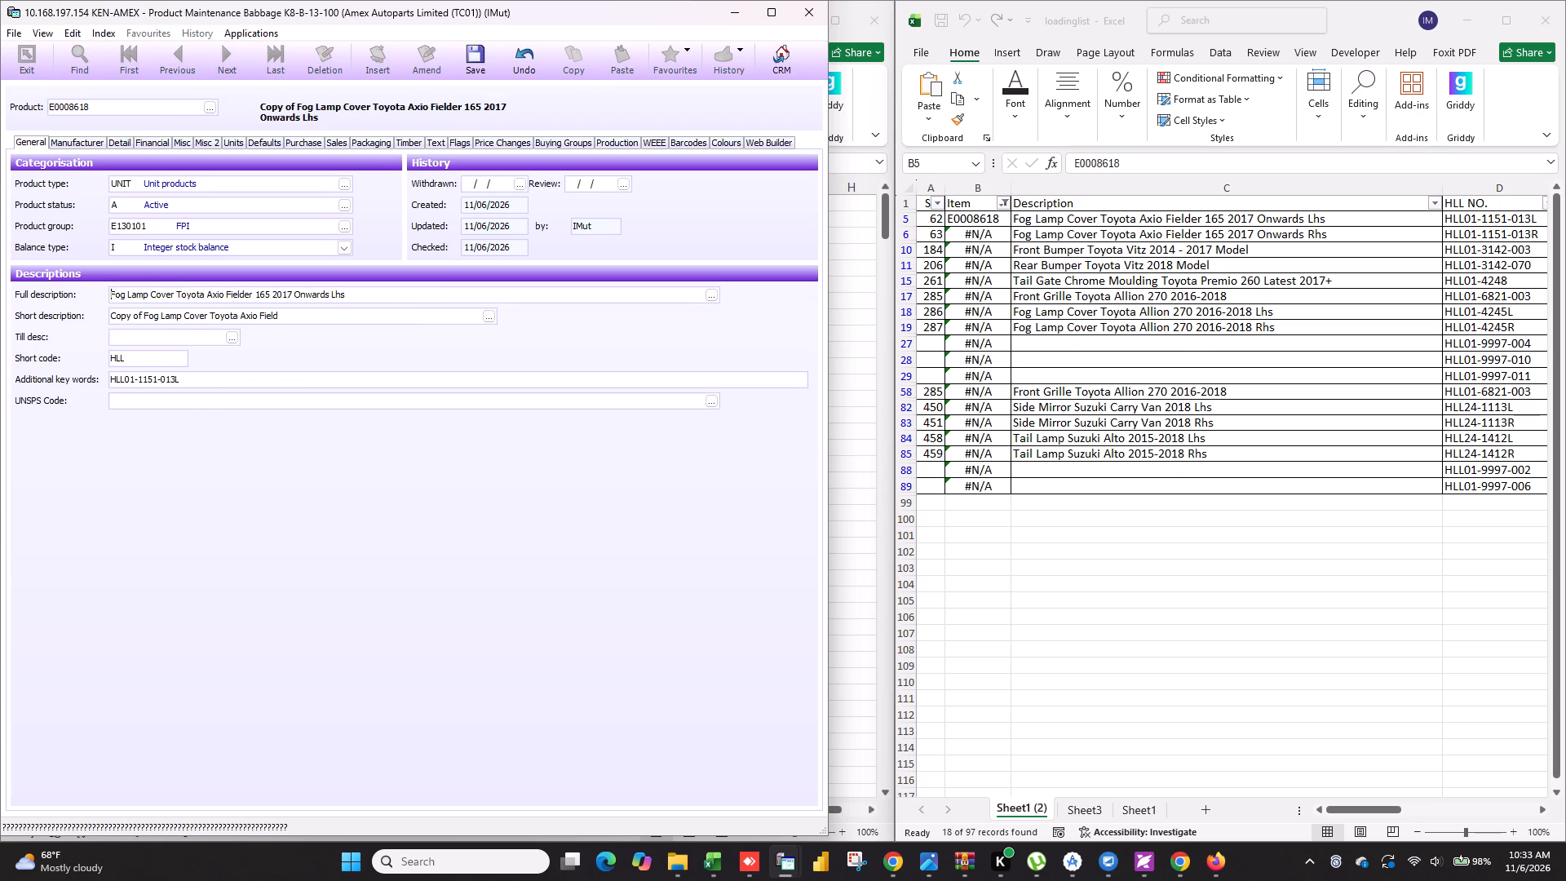
# Remove the "Copy of" prefix from the duplicate's short description.
pyautogui.moveTo(143, 317); pyautogui.dragTo(157, 321)
pyautogui.press('Right')
pyautogui.press('BackSpace')
pyautogui.press('BackSpace')
pyautogui.press('BackSpace')
pyautogui.press('BackSpace')
pyautogui.press('BackSpace')
pyautogui.press('BackSpace')
pyautogui.press('BackSpace')
pyautogui.press('BackSpace')
pyautogui.press('BackSpace')
pyautogui.press('BackSpace')
pyautogui.press('BackSpace')
pyautogui.press('BackSpace')
pyautogui.press('BackSpace')
pyautogui.press('BackSpace')
pyautogui.press('BackSpace')
pyautogui.press('BackSpace')
pyautogui.press('BackSpace')
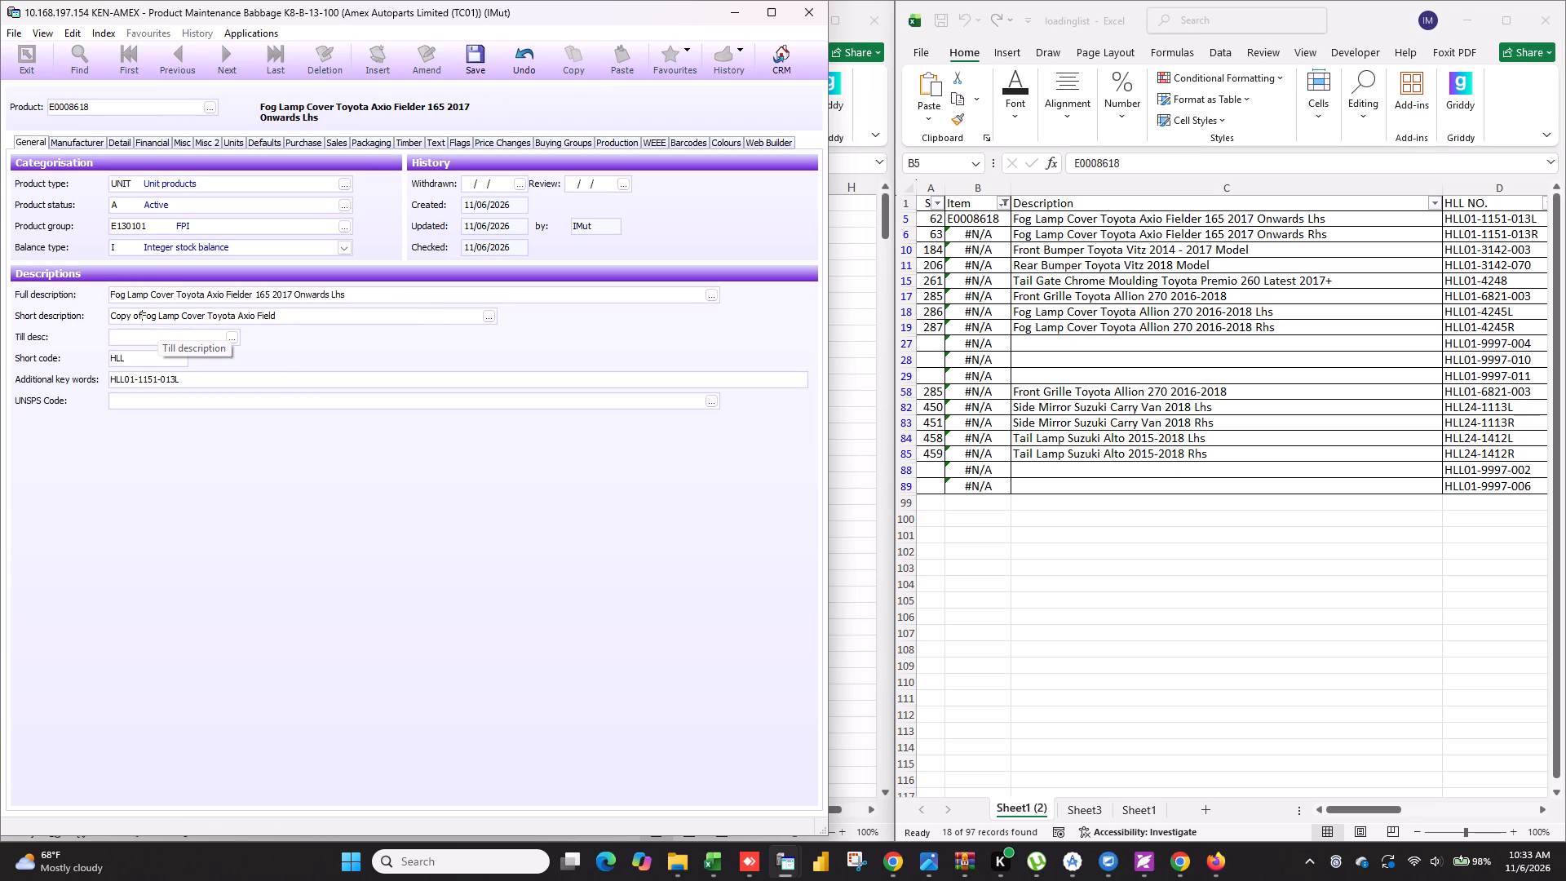
# Change Lhs to Rhs in the full description and compare it with the description in loading list cell C6.
pyautogui.click(335, 295)
pyautogui.press('BackSpace')
pyautogui.hotkey('shift', 'r')
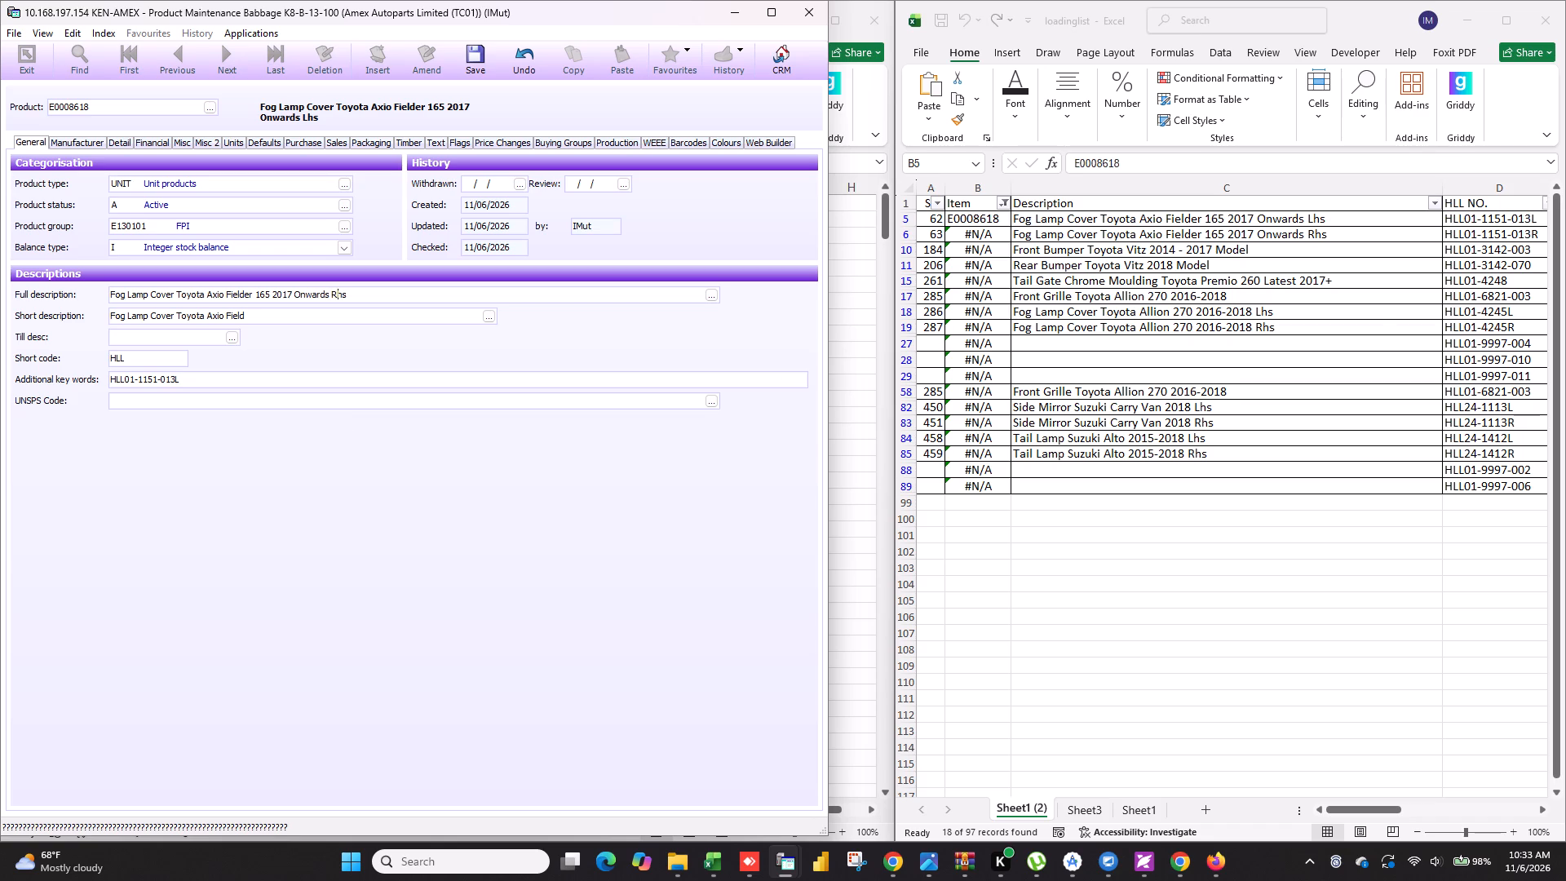
pyautogui.click(1249, 236)
pyautogui.click(1223, 228)
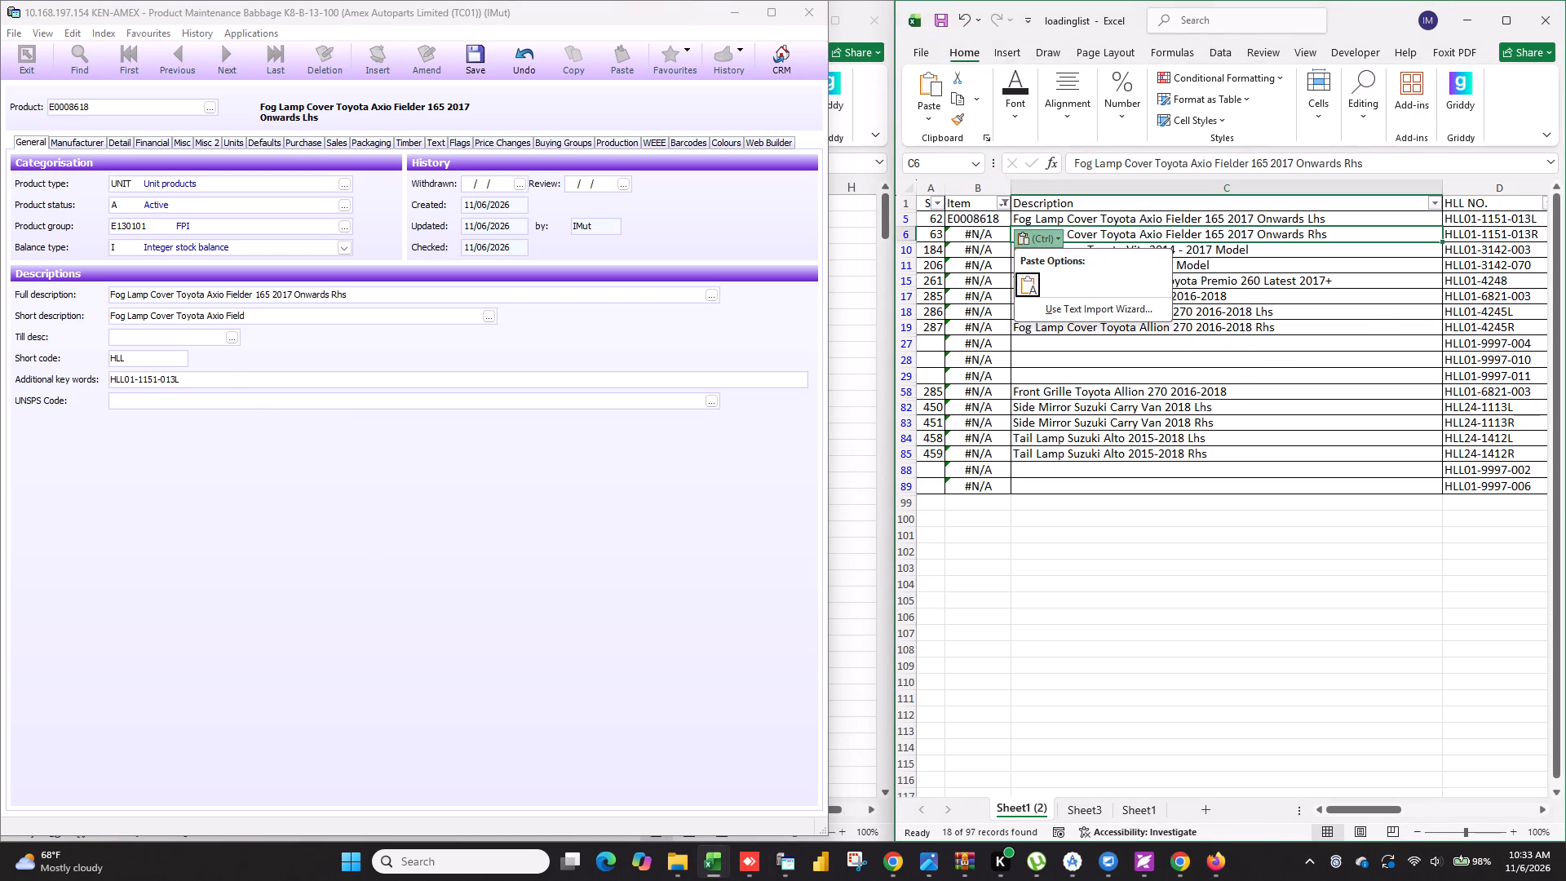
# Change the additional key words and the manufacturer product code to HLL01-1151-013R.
pyautogui.click(219, 375)
pyautogui.press('BackSpace')
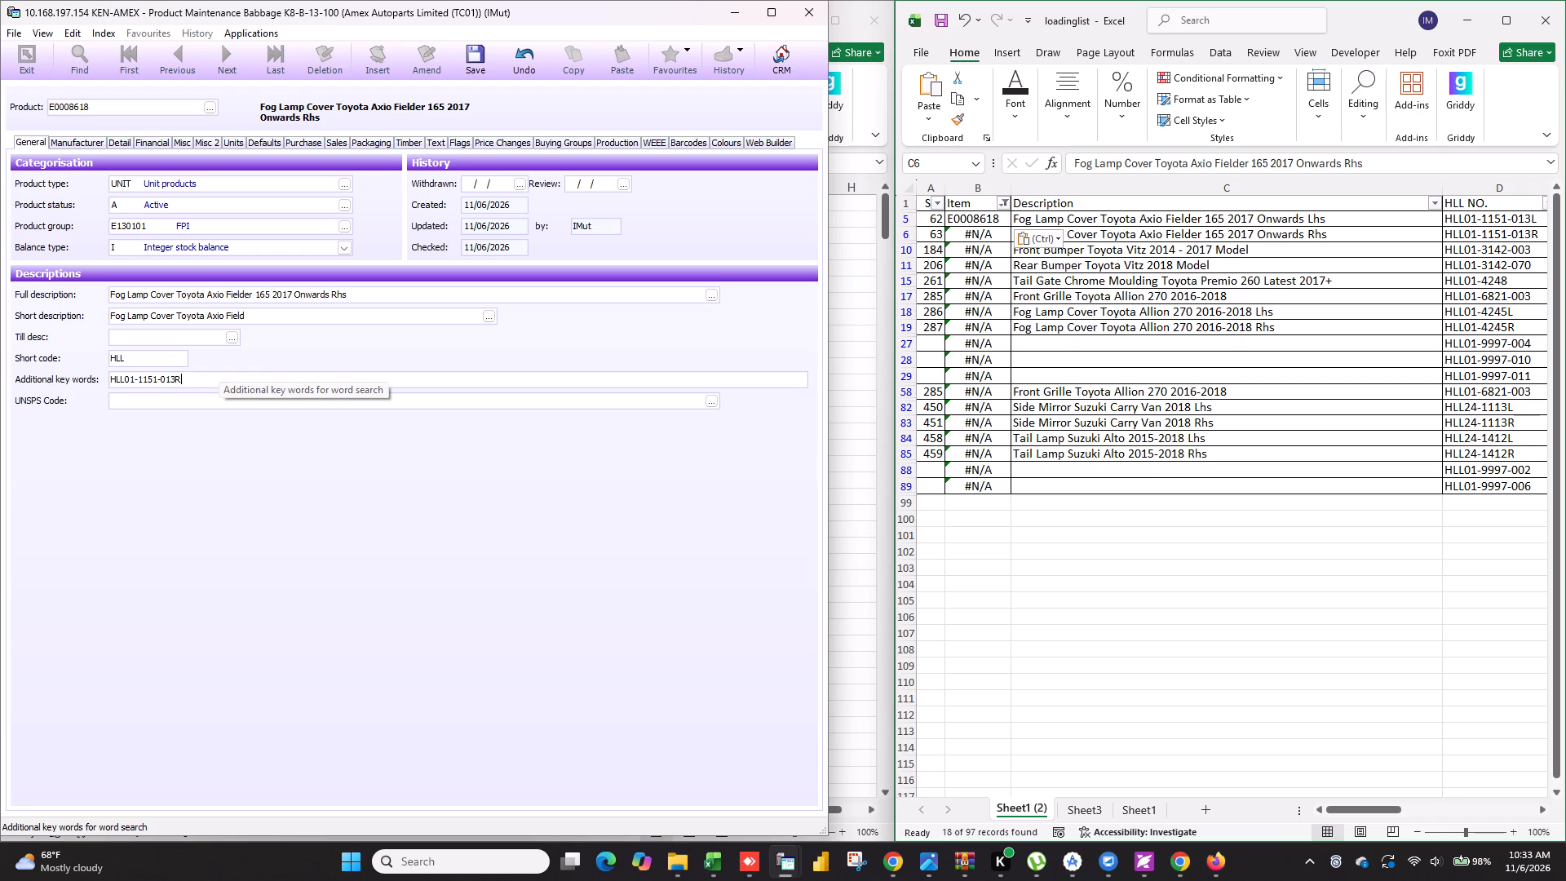
pyautogui.hotkey('shift', 'r')
pyautogui.click(75, 146)
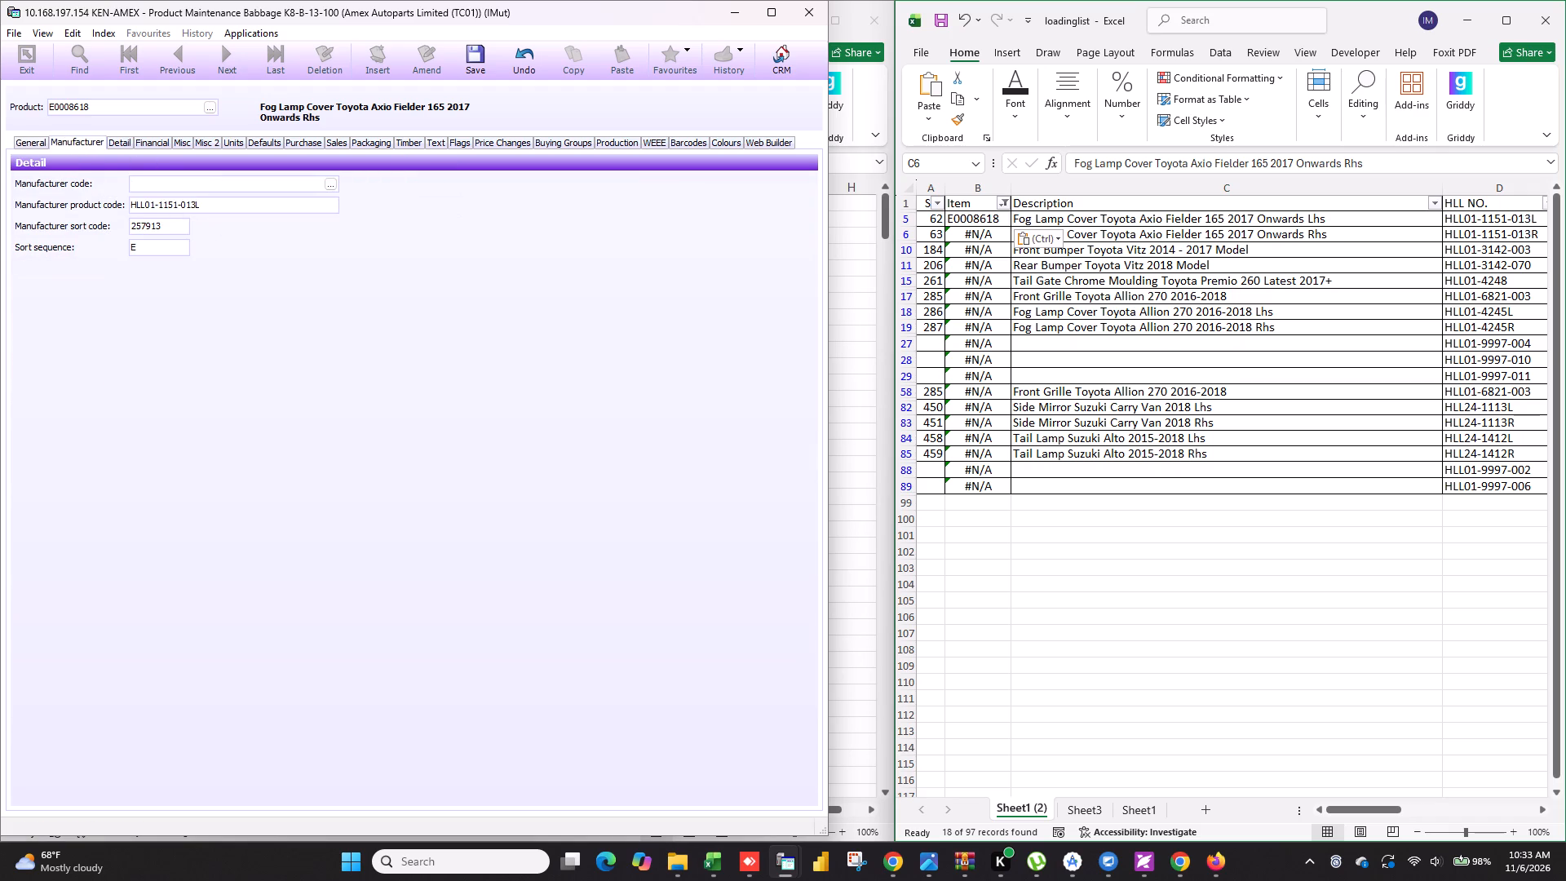
pyautogui.click(216, 208)
pyautogui.press('BackSpace')
pyautogui.hotkey('shift', 'r')
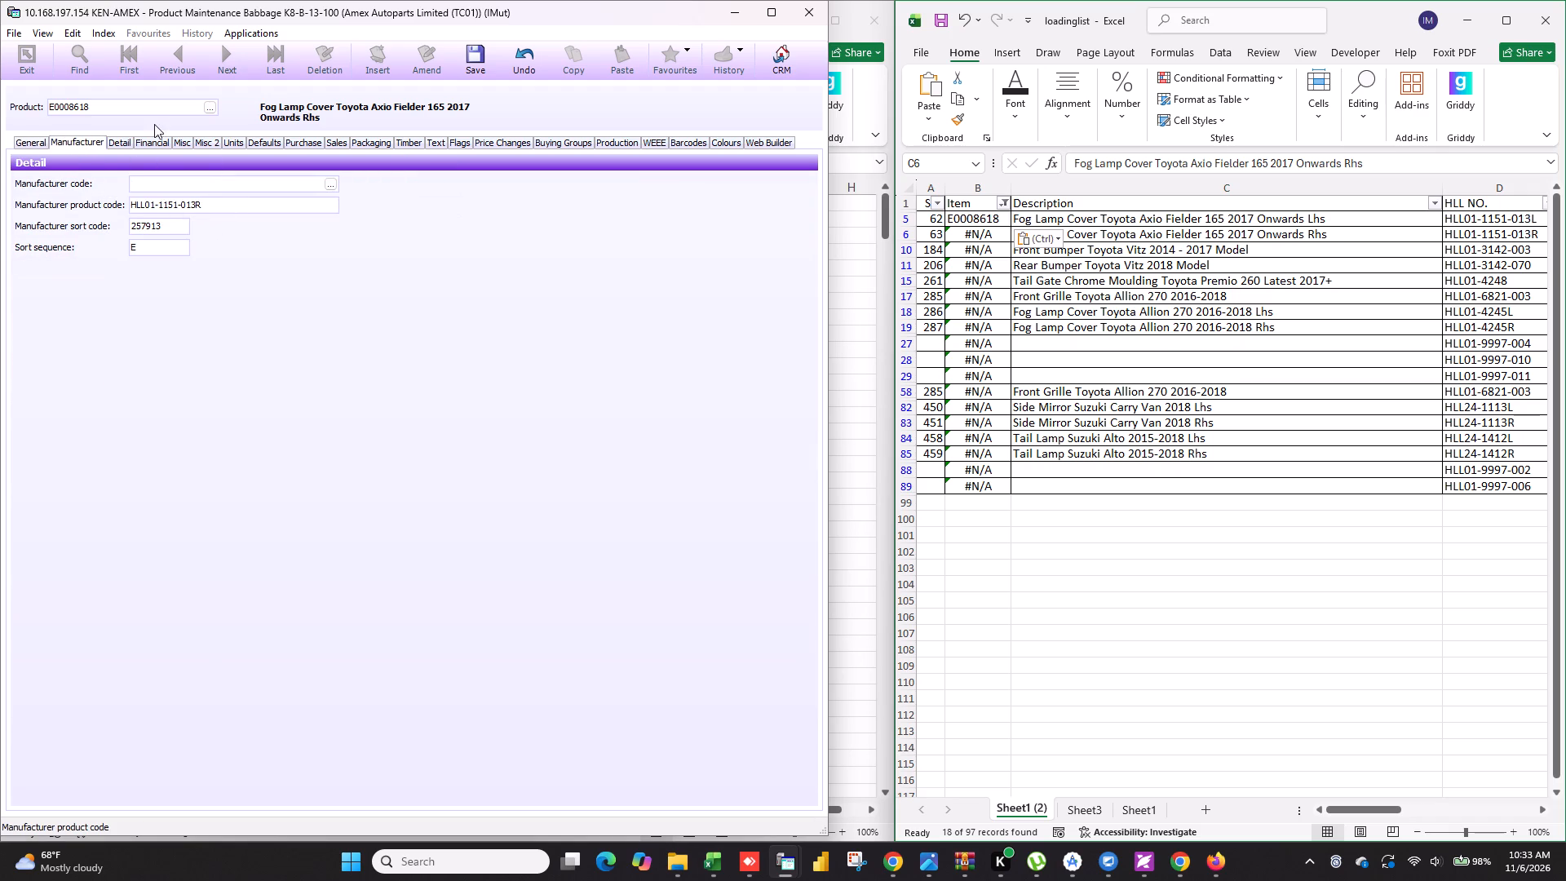
# Change the duplicate's product group to E130104 - Value under Fog Light Cap.
pyautogui.click(145, 106)
pyautogui.click(36, 143)
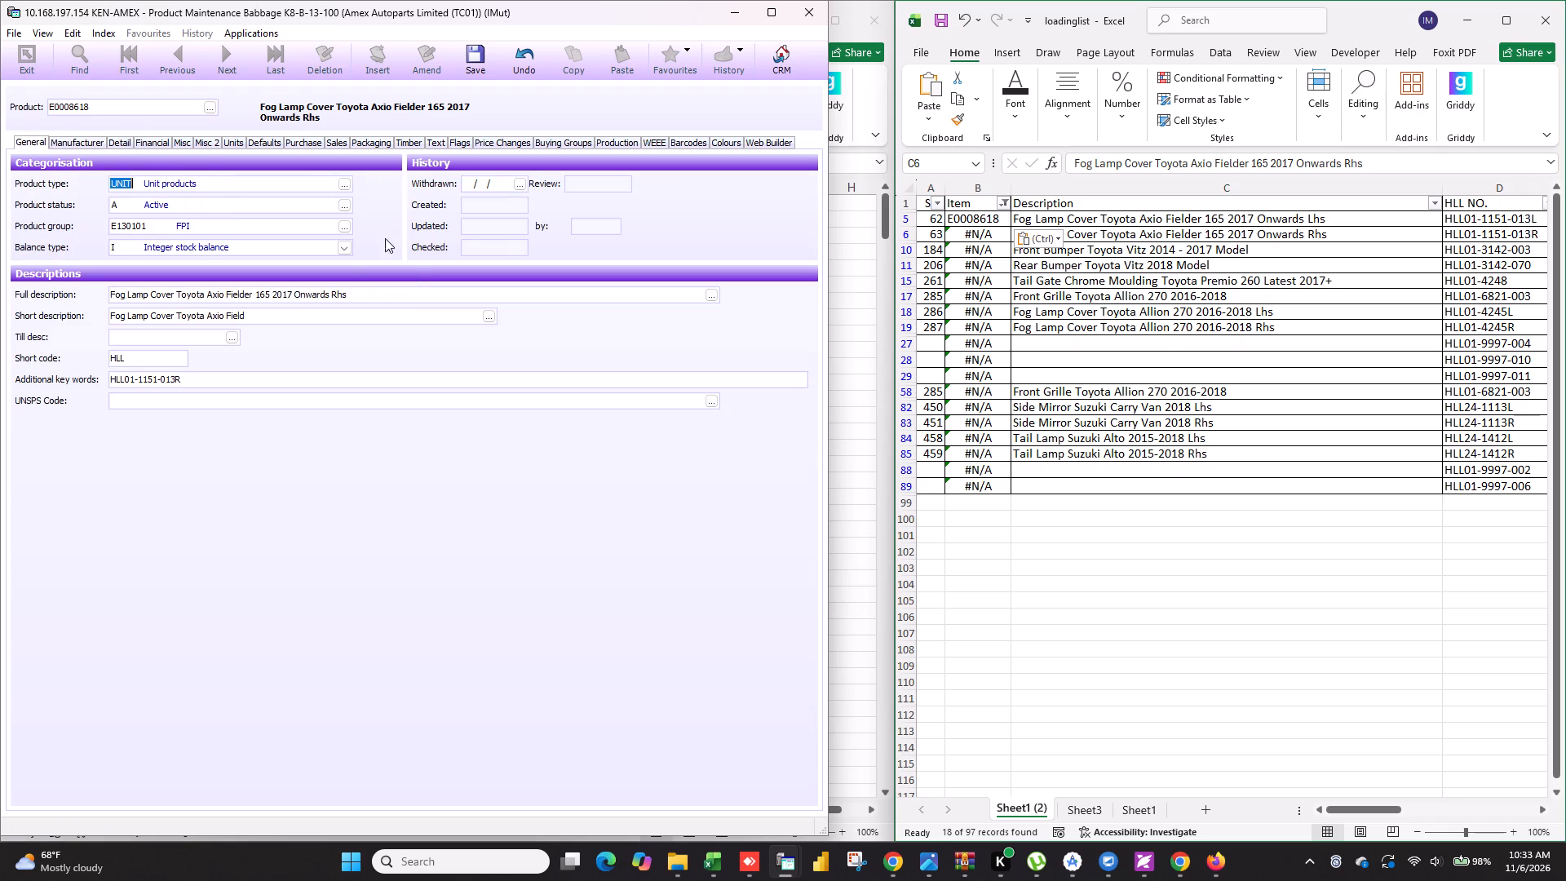
pyautogui.click(344, 220)
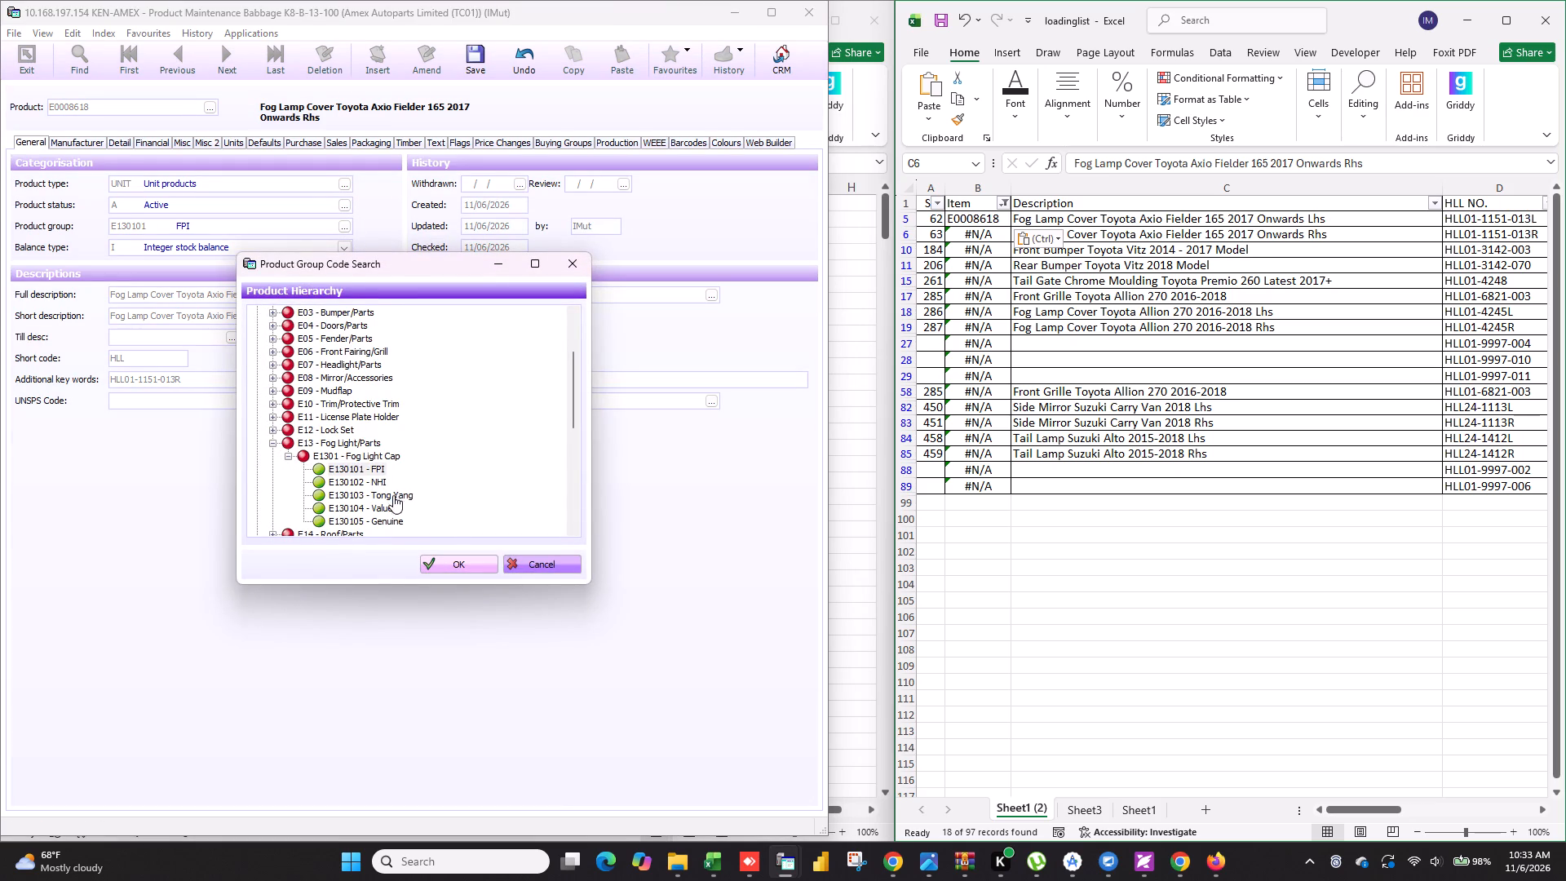
pyautogui.click(361, 511)
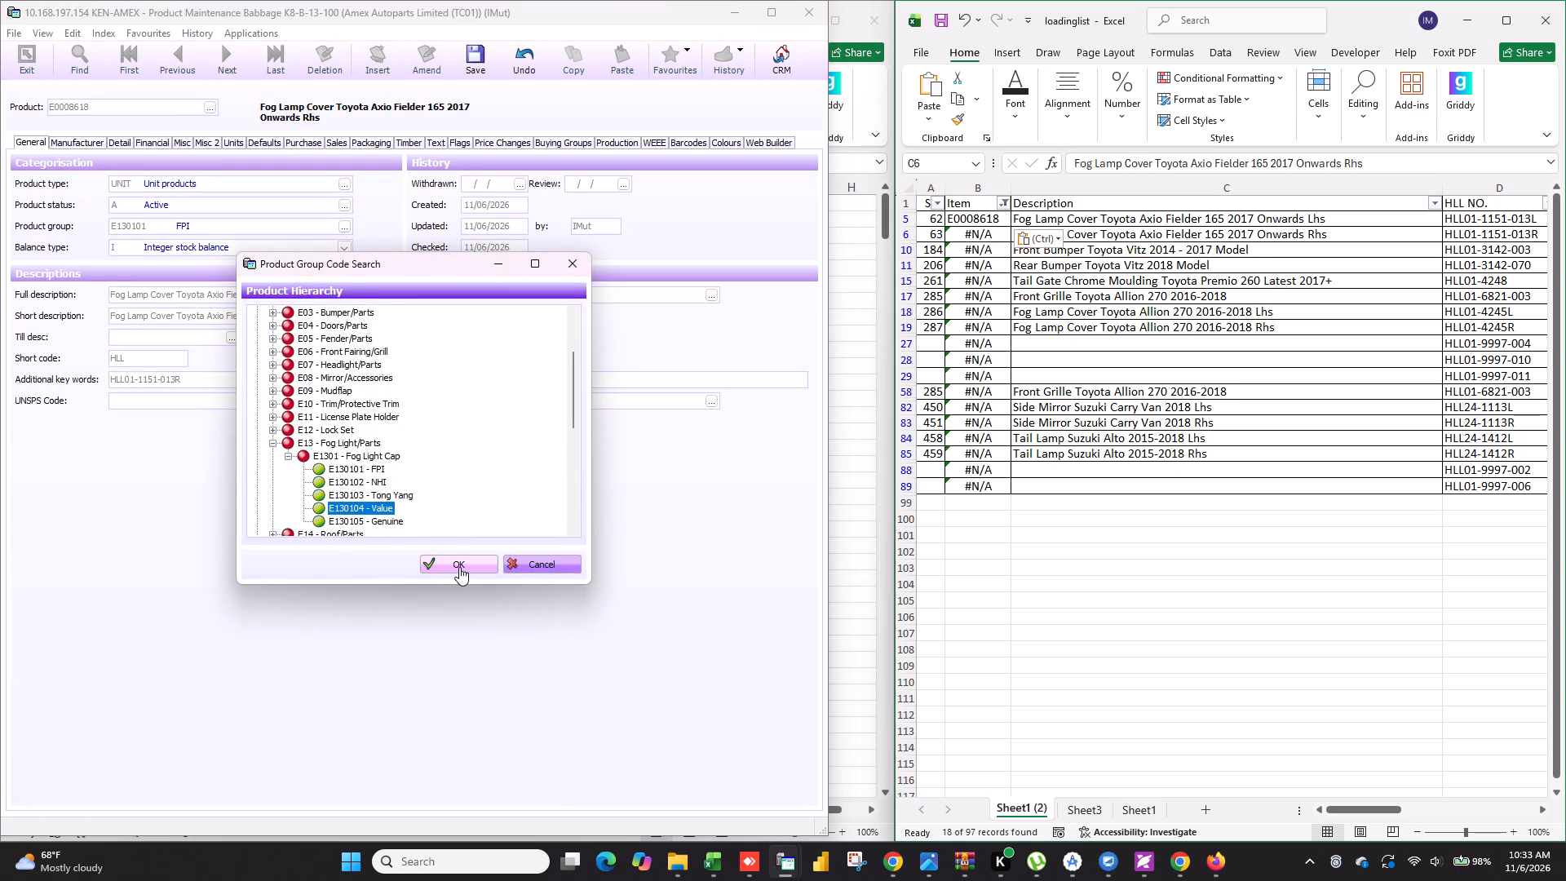
pyautogui.click(459, 567)
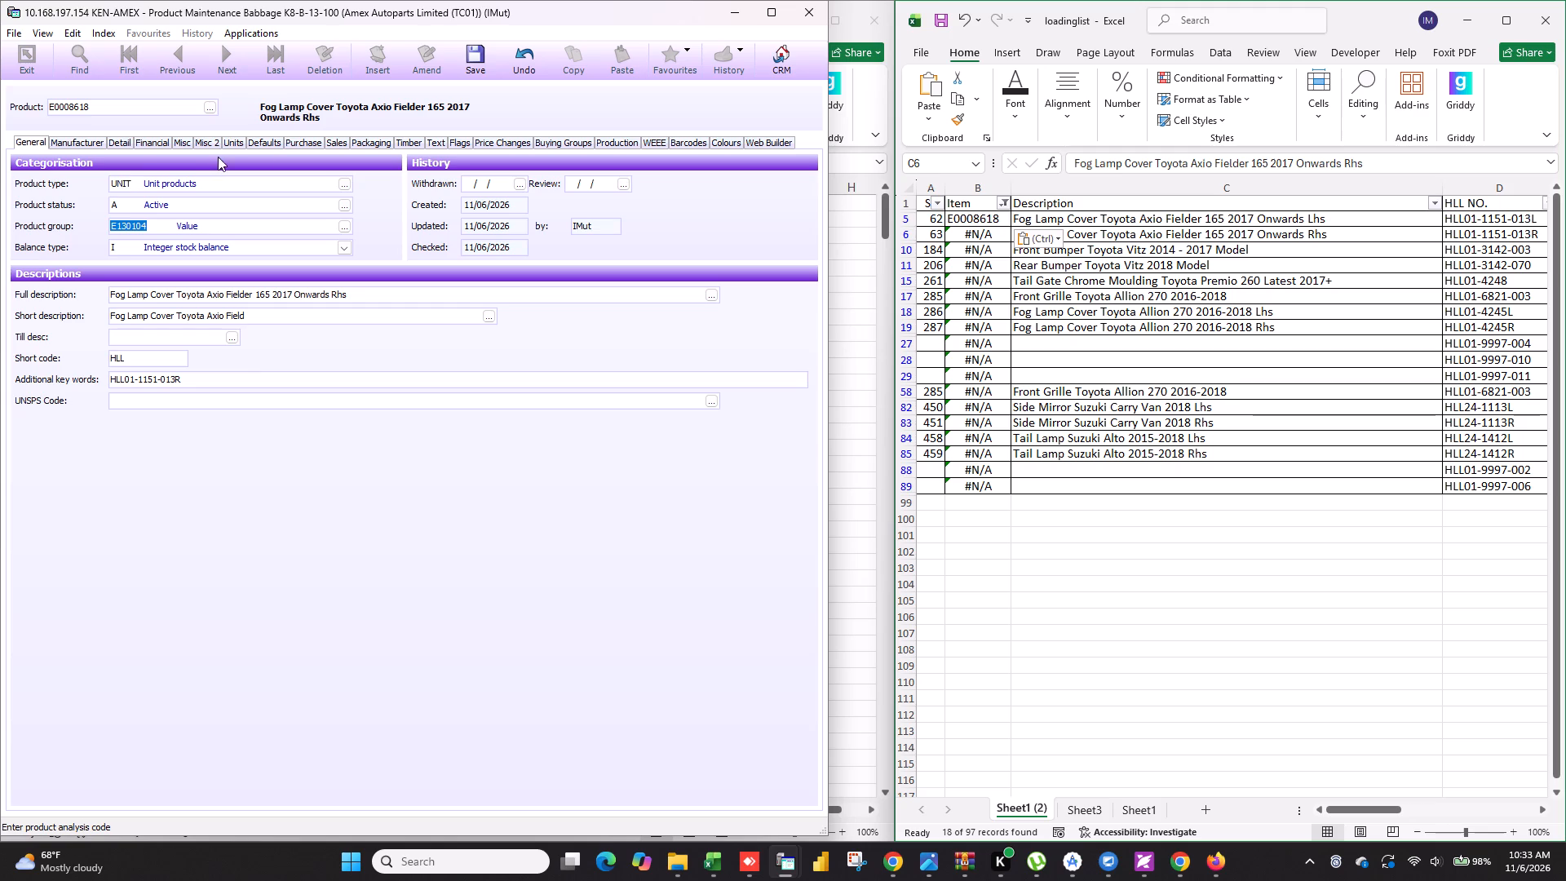
# Clear the duplicate's existing product code and save the Rhs fog lamp cover as a new product.
pyautogui.click(122, 111)
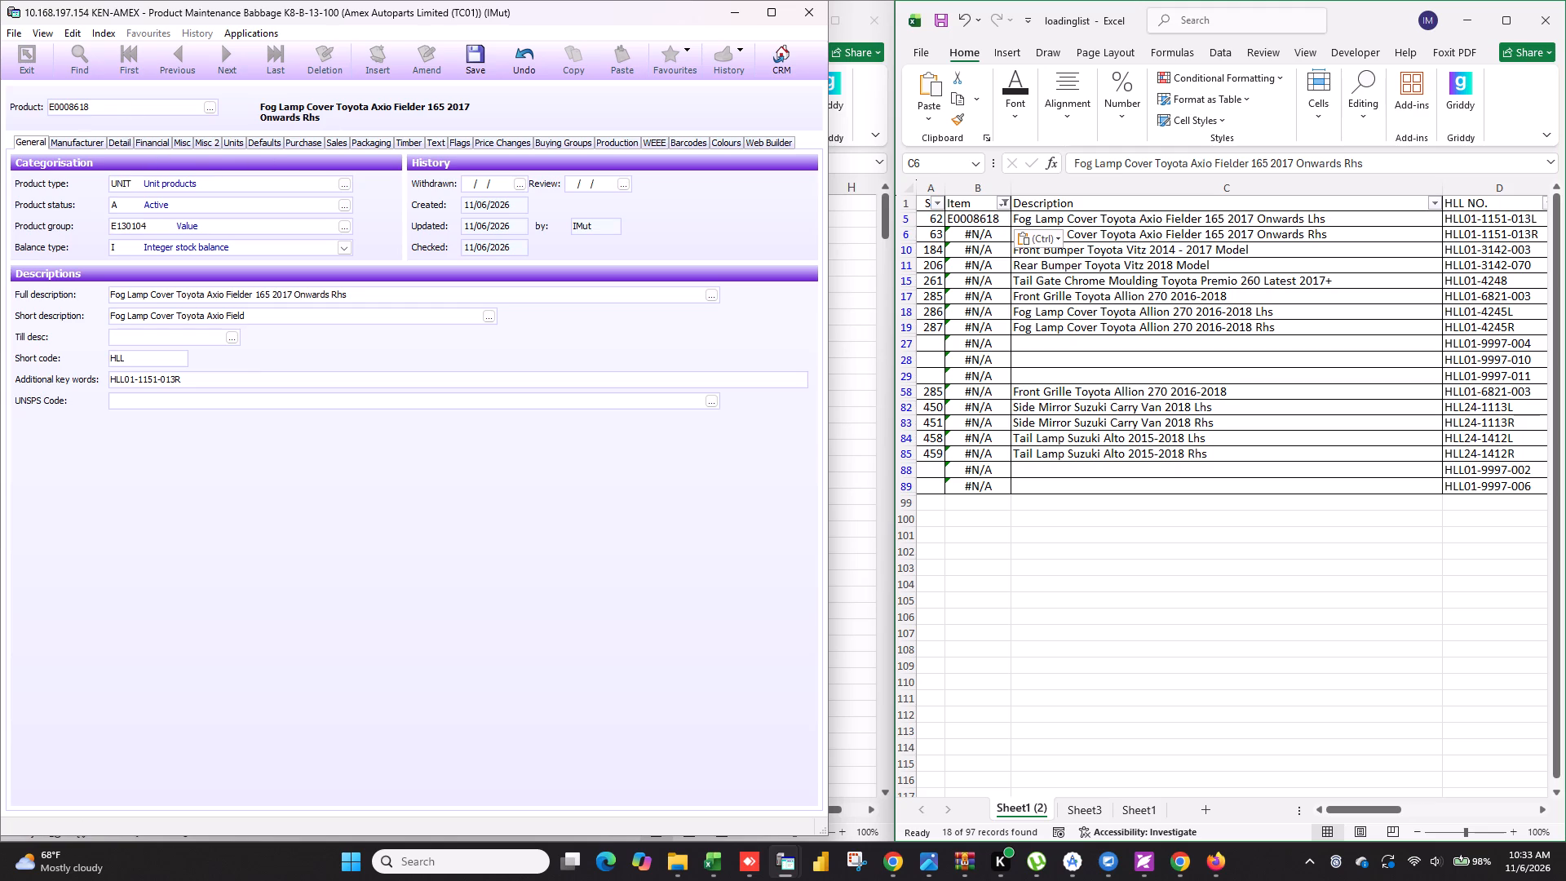
pyautogui.press('BackSpace')
pyautogui.press('Tab')
pyautogui.click(484, 74)
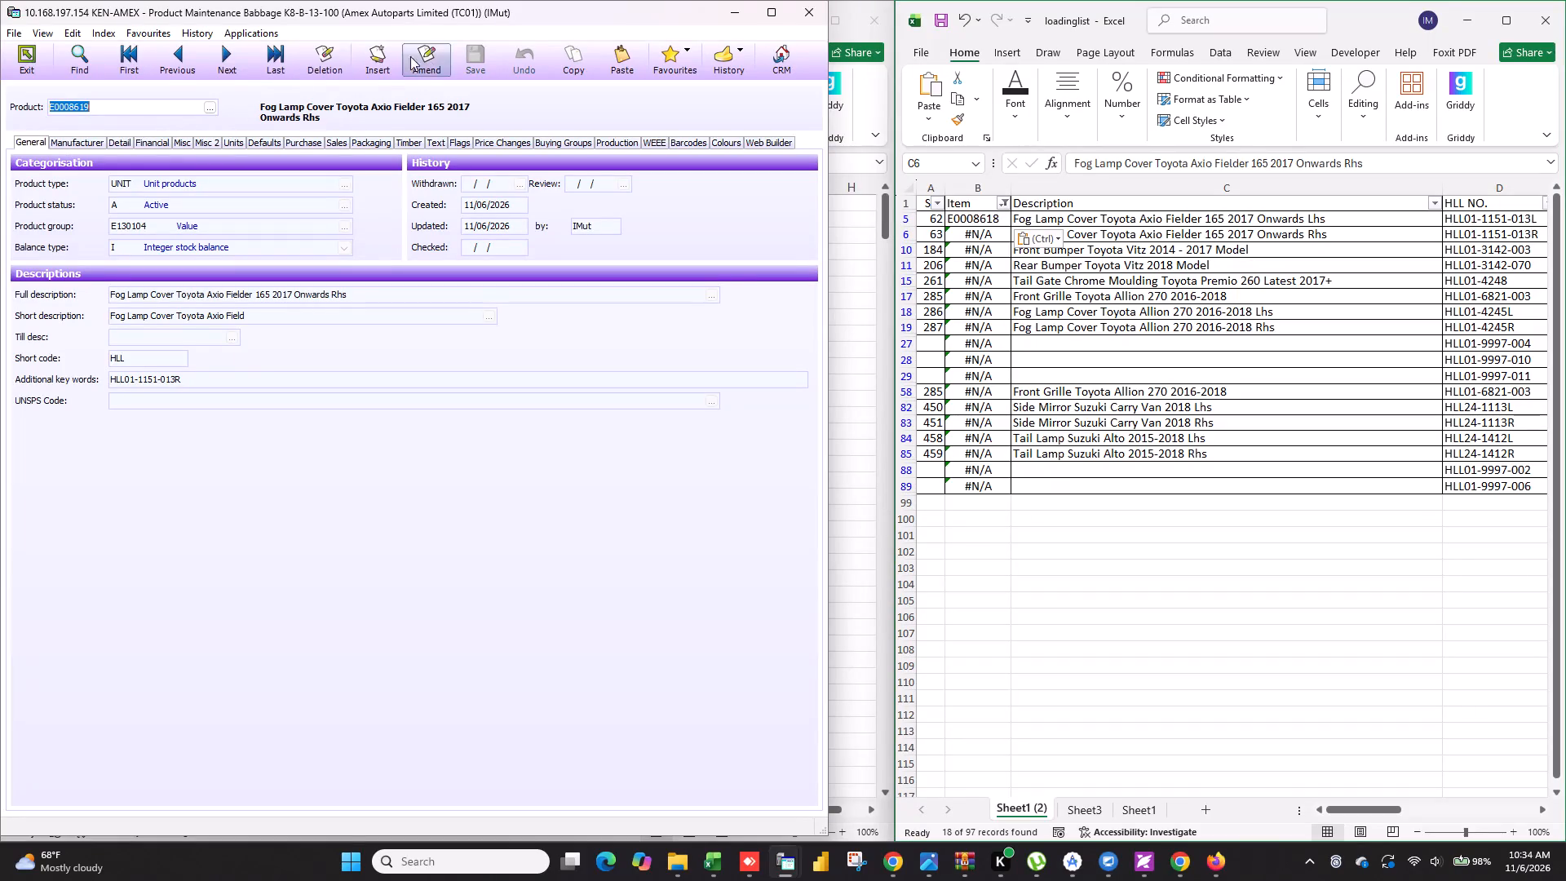
# Go back to the Lhs fog lamp cover E0008618, change its product group to E130104 - Value and save it.
pyautogui.click(176, 68)
pyautogui.click(435, 60)
pyautogui.click(348, 225)
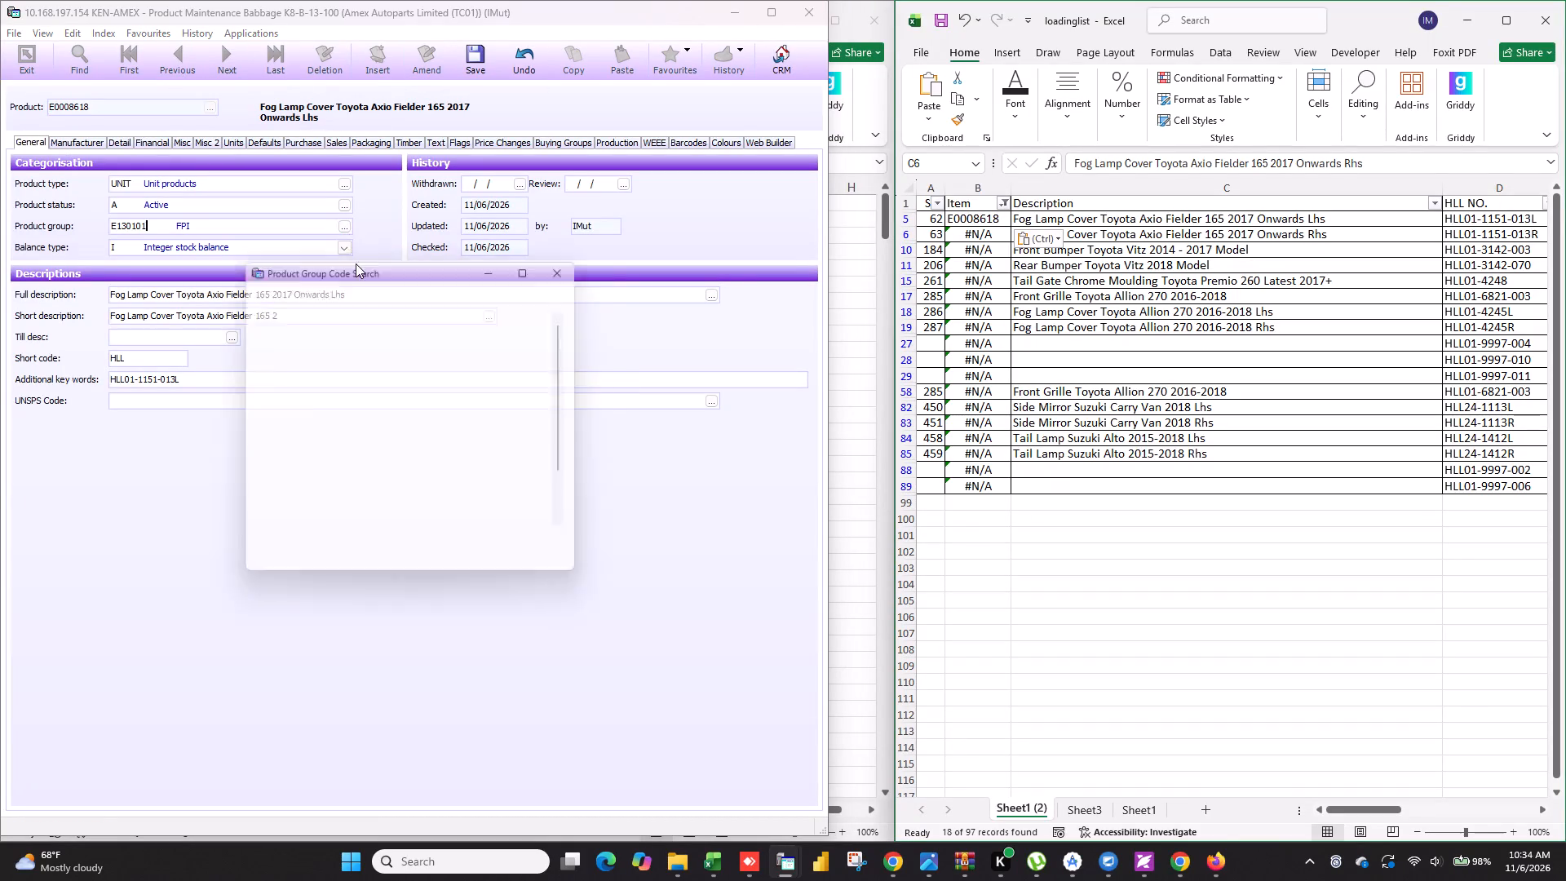
pyautogui.click(356, 502)
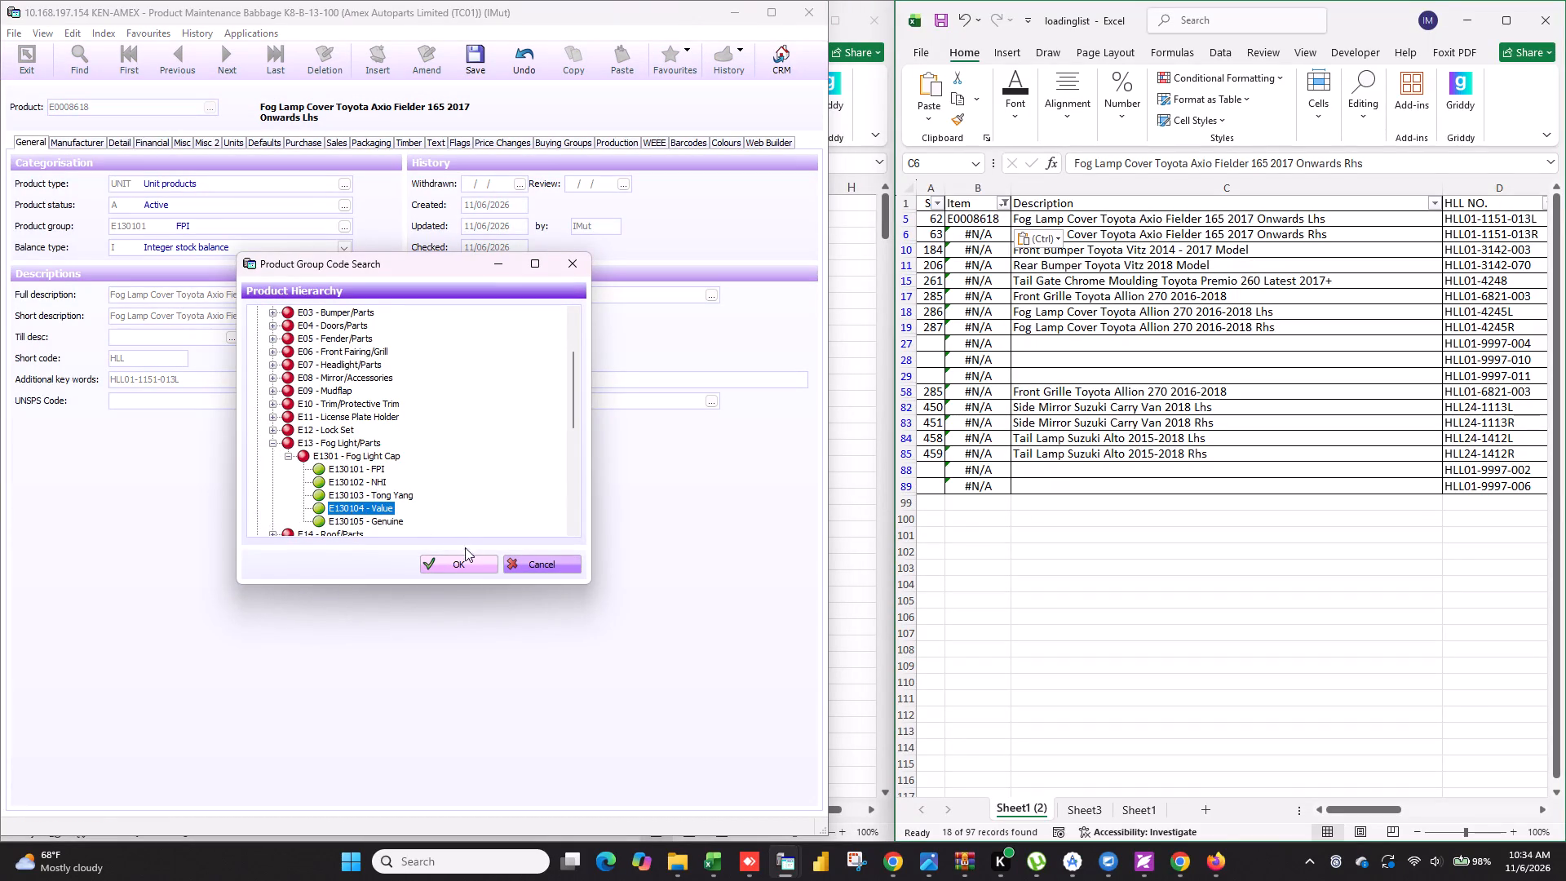
pyautogui.click(467, 564)
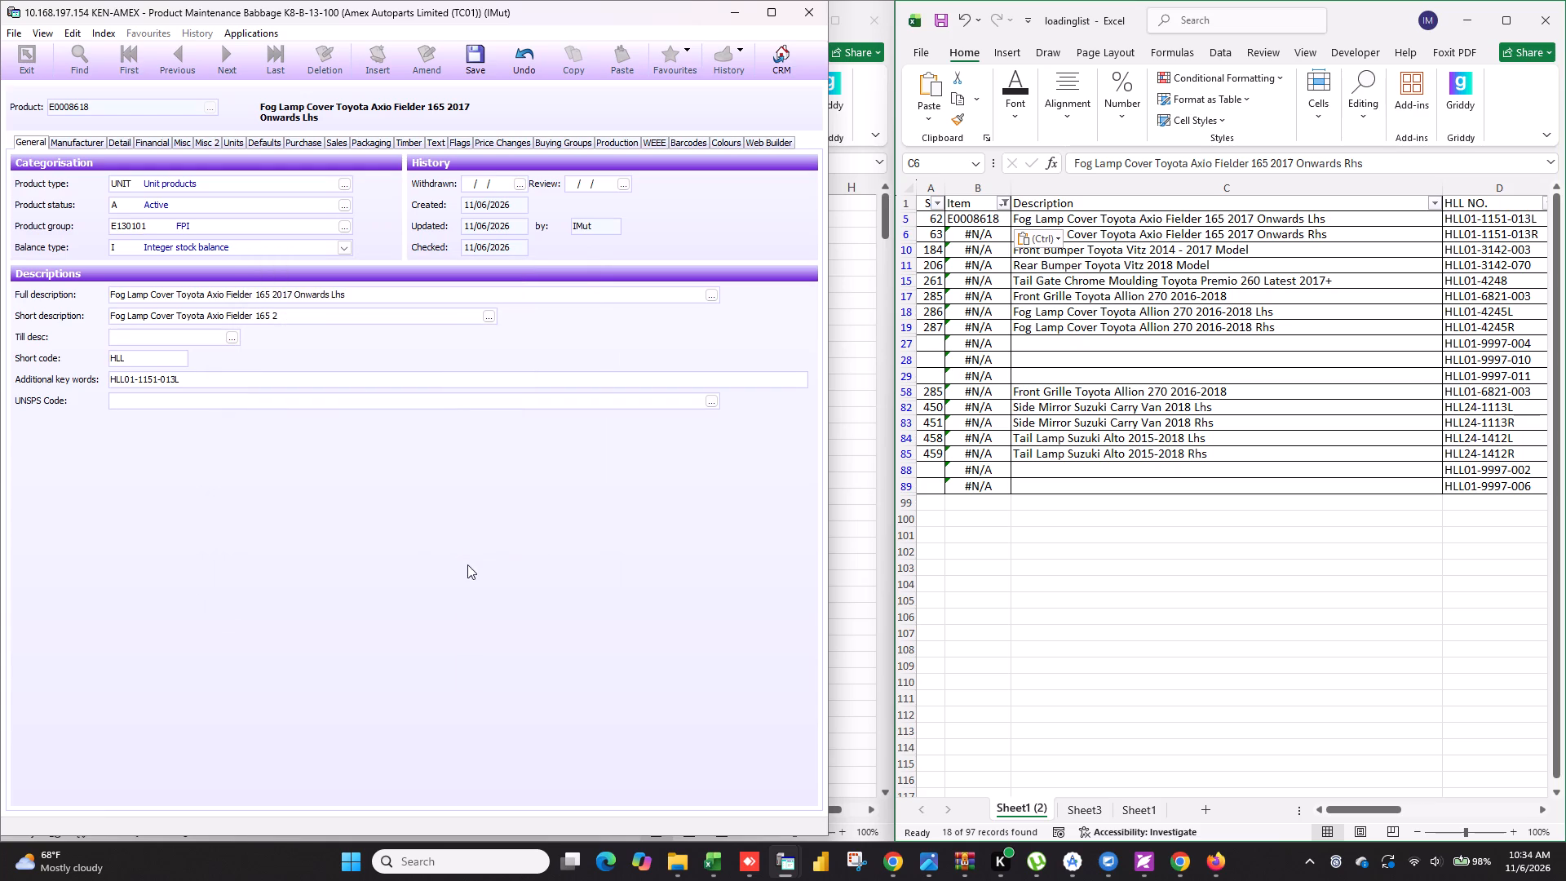
pyautogui.click(471, 55)
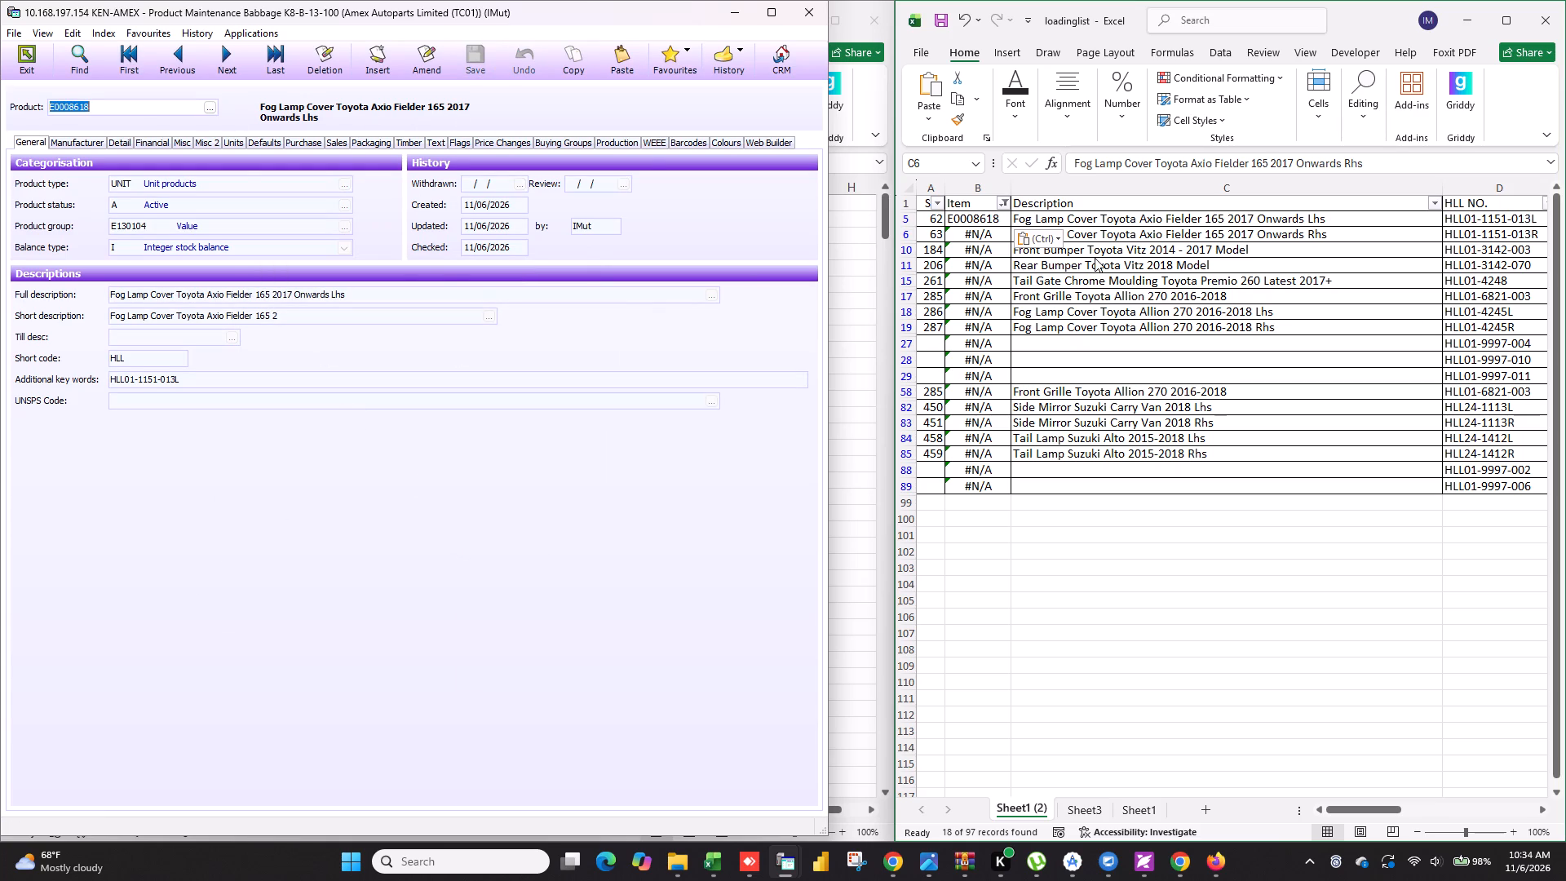
# Return to the Rhs fog lamp cover record and enter its item code E0008619 in loading list cell B6.
pyautogui.click(233, 66)
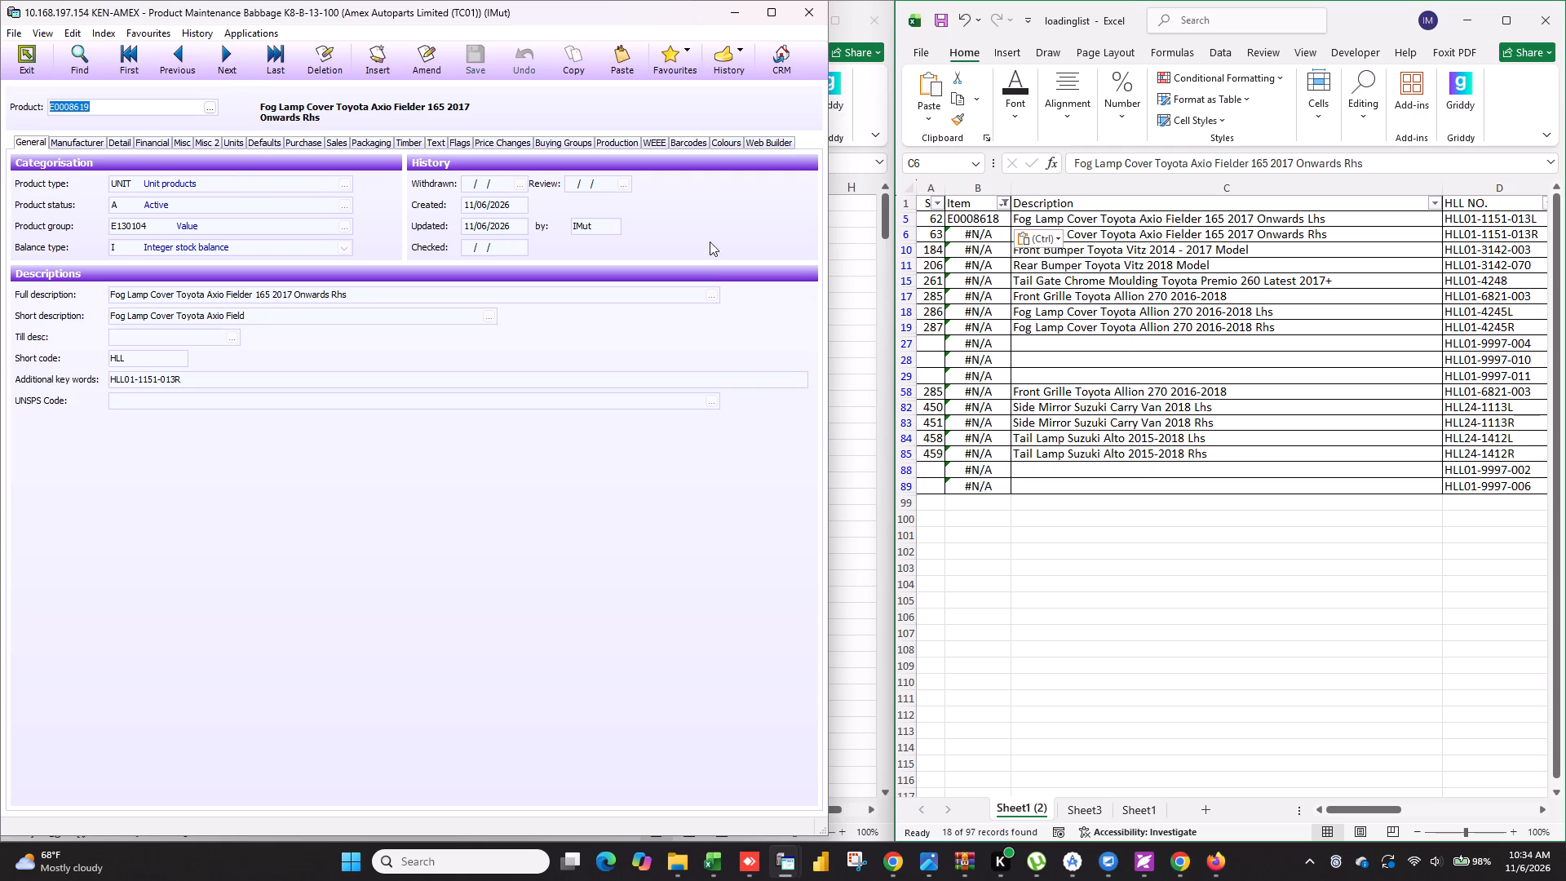
pyautogui.click(988, 217)
pyautogui.click(985, 217)
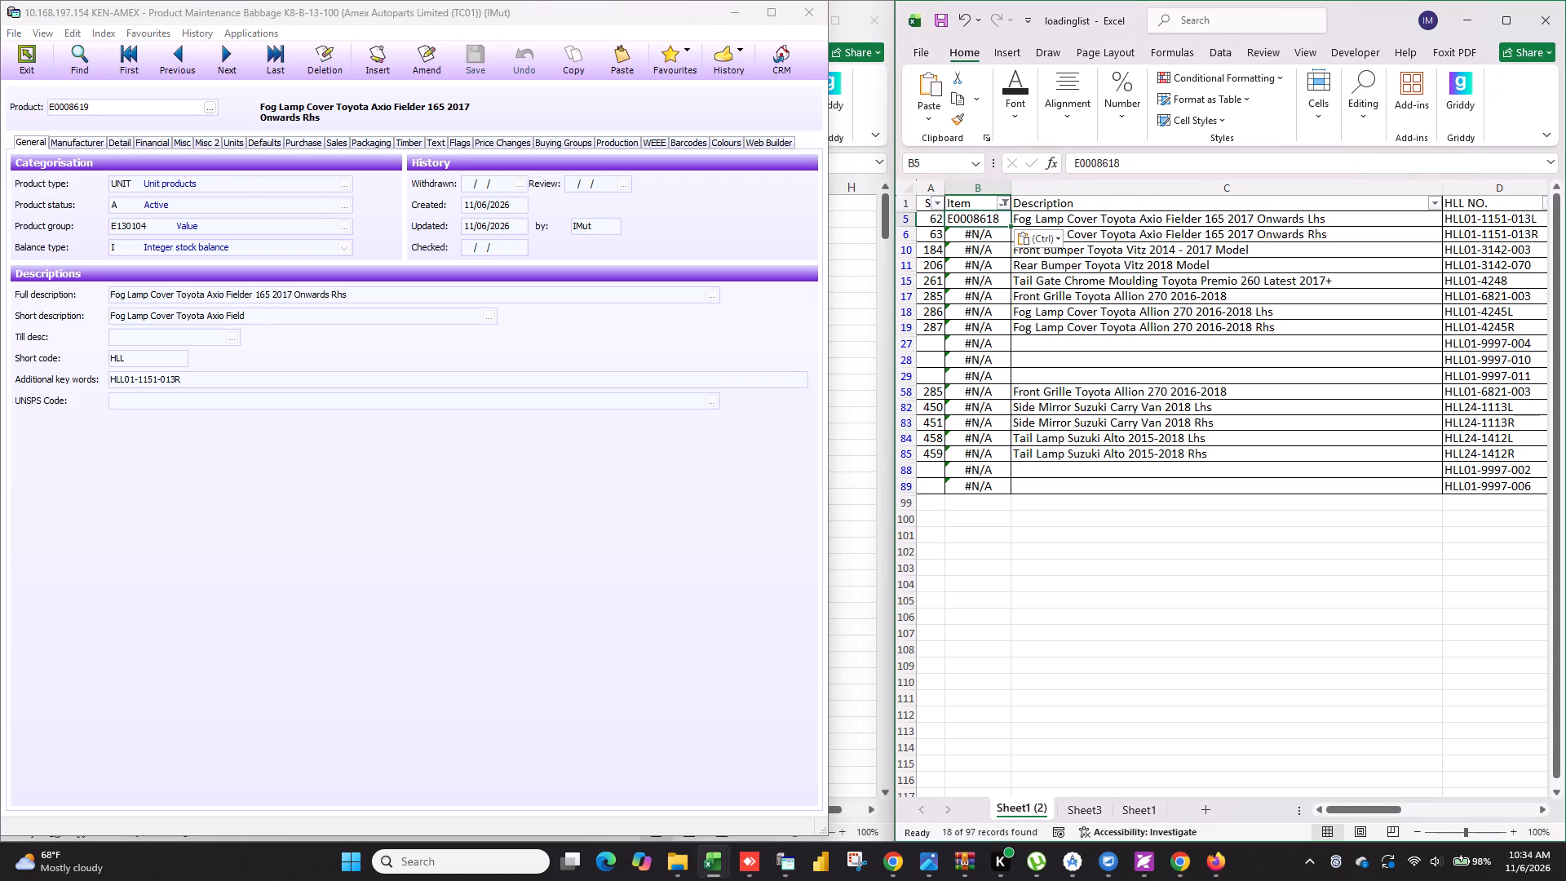
pyautogui.moveTo(1008, 224); pyautogui.dragTo(1008, 238)
pyautogui.click(989, 235)
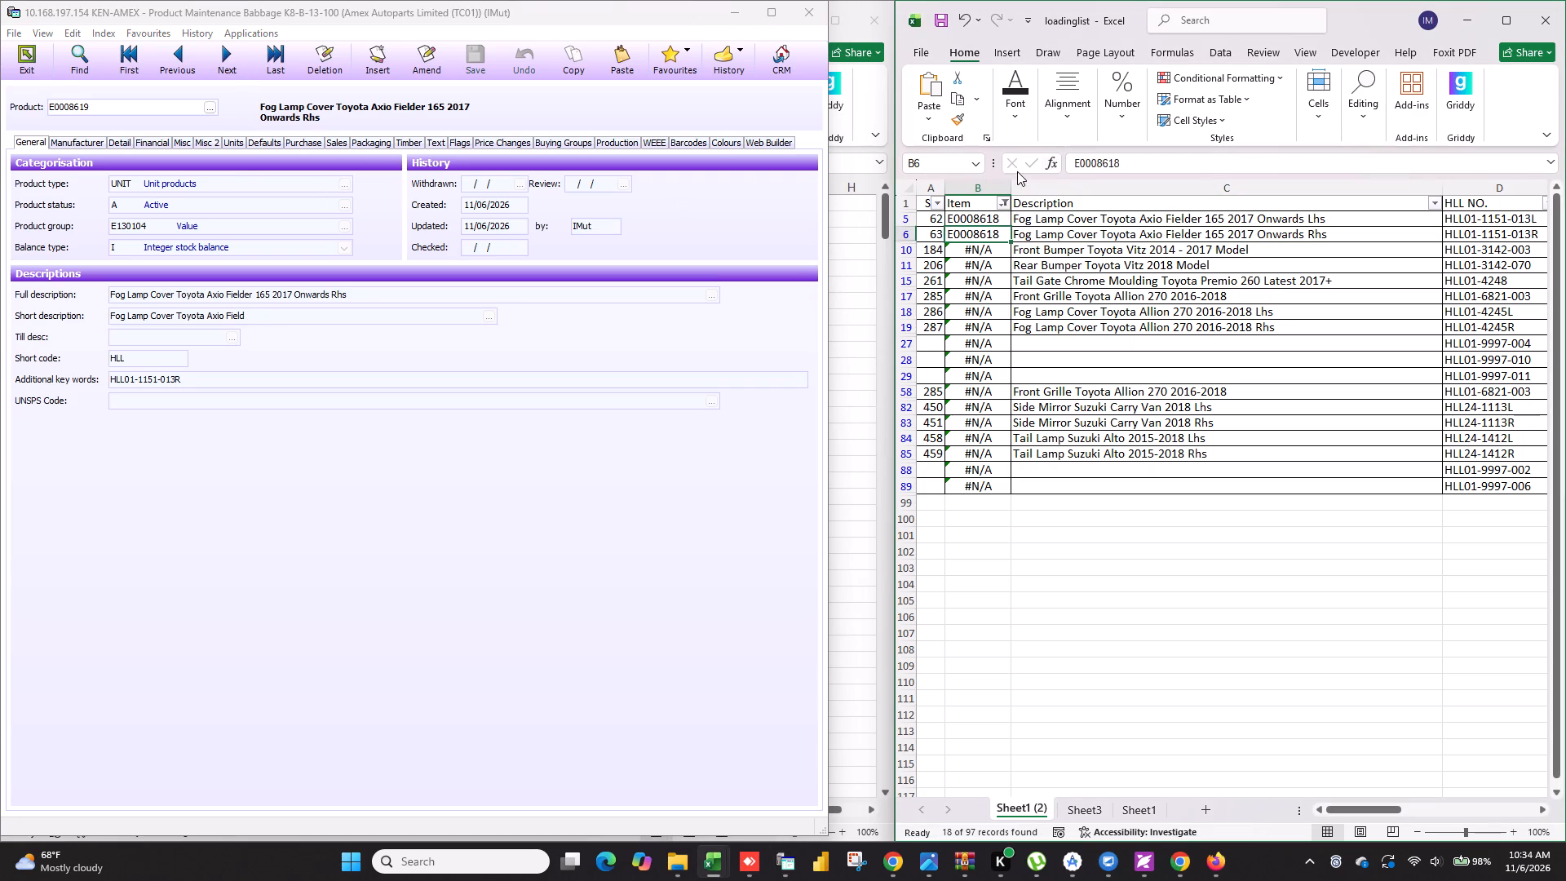
pyautogui.click(1149, 160)
pyautogui.press('BackSpace')
pyautogui.press('9')
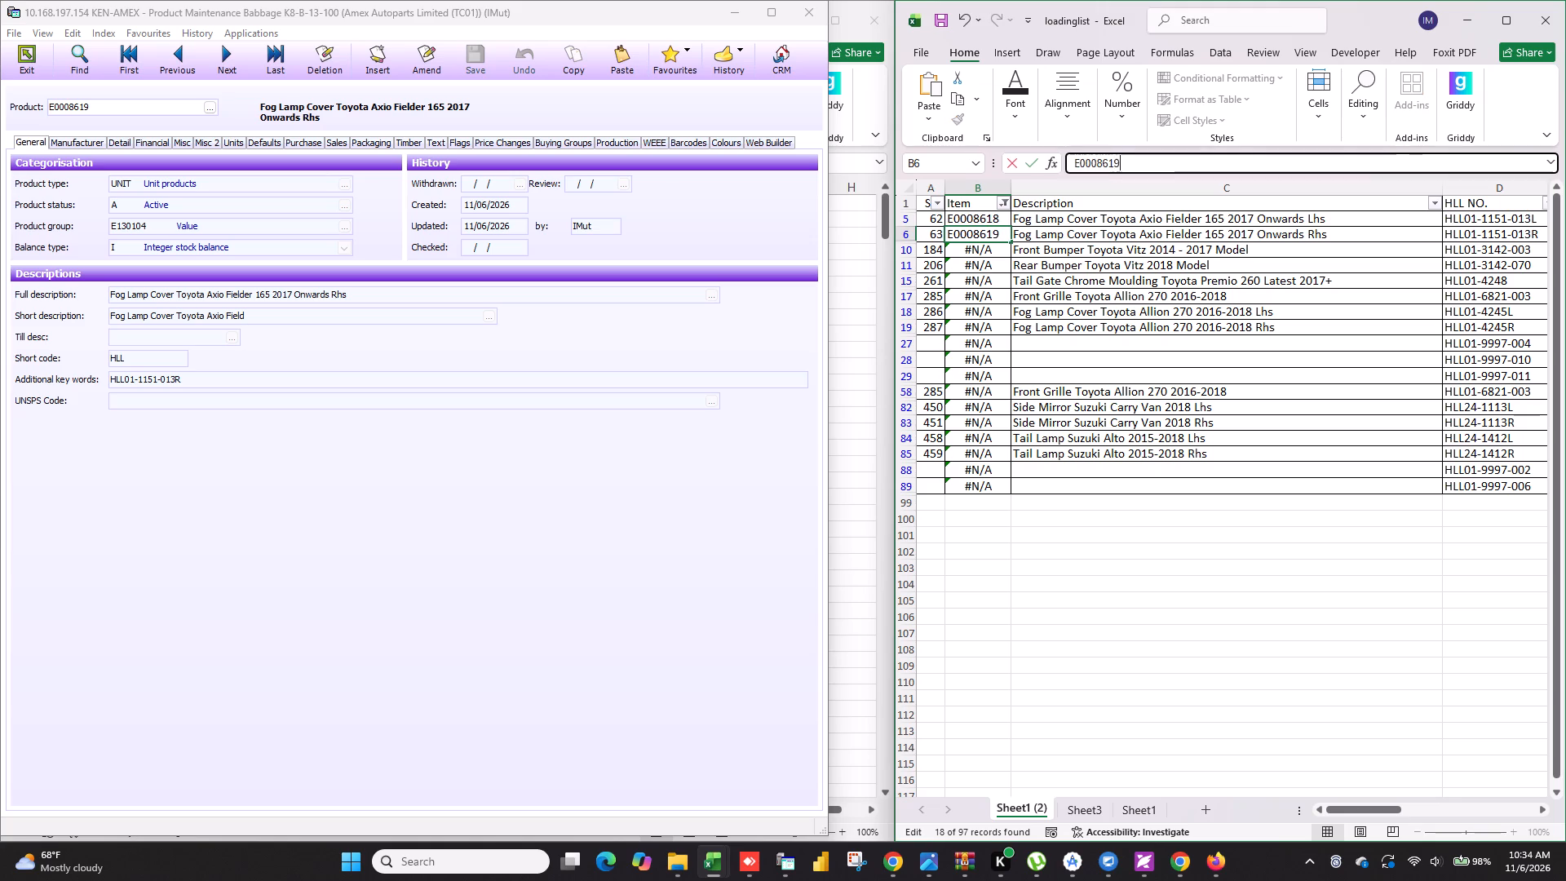
pyautogui.click(1044, 661)
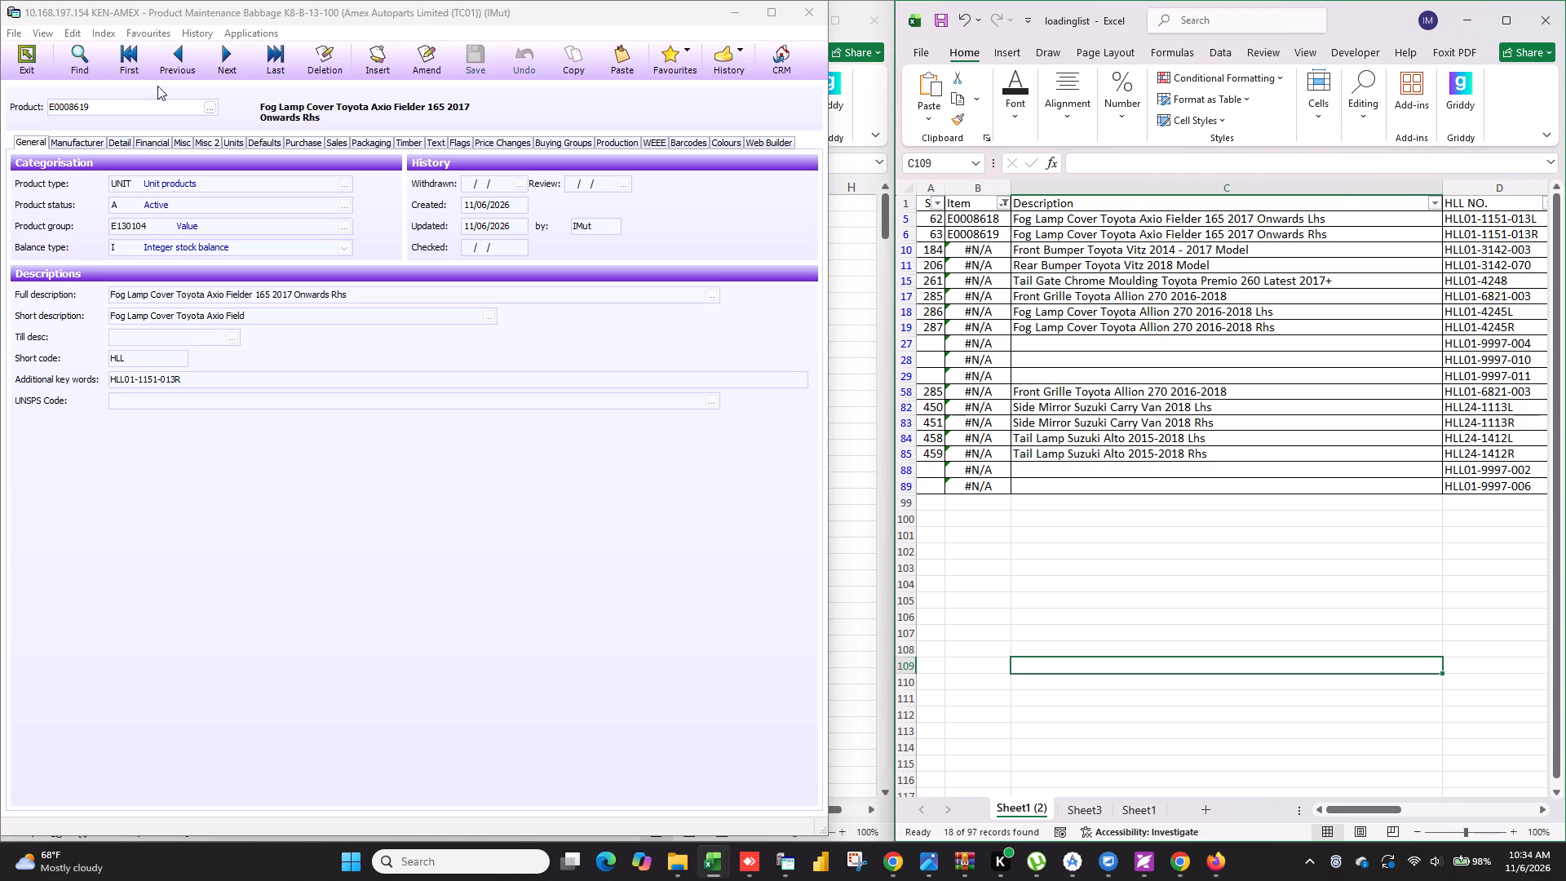
# Search the products for Front Bumper and refine the word search to Front Bumper Vitz.
pyautogui.moveTo(152, 108); pyautogui.dragTo(0, 104)
pyautogui.press('BackSpace')
pyautogui.write('Front Bumper')
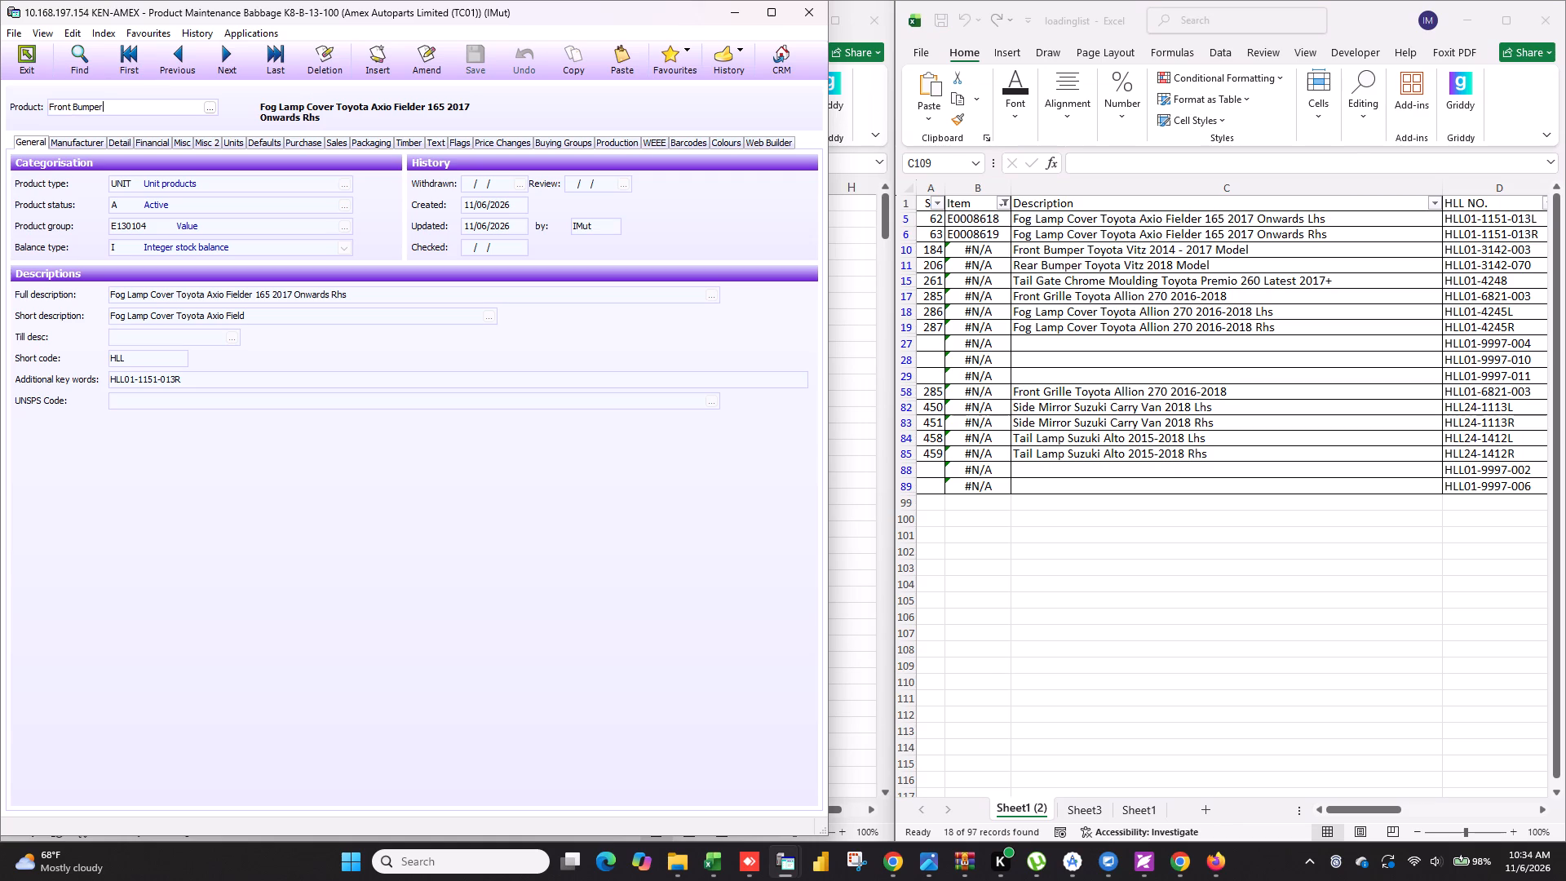
pyautogui.press('space')
pyautogui.press('Tab')
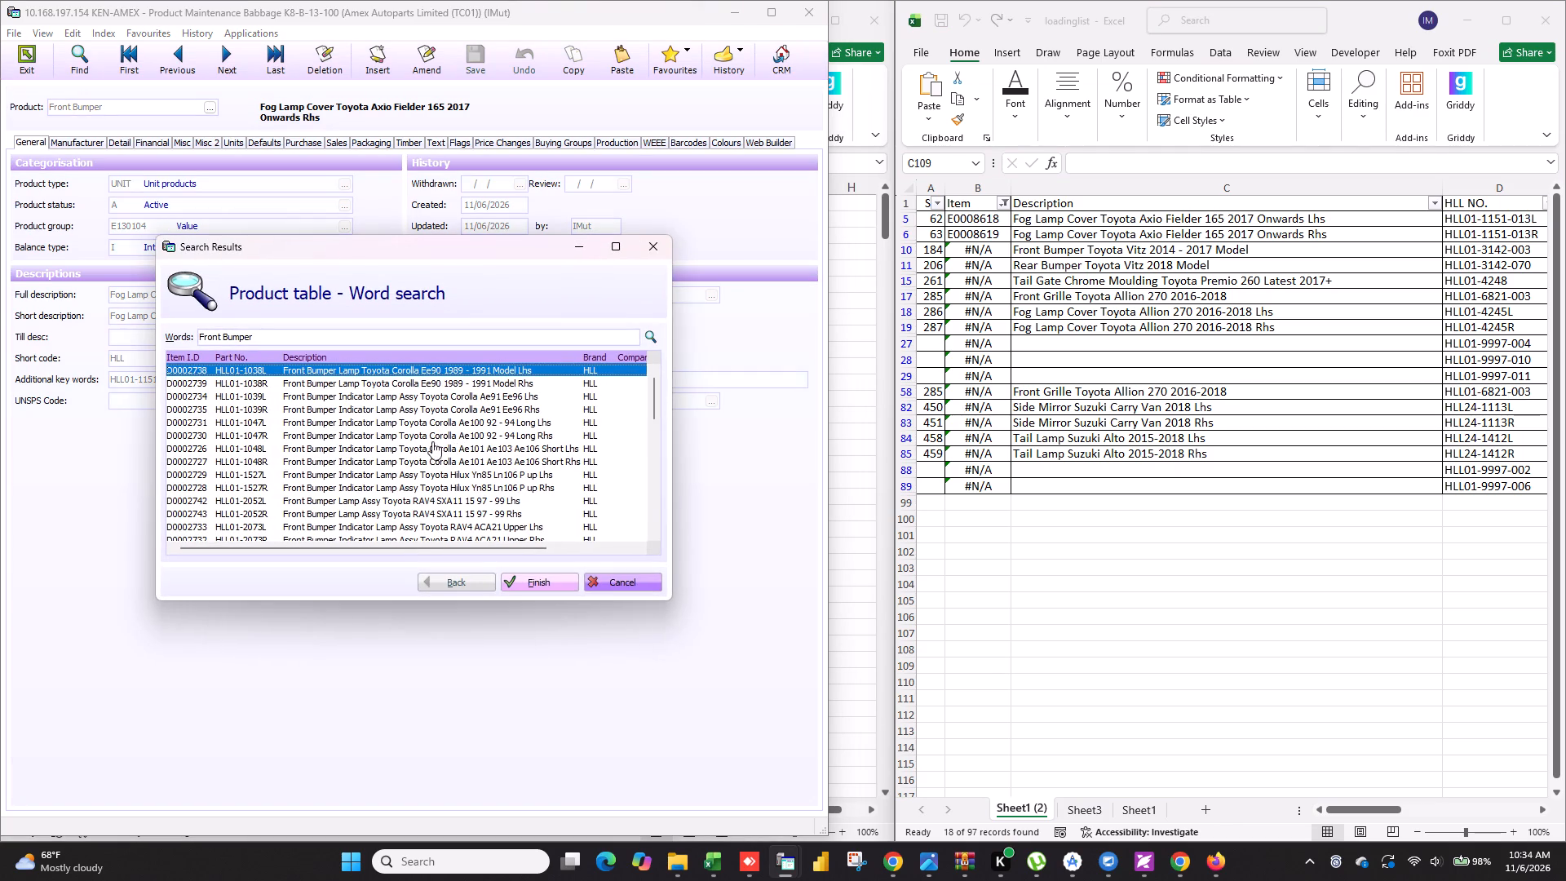
pyautogui.click(281, 340)
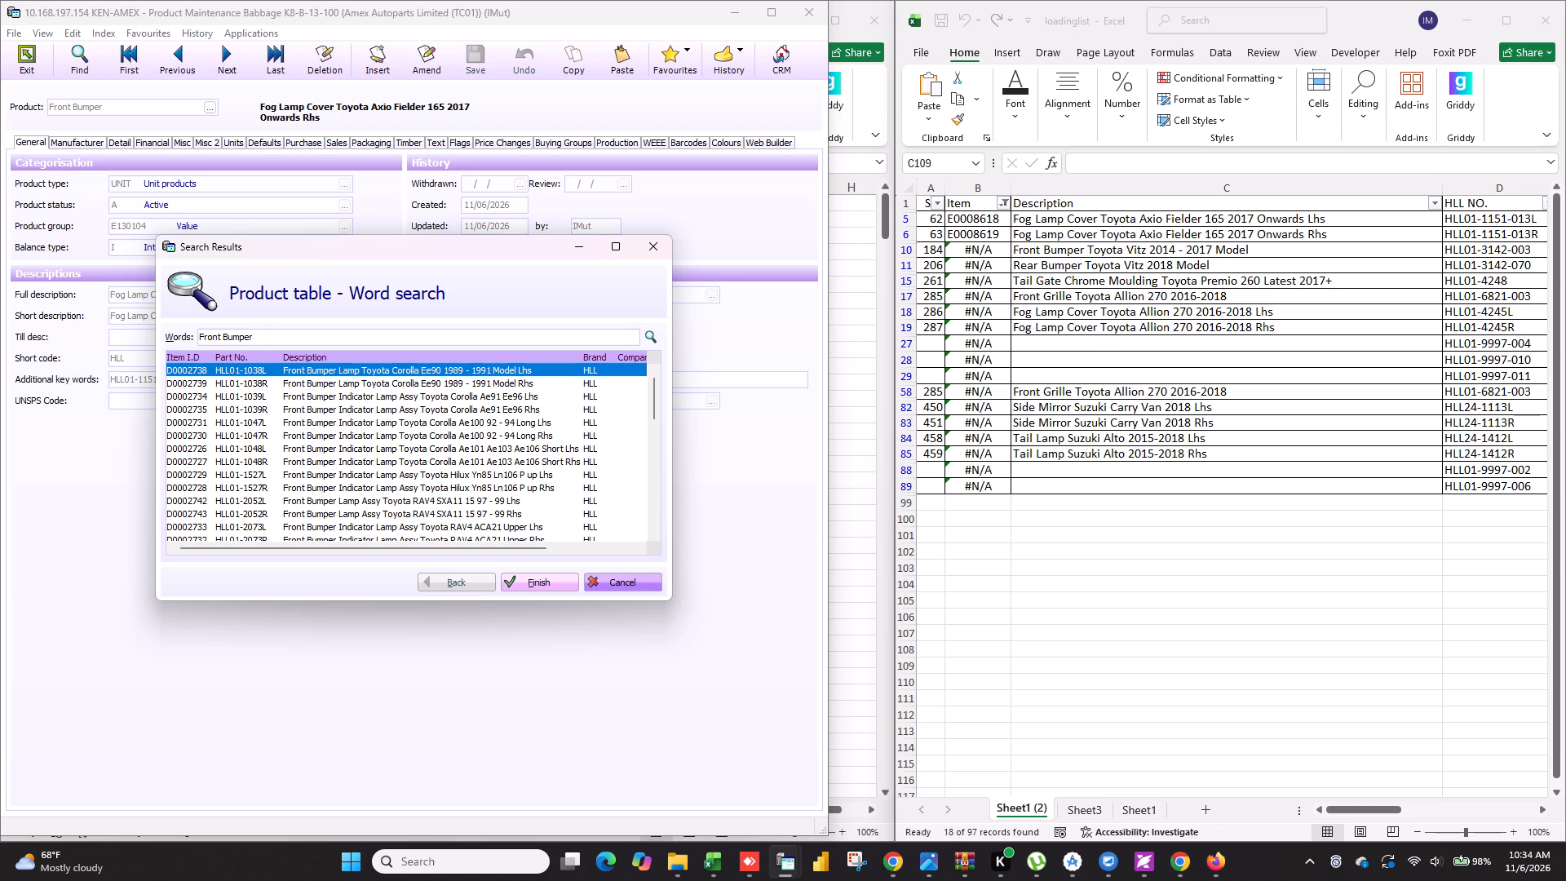
pyautogui.press('space')
pyautogui.write('Vitz')
pyautogui.press('Tab')
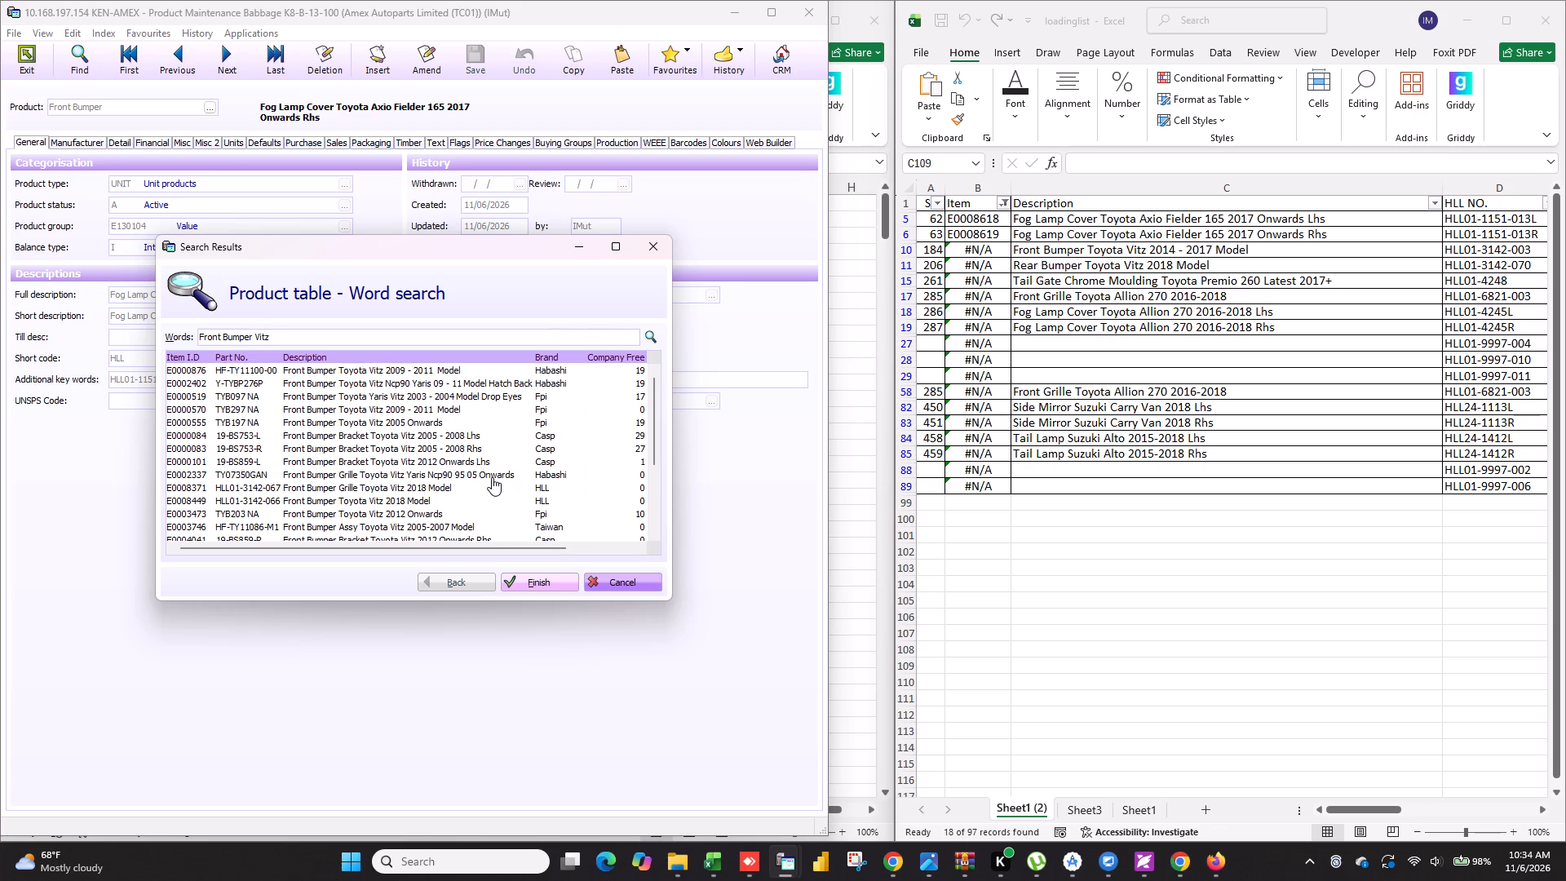
# Browse the results, open the HLL Front Bumper Toyota Vitz 2018 Model (E0008449) and duplicate it.
pyautogui.click(406, 502)
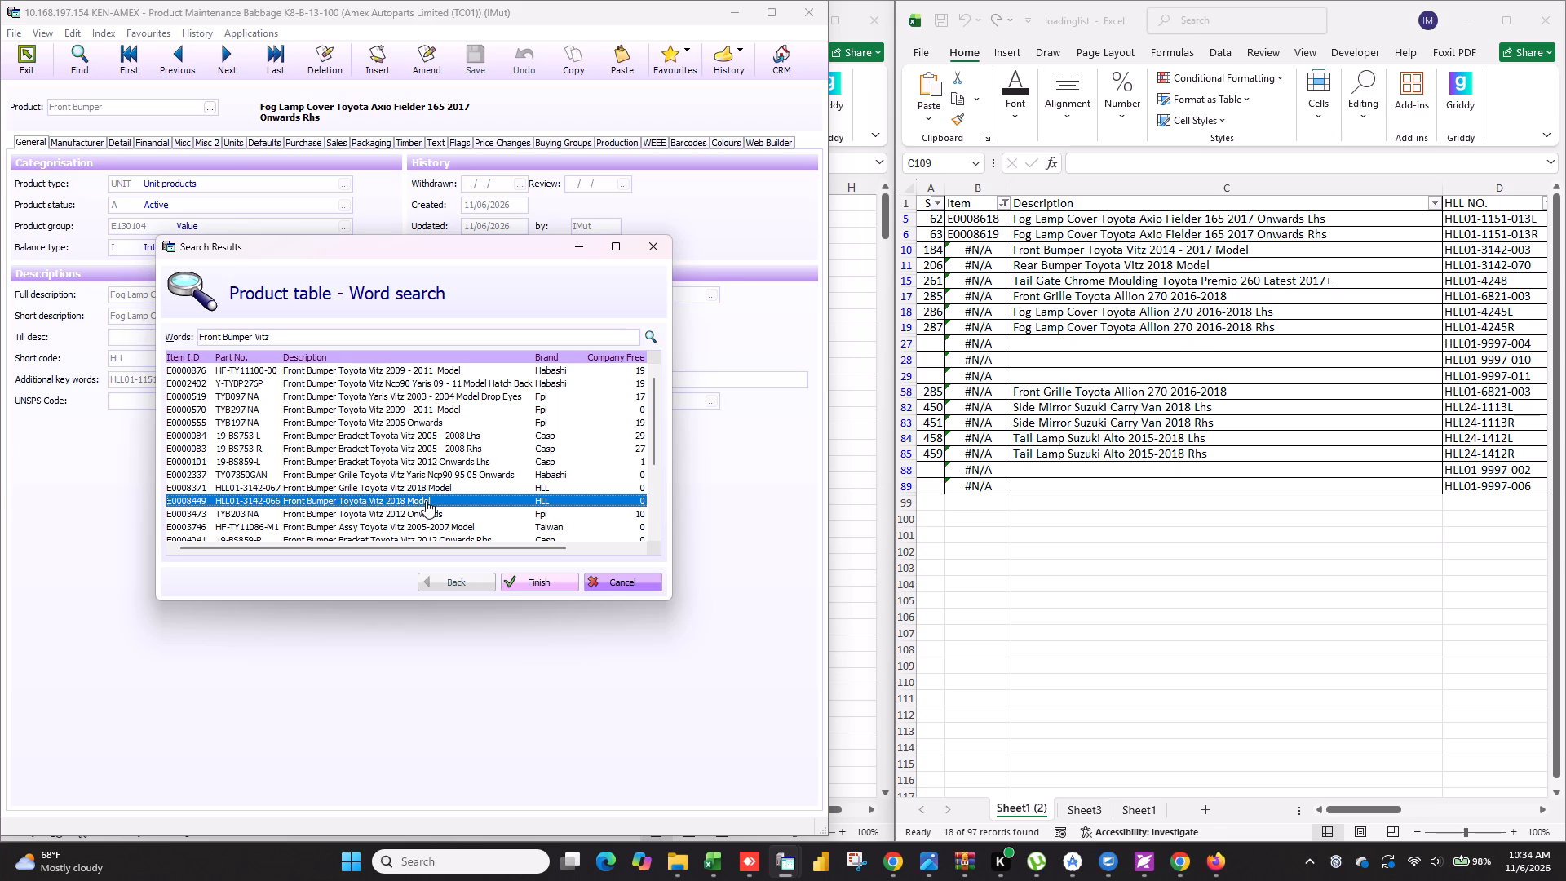
pyautogui.scroll(-3, 426, 500)
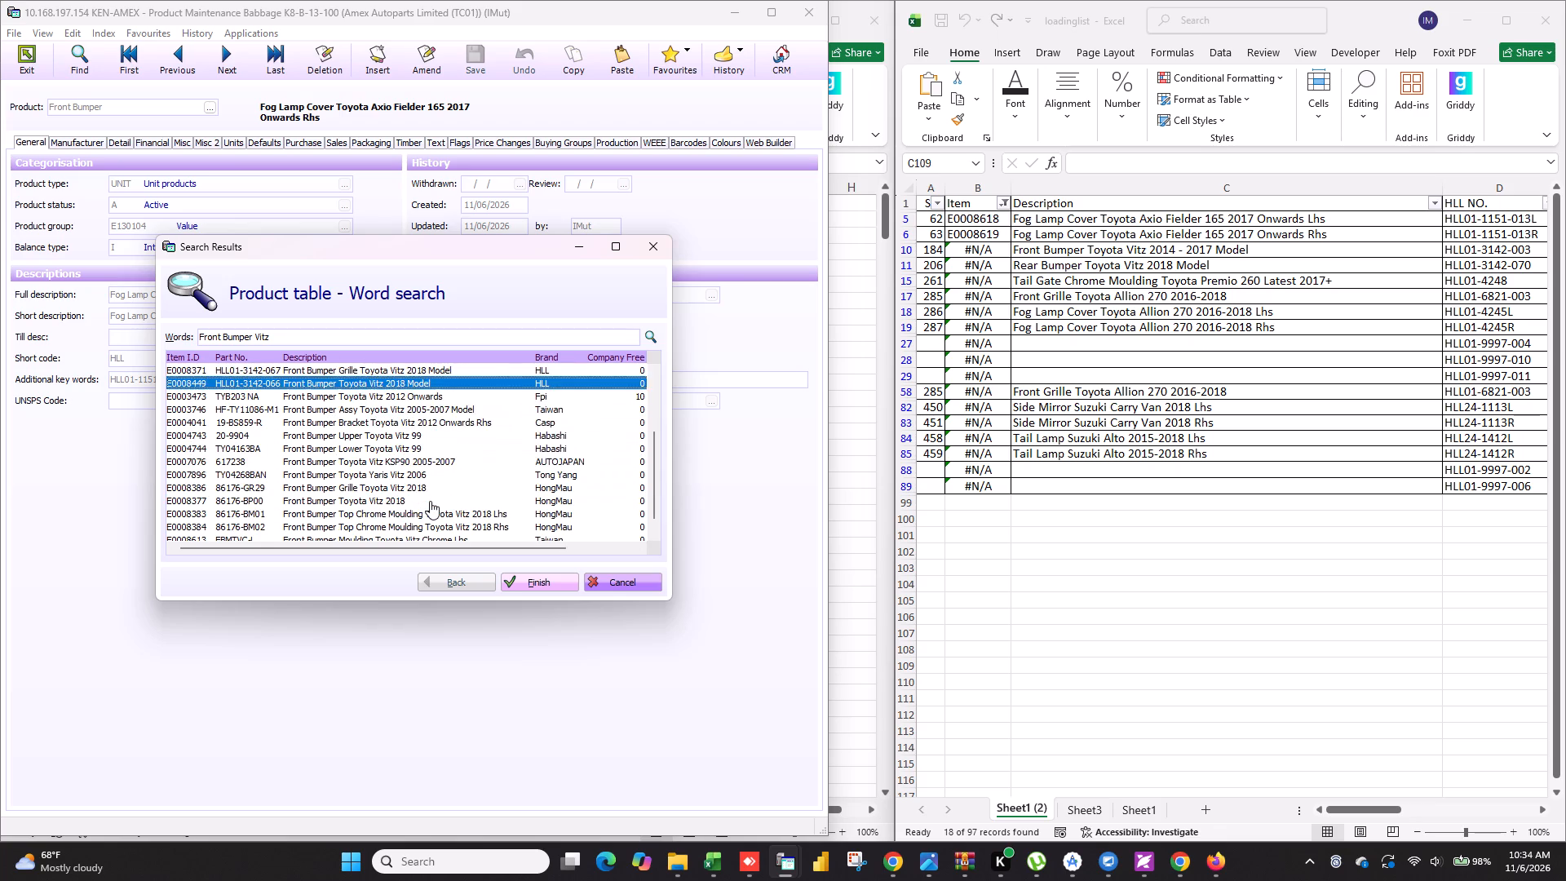
pyautogui.scroll(-3, 430, 501)
pyautogui.scroll(2, 431, 502)
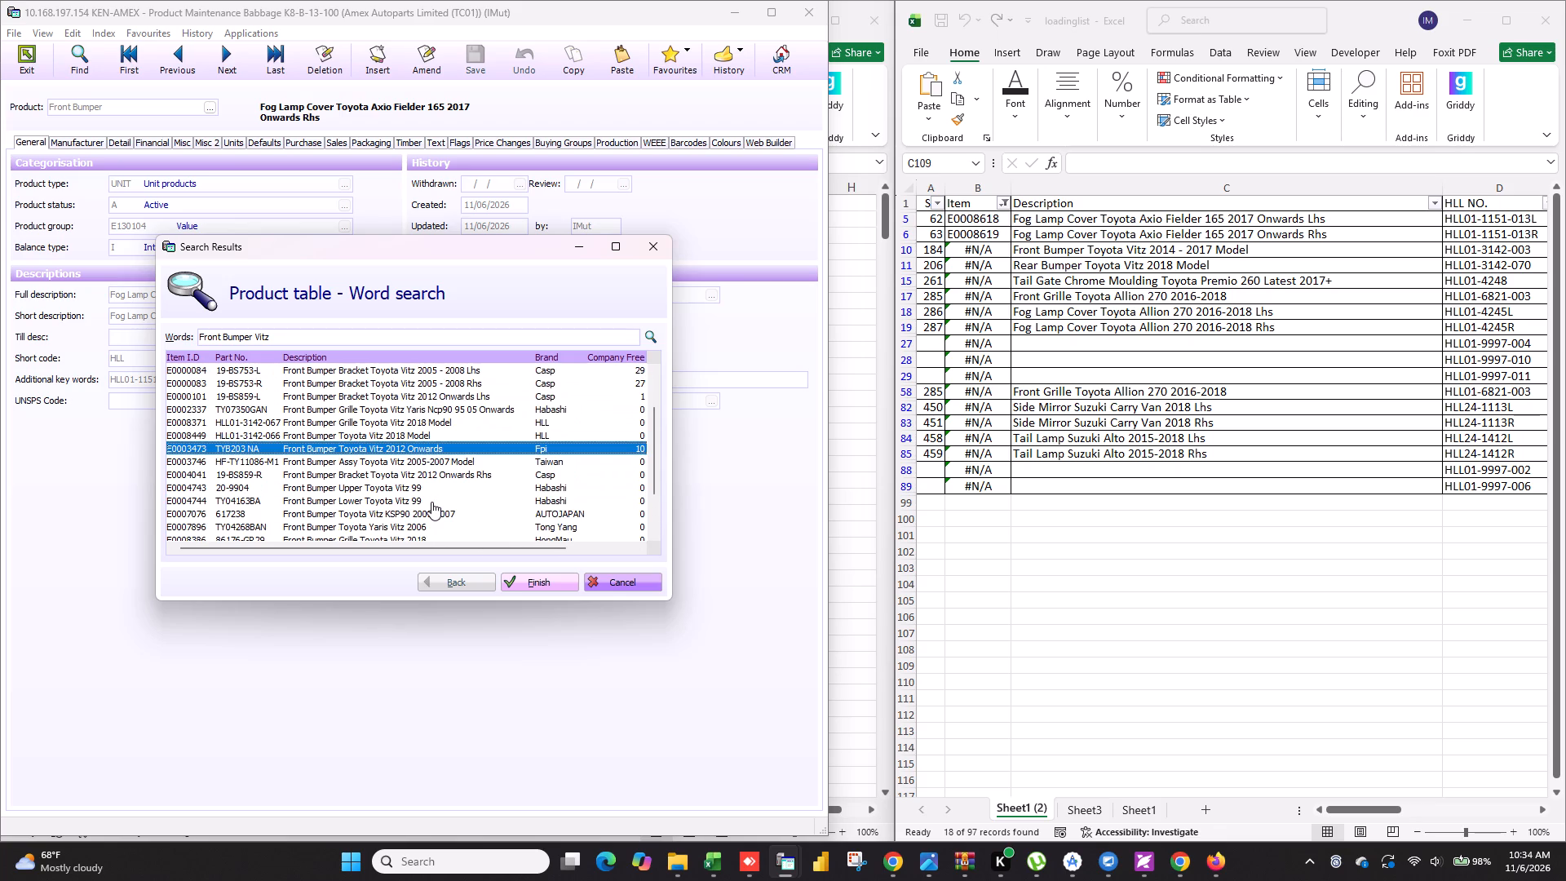
pyautogui.click(407, 429)
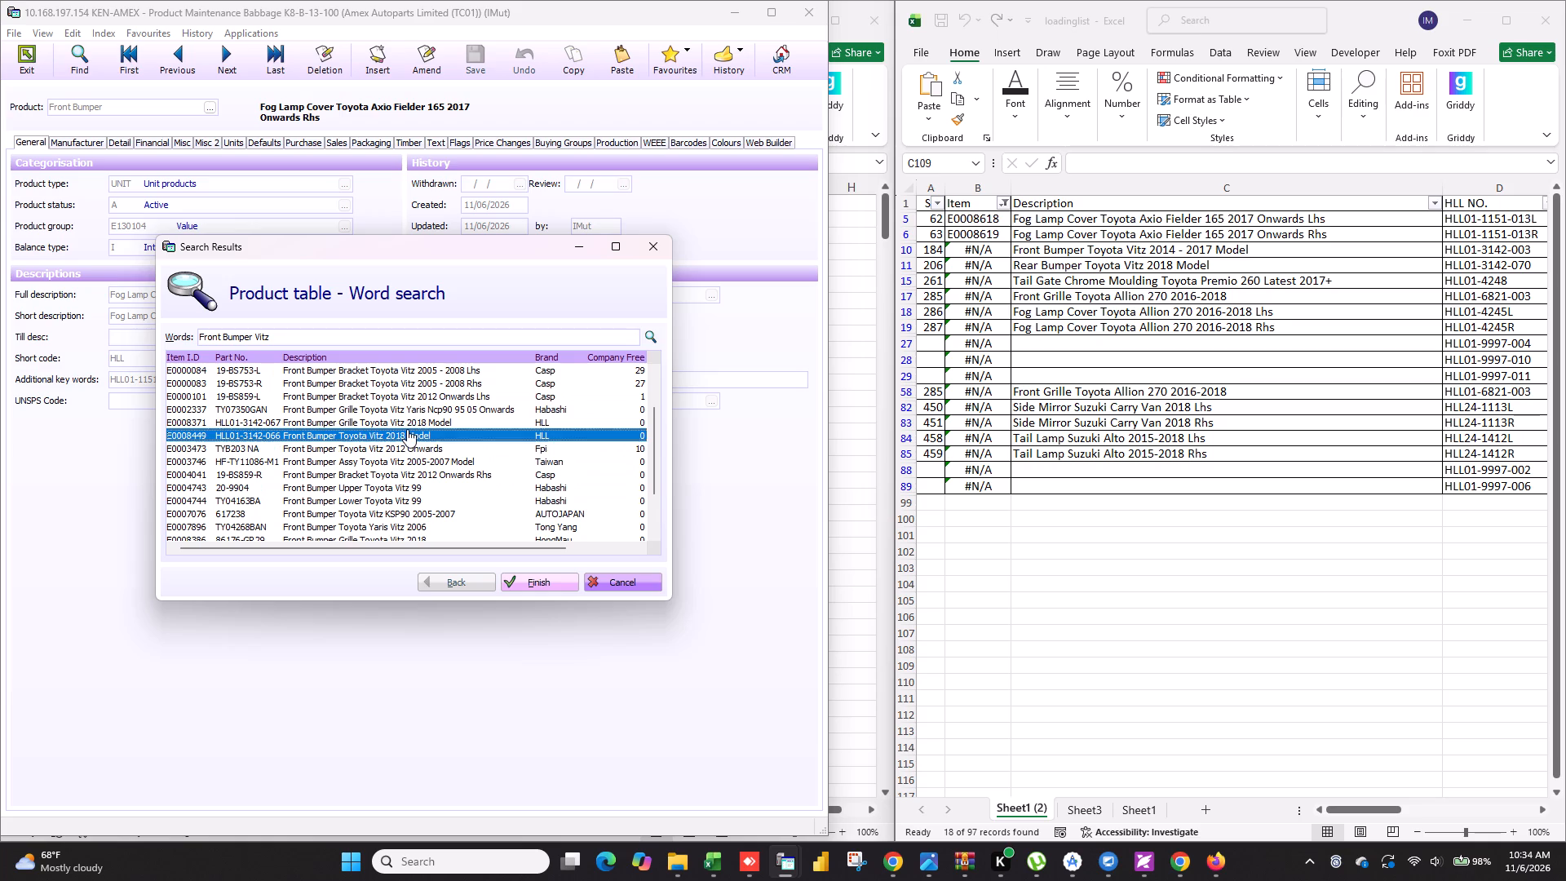
pyautogui.click(527, 582)
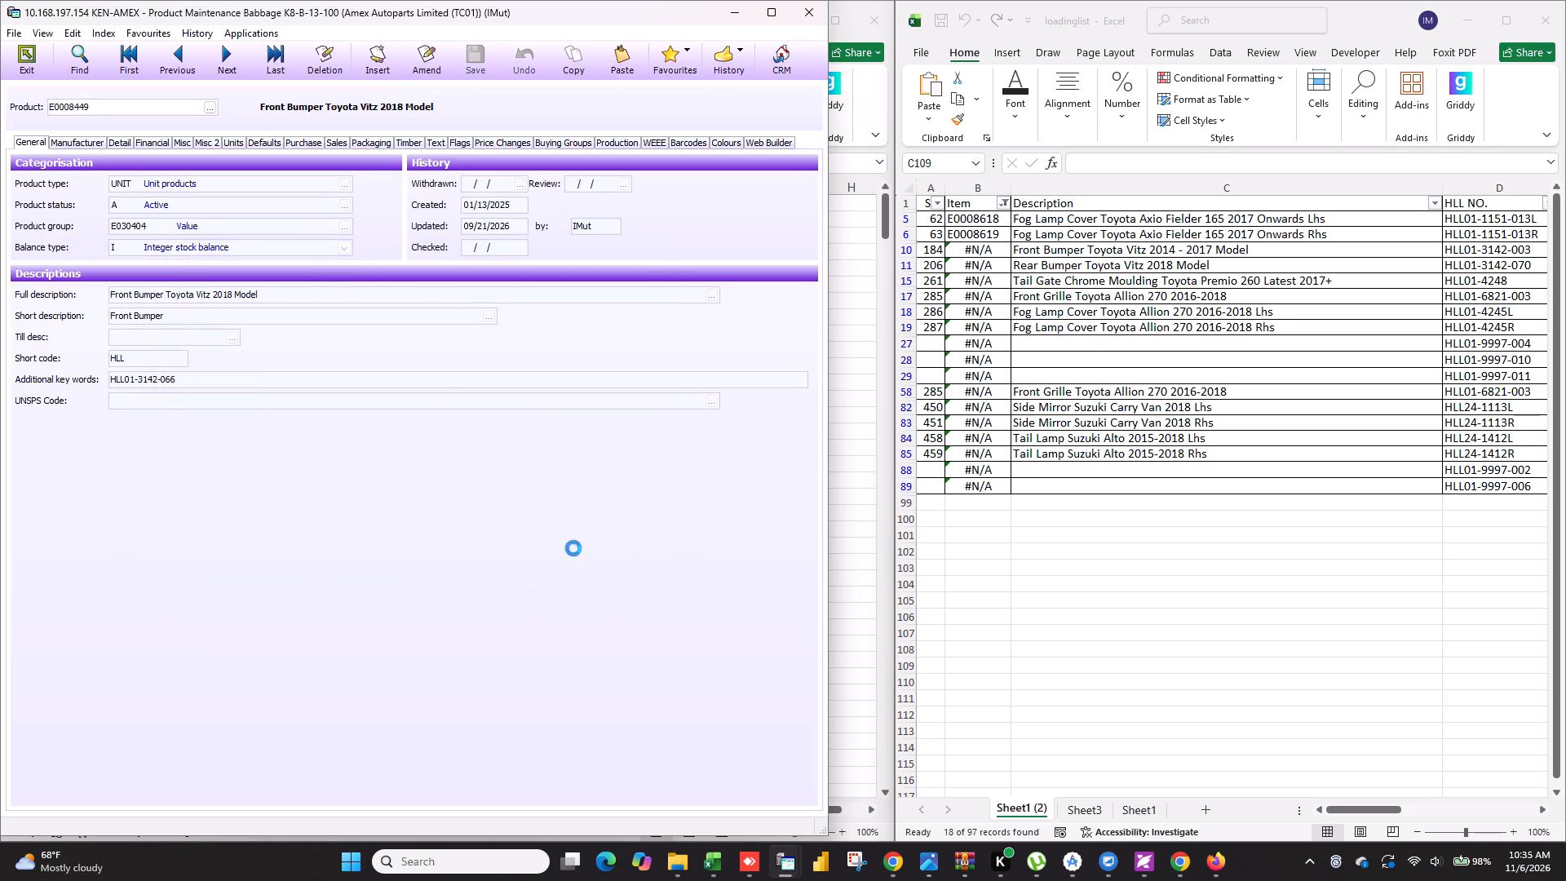
pyautogui.click(579, 64)
pyautogui.click(622, 60)
# Replace the duplicate's full and short descriptions with Front Bumper Toyota Vitz 2014 - 2017 Model, copied from loading list cell C10.
pyautogui.click(1265, 262)
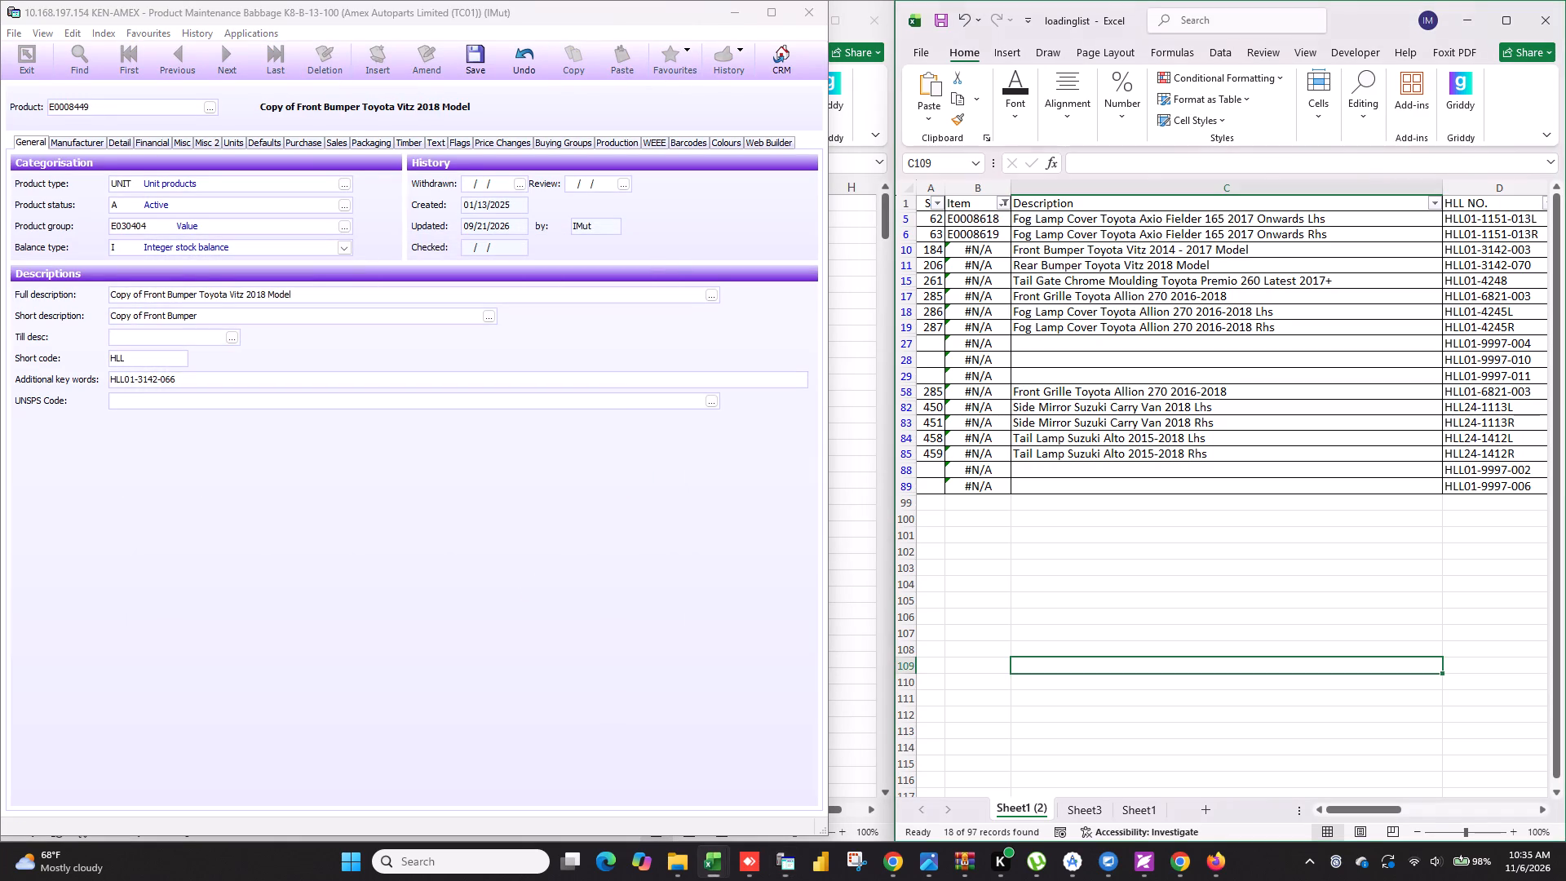
pyautogui.click(1197, 252)
pyautogui.hotkey('ctrl', 'c')
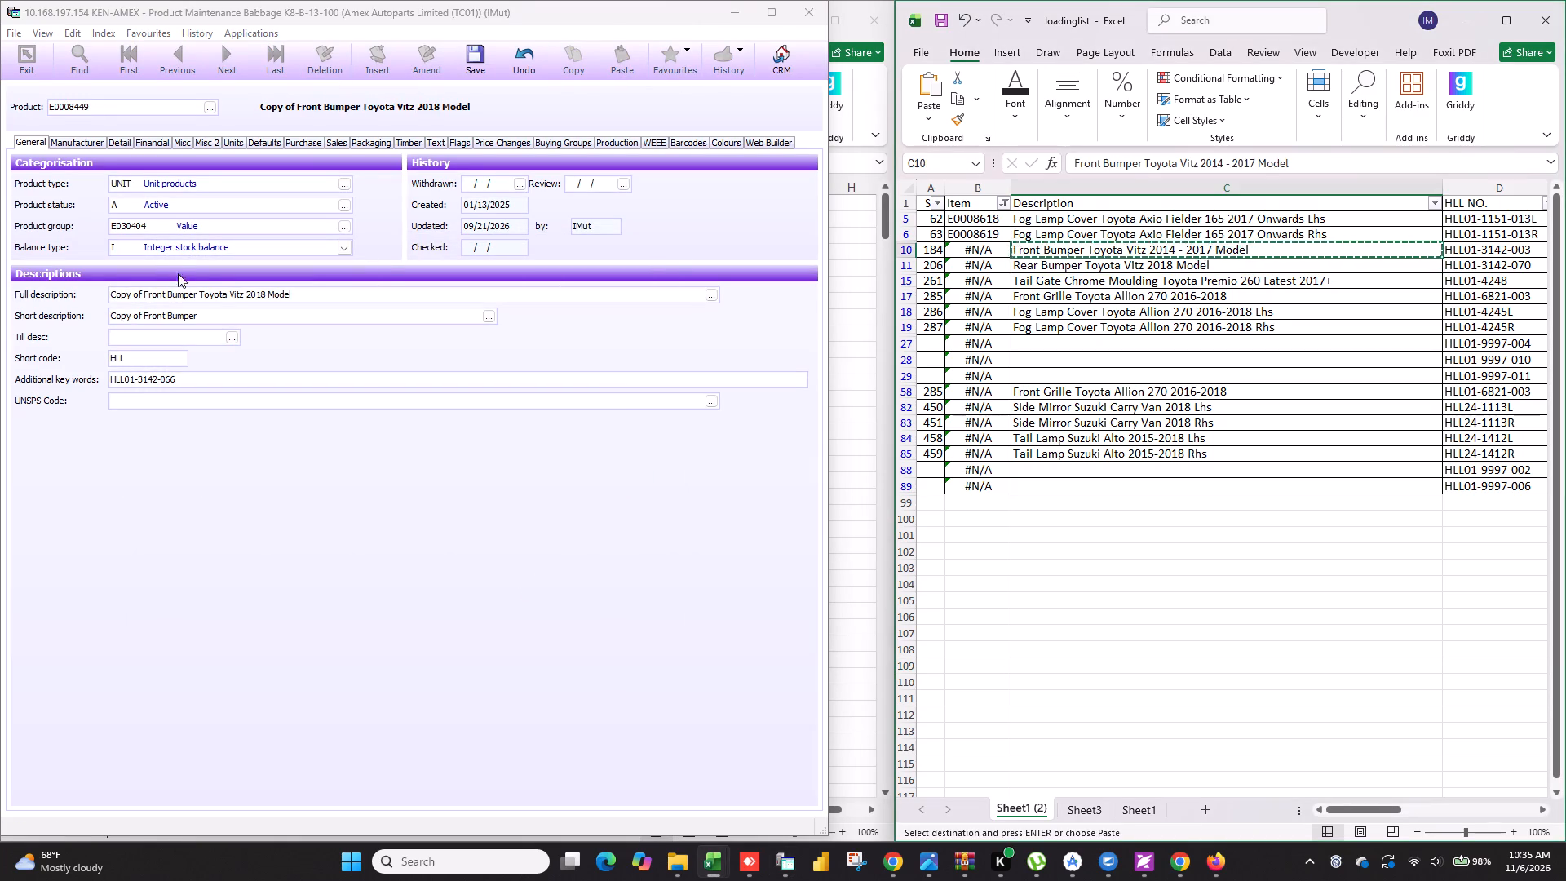
pyautogui.moveTo(318, 295); pyautogui.dragTo(0, 256)
pyautogui.hotkey('ctrl', 'v')
pyautogui.moveTo(227, 311); pyautogui.dragTo(0, 317)
pyautogui.hotkey('ctrl', 'v')
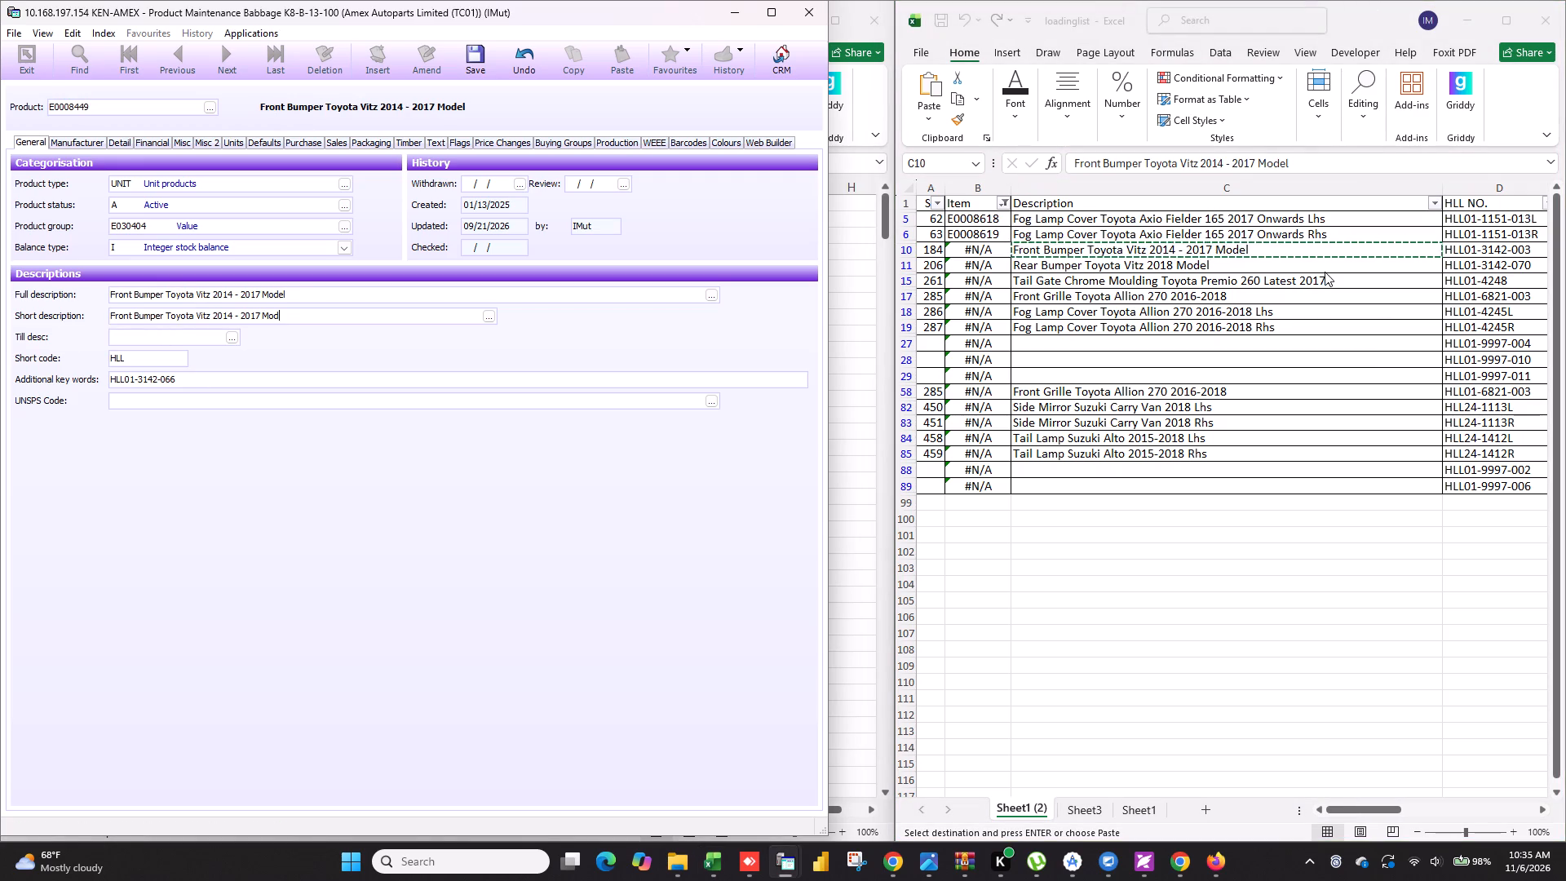
pyautogui.click(1387, 273)
pyautogui.press('Escape')
# Replace the additional key words and the manufacturer product code with HLL01-3142-003, copied from loading list cell D10.
pyautogui.click(1490, 241)
pyautogui.click(1490, 246)
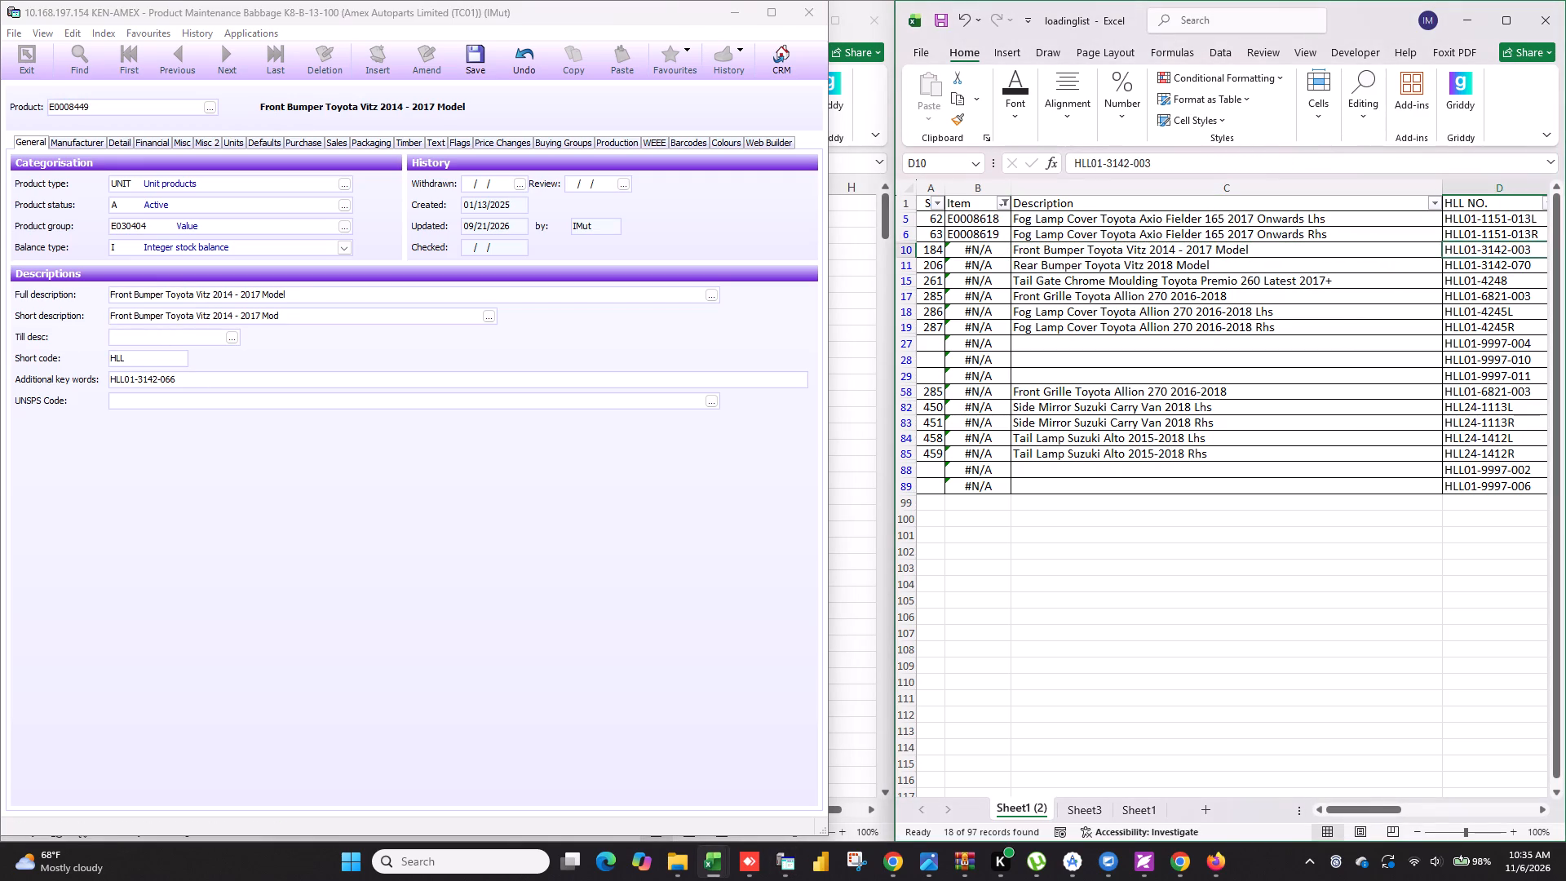
pyautogui.hotkey('ctrl', 'c')
pyautogui.moveTo(204, 375); pyautogui.dragTo(0, 365)
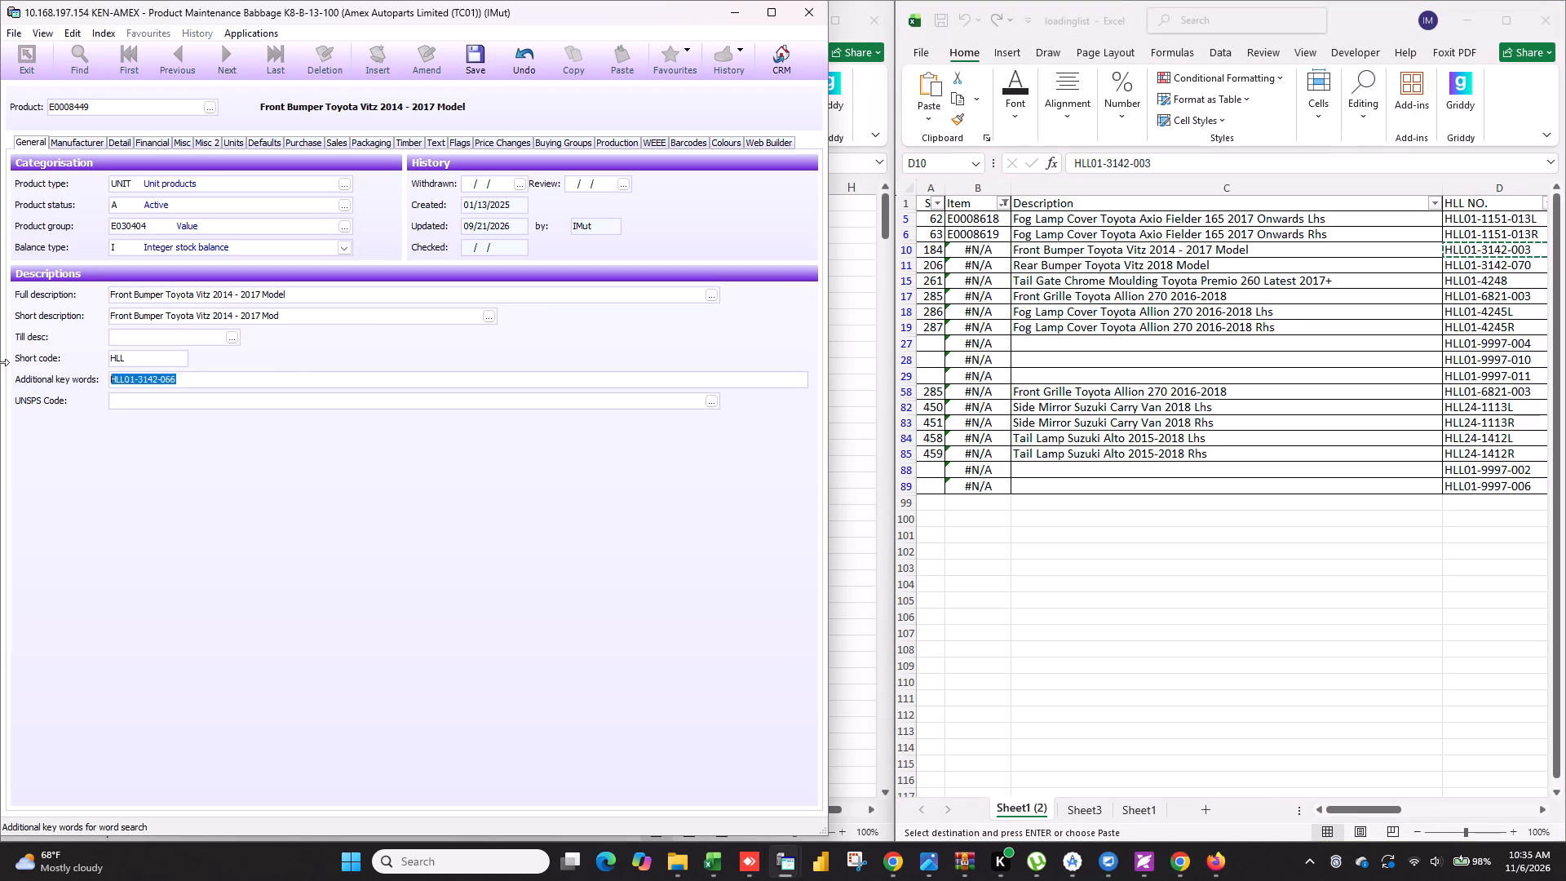
pyautogui.hotkey('ctrl', 'v')
pyautogui.click(82, 142)
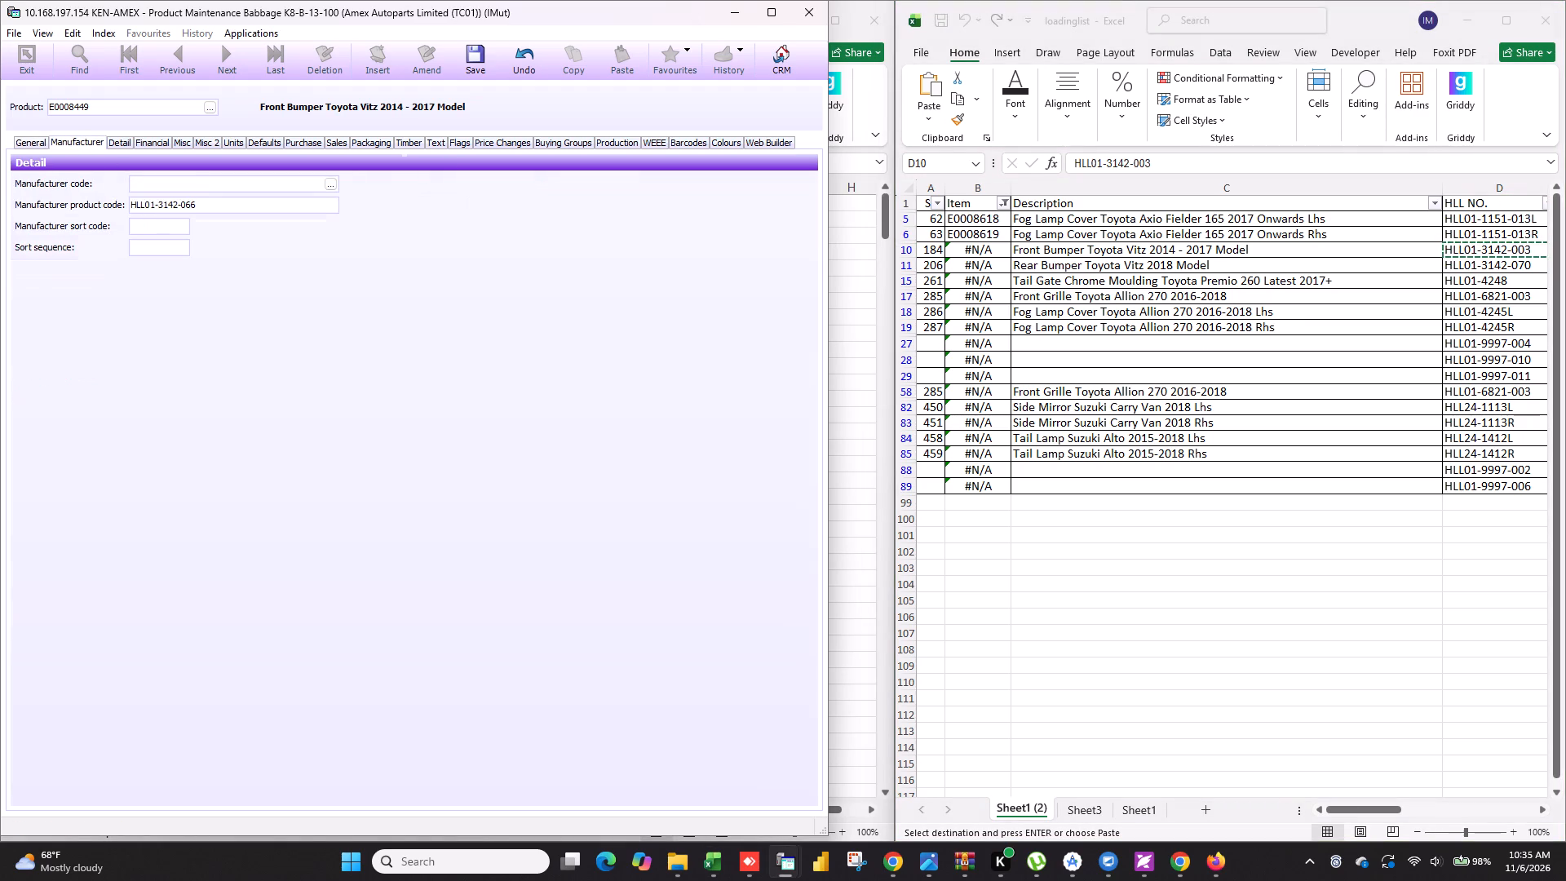
pyautogui.moveTo(228, 208); pyautogui.dragTo(1, 191)
pyautogui.hotkey('ctrl', 'v')
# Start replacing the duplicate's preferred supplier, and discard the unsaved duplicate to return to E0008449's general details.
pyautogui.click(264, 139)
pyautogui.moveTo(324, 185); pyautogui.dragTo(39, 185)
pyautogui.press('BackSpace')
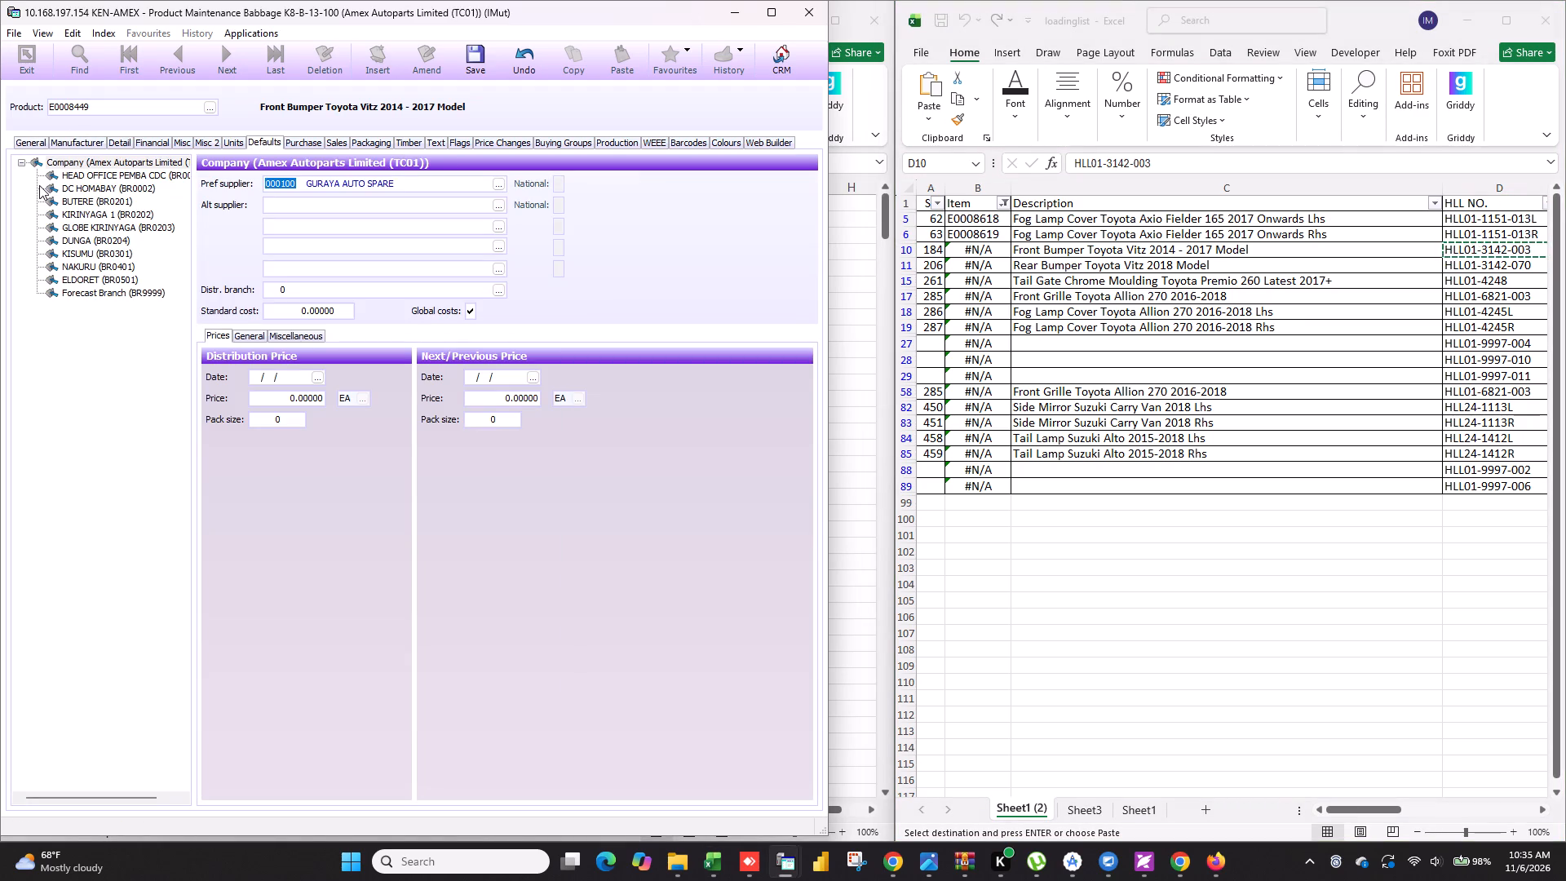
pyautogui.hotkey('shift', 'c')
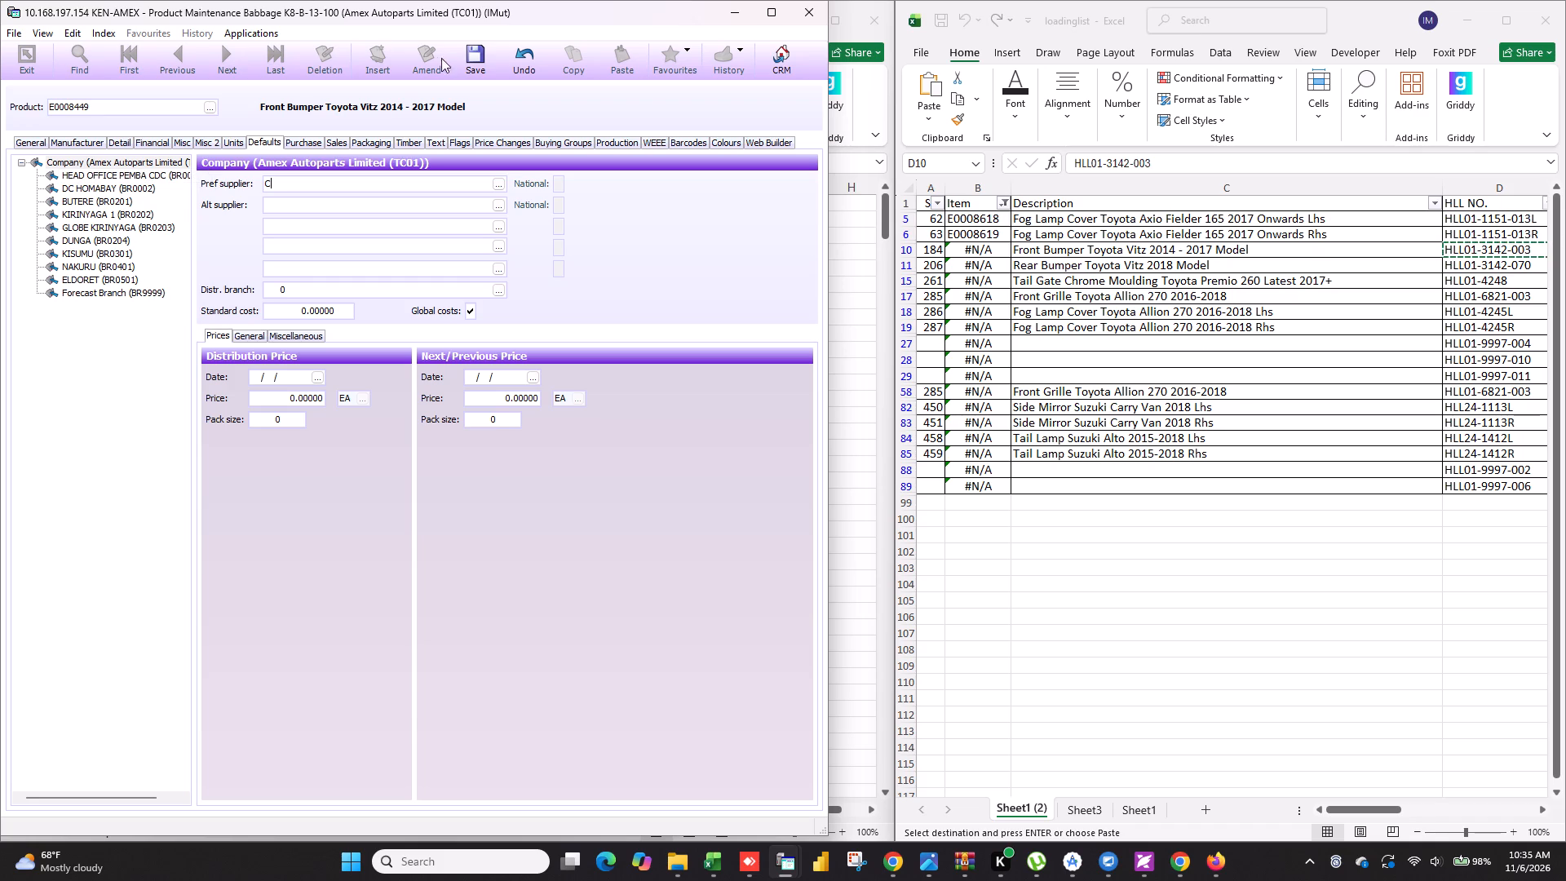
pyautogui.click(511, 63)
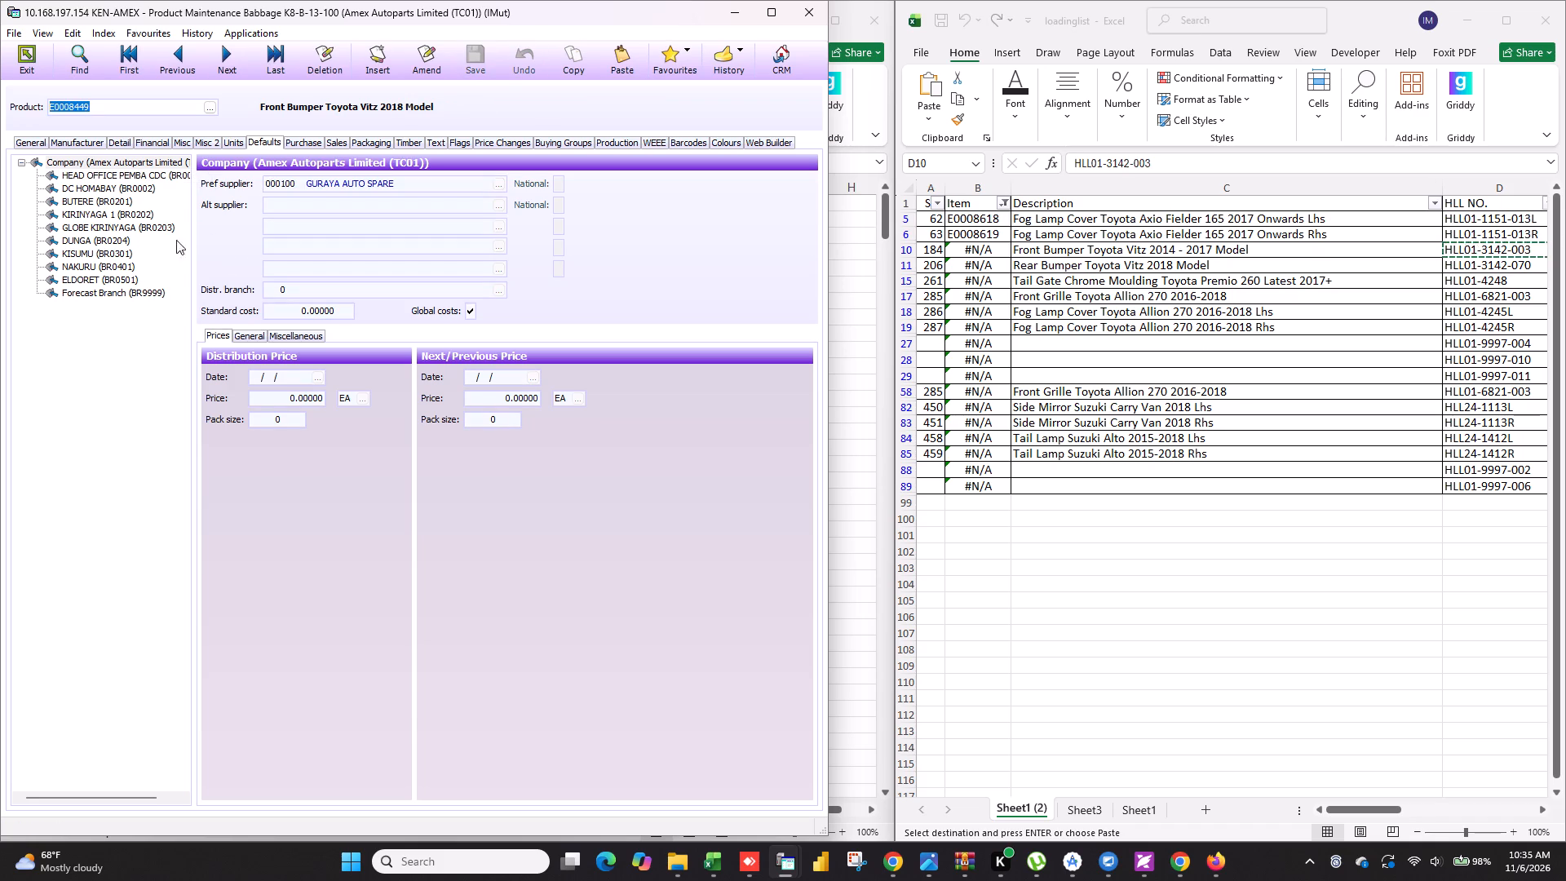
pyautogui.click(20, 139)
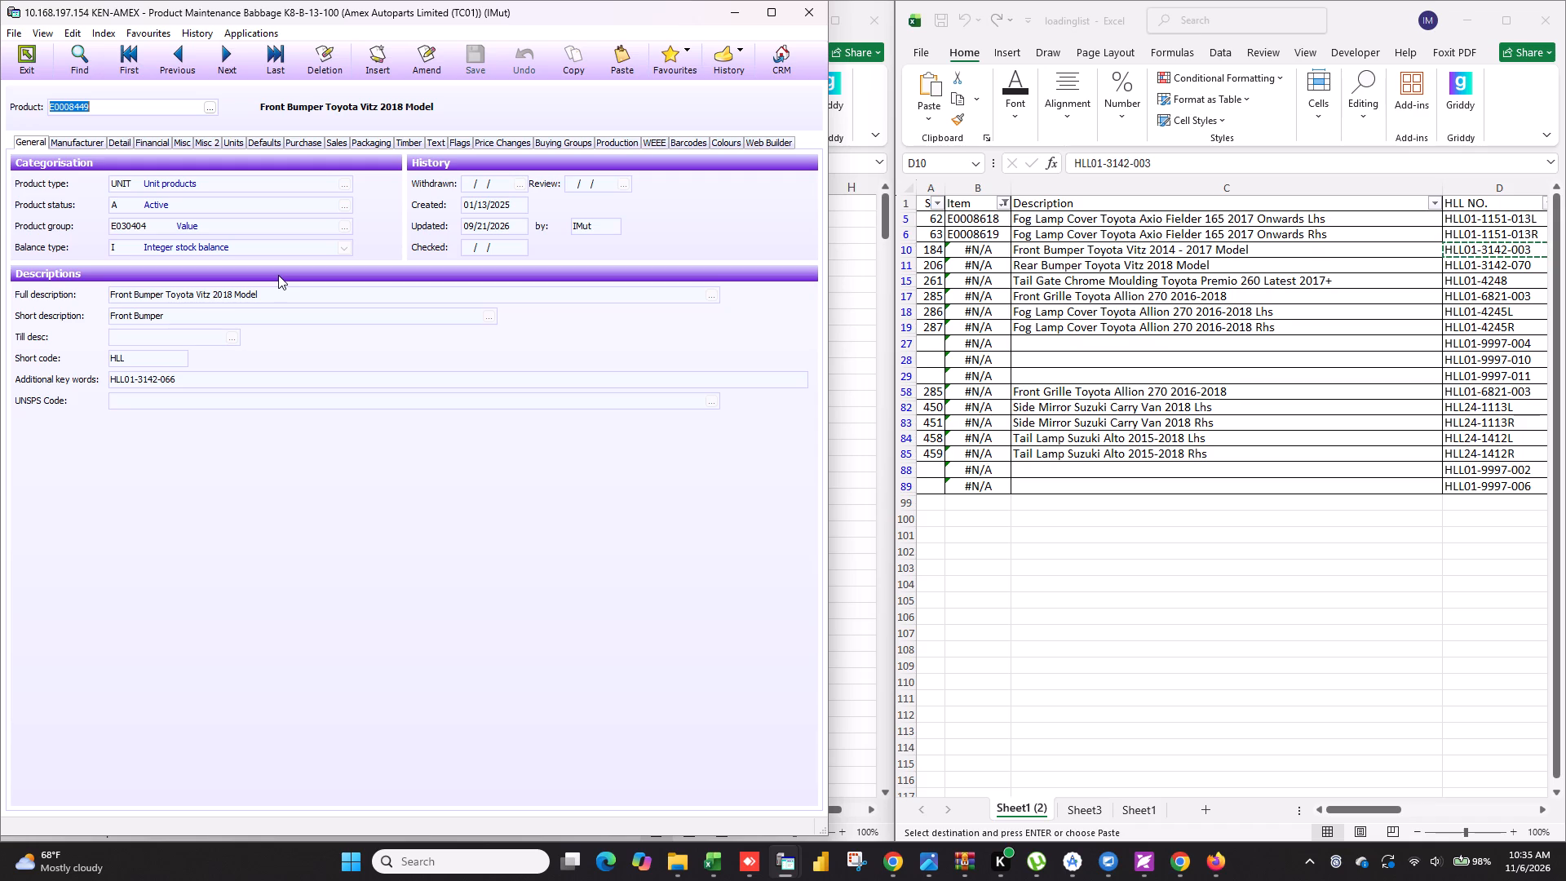
# Set E0008449's preferred supplier to 000002 CHANGZHOU HONGLILAI AUTOLAMP, the seller named on Sheet1, deleting the previous supplier's purchase override, and save.
pyautogui.click(1094, 820)
pyautogui.click(1097, 812)
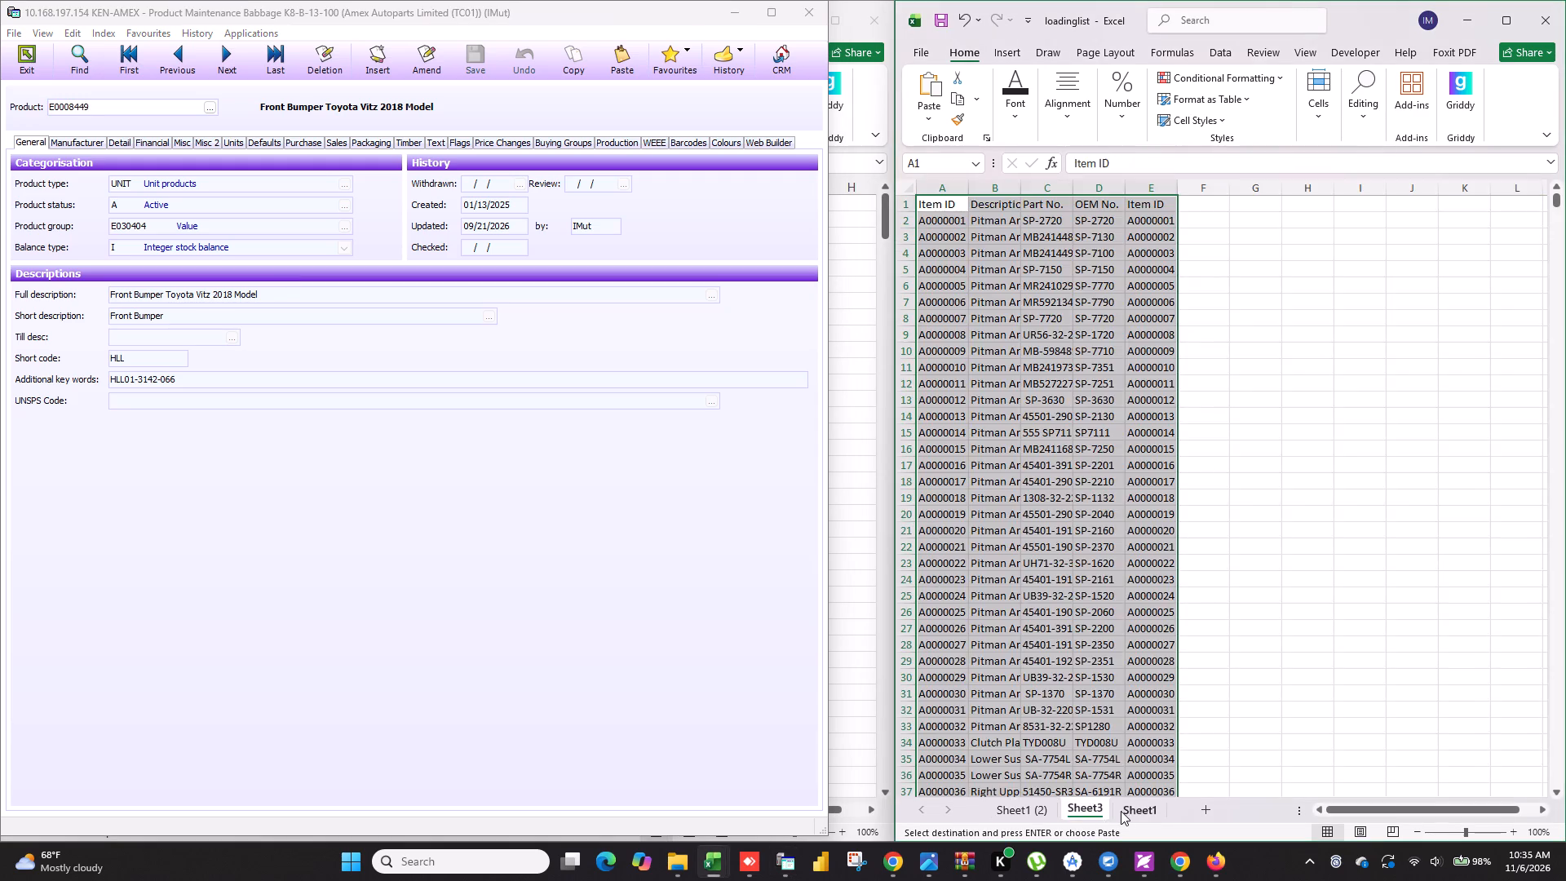
pyautogui.click(1125, 811)
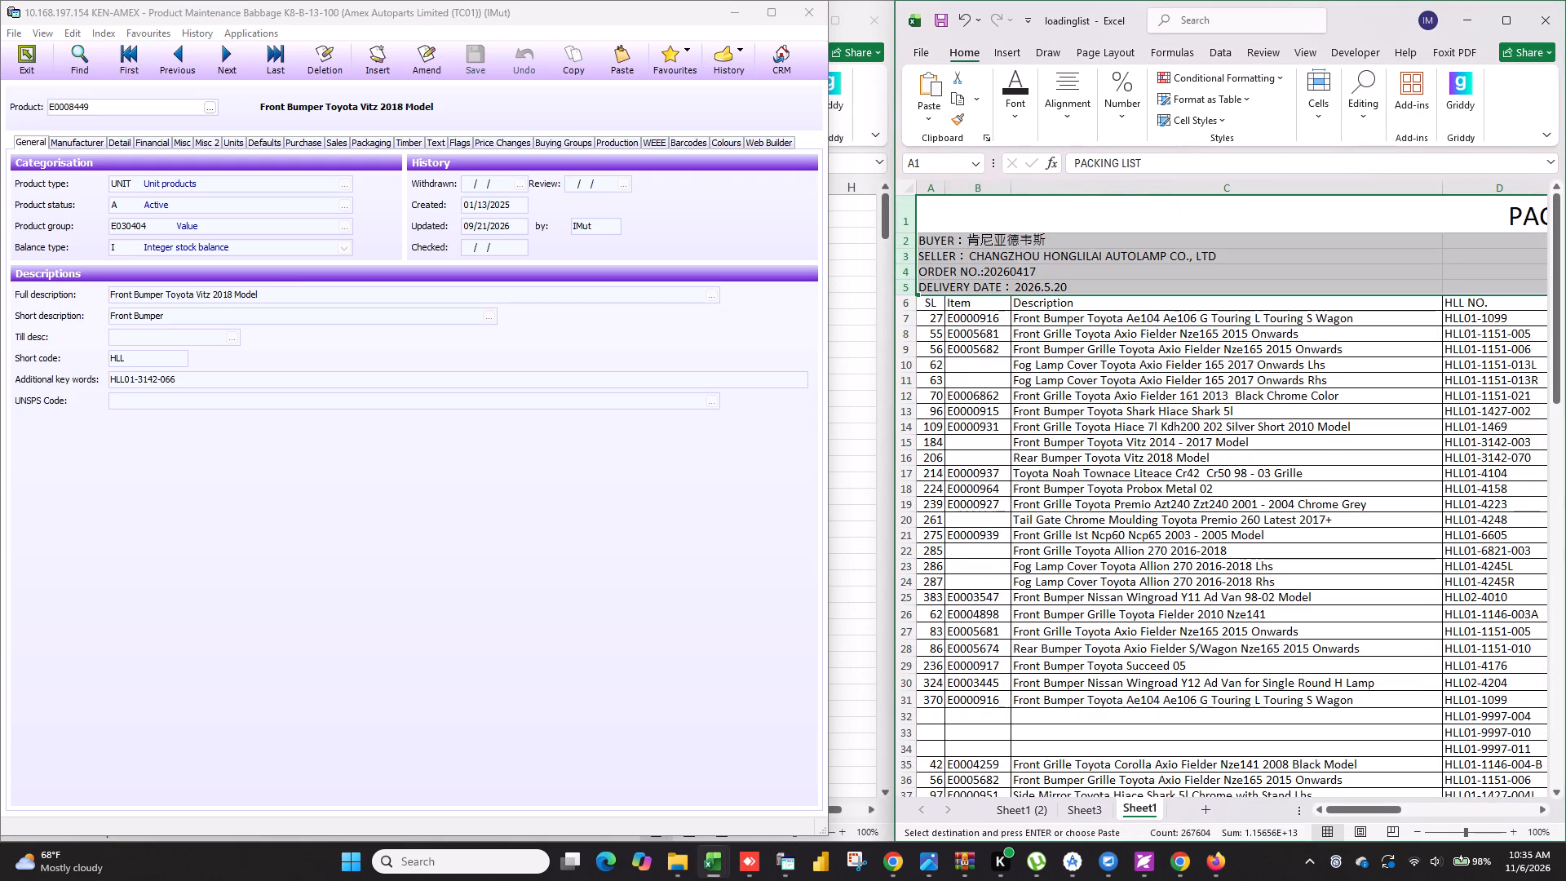
pyautogui.click(1064, 257)
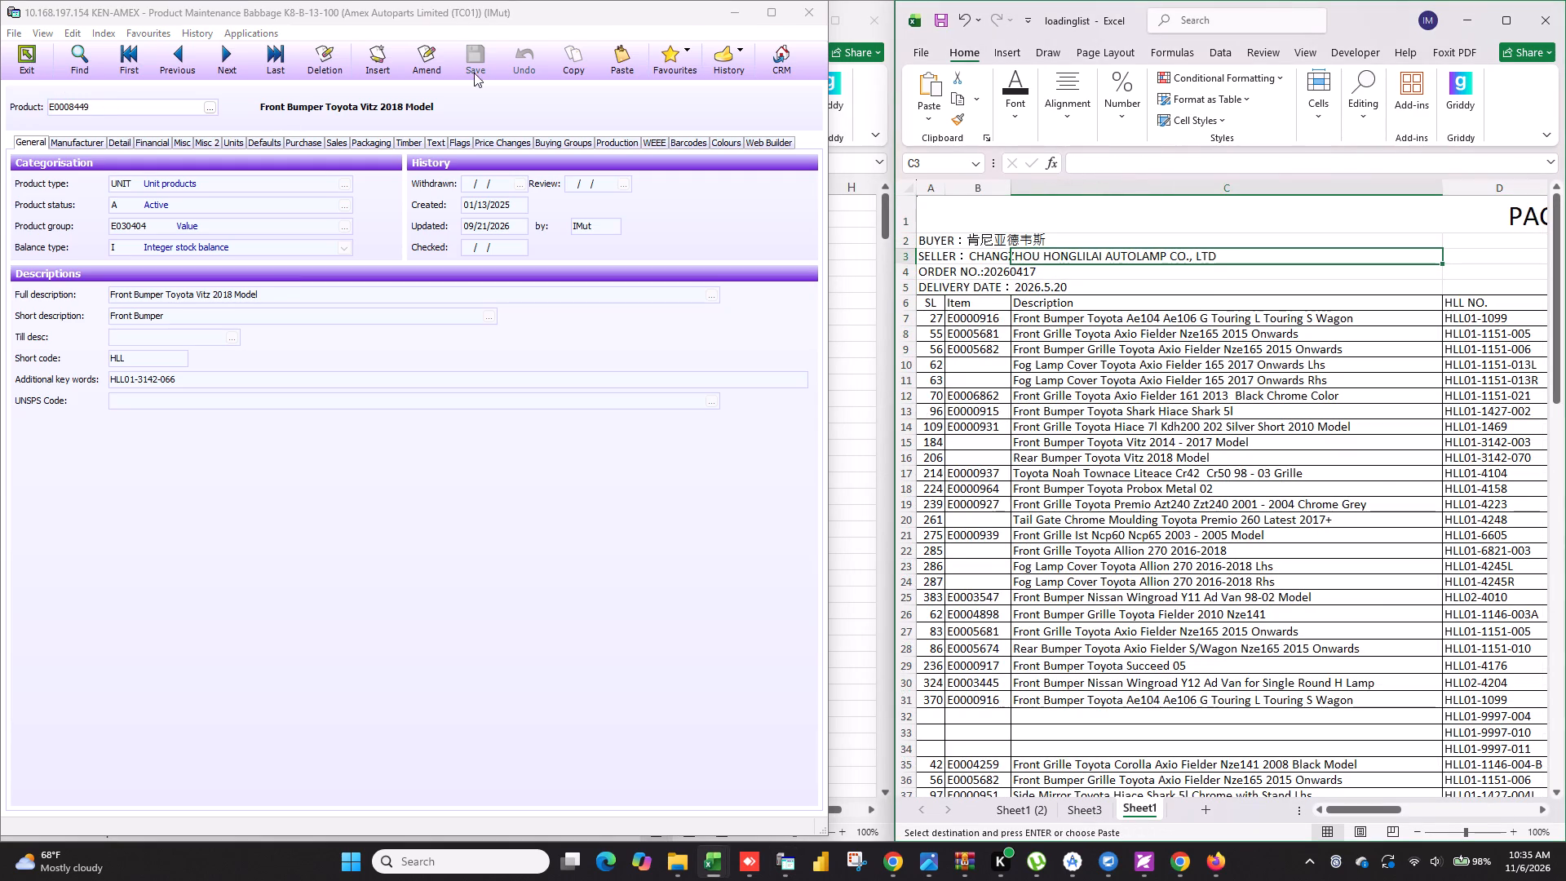
pyautogui.click(430, 46)
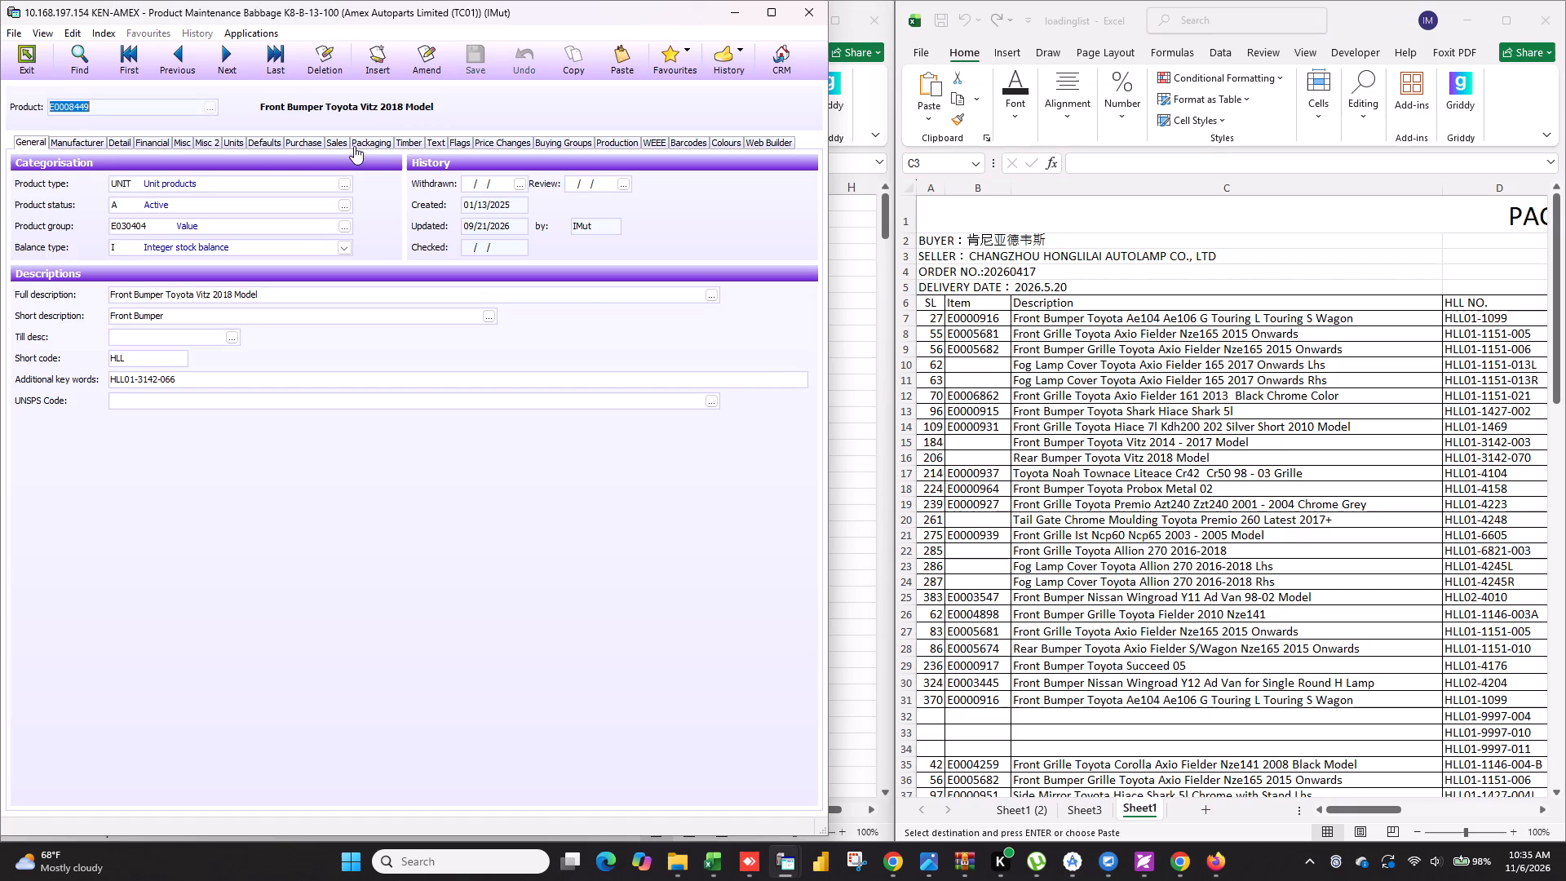
pyautogui.click(263, 145)
pyautogui.moveTo(312, 186); pyautogui.dragTo(0, 184)
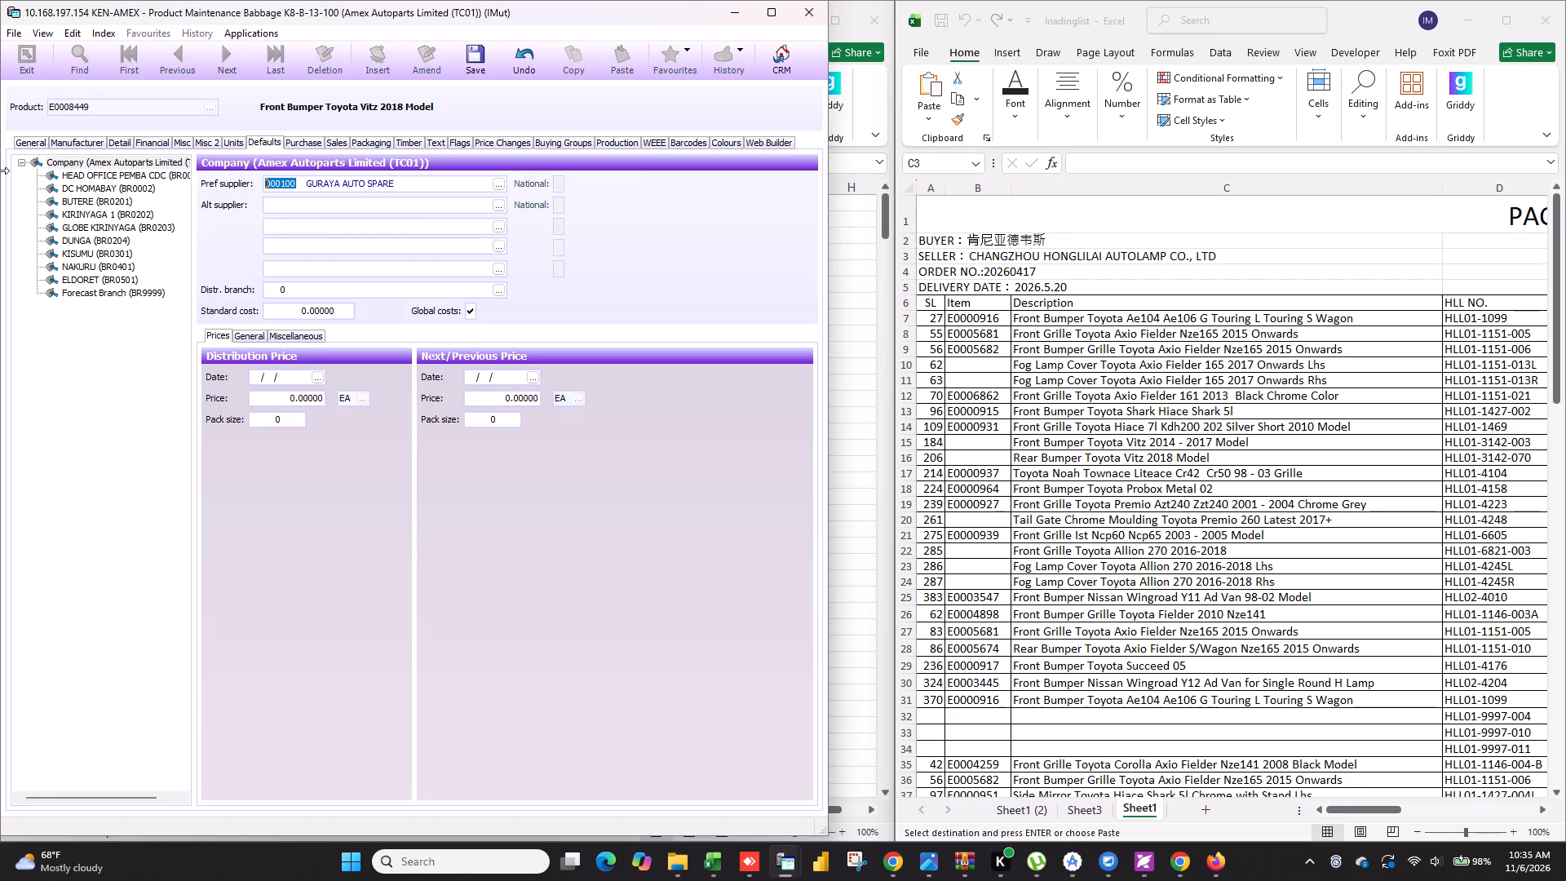
pyautogui.press('BackSpace')
pyautogui.write('Chan')
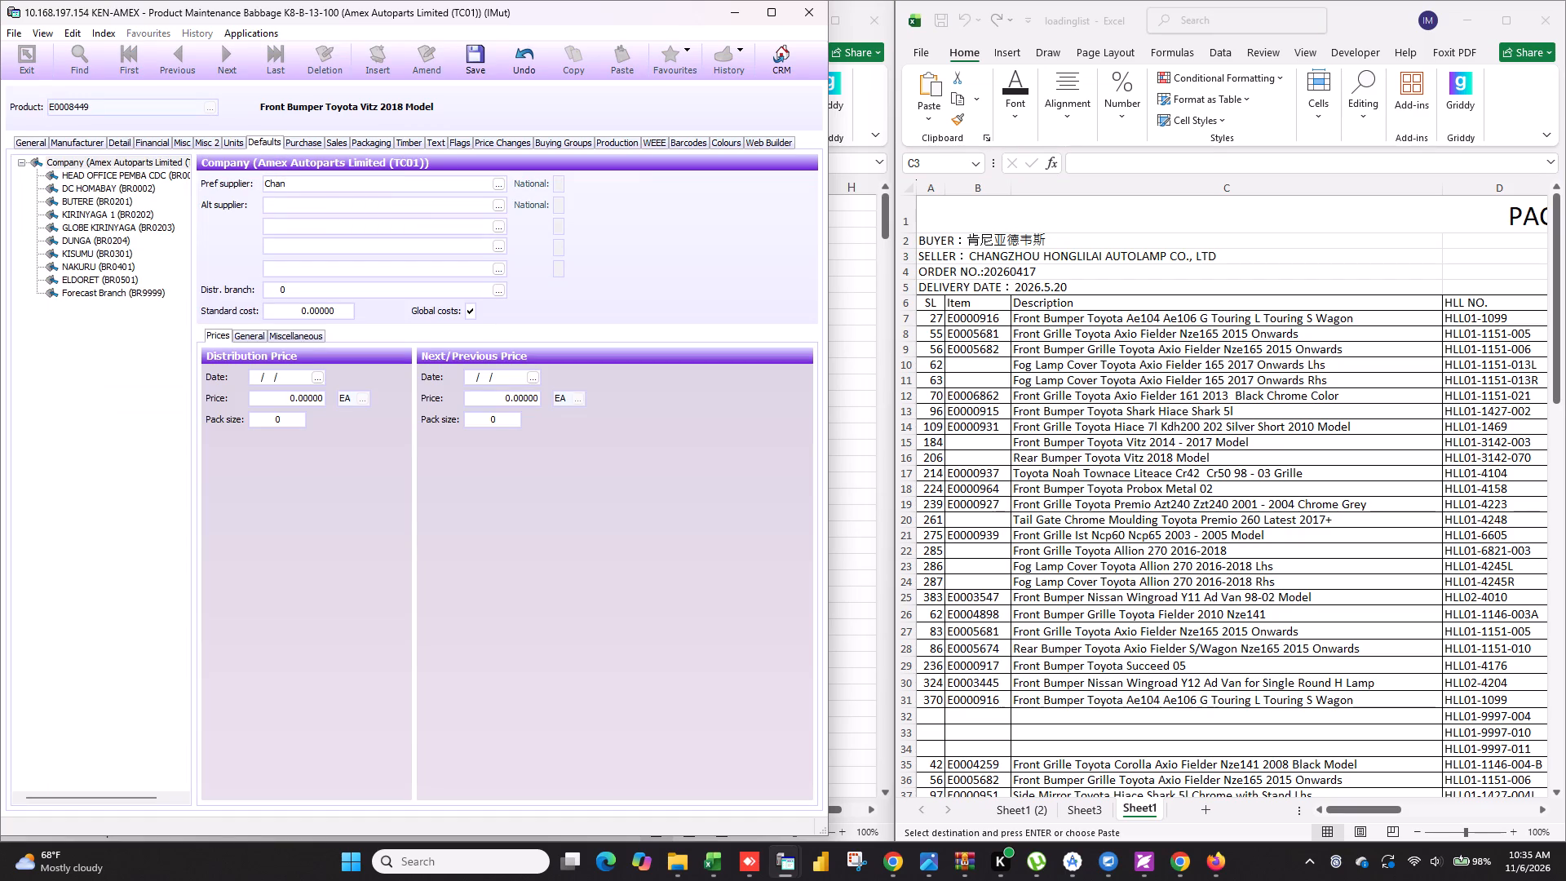
pyautogui.press('g')
pyautogui.write('zhoue')
pyautogui.press('Tab')
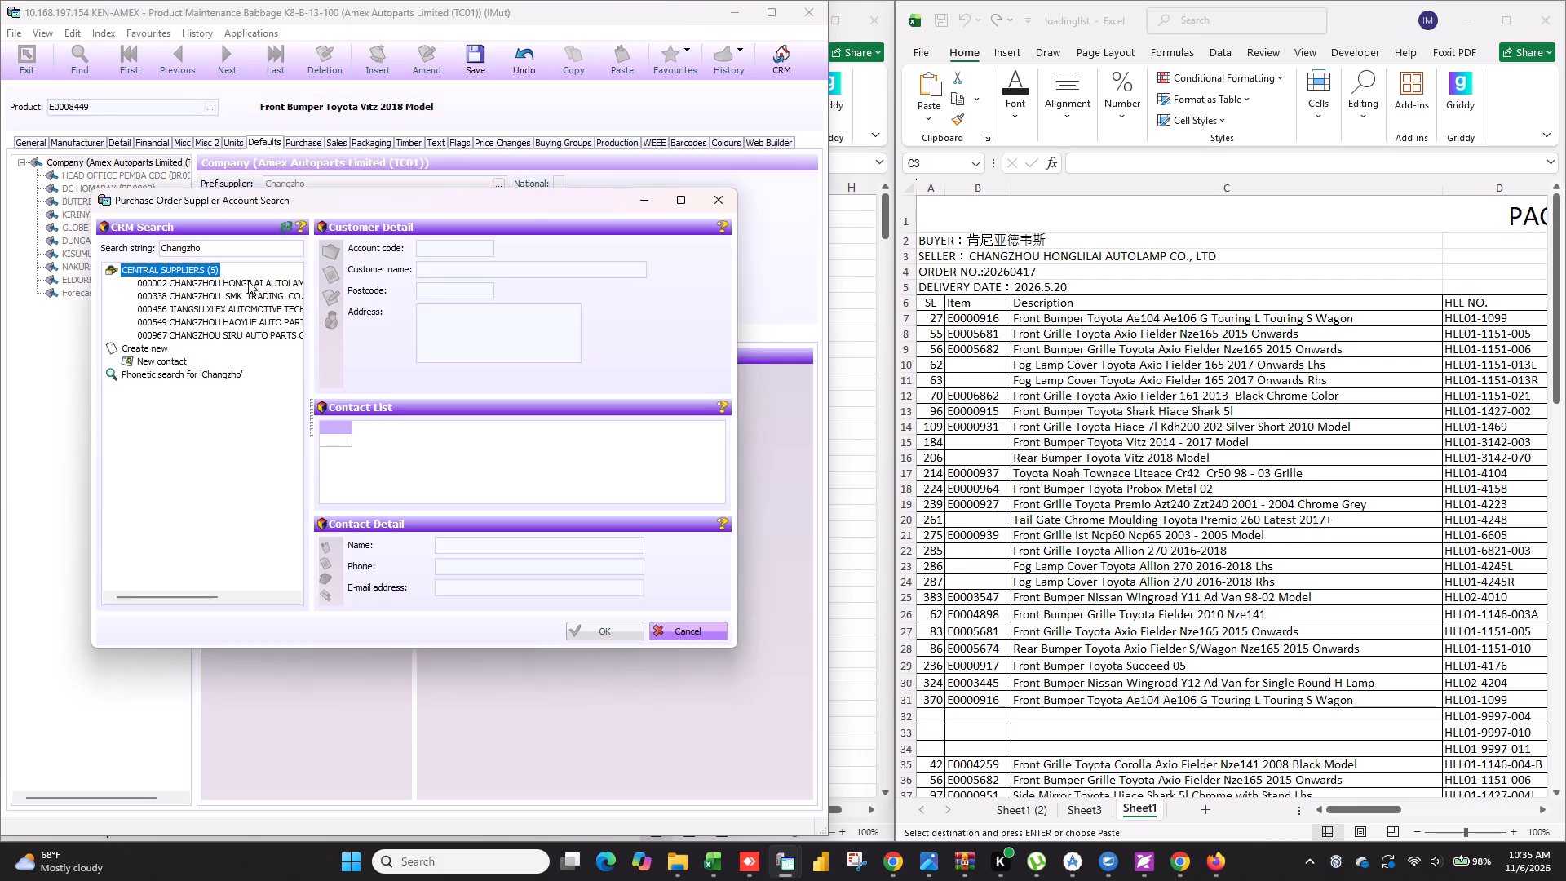
pyautogui.click(233, 277)
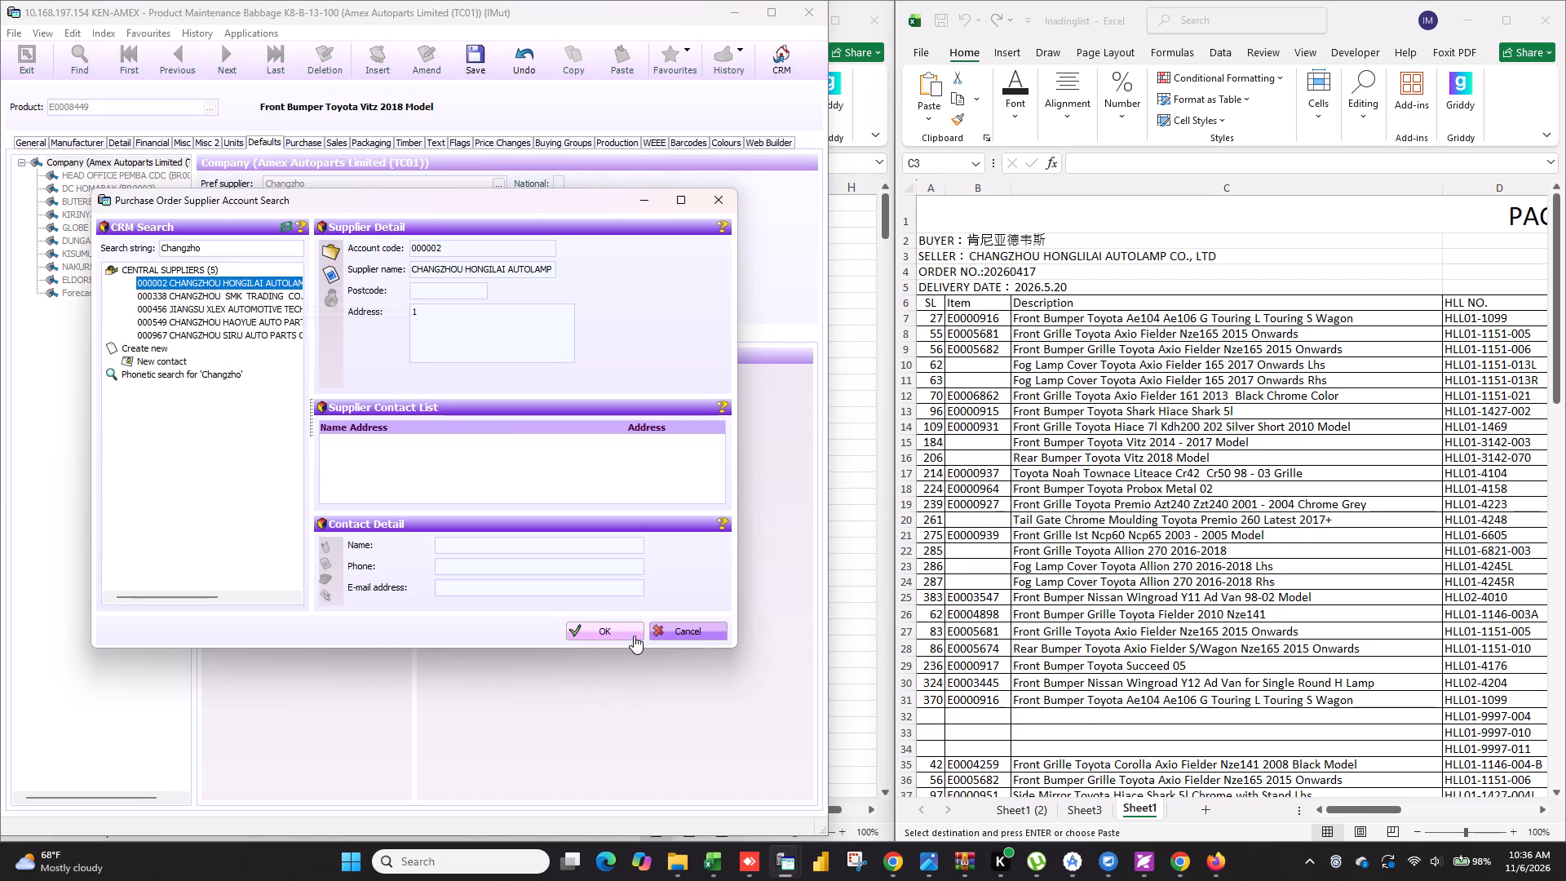
pyautogui.click(631, 635)
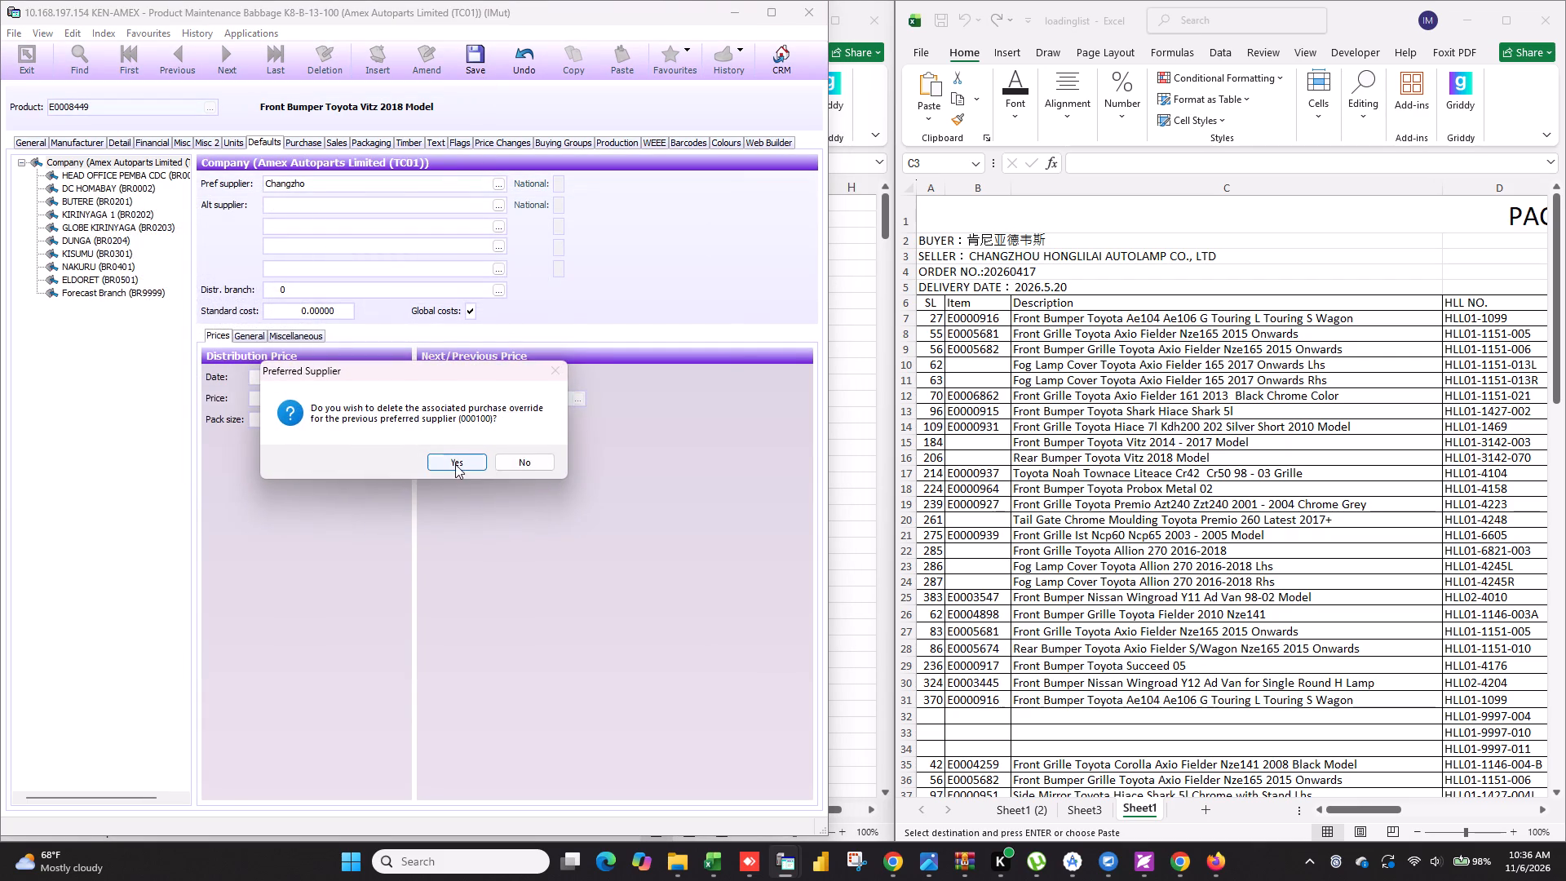
pyautogui.click(455, 464)
pyautogui.click(469, 56)
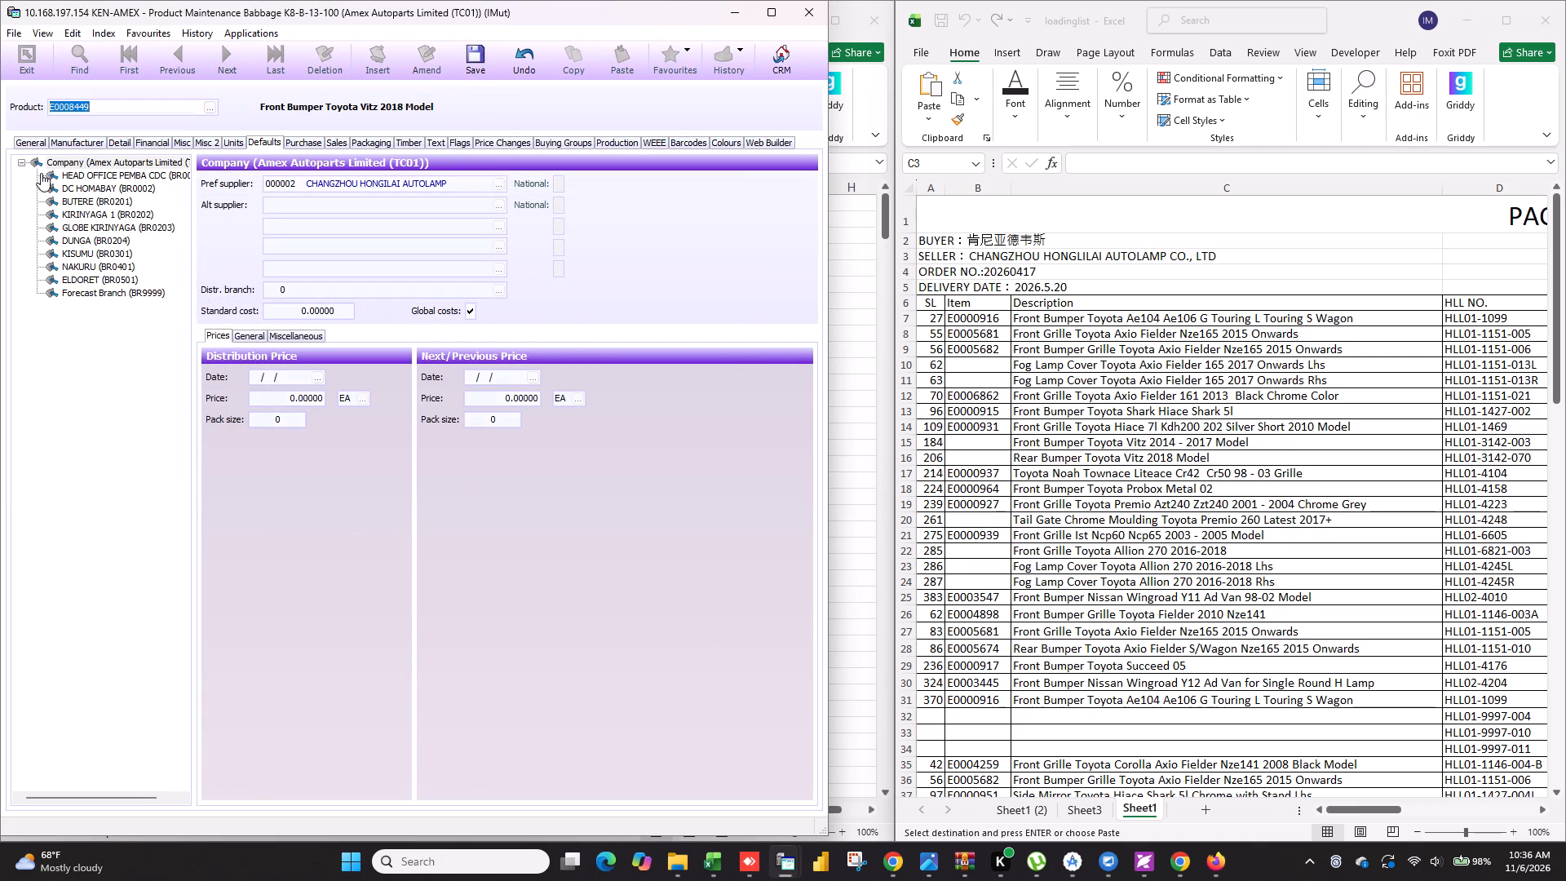
# Duplicate the Front Bumper Toyota Vitz 2018 Model product from its general details.
pyautogui.click(27, 139)
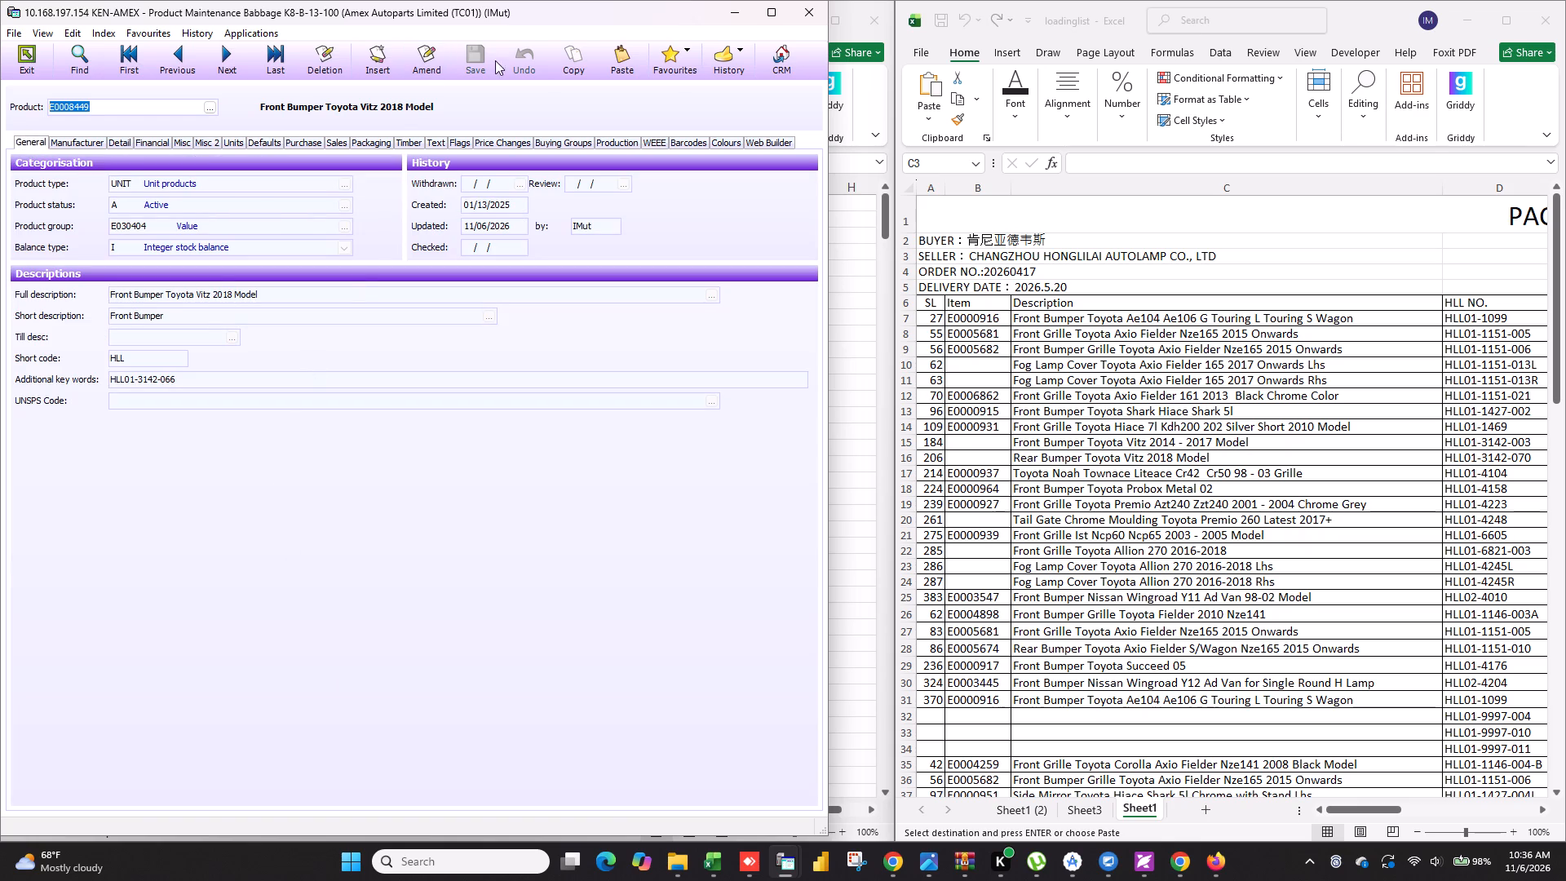
pyautogui.click(581, 61)
pyautogui.click(624, 65)
# Replace the duplicate's full and short descriptions with Front Bumper Toyota Vitz 2014 - 2017 Model, copied from Sheet1 (2) cell C10.
pyautogui.click(1013, 815)
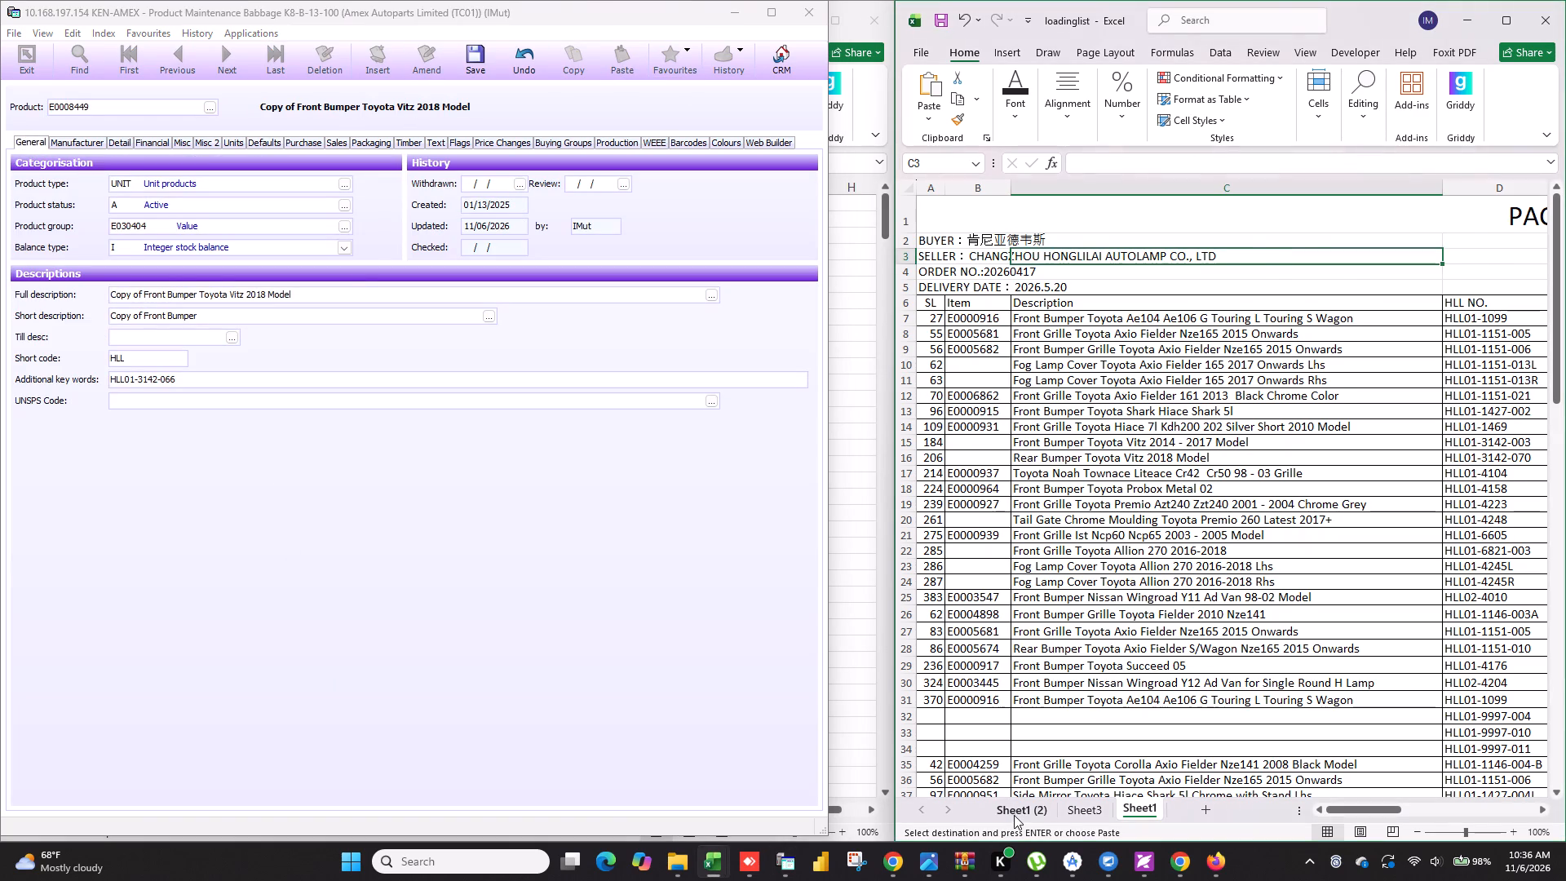
pyautogui.click(1014, 815)
pyautogui.click(1066, 250)
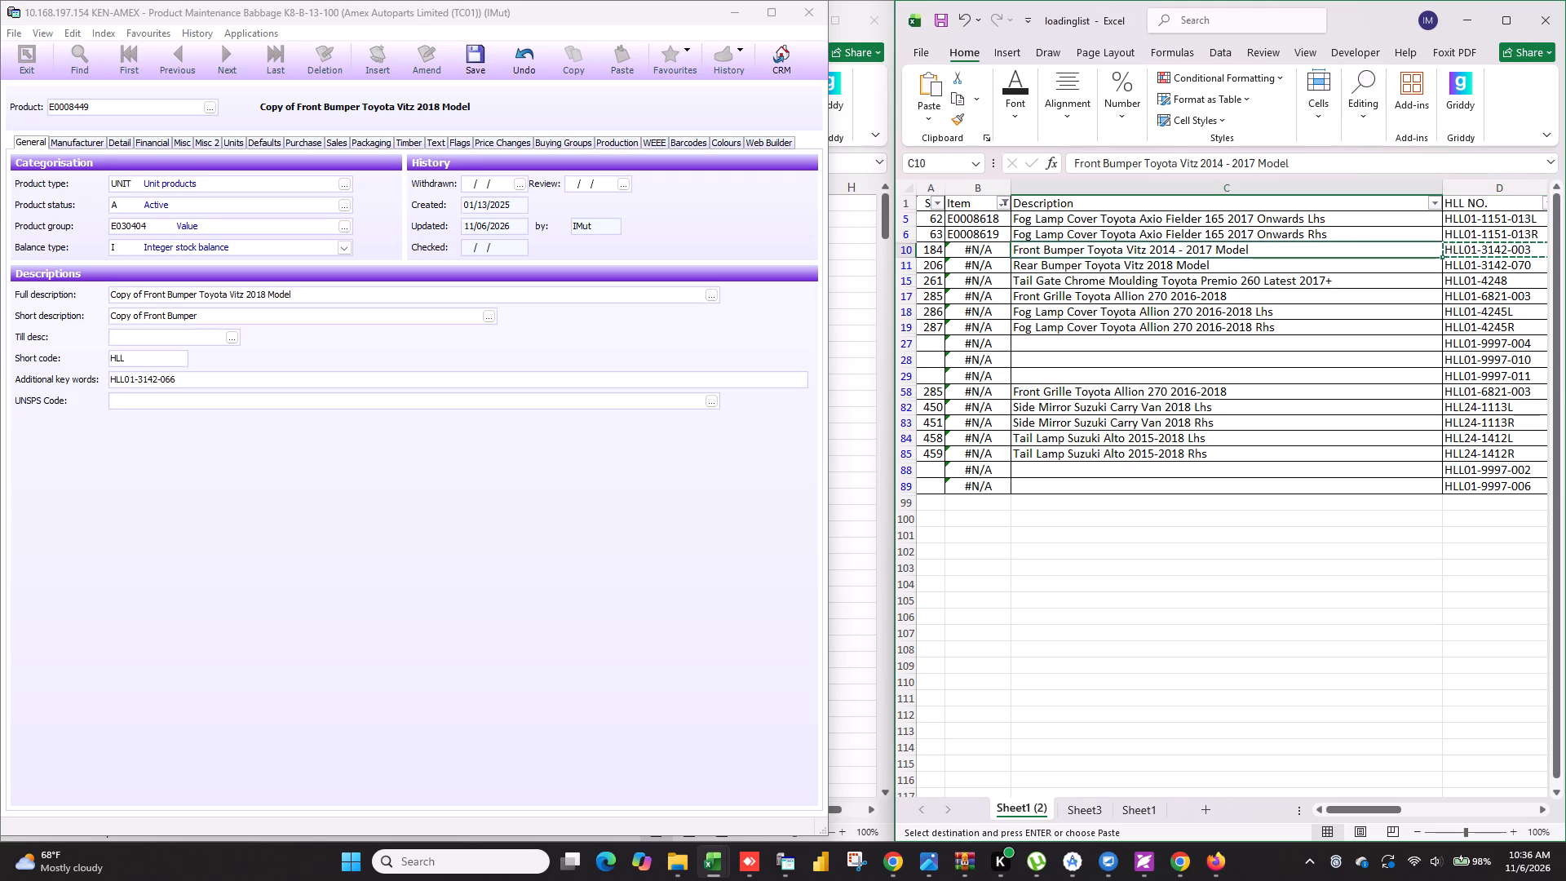
pyautogui.hotkey('ctrl', 'c')
pyautogui.moveTo(307, 292); pyautogui.dragTo(0, 308)
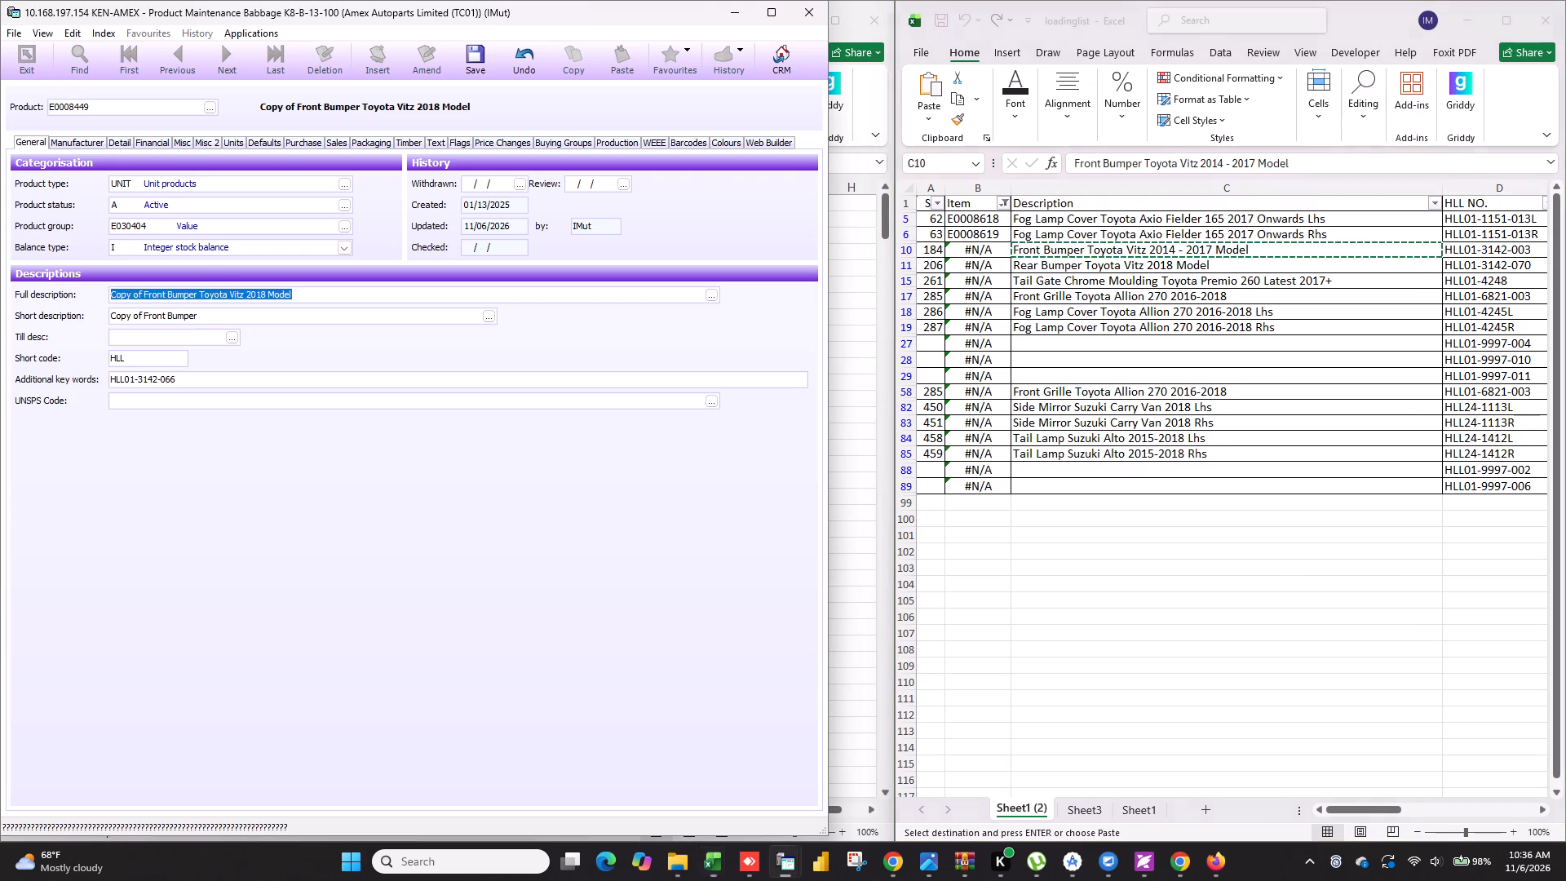
pyautogui.moveTo(0, 308); pyautogui.dragTo(0, 303)
pyautogui.hotkey('ctrl', 'v')
pyautogui.moveTo(205, 320); pyautogui.dragTo(0, 323)
pyautogui.hotkey('ctrl', 'v')
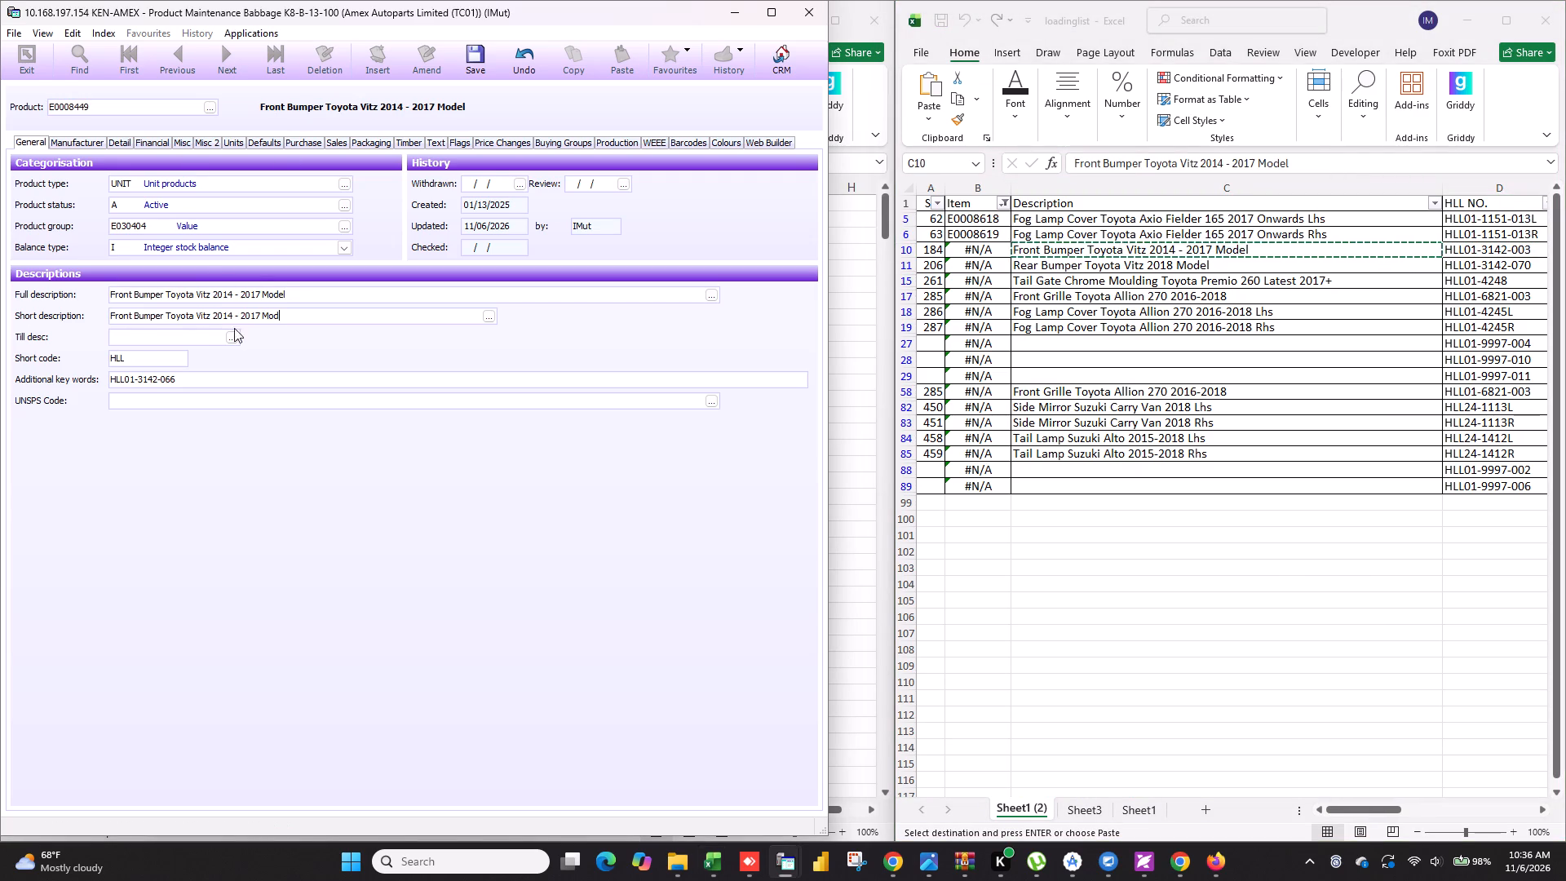
# Replace the additional key words and the manufacturer product code with HLL01-3142-003, copied from loading list cell D10.
pyautogui.click(1401, 327)
pyautogui.press('Escape')
pyautogui.click(1479, 253)
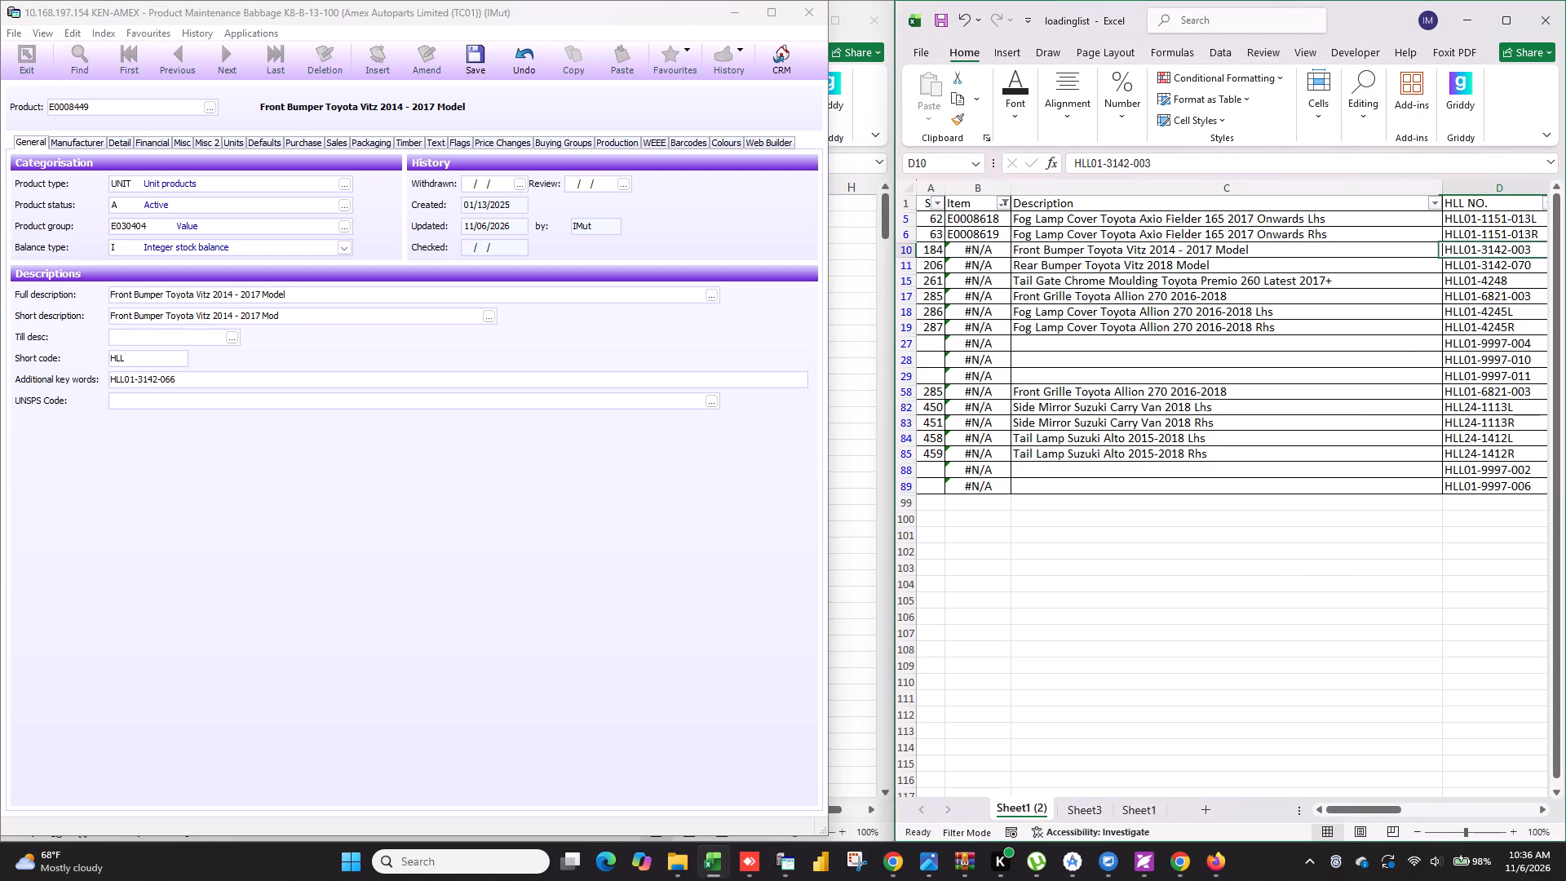
pyautogui.hotkey('ctrl', 'c')
pyautogui.moveTo(188, 382); pyautogui.dragTo(0, 350)
pyautogui.hotkey('ctrl', 'v')
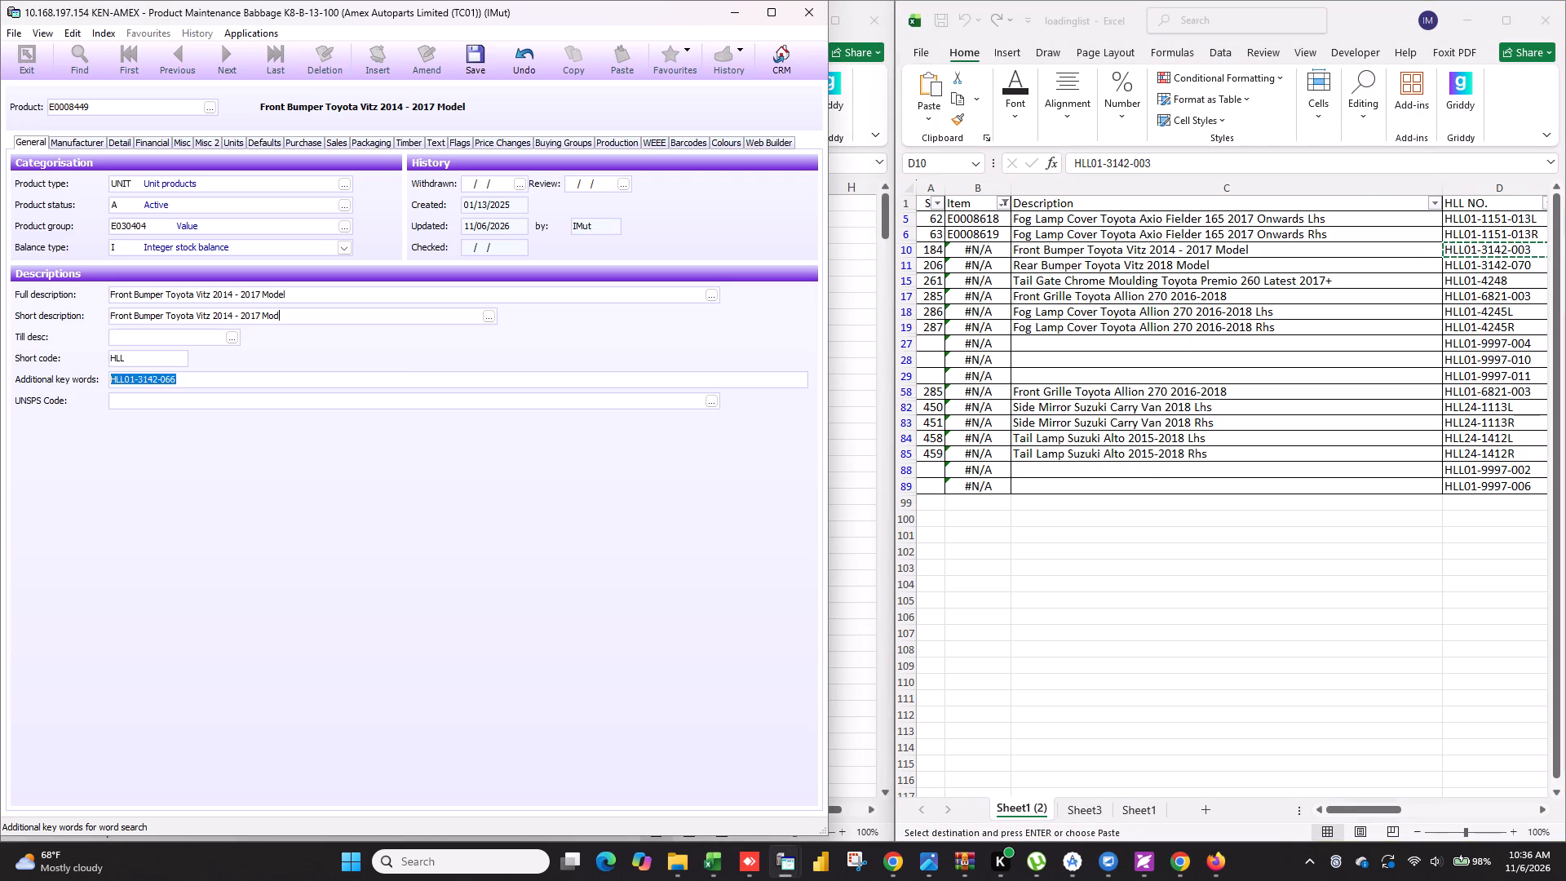
pyautogui.click(90, 136)
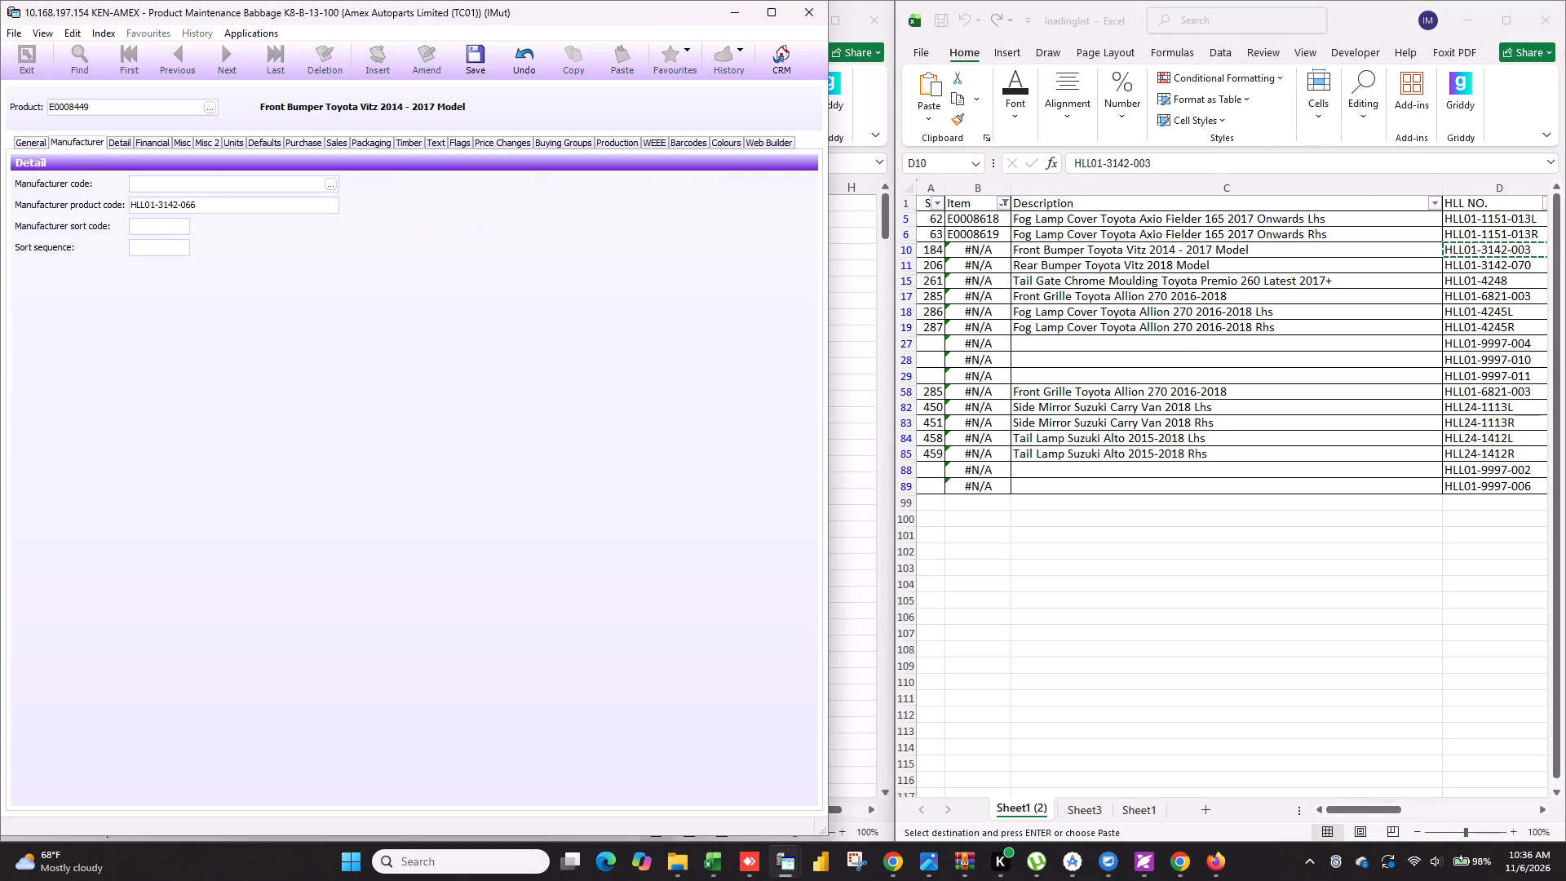
pyautogui.moveTo(218, 204); pyautogui.dragTo(0, 184)
pyautogui.hotkey('ctrl', 'v')
# Check the duplicate's preferred supplier and clear its current delivered Retail, Trade price and CREDIT list prices.
pyautogui.click(252, 142)
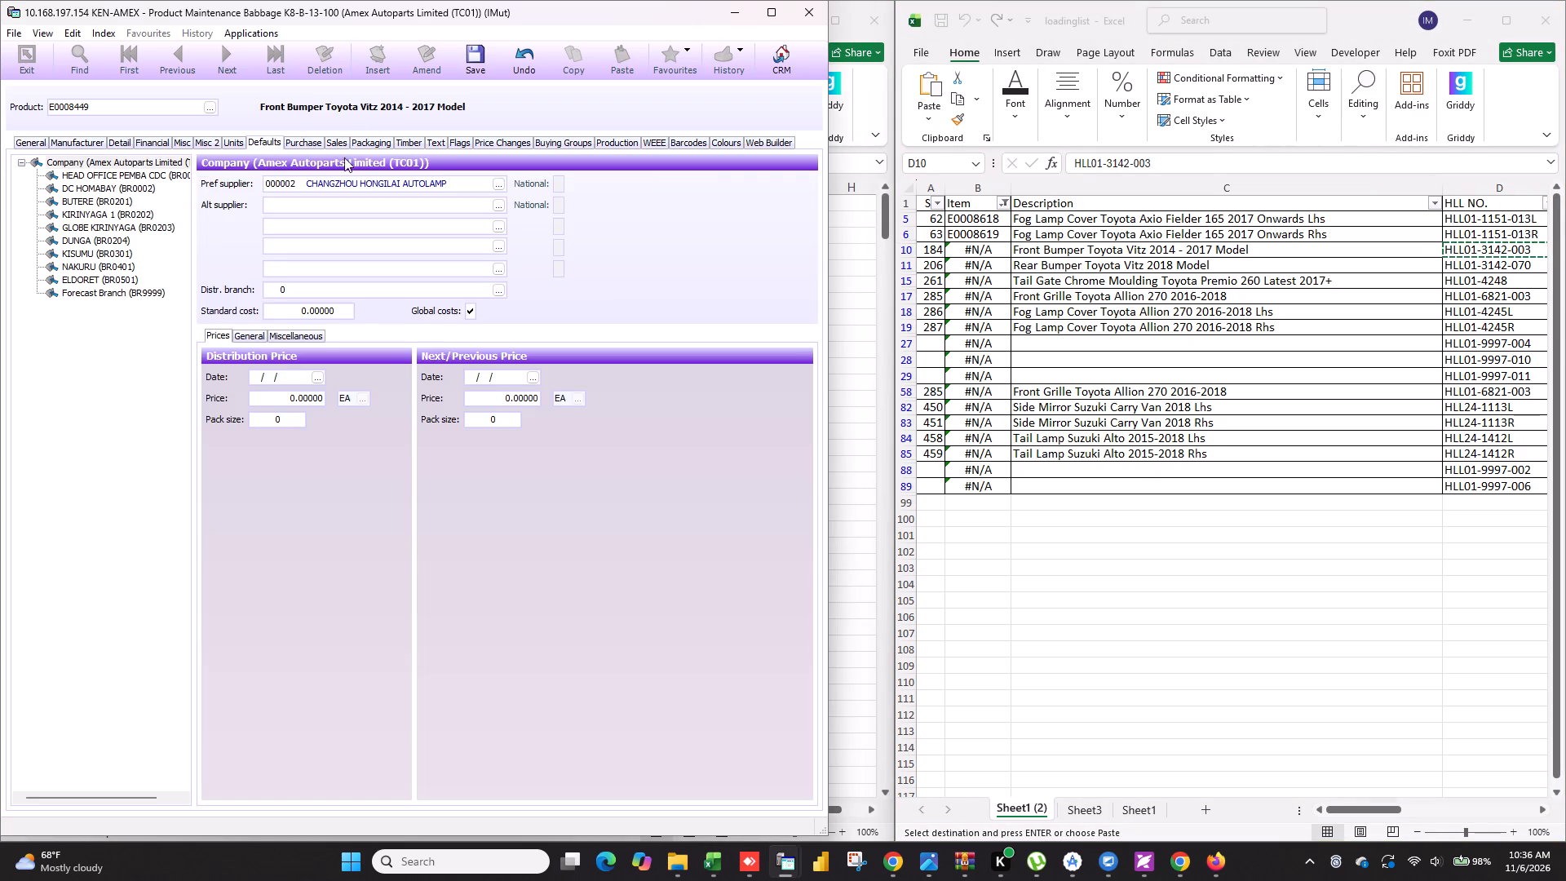
pyautogui.click(332, 143)
pyautogui.click(310, 314)
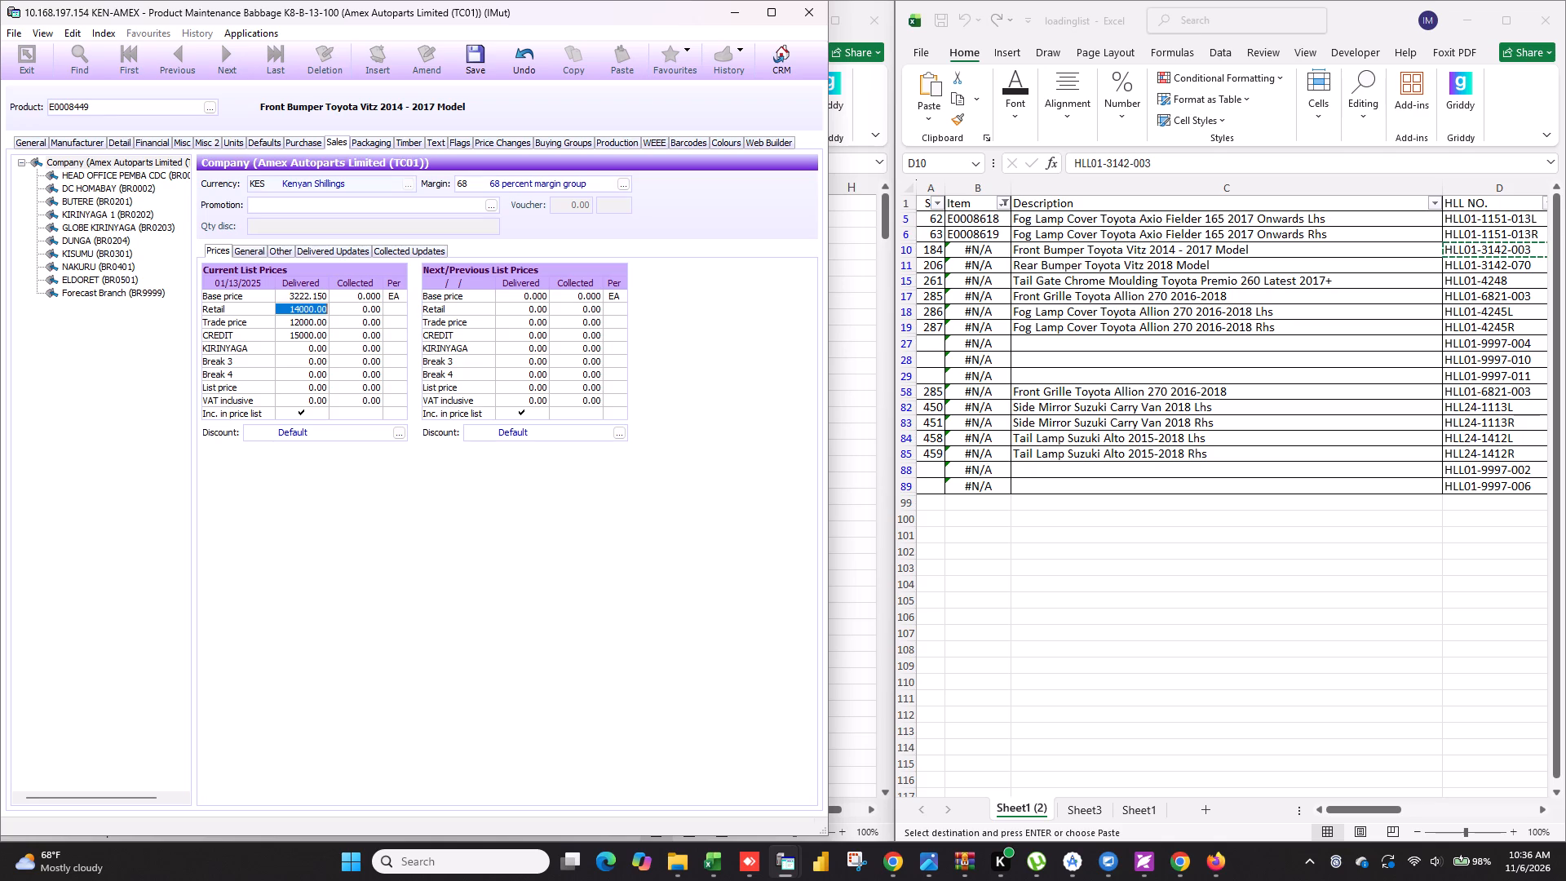
pyautogui.press('BackSpace')
pyautogui.click(310, 314)
pyautogui.click(310, 319)
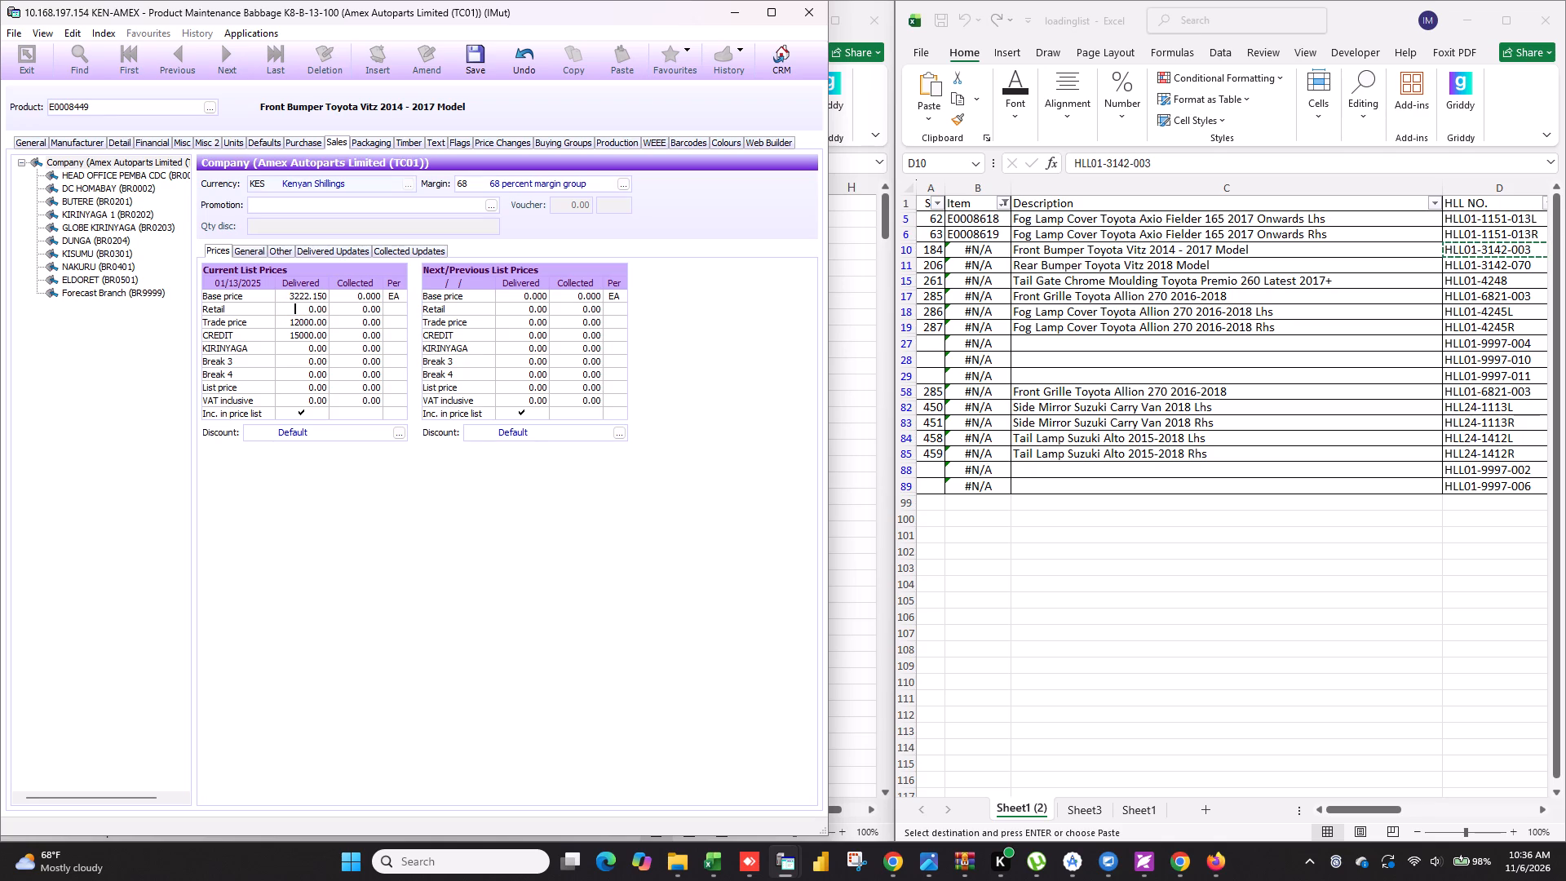
pyautogui.press('BackSpace')
pyautogui.click(311, 334)
pyautogui.press('BackSpace')
# Clear the duplicate's product code so a new one is generated, save the new product, and select its code.
pyautogui.click(109, 104)
pyautogui.press('BackSpace')
pyautogui.press('Tab')
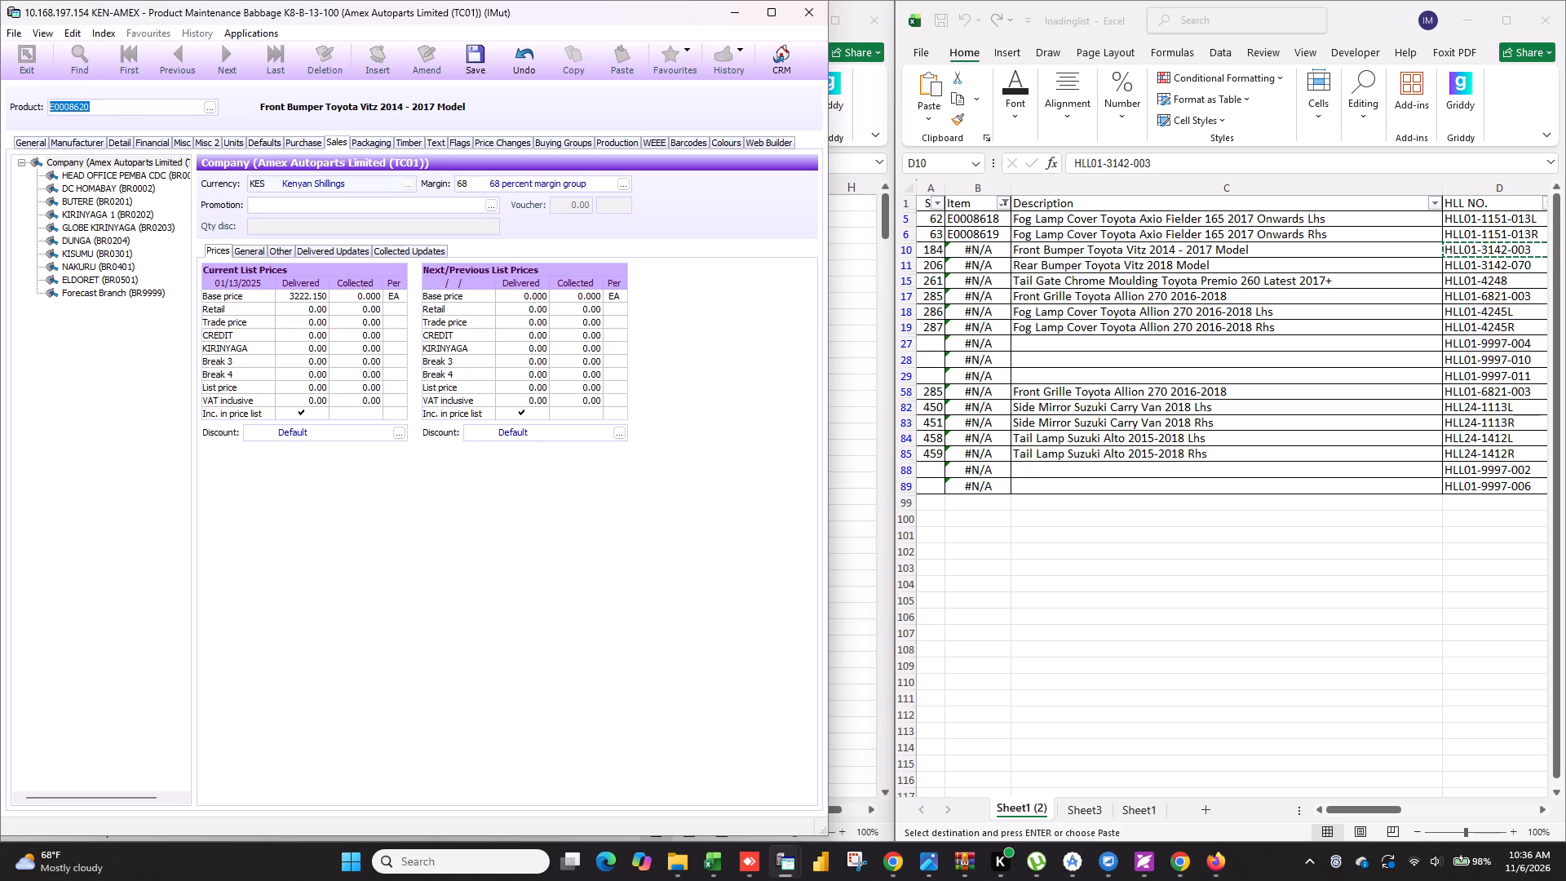
pyautogui.click(31, 139)
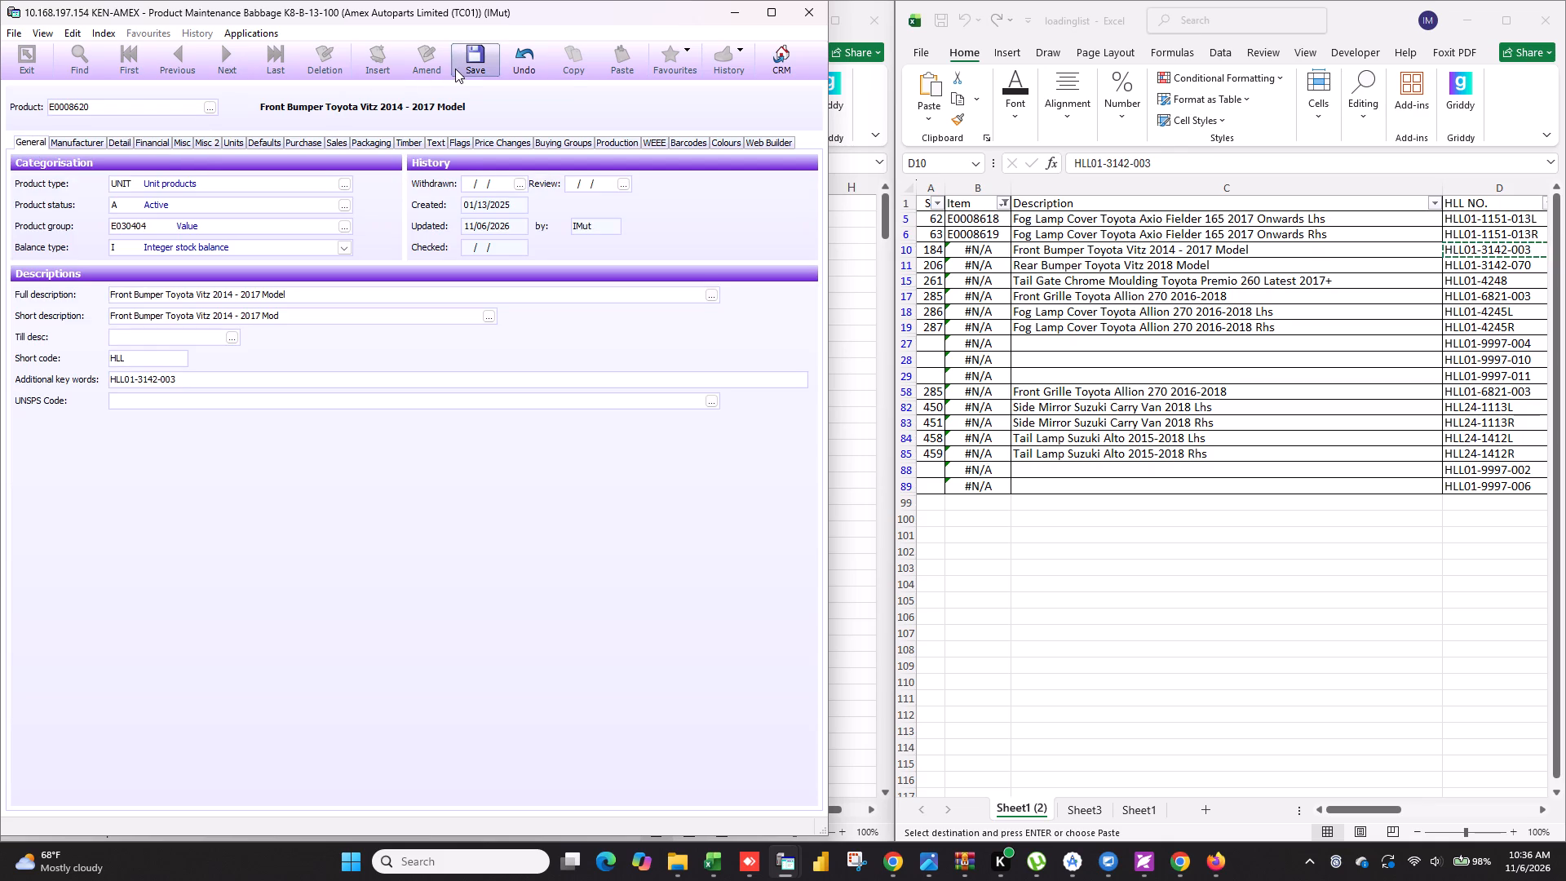
pyautogui.click(463, 66)
pyautogui.moveTo(122, 98); pyautogui.dragTo(0, 81)
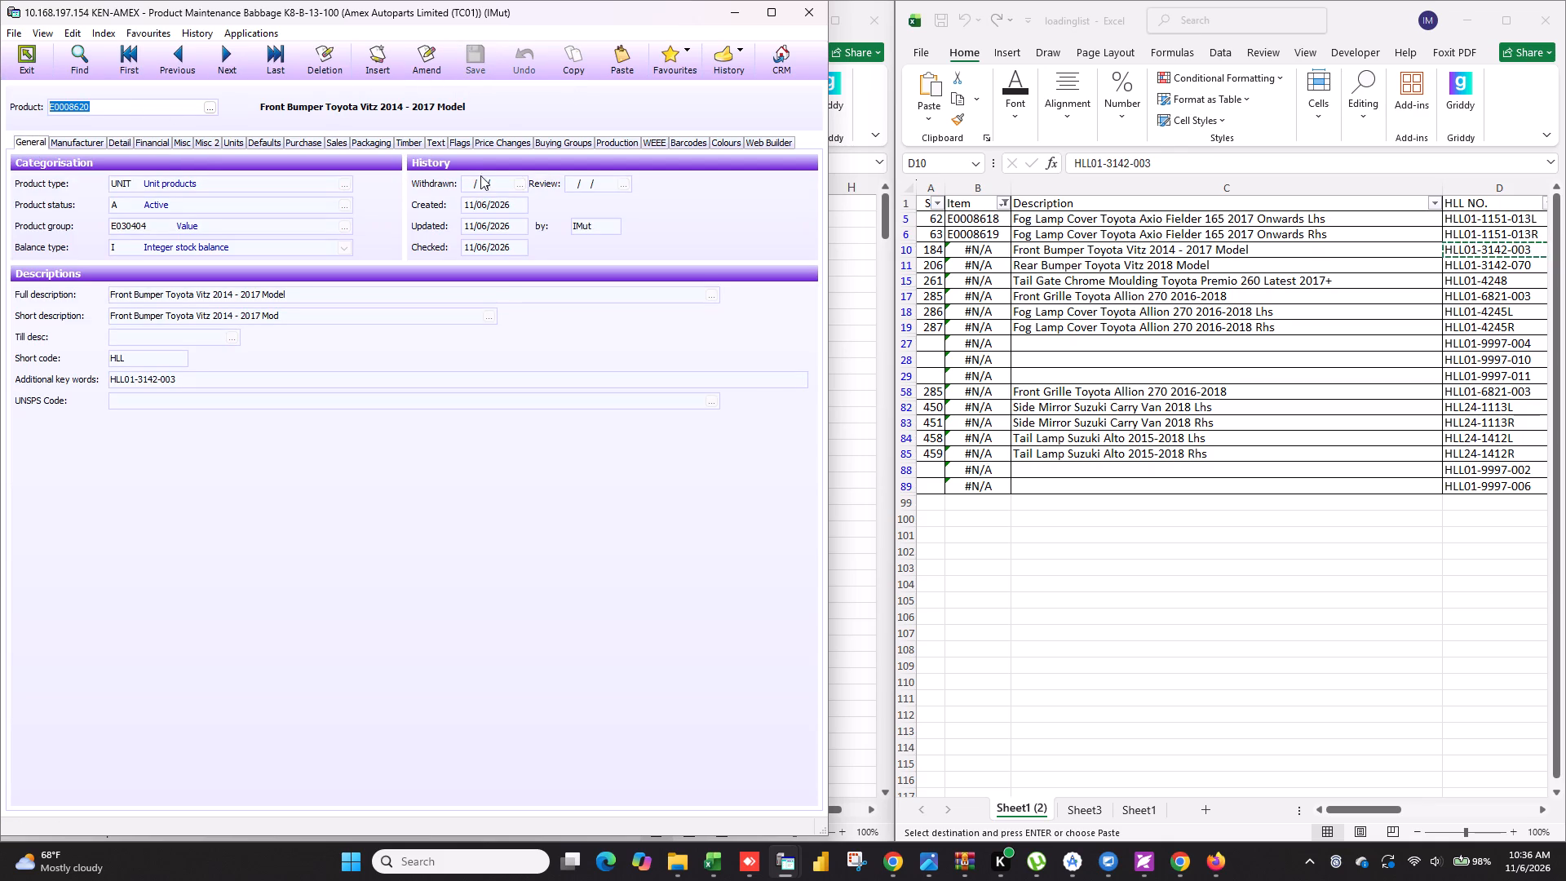
# Amend the new Front Bumper Toyota Vitz product to reselect product group E030404 Value, and save it.
pyautogui.click(434, 58)
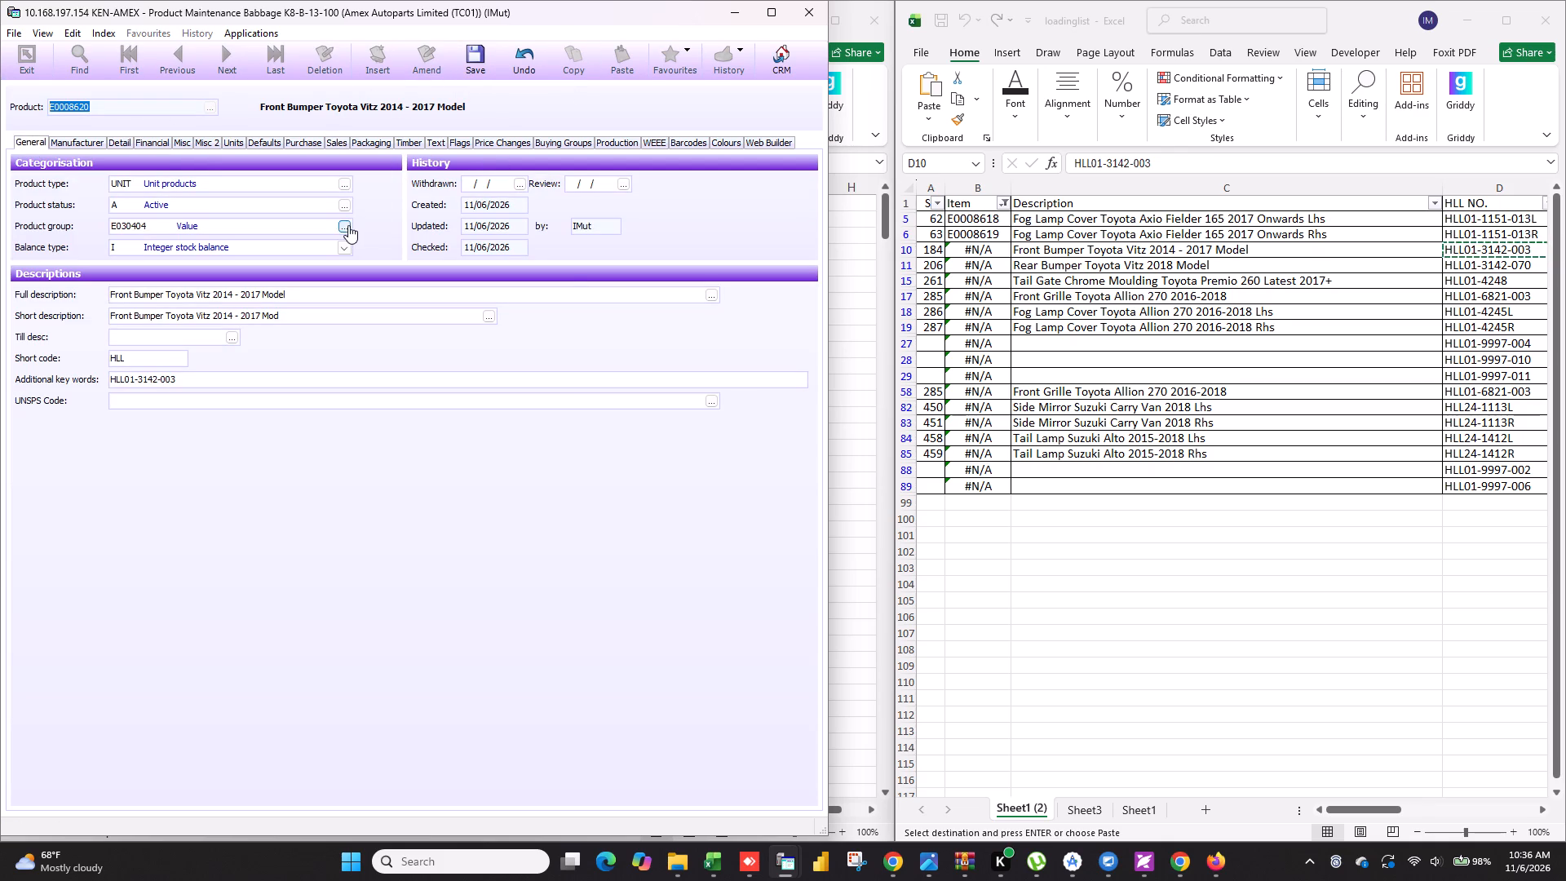
pyautogui.click(347, 225)
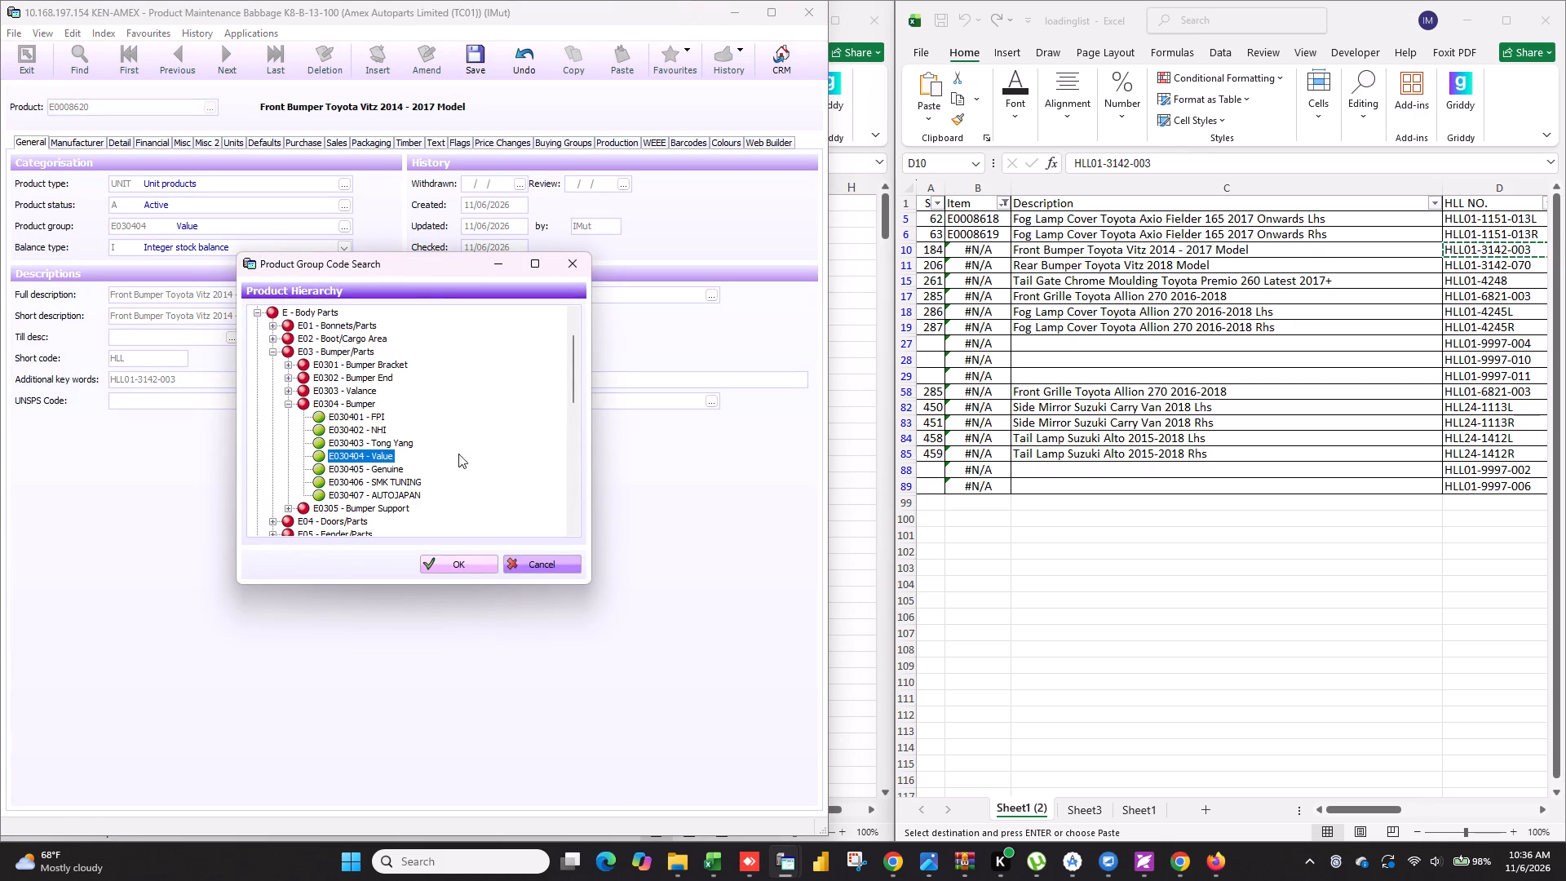
pyautogui.click(465, 560)
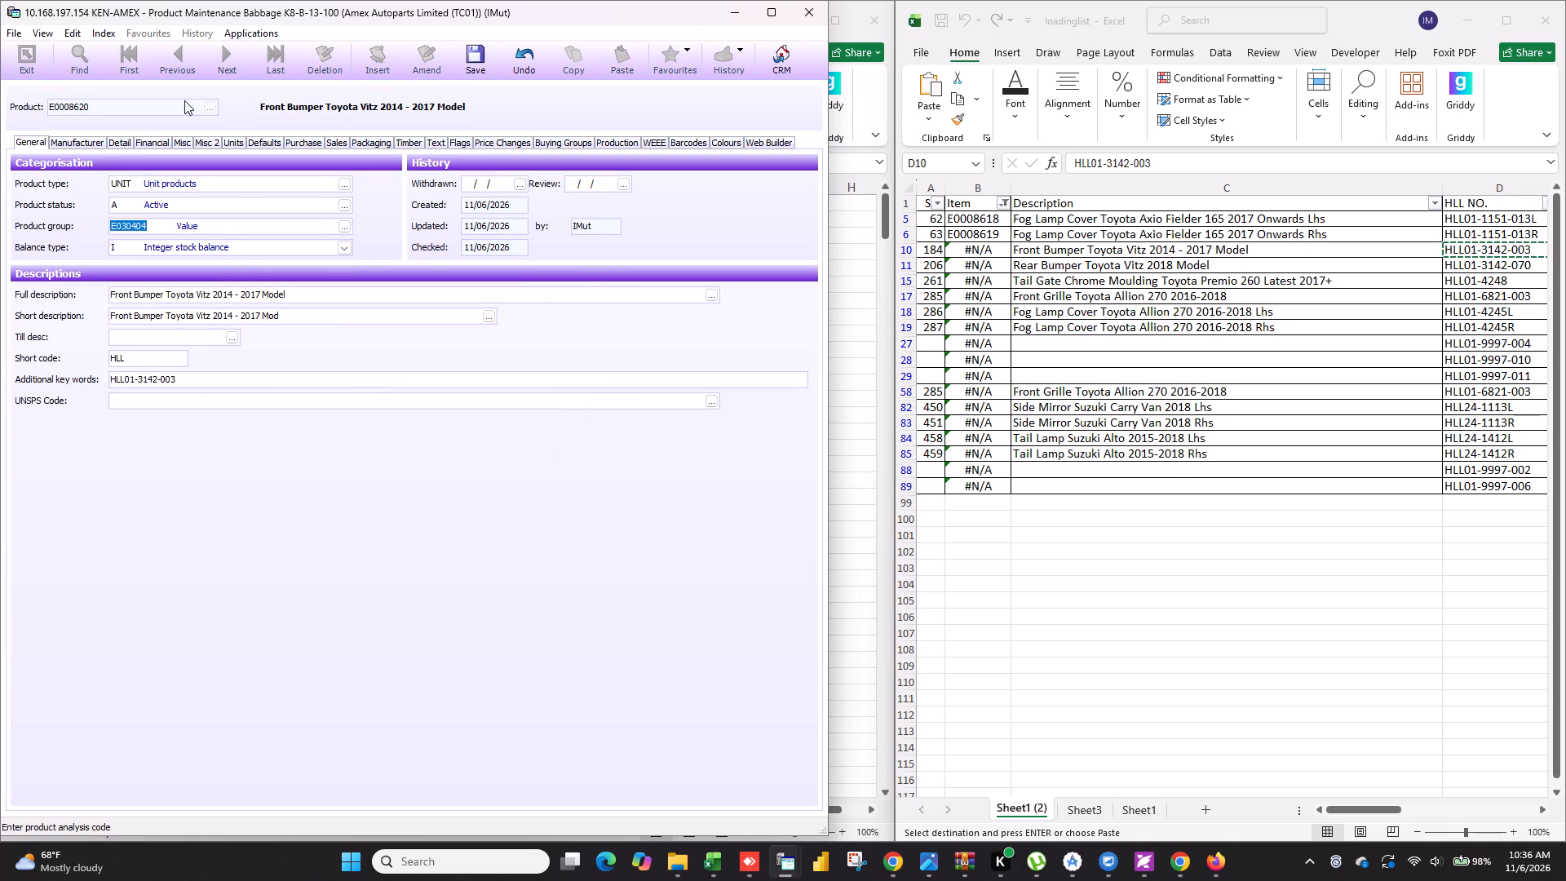
pyautogui.click(496, 60)
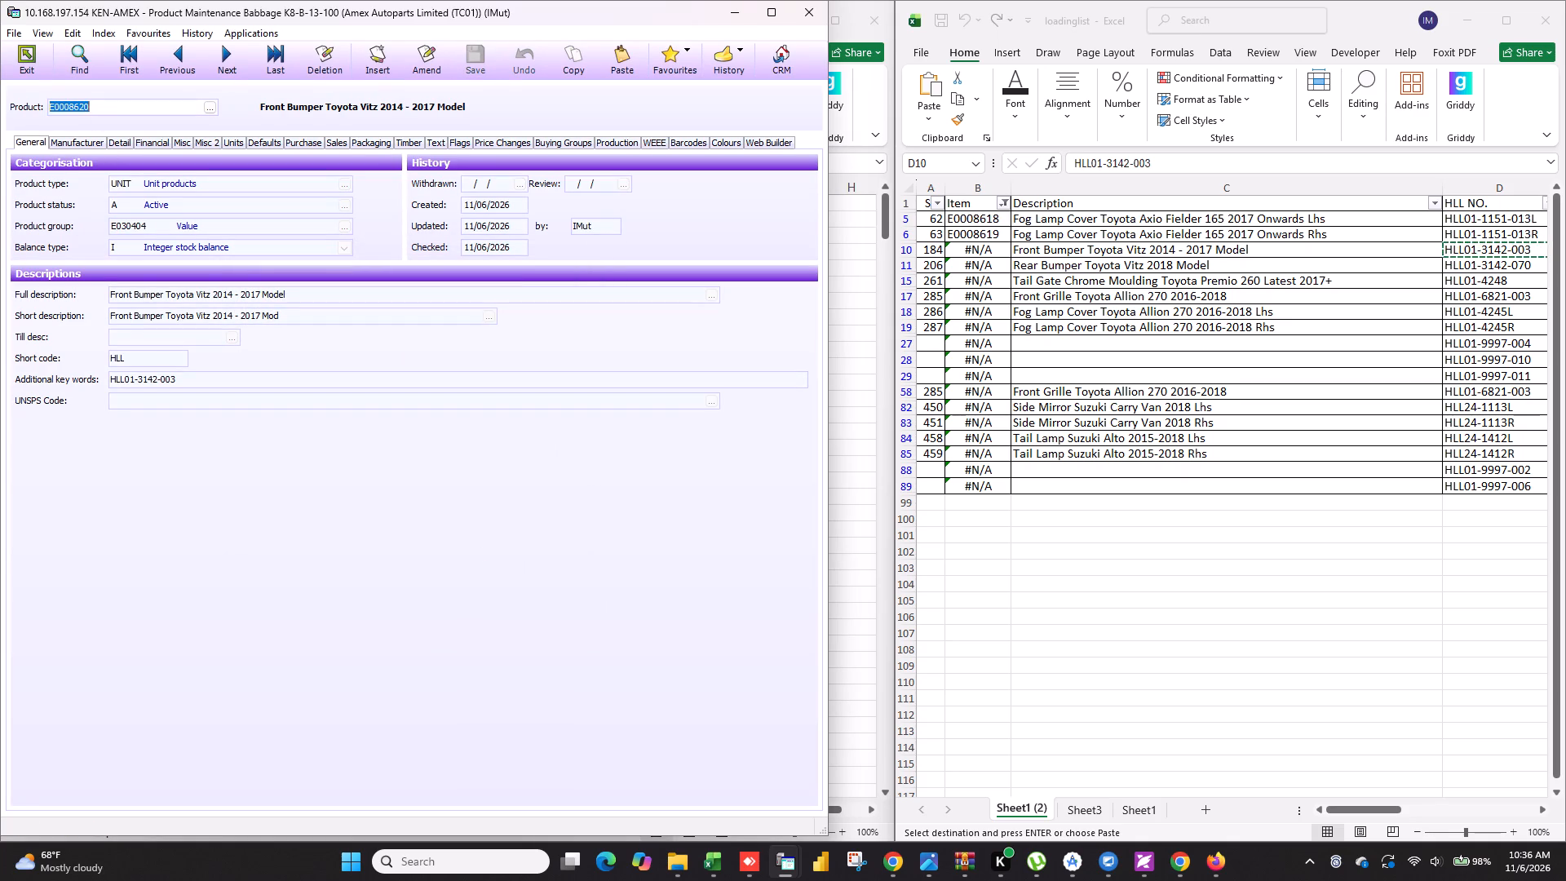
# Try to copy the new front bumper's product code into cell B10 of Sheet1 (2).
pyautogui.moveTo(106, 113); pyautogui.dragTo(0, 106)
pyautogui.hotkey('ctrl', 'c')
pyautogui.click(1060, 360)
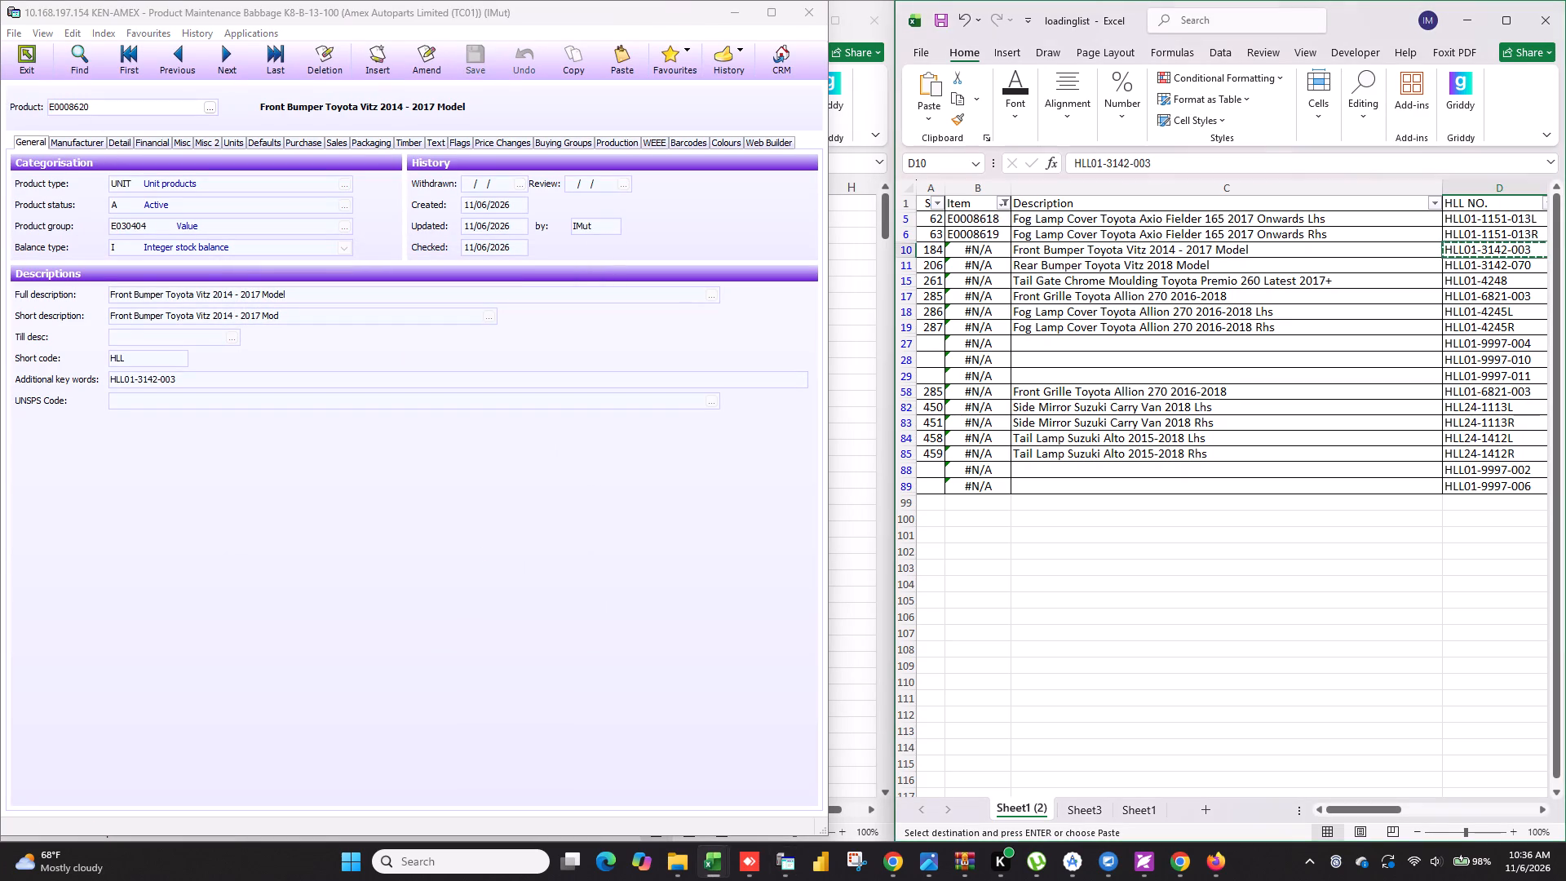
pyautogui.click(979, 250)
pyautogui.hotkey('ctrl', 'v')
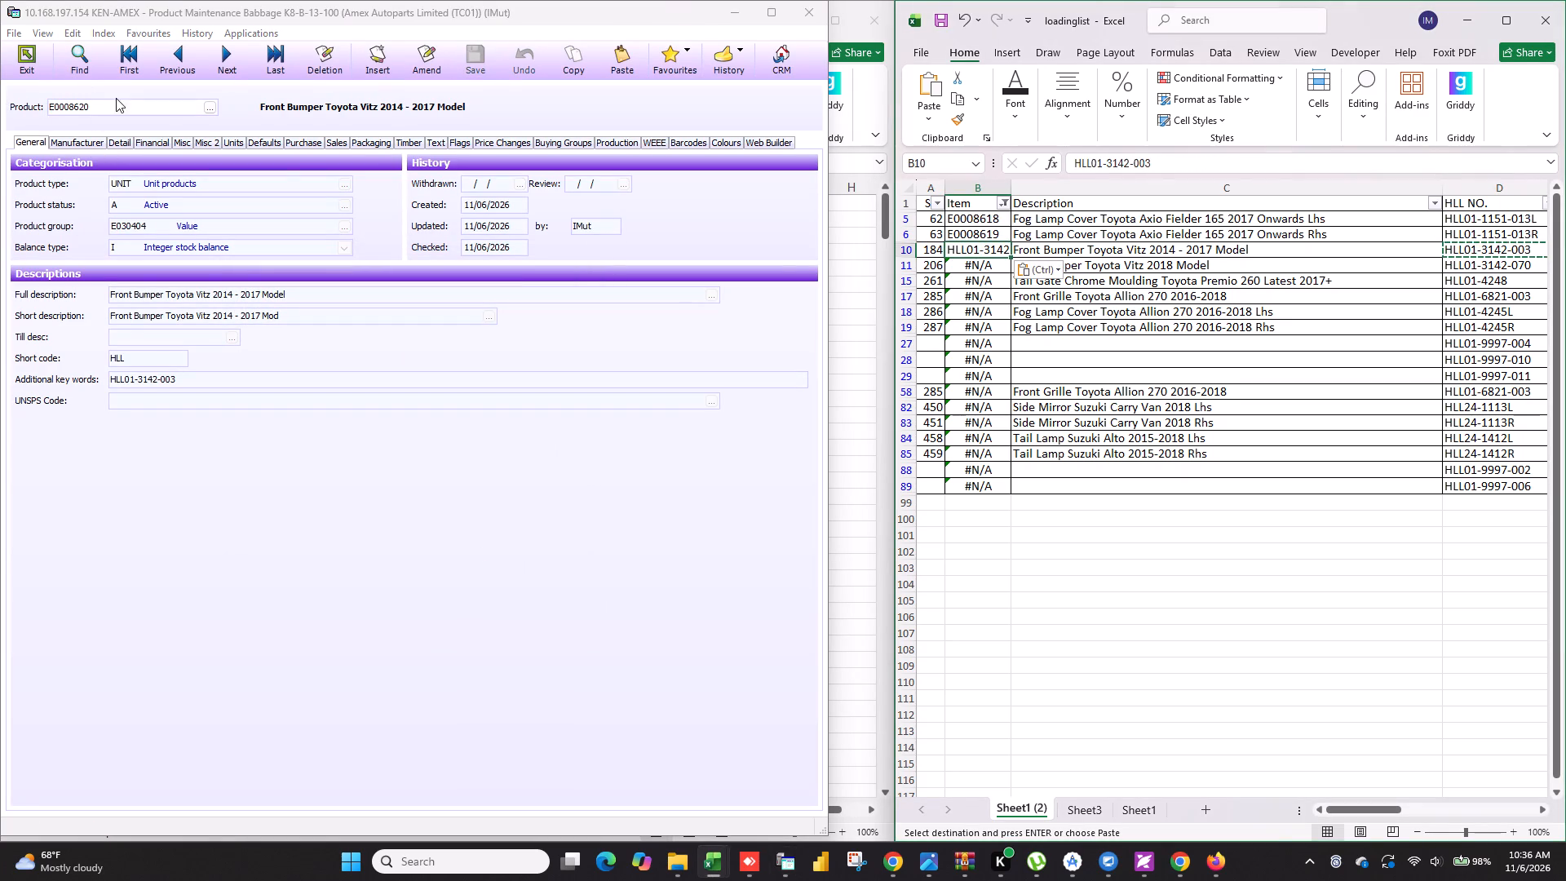
# Fill the code from B6 into B10 and change it to E0008620 for the Front Bumper Toyota Vitz.
pyautogui.click(988, 229)
pyautogui.moveTo(1011, 242); pyautogui.dragTo(1010, 257)
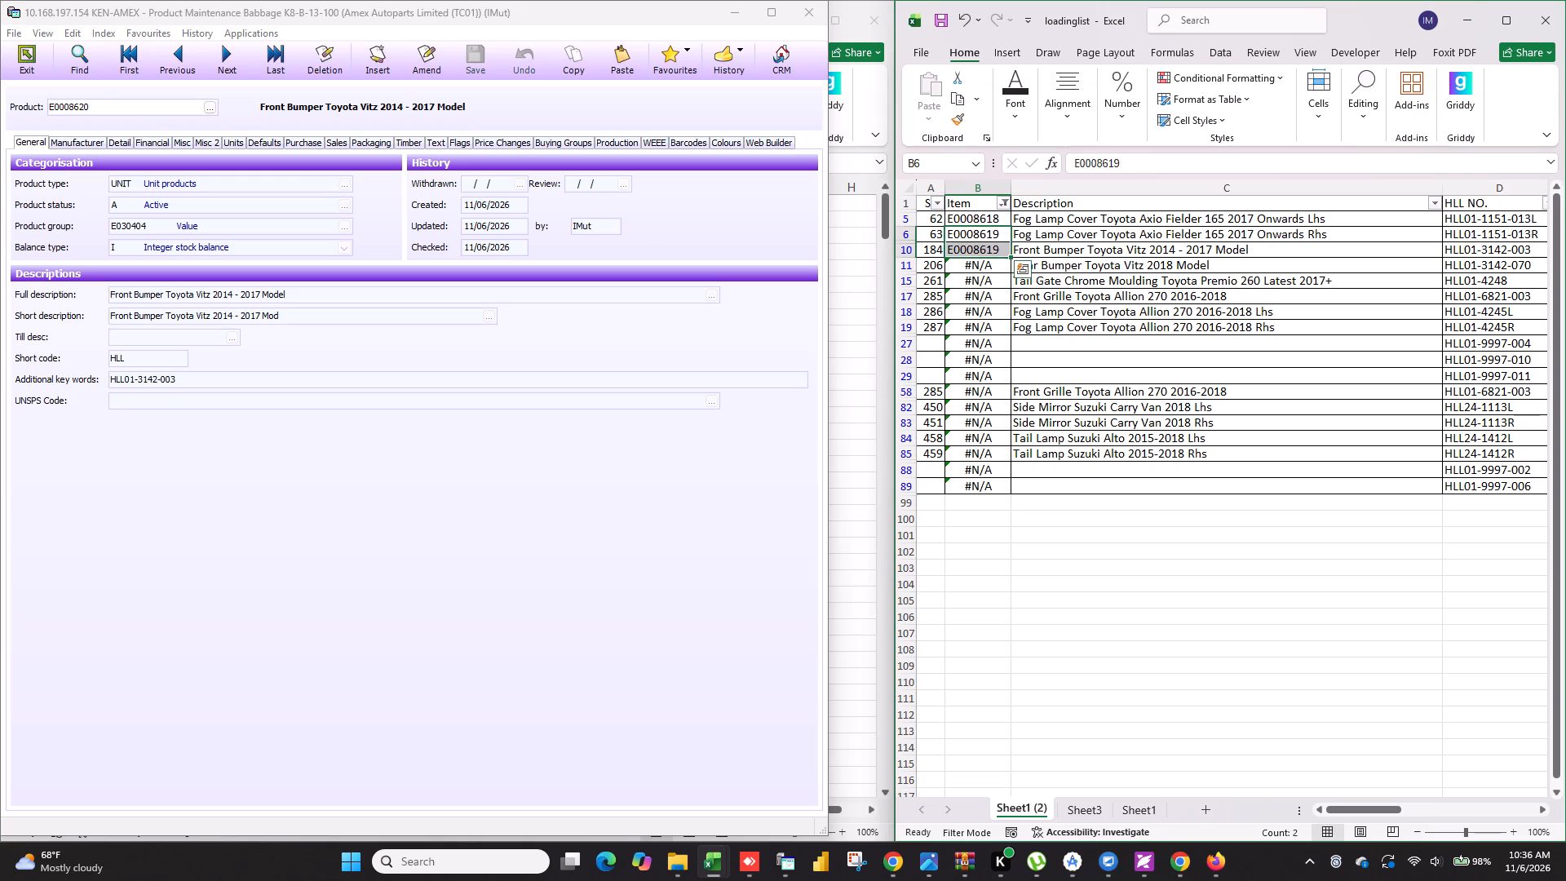
pyautogui.click(985, 237)
pyautogui.click(993, 250)
pyautogui.click(1136, 164)
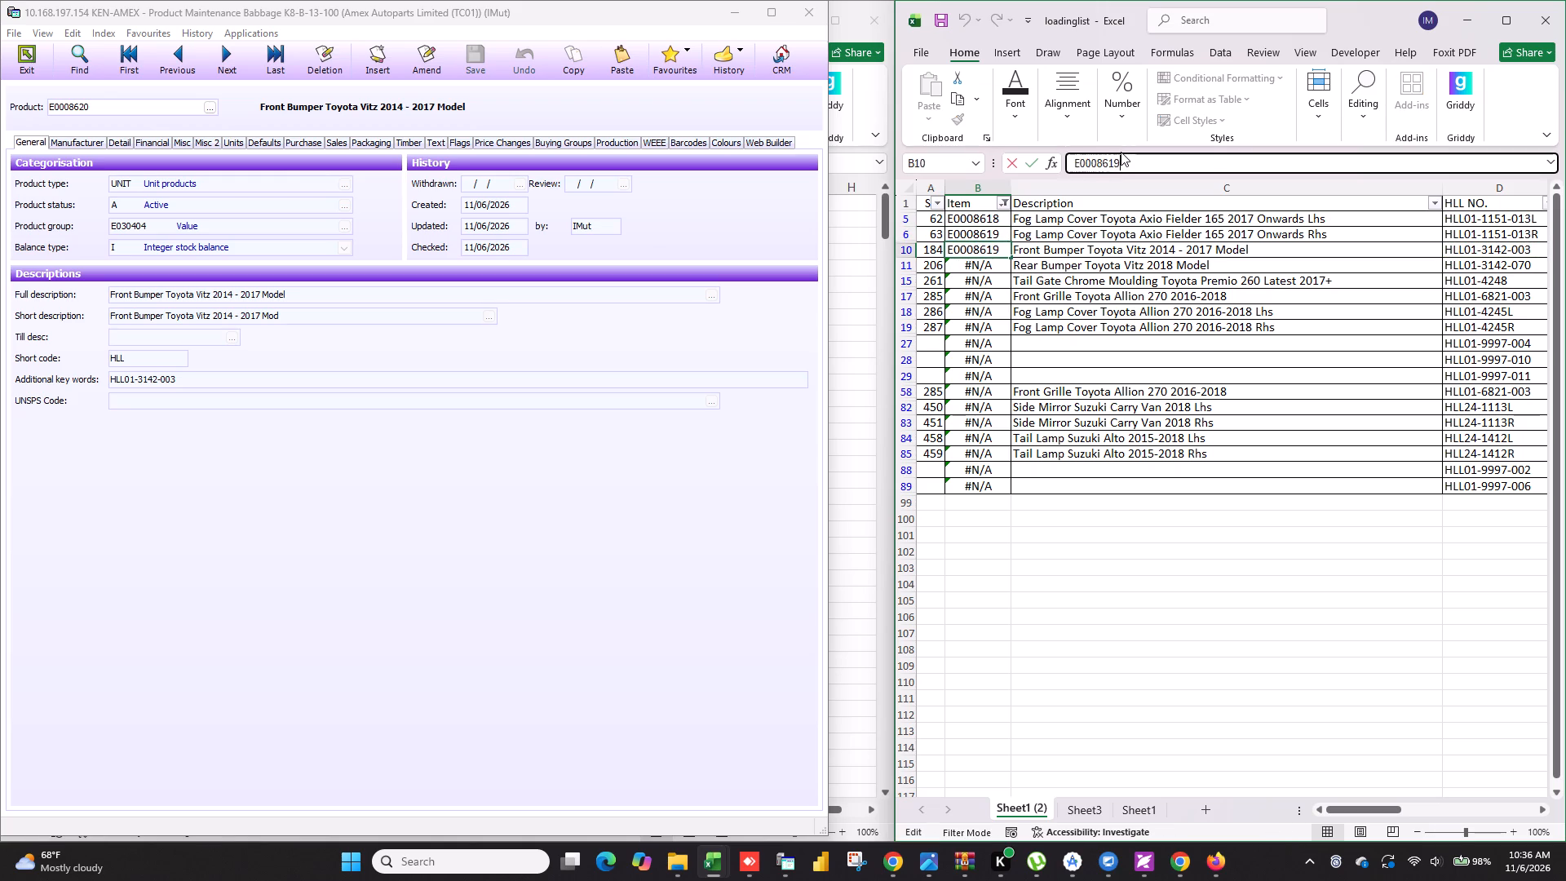
pyautogui.press('BackSpace')
pyautogui.press('BackSpace')
pyautogui.write('20')
pyautogui.press('Return')
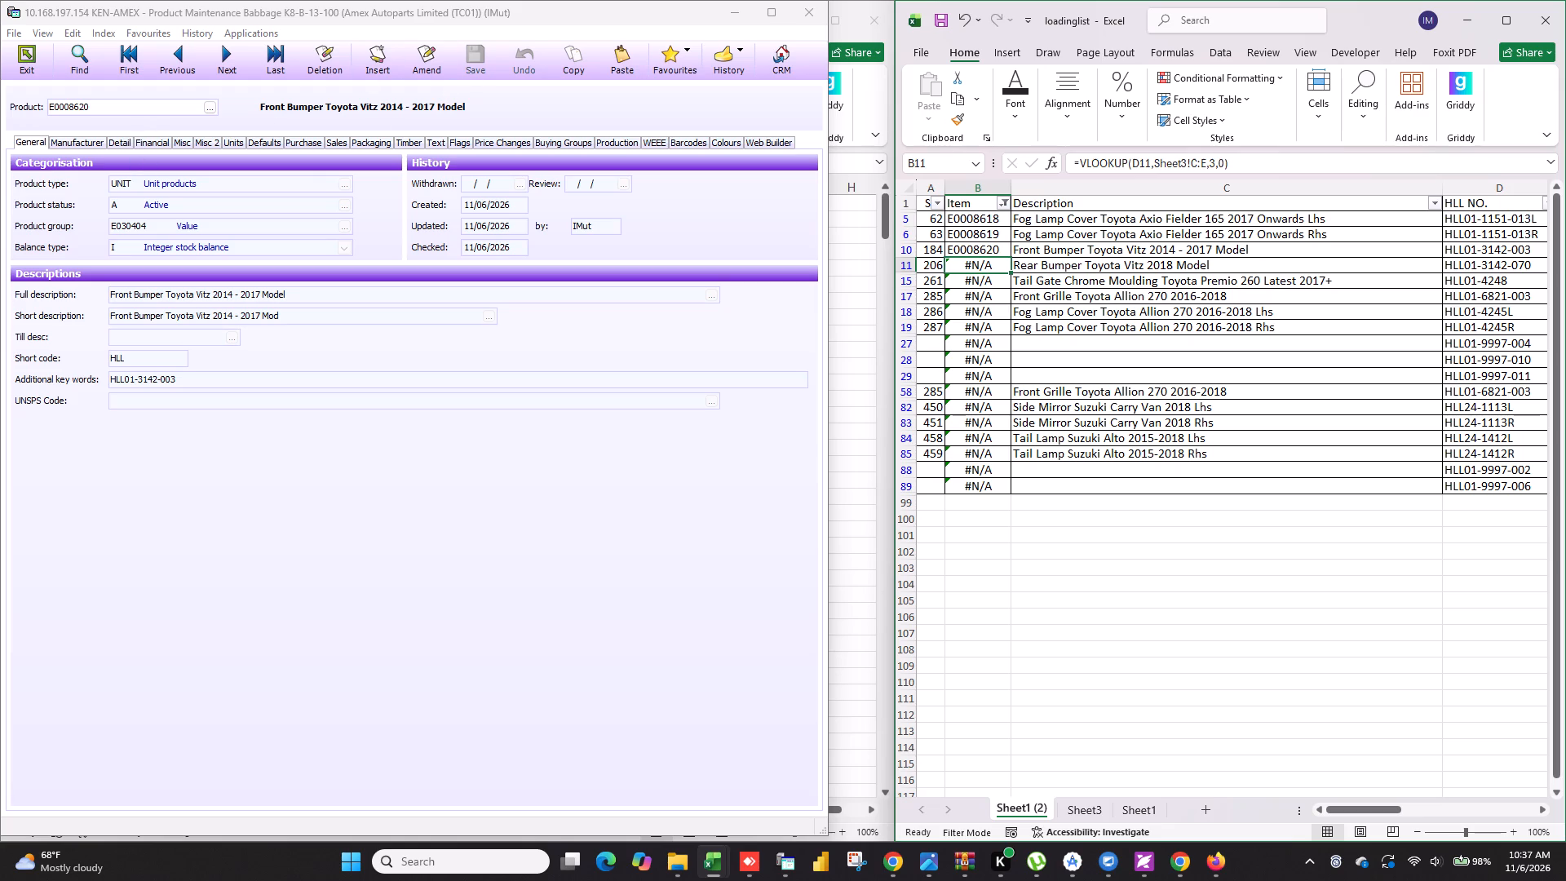
# Search the products for rear bumper and open E0000923, Rear Bumper Toyota Probox 02.
pyautogui.moveTo(133, 107); pyautogui.dragTo(0, 69)
pyautogui.press('BackSpace')
pyautogui.write('rear bumper')
pyautogui.press('Tab')
pyautogui.press('Tab')
pyautogui.press('Tab')
pyautogui.press('Tab')
pyautogui.press('Tab')
pyautogui.press('Tab')
pyautogui.press('Tab')
pyautogui.press('Tab')
pyautogui.press('Tab')
pyautogui.press('Tab')
pyautogui.press('Tab')
pyautogui.press('Tab')
pyautogui.press('Tab')
pyautogui.press('Tab')
pyautogui.press('Tab')
pyautogui.press('Tab')
pyautogui.press('Tab')
pyautogui.press('Tab')
pyautogui.press('Tab')
pyautogui.press('Tab')
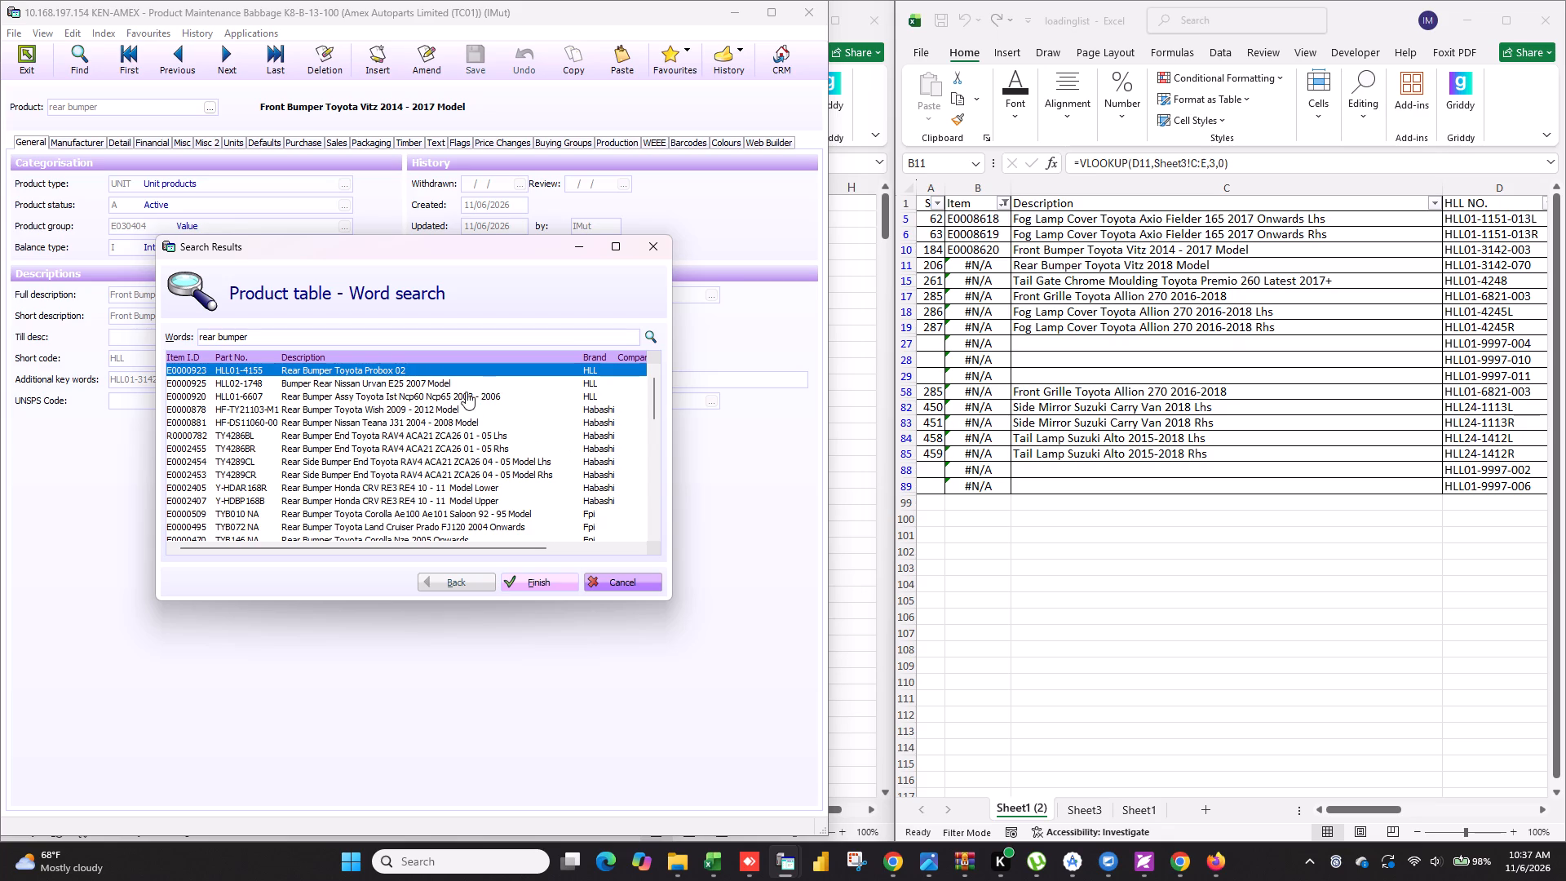
pyautogui.click(411, 369)
pyautogui.click(553, 585)
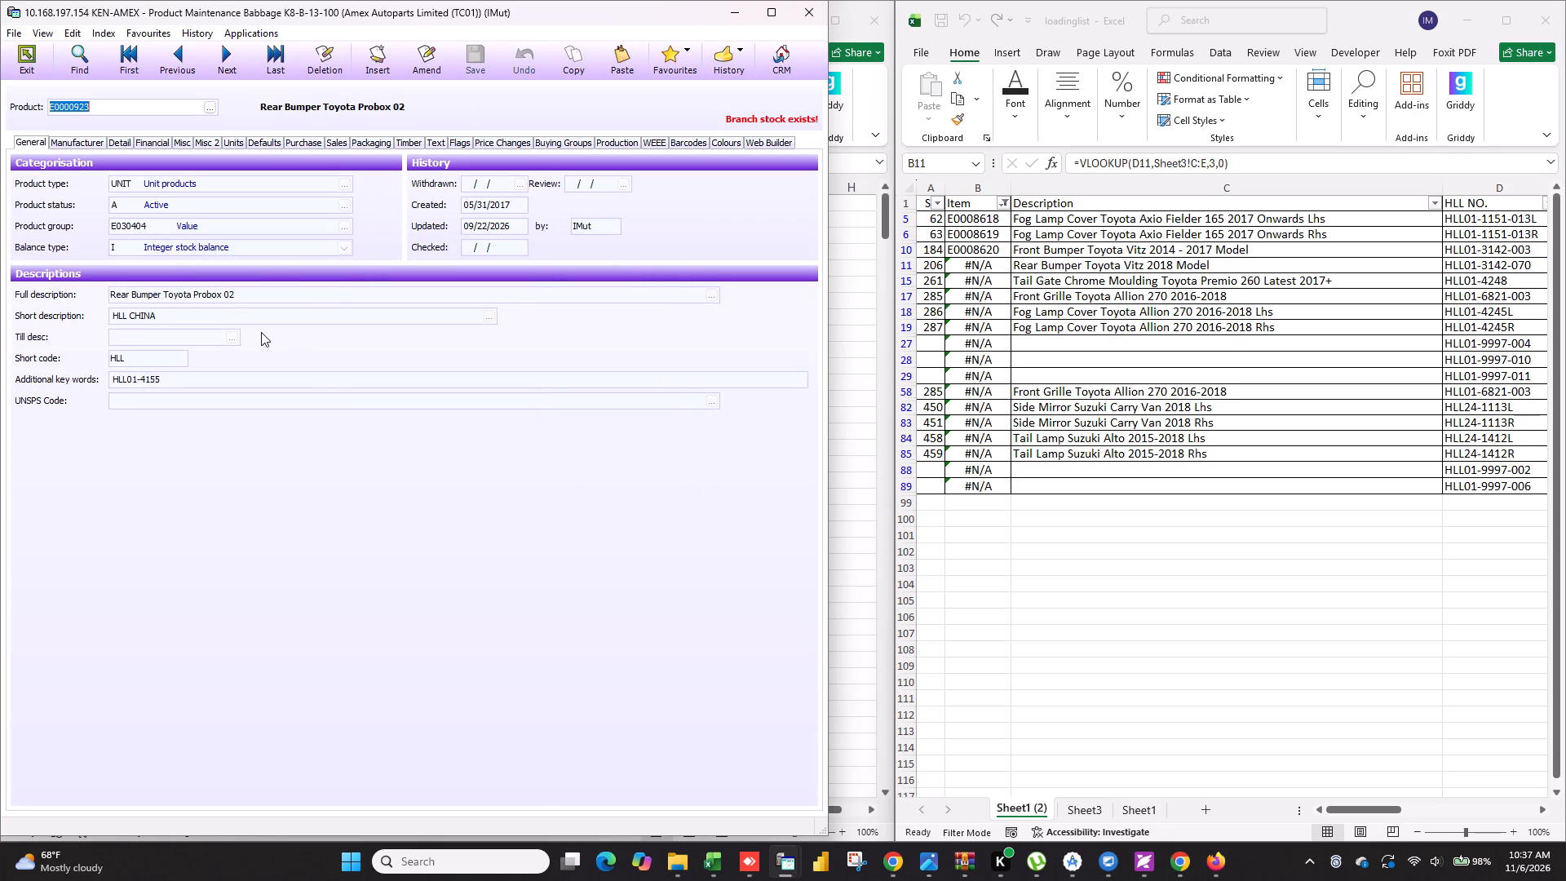
# Amend E0000923: remove the leading space from additional key words HLL01-4155, reselect product group E030404 Value, and save.
pyautogui.click(420, 61)
pyautogui.click(112, 384)
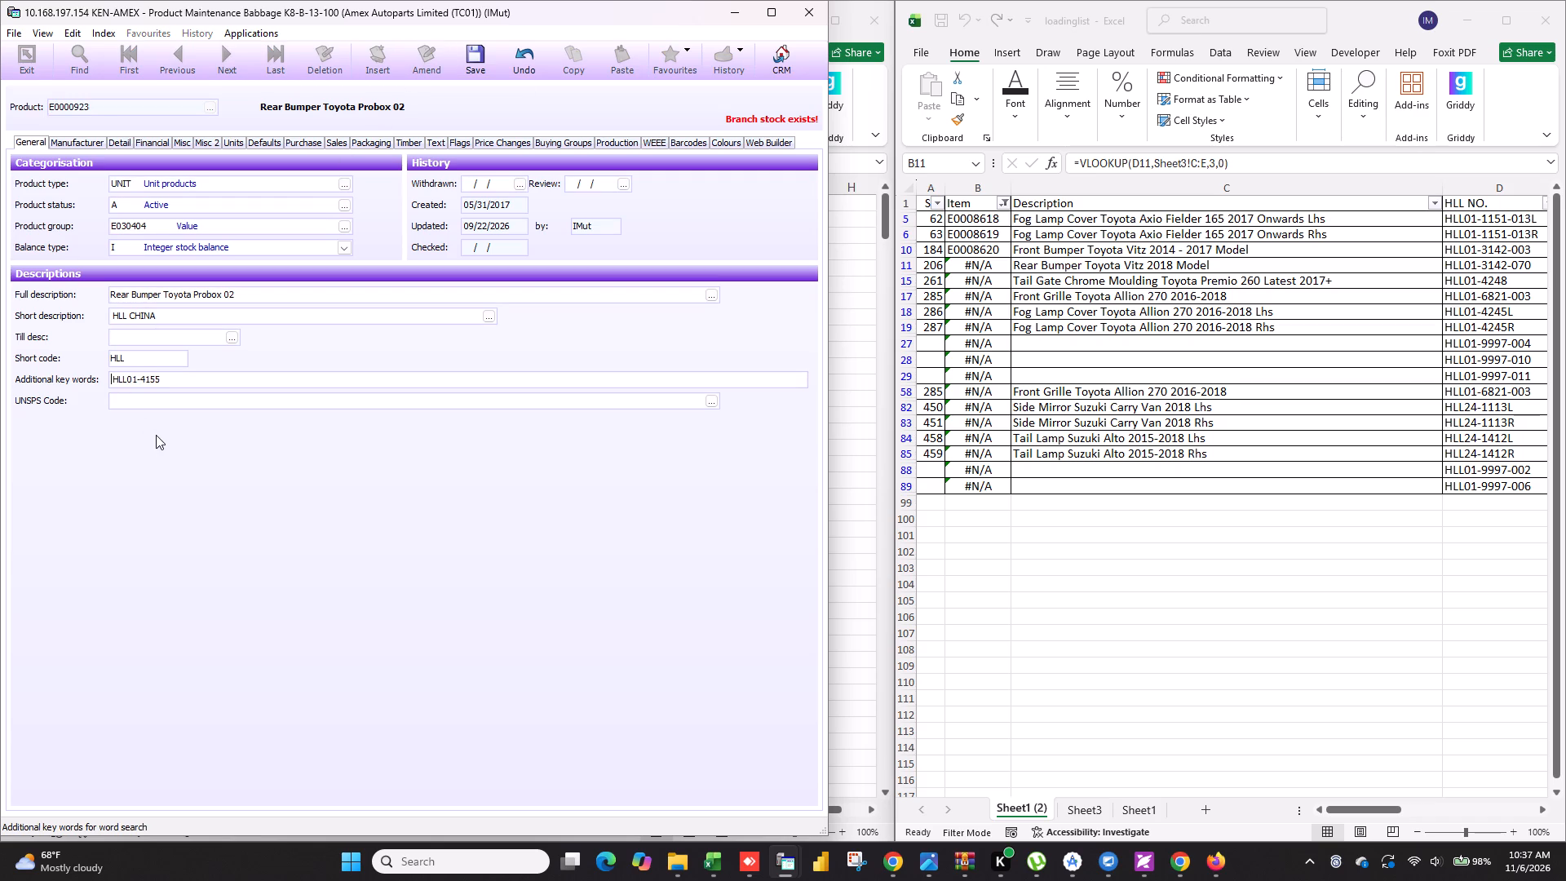
pyautogui.press('Right')
pyautogui.press('BackSpace')
pyautogui.click(307, 141)
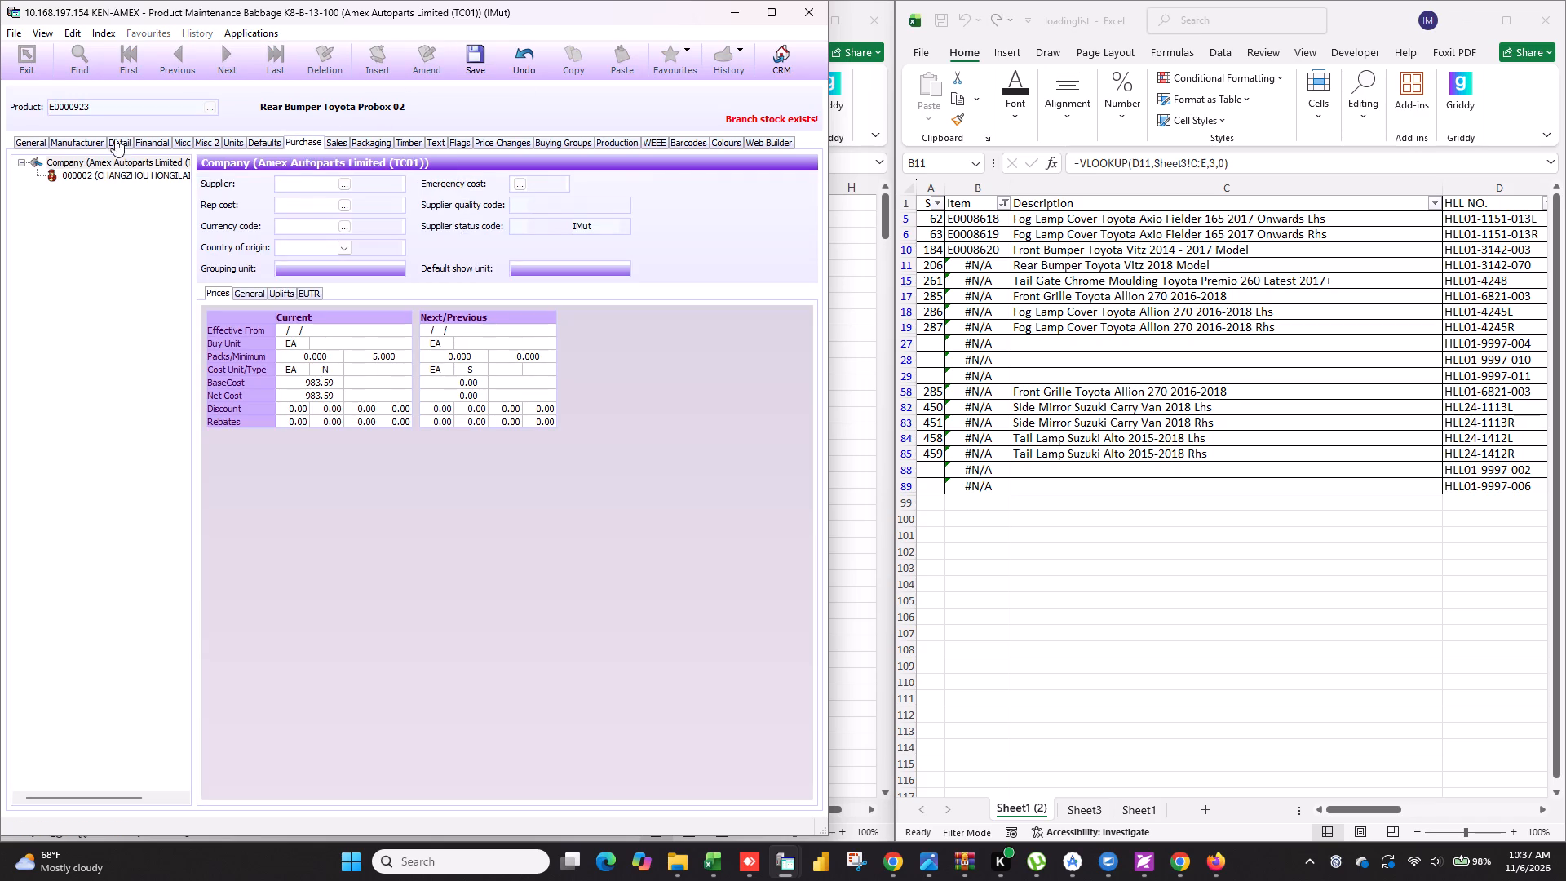
pyautogui.click(31, 139)
pyautogui.click(343, 229)
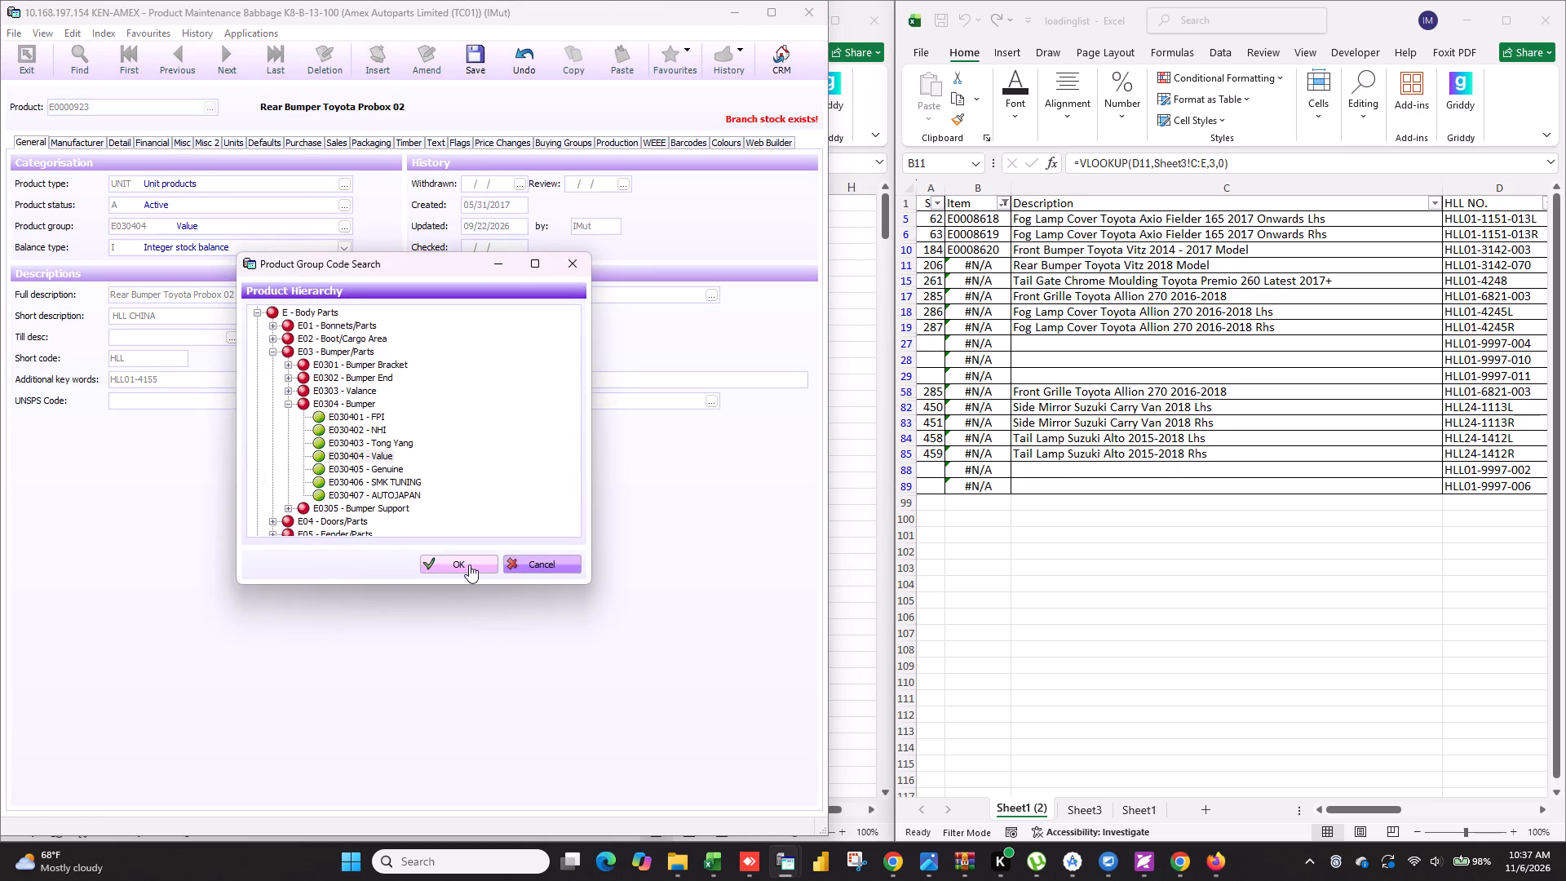
pyautogui.click(476, 561)
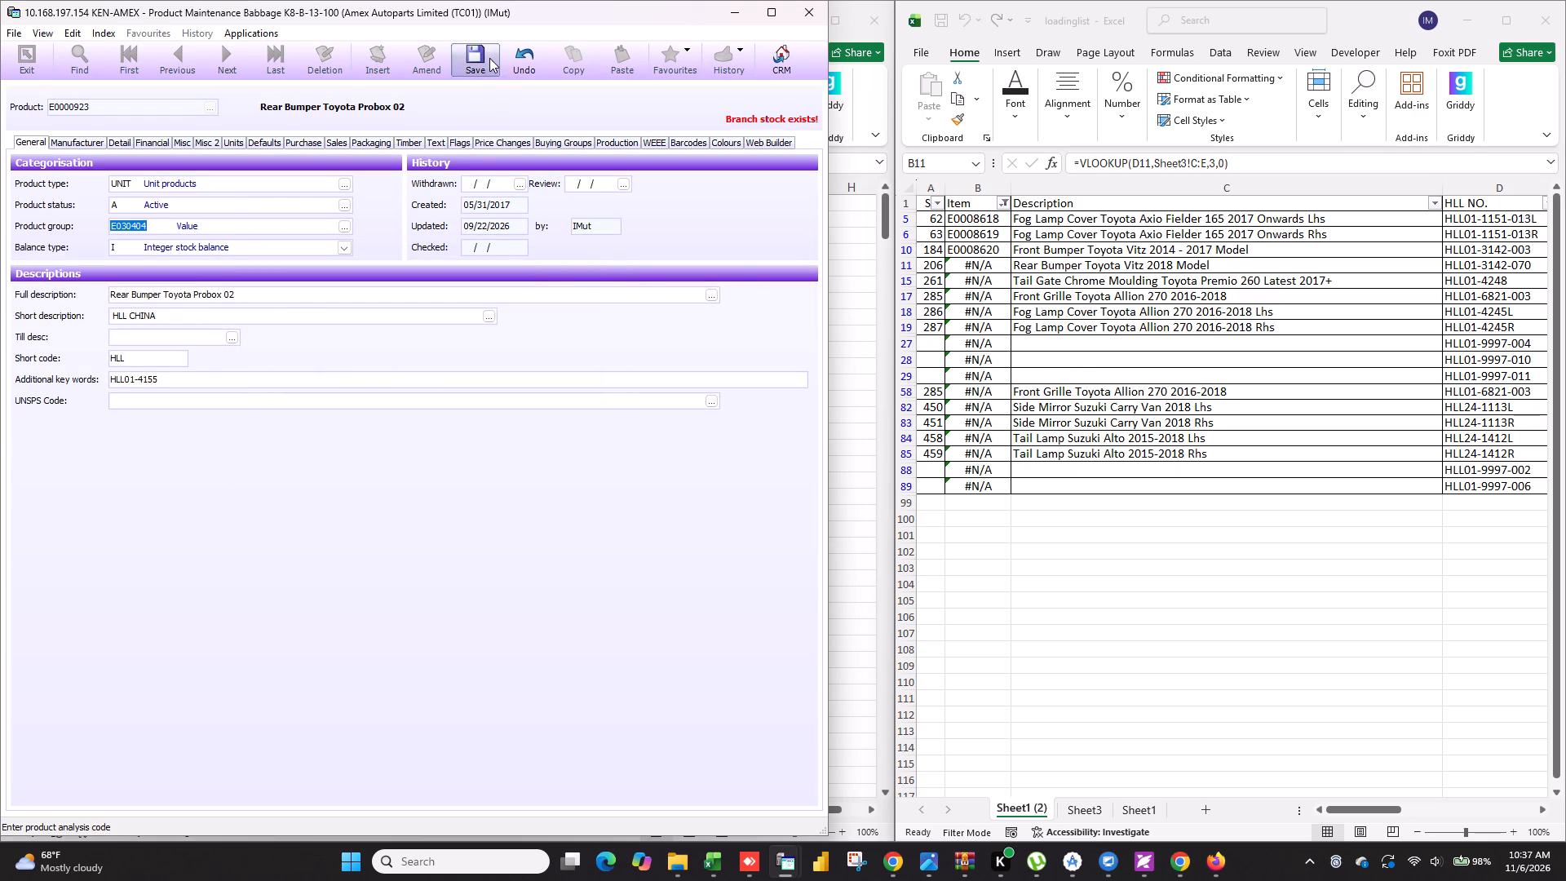
pyautogui.click(489, 58)
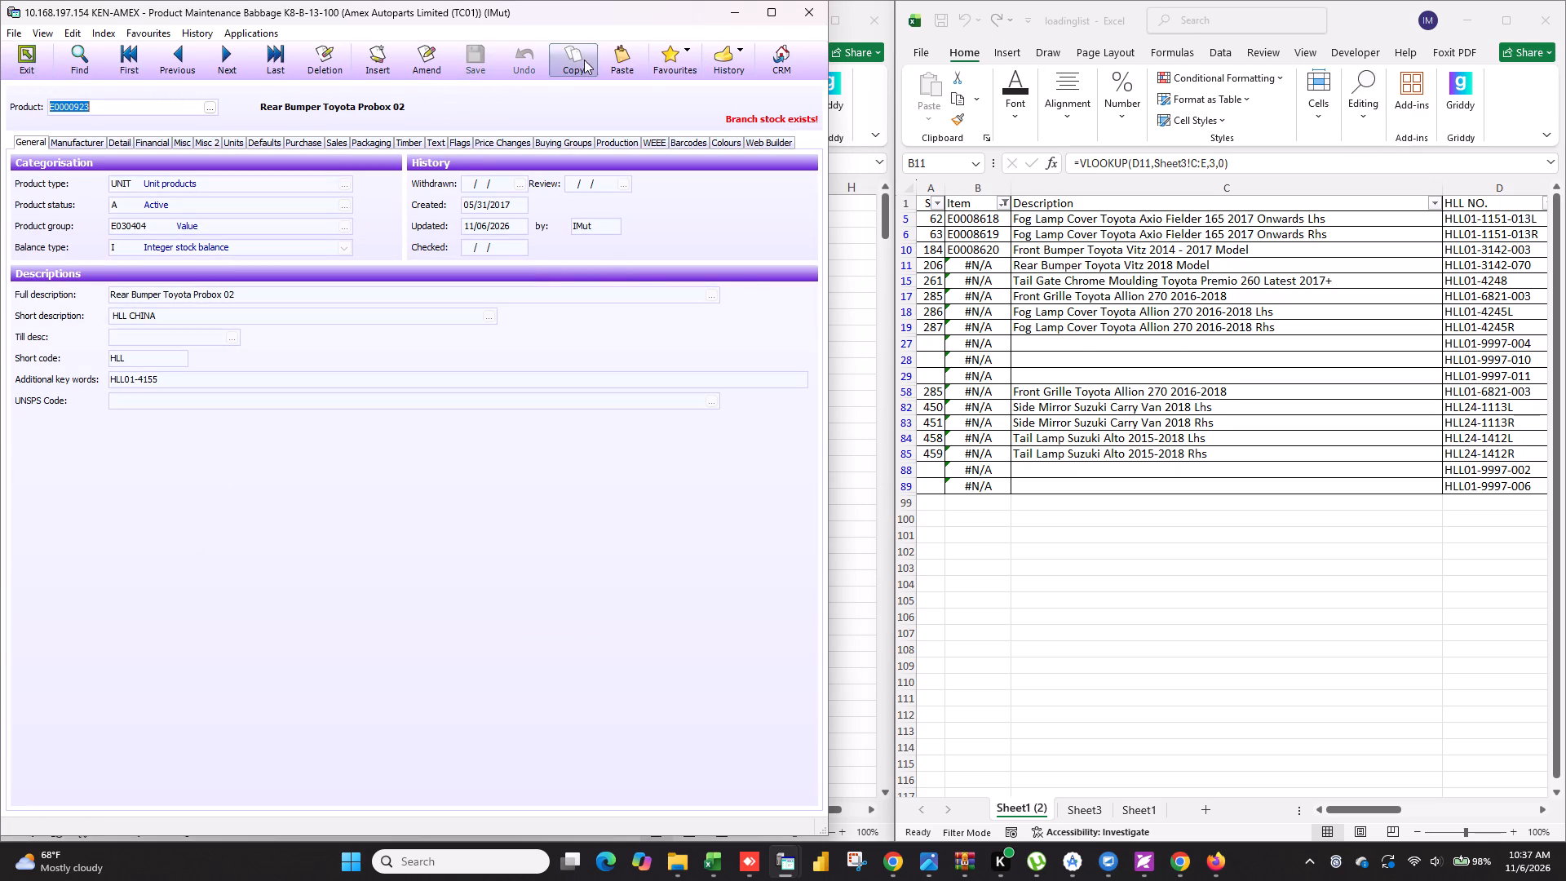
# Duplicate E0000923 and replace the copy's full and short descriptions with Rear Bumper Toyota Vitz 2018 Model, copied from cell C11.
pyautogui.click(584, 60)
pyautogui.click(622, 51)
pyautogui.click(1066, 281)
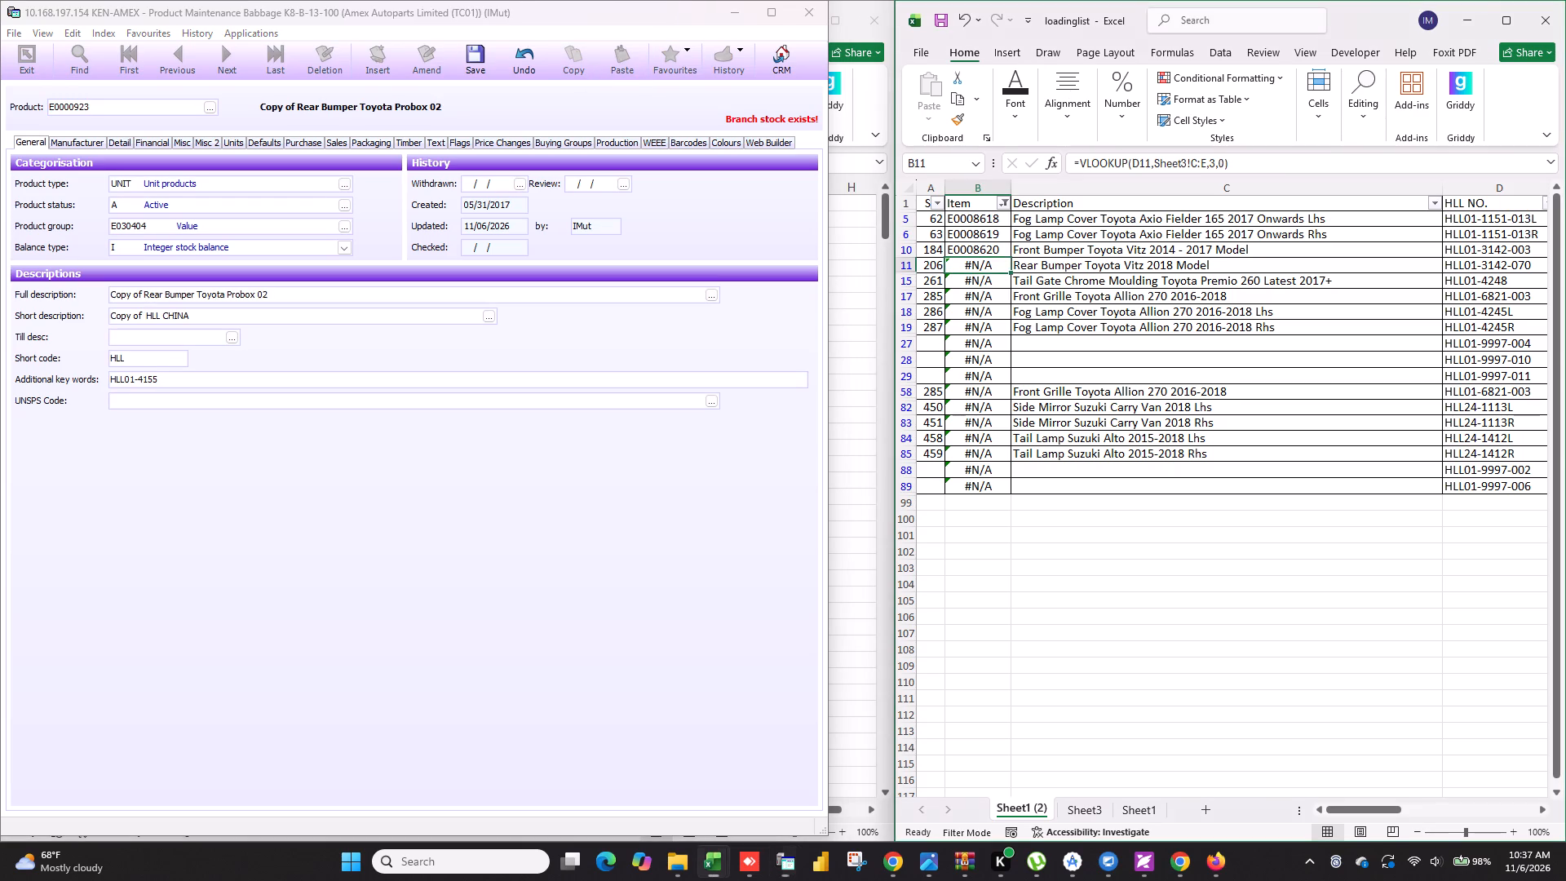
pyautogui.click(1059, 260)
pyautogui.hotkey('ctrl', 'c')
pyautogui.doubleClick(268, 298)
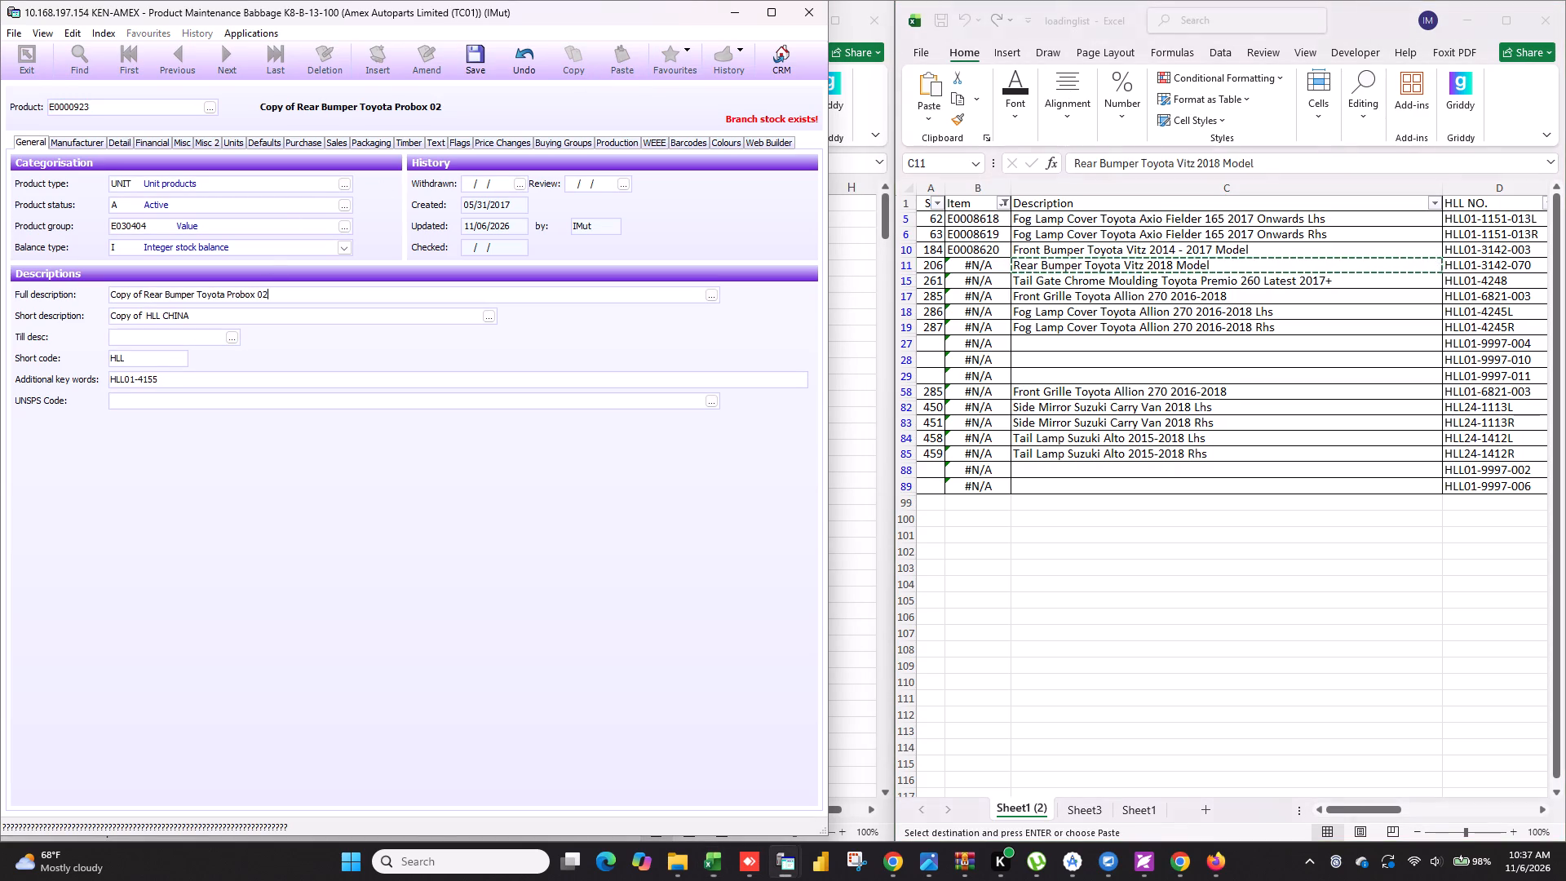
pyautogui.moveTo(280, 298); pyautogui.dragTo(0, 283)
pyautogui.hotkey('ctrl', 'v')
pyautogui.moveTo(221, 320); pyautogui.dragTo(0, 307)
pyautogui.hotkey('ctrl', 'v')
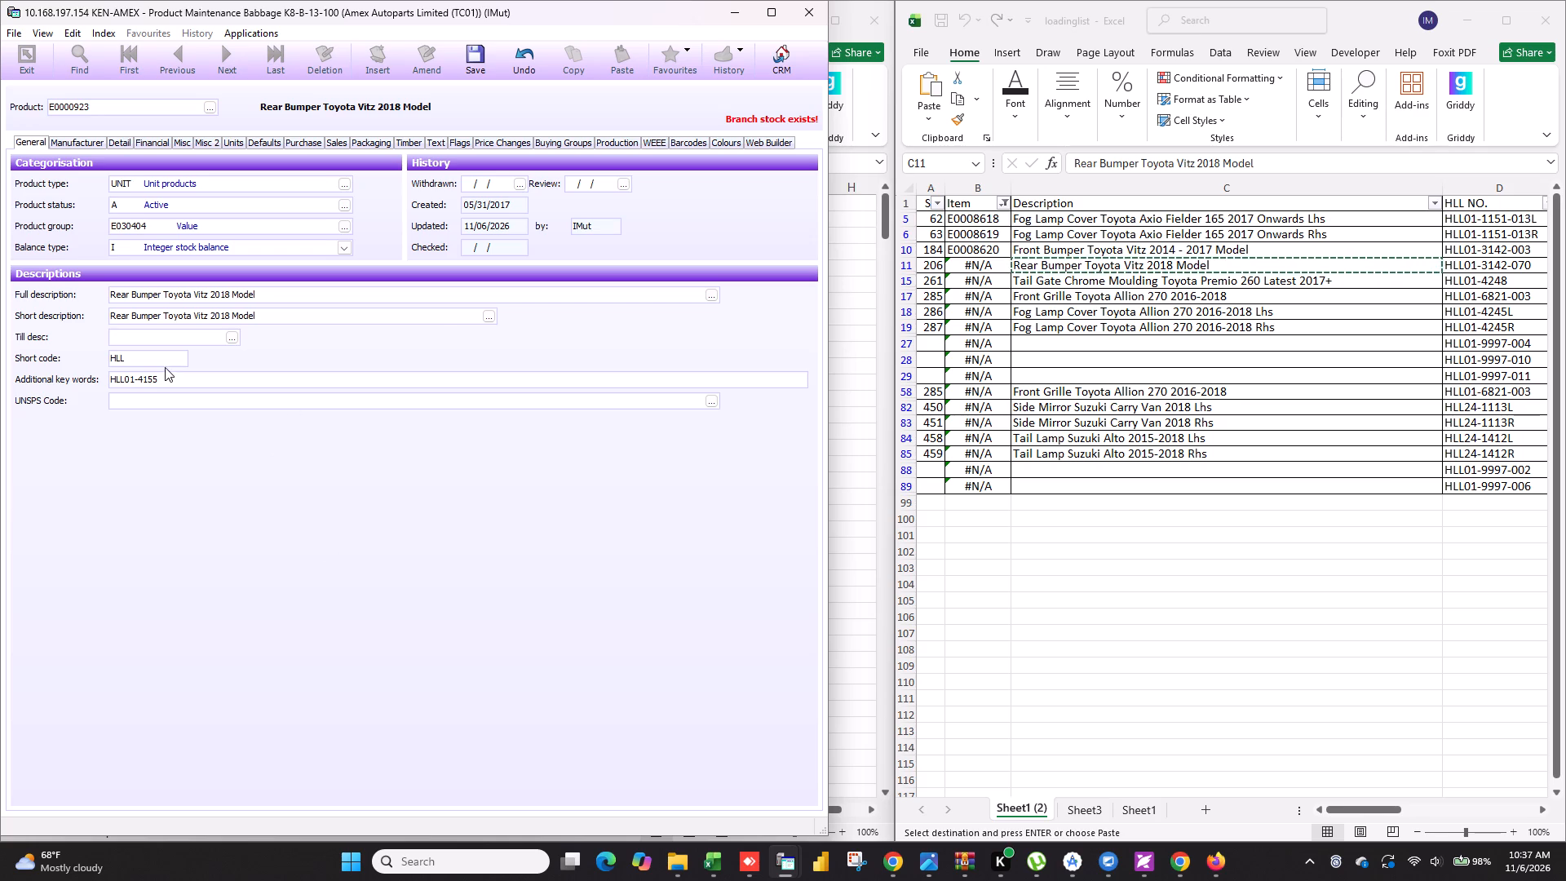
# Replace the duplicate's additional key words and manufacturer product code with HLL01-3142-070, copied from cell D11.
pyautogui.click(1279, 351)
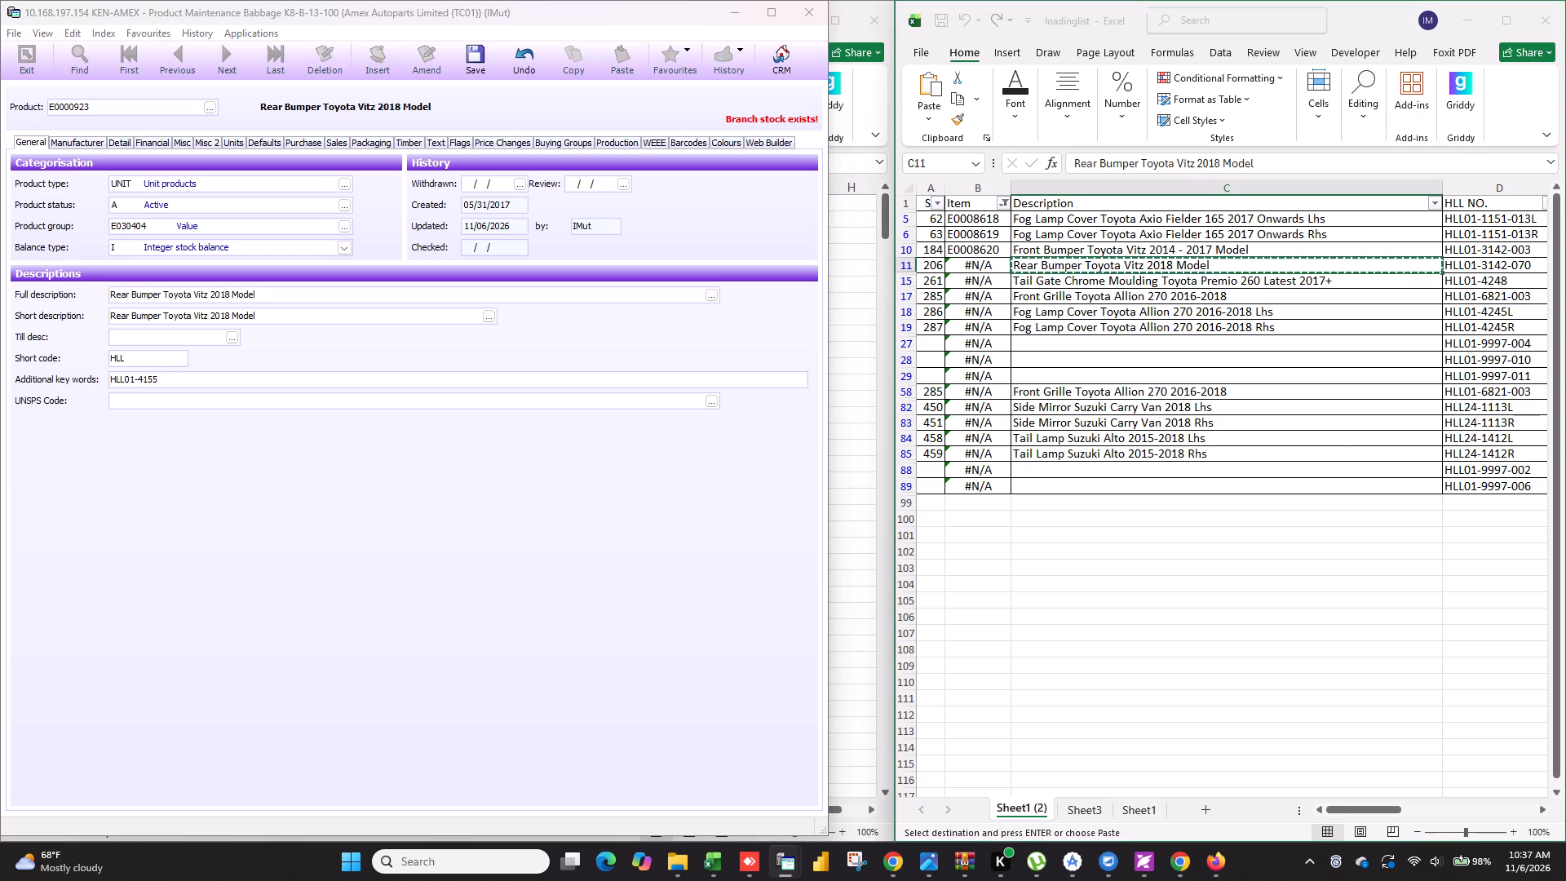
pyautogui.press('Escape')
pyautogui.click(1450, 263)
pyautogui.hotkey('ctrl', 'c')
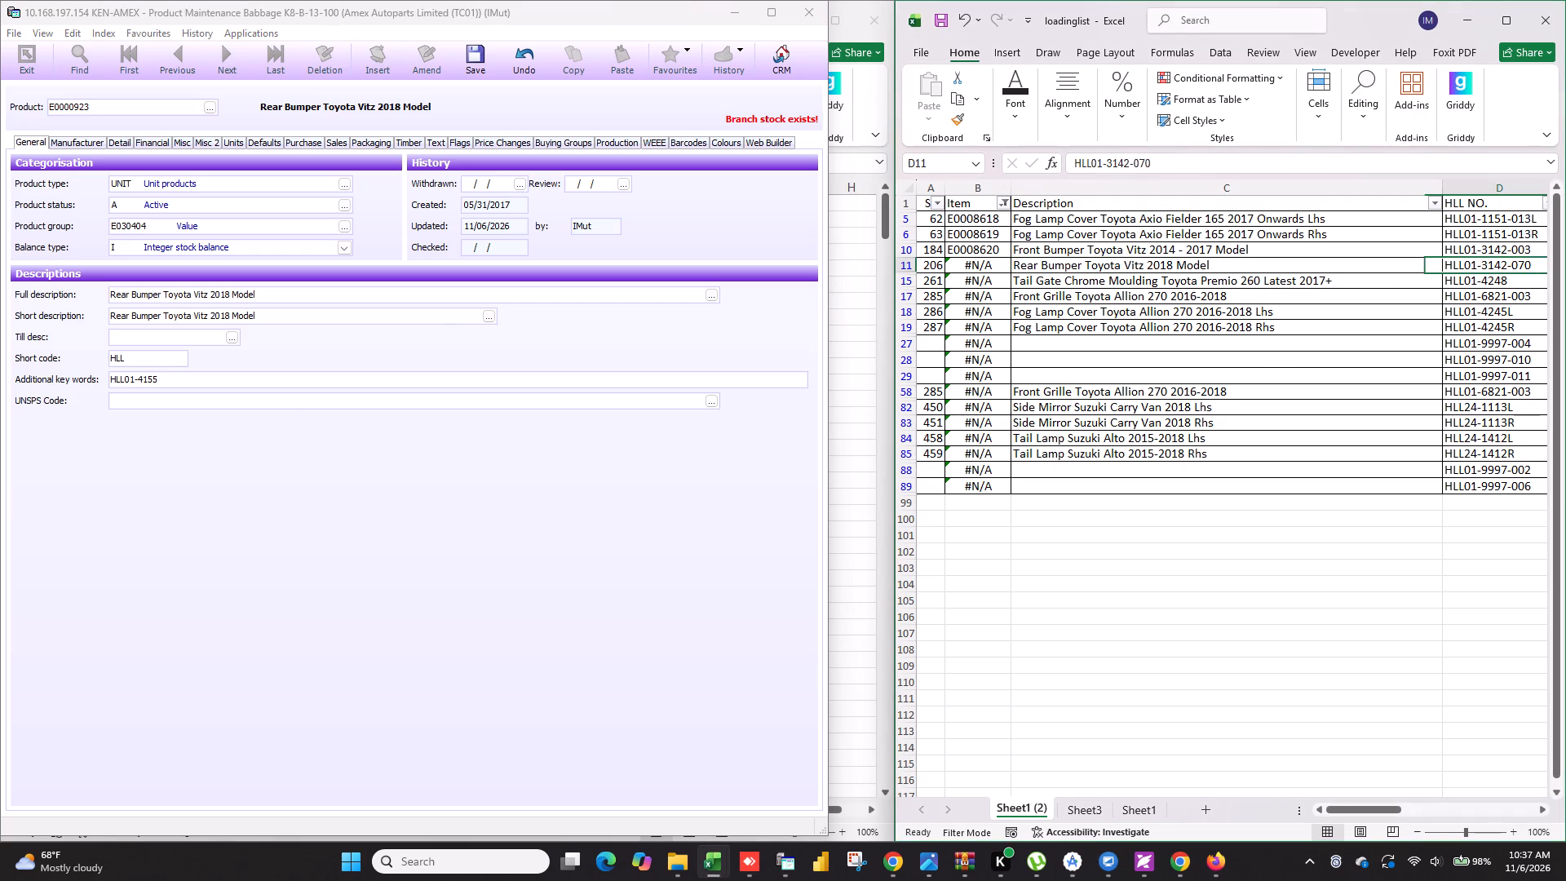
pyautogui.moveTo(168, 378); pyautogui.dragTo(0, 376)
pyautogui.hotkey('ctrl', 'v')
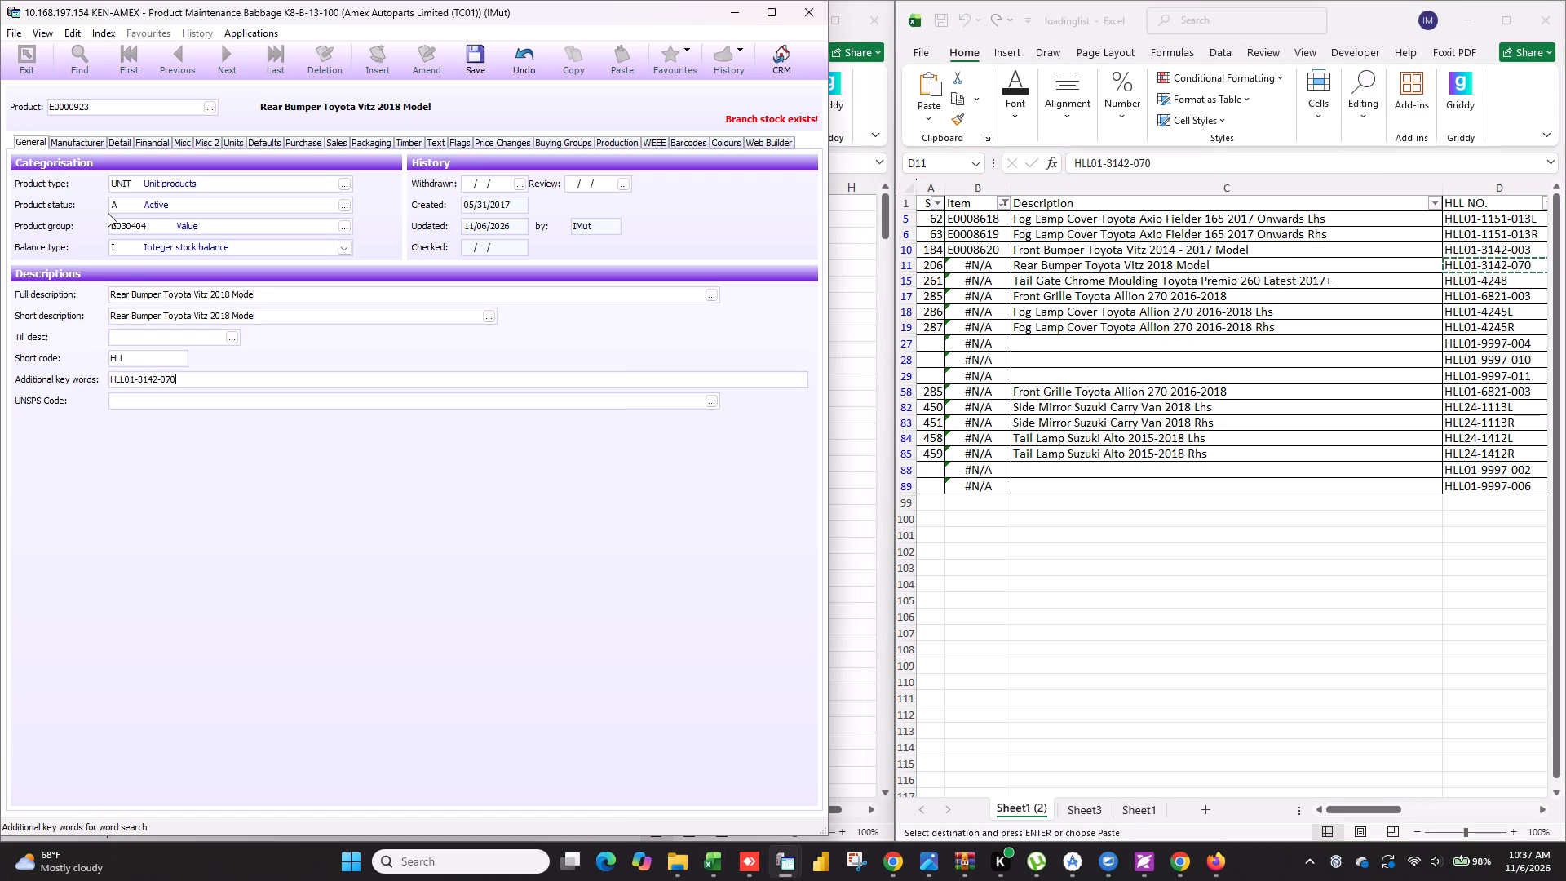
pyautogui.click(90, 141)
pyautogui.moveTo(209, 207); pyautogui.dragTo(55, 209)
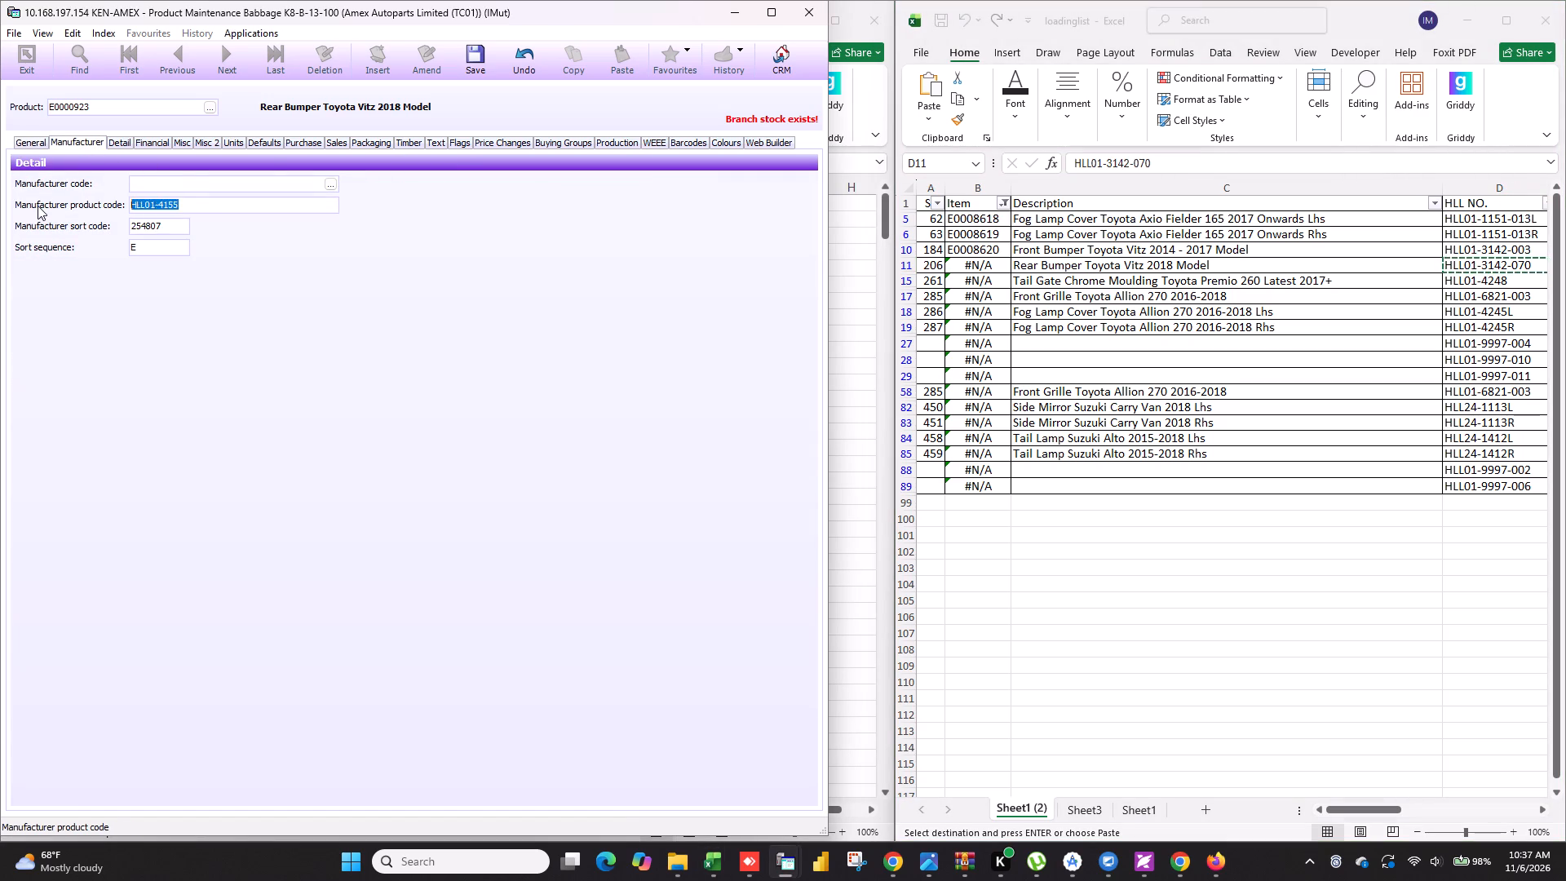
pyautogui.hotkey('ctrl', 'v')
# Check the duplicate's preferred supplier and clear its current delivered Retail, Trade price and CREDIT list prices.
pyautogui.click(269, 139)
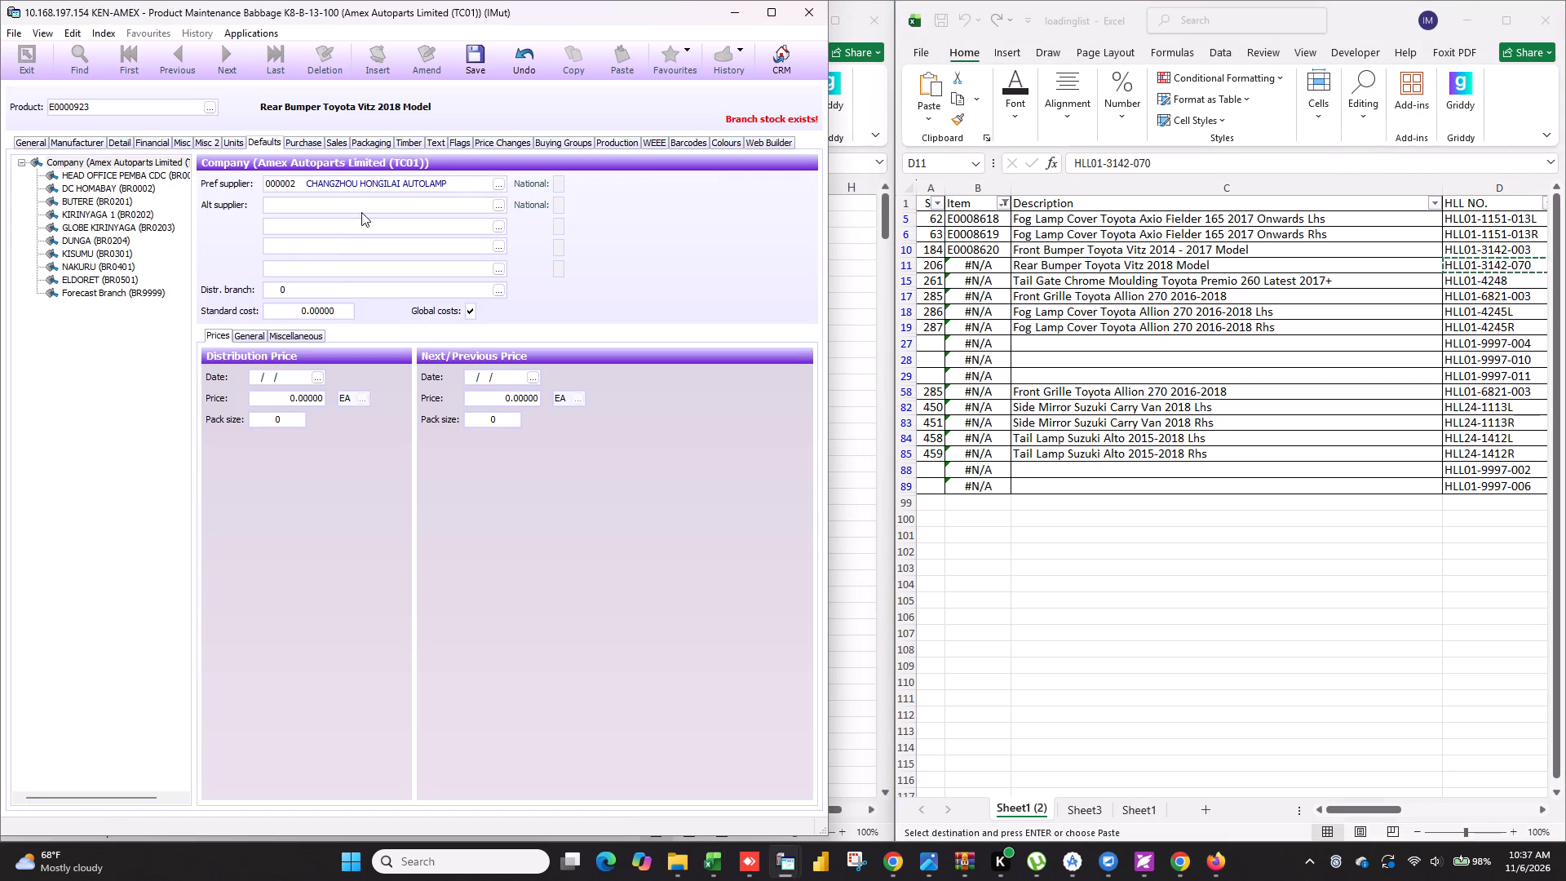
pyautogui.click(303, 148)
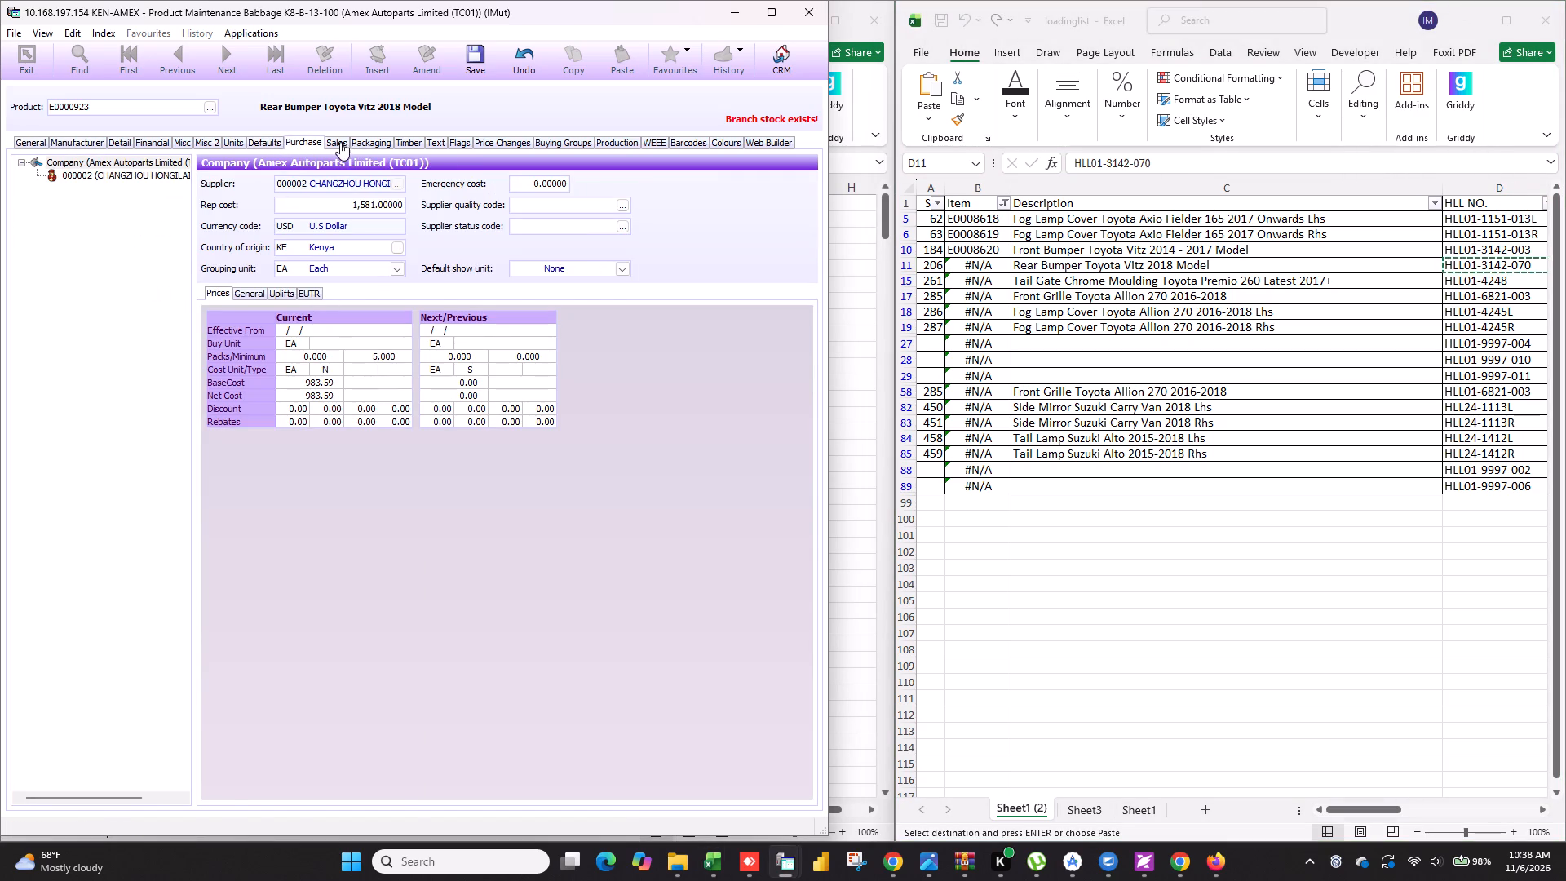
pyautogui.click(340, 142)
pyautogui.click(301, 313)
pyautogui.press('BackSpace')
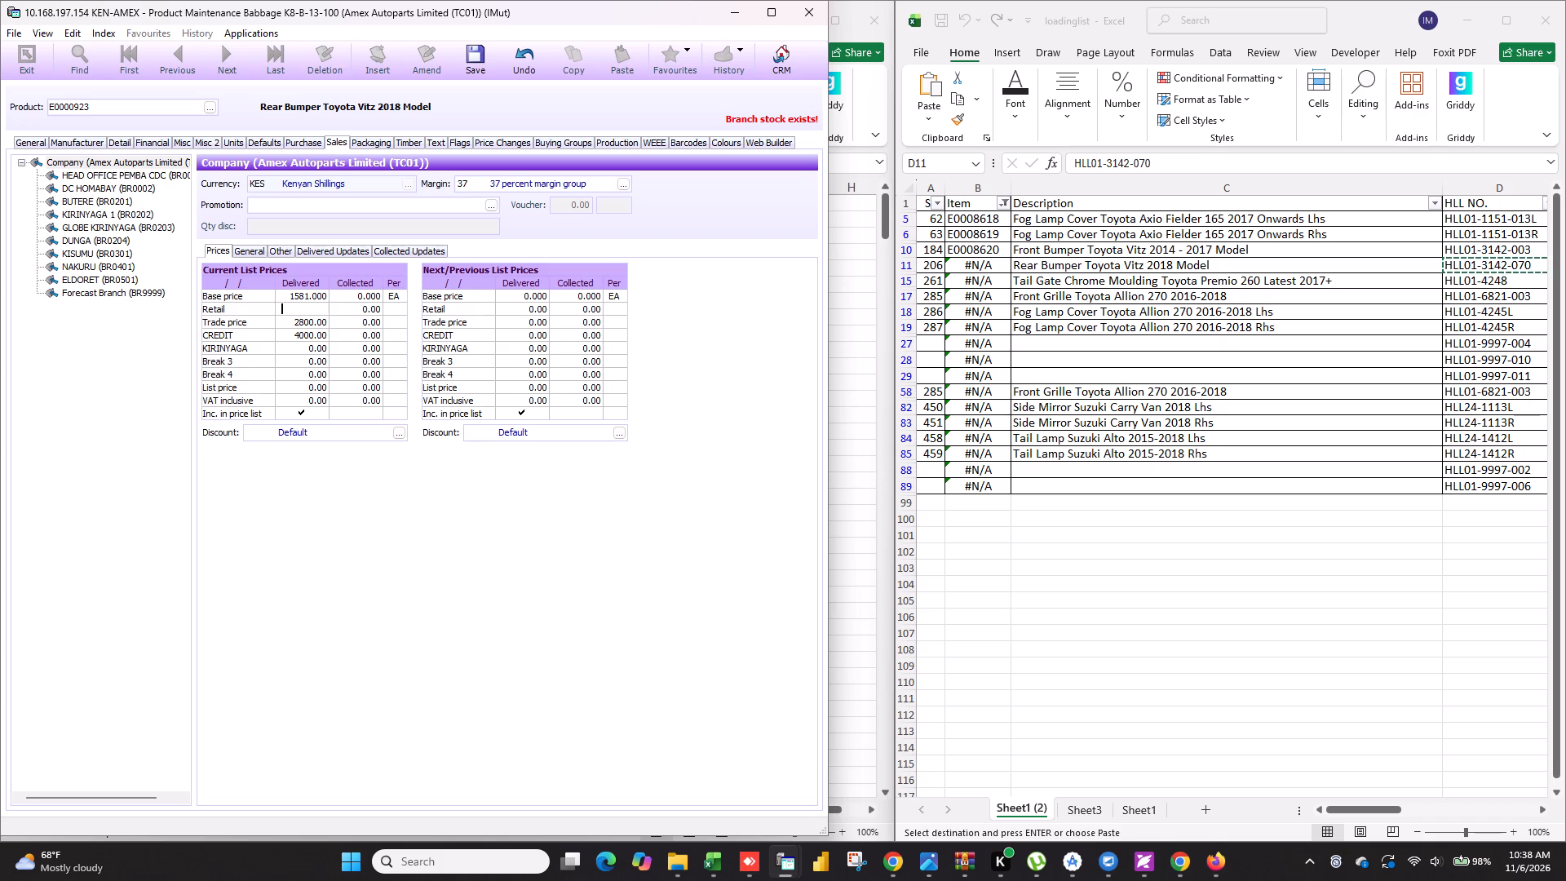
pyautogui.click(303, 316)
pyautogui.press('BackSpace')
pyautogui.click(303, 336)
pyautogui.press('BackSpace')
# Clear the duplicate's product code so a new one is generated, and save the new product.
pyautogui.click(126, 112)
pyautogui.press('BackSpace')
pyautogui.press('Tab')
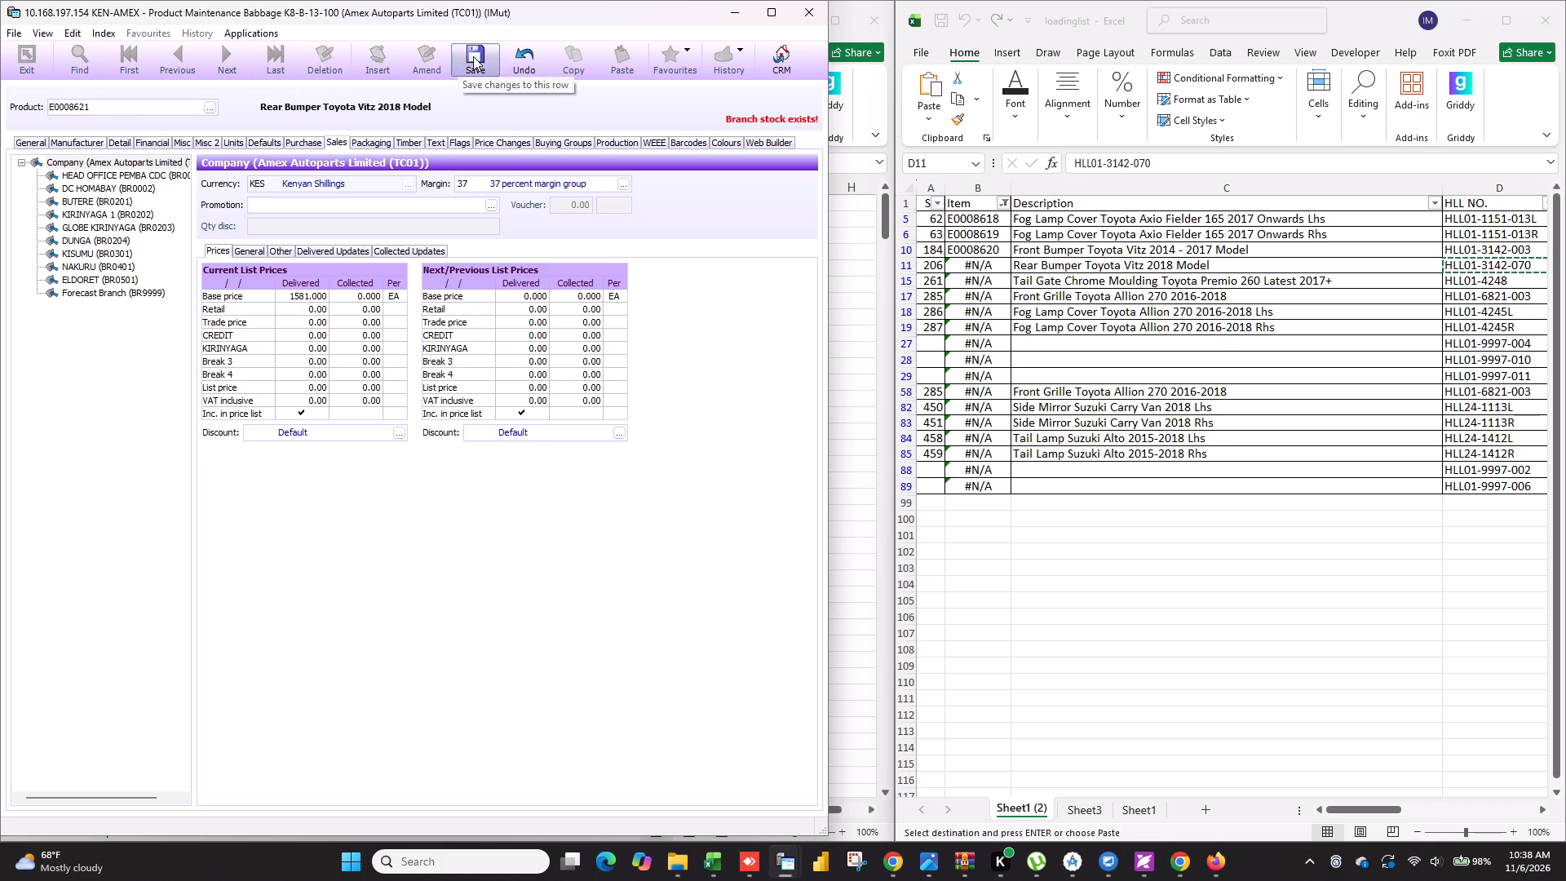
pyautogui.click(473, 56)
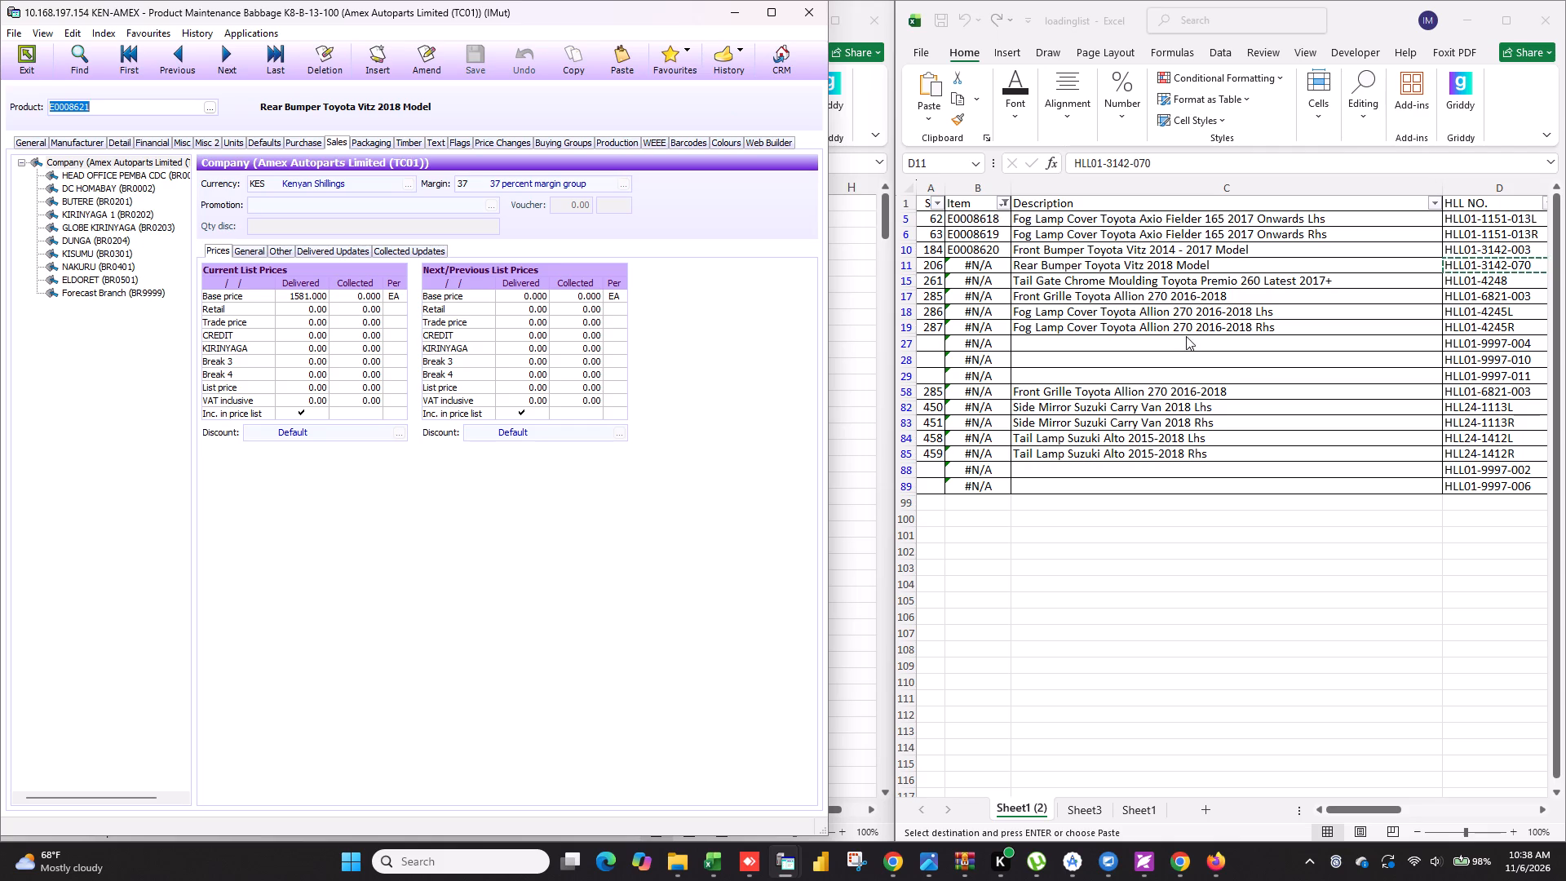
# Copy the new product code E0008621 into cell B11 for the Rear Bumper Toyota Vitz 2018 Model.
pyautogui.click(1186, 336)
pyautogui.press('Escape')
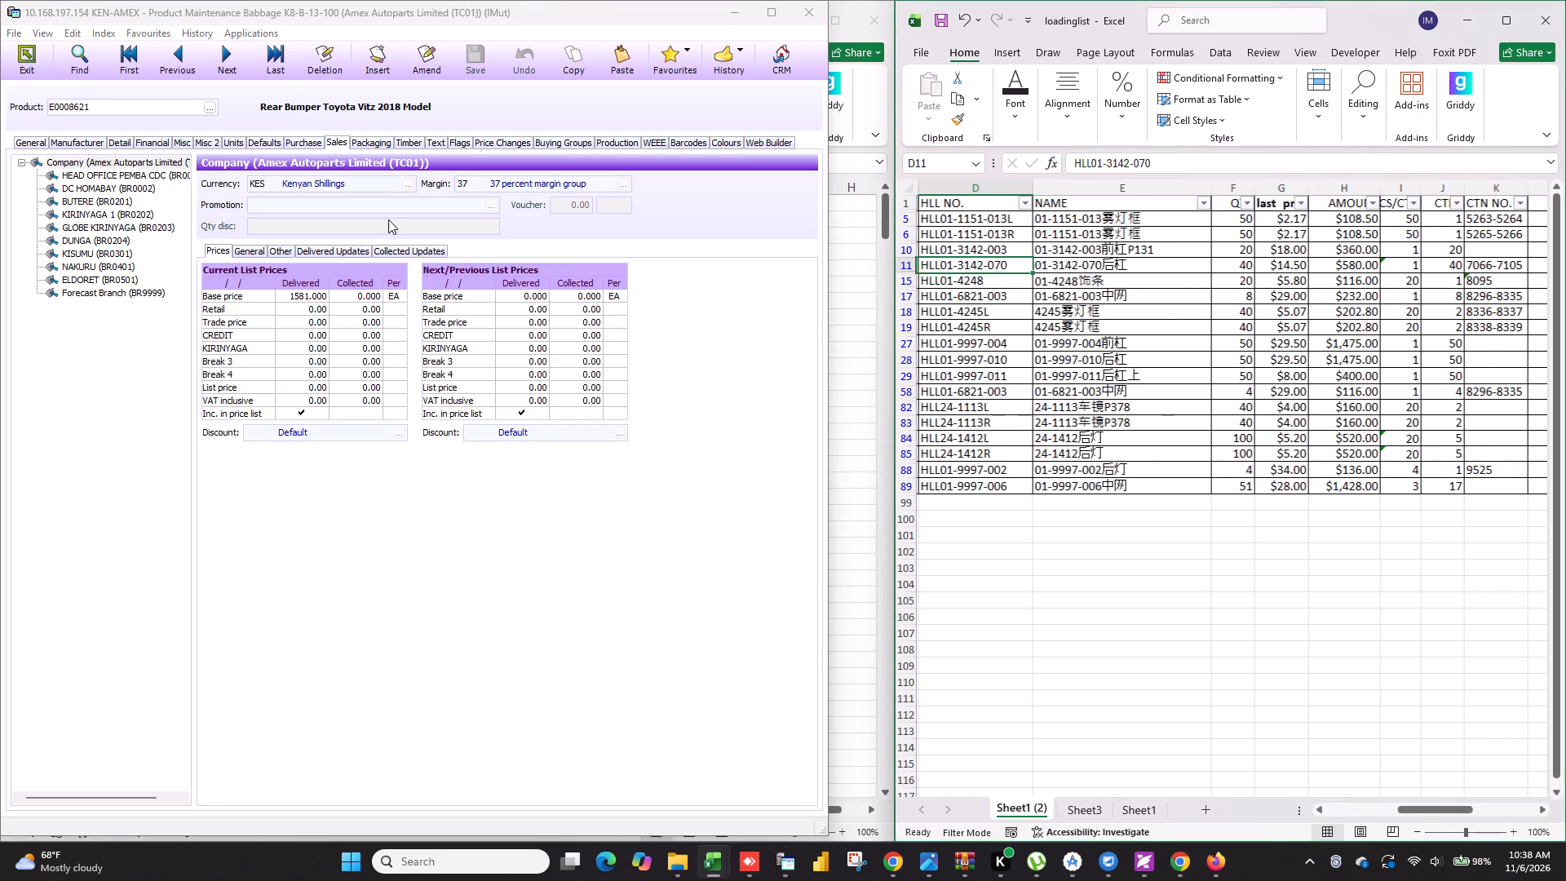
pyautogui.moveTo(1444, 815); pyautogui.dragTo(1243, 823)
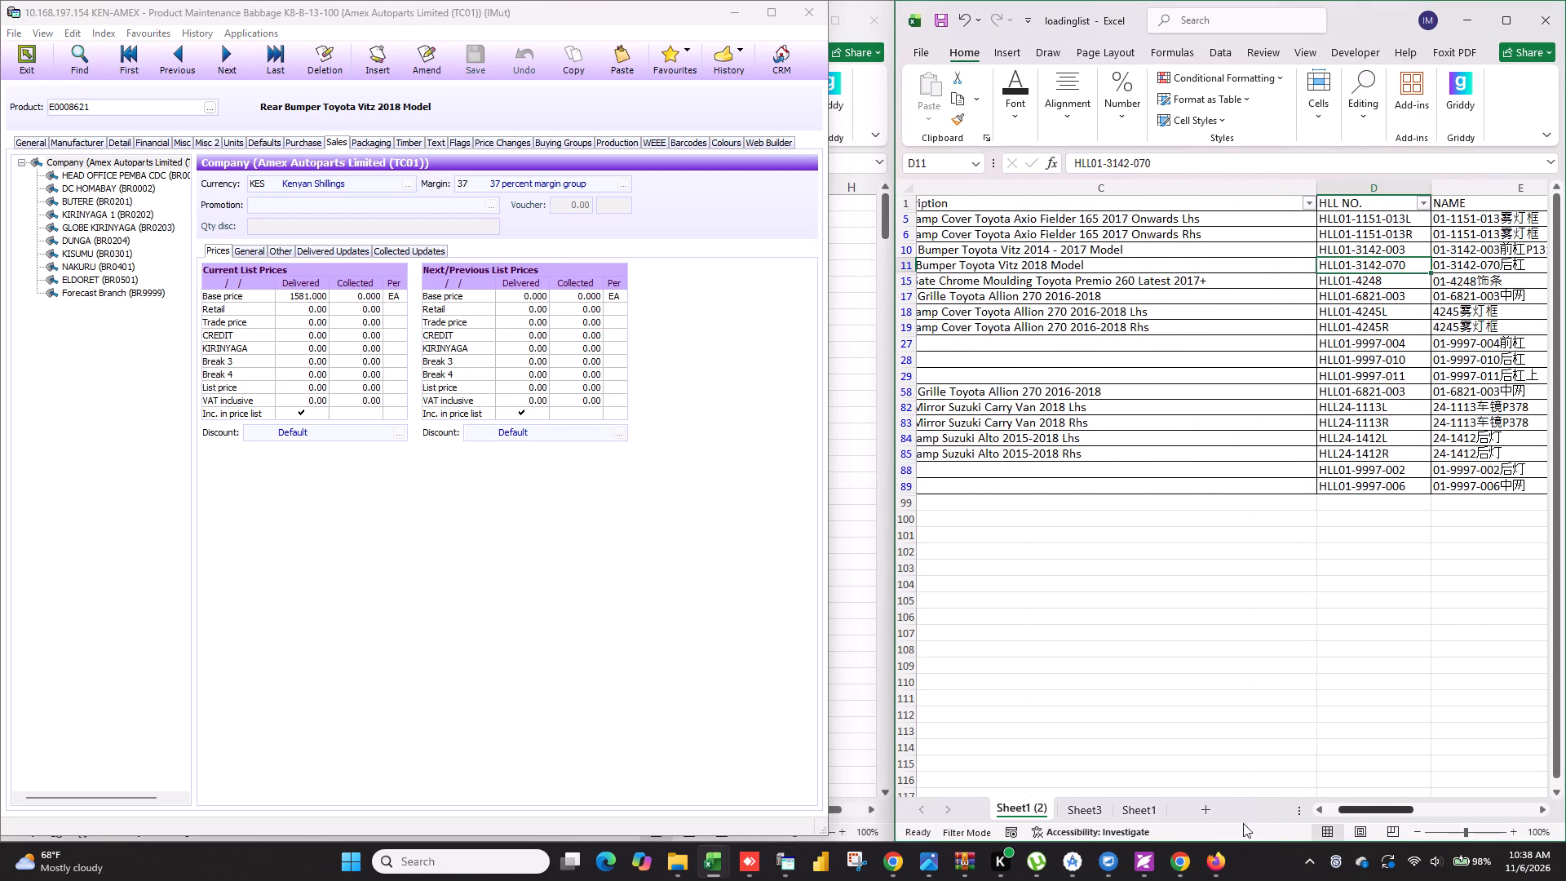
pyautogui.moveTo(1243, 823); pyautogui.dragTo(1170, 810)
pyautogui.moveTo(100, 107); pyautogui.dragTo(0, 106)
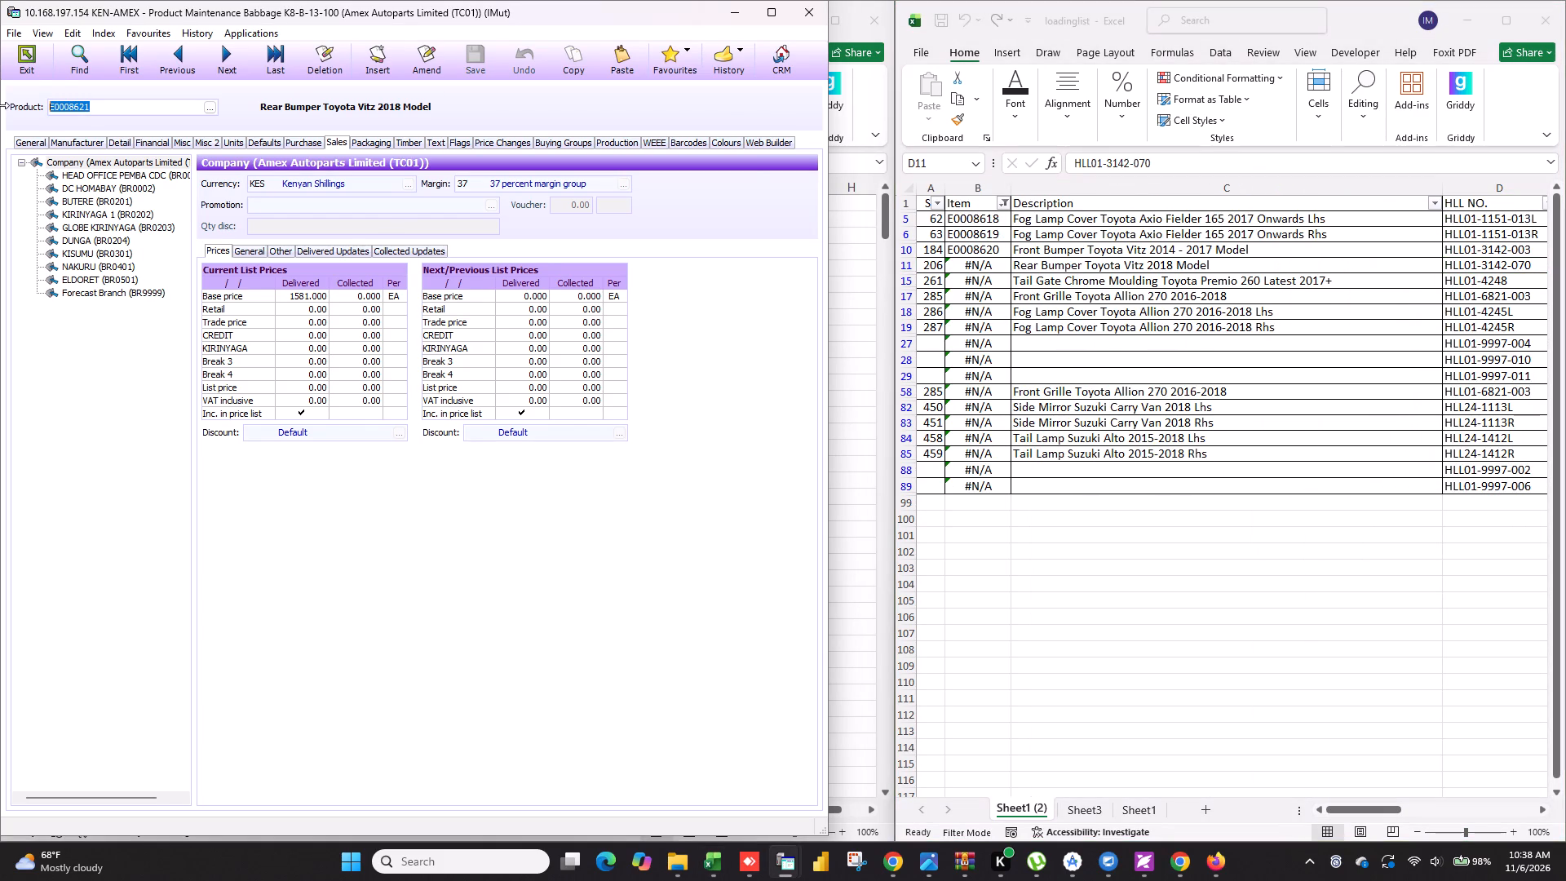
pyautogui.hotkey('ctrl', 'c')
pyautogui.click(1037, 319)
pyautogui.click(996, 274)
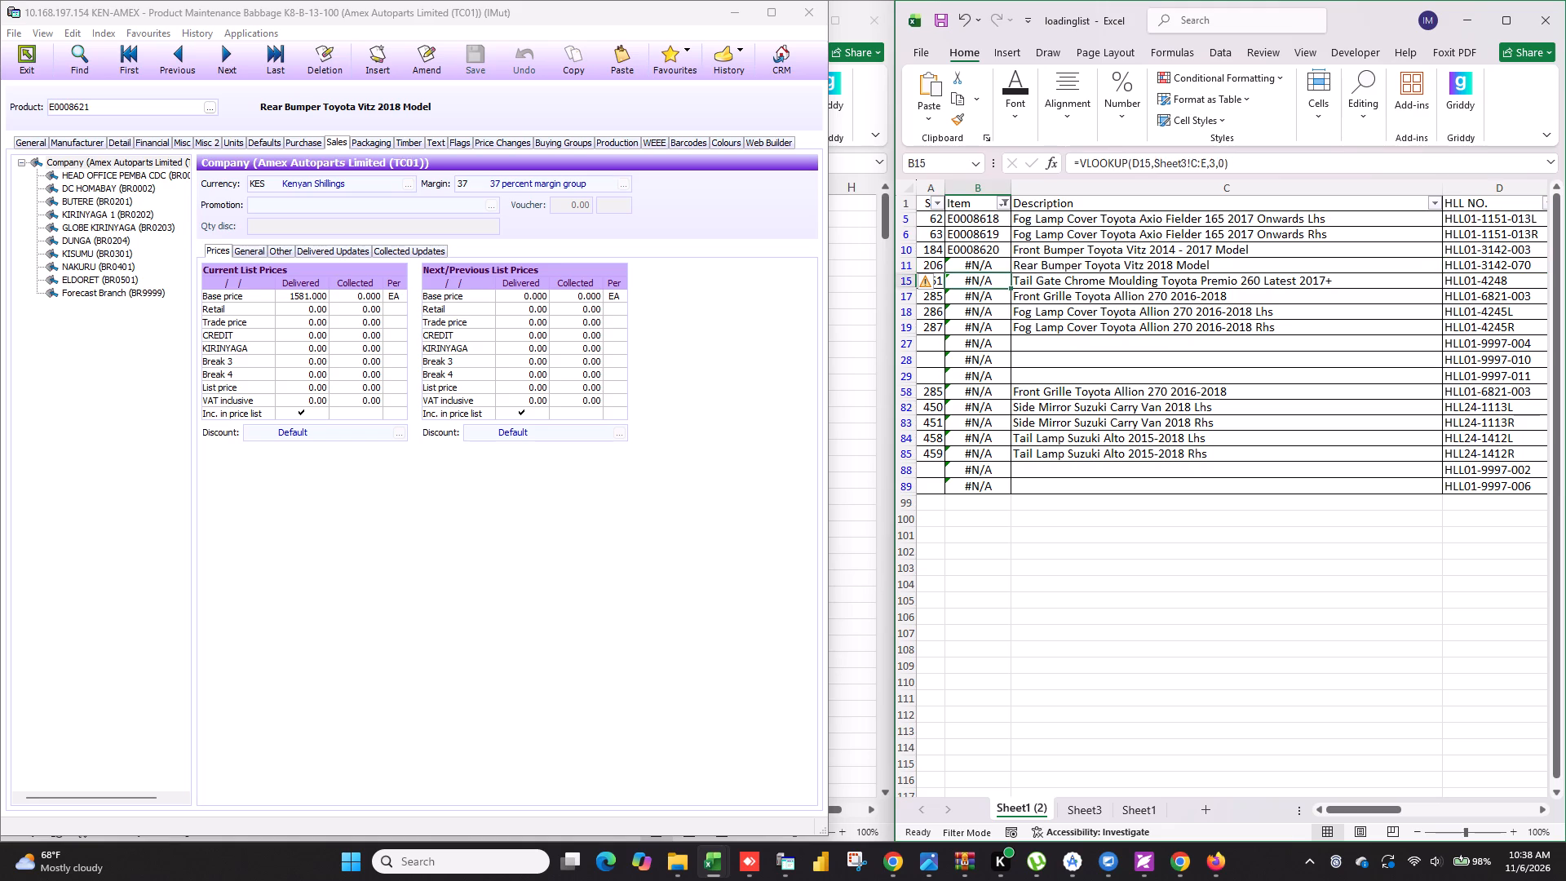
pyautogui.click(978, 262)
pyautogui.hotkey('ctrl', 'v')
pyautogui.click(977, 281)
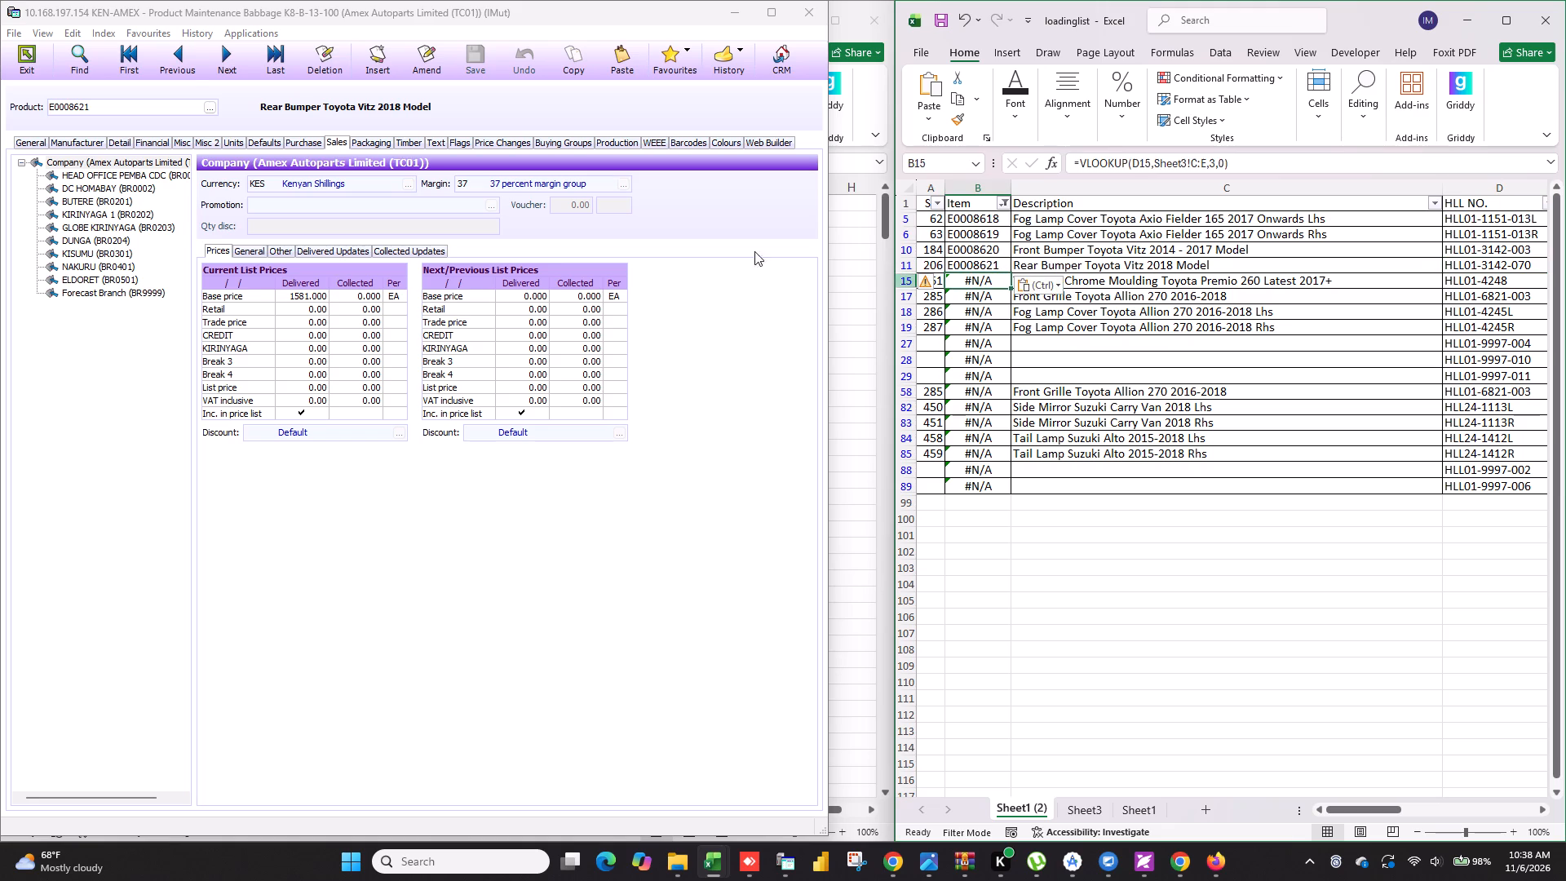
# Search the products for "Tail Gate" and look through the results for a similar item to use as a template.
pyautogui.moveTo(128, 100); pyautogui.dragTo(0, 103)
pyautogui.press('BackSpace')
pyautogui.write('Tail Gate')
pyautogui.press('Tab')
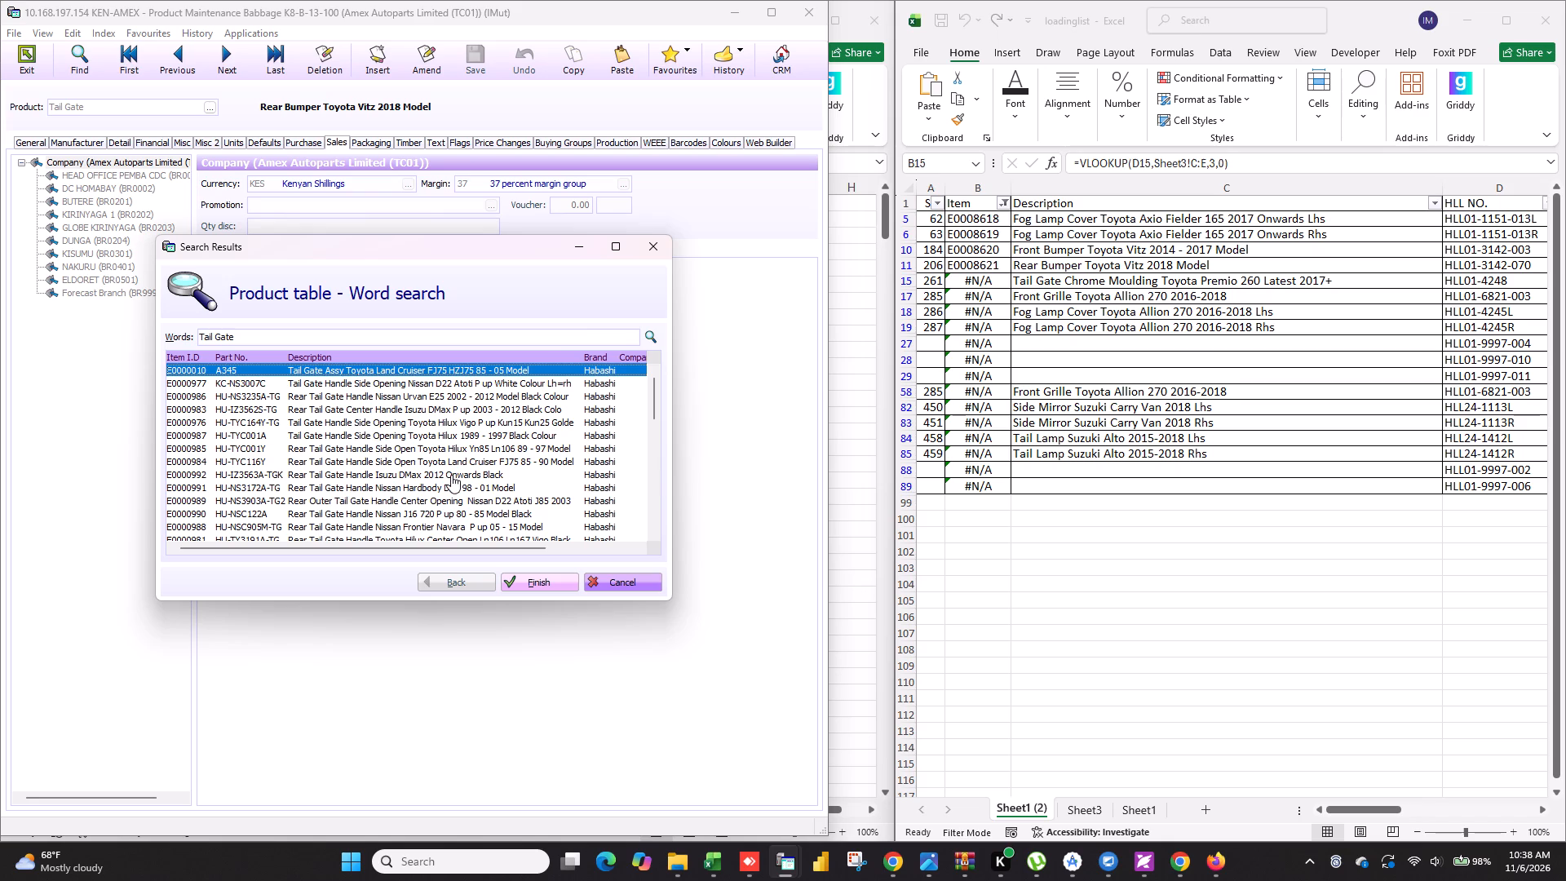
pyautogui.scroll(-6, 451, 475)
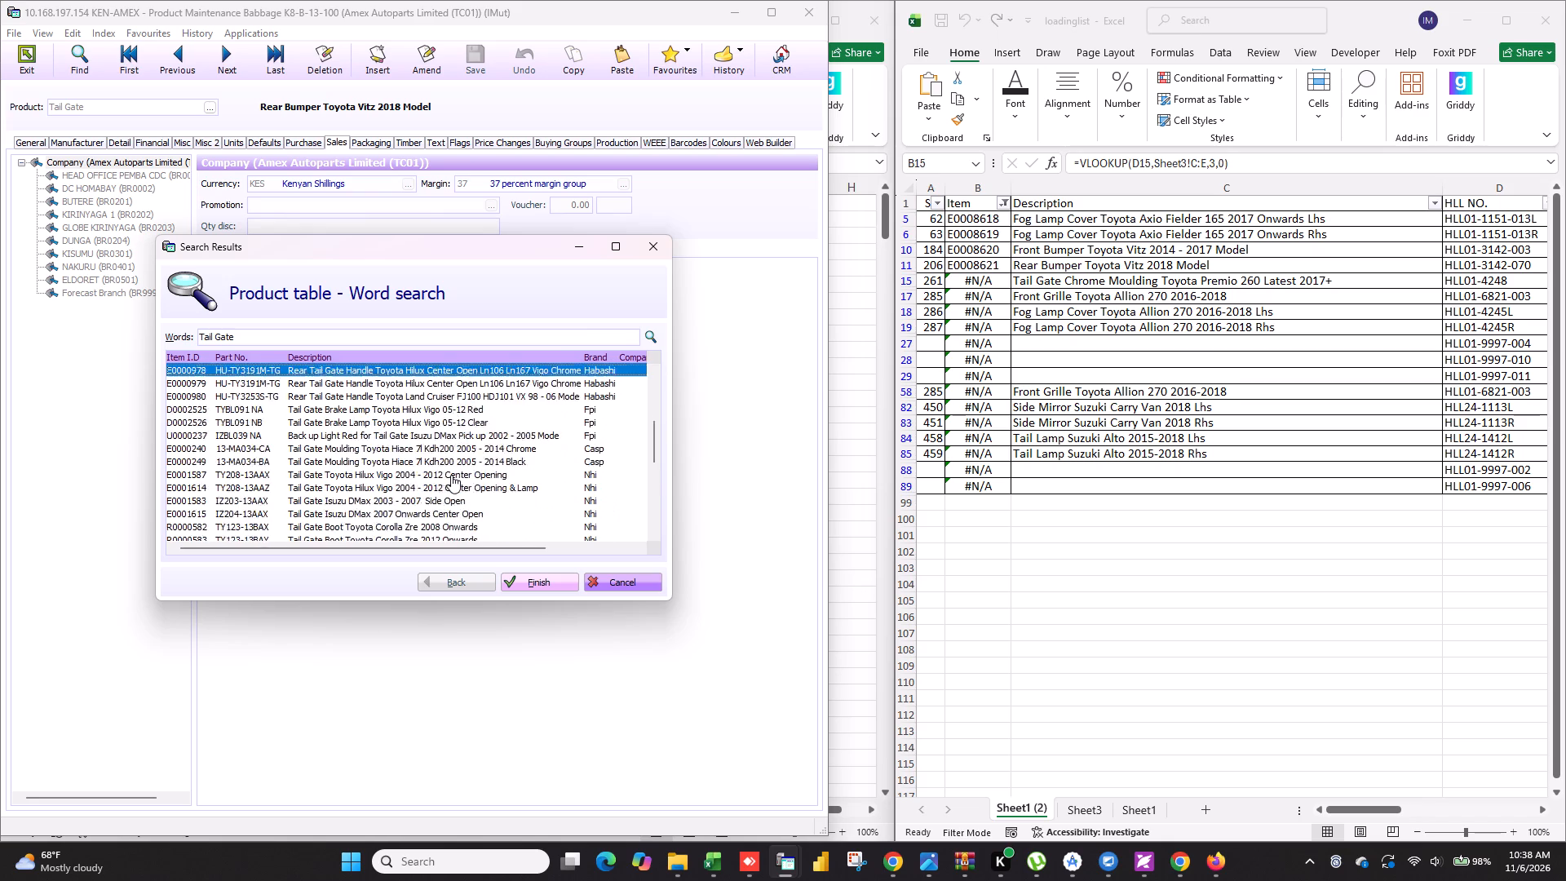
pyautogui.scroll(-1, 451, 475)
pyautogui.click(380, 475)
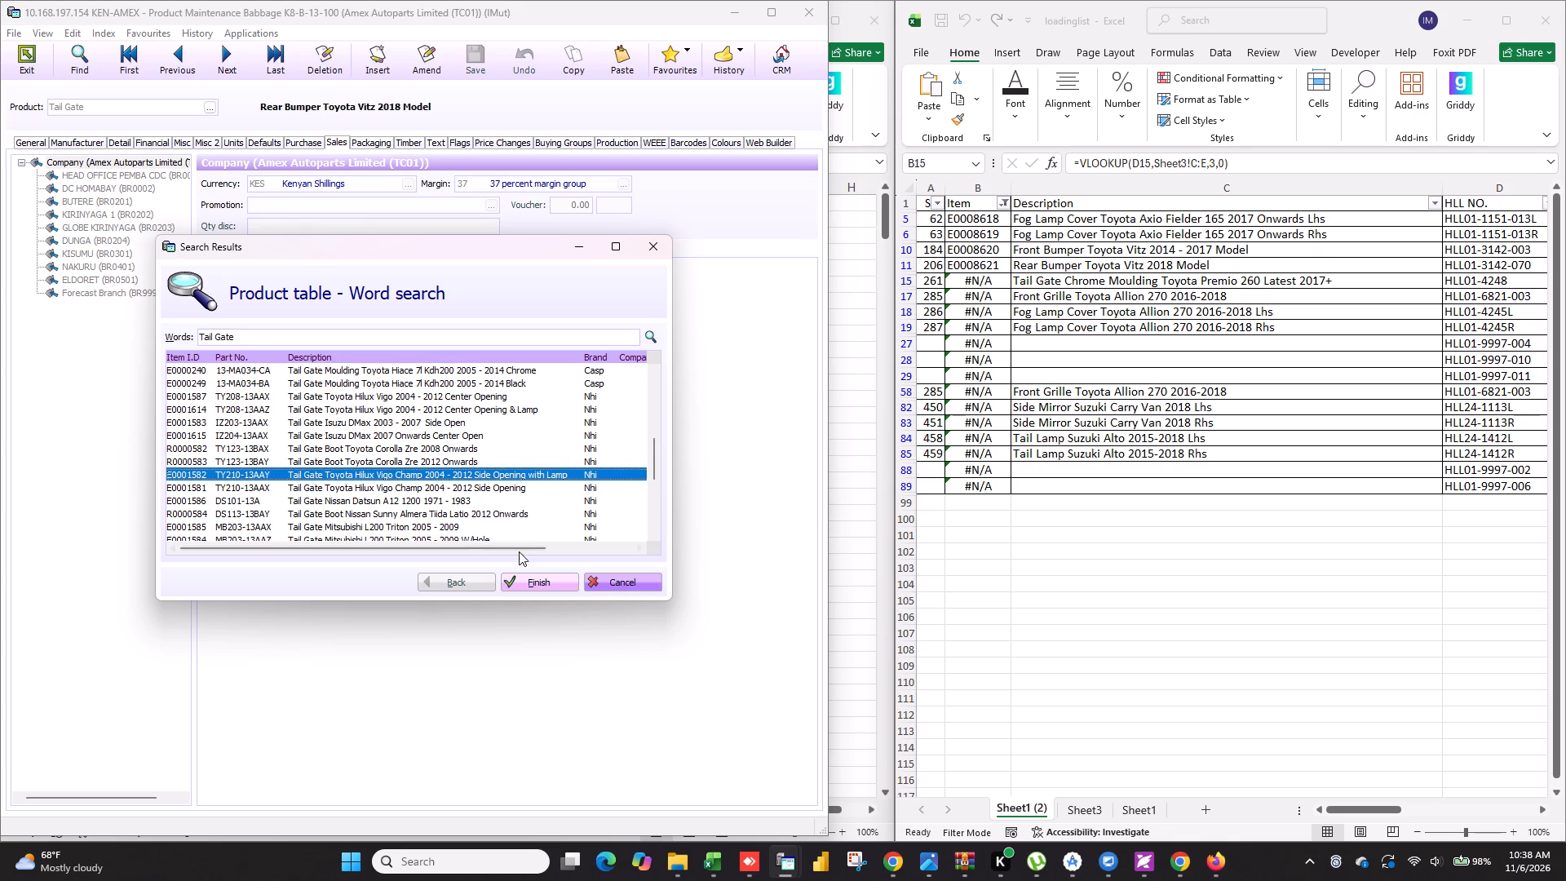
pyautogui.scroll(6, 502, 520)
pyautogui.scroll(-12, 502, 520)
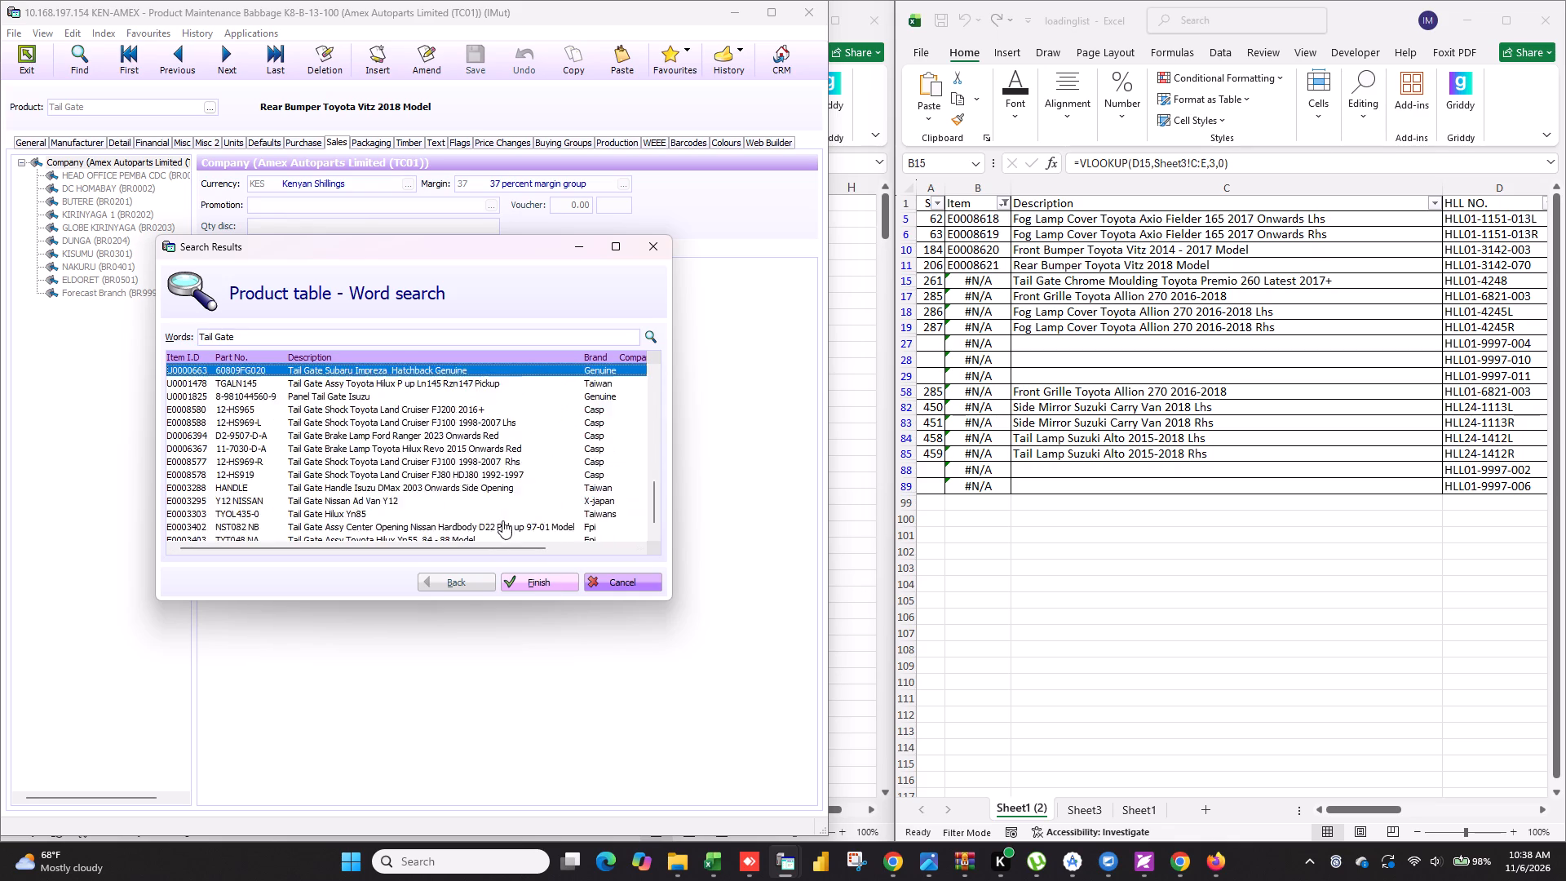
pyautogui.scroll(-9, 502, 520)
pyautogui.scroll(1, 502, 520)
pyautogui.scroll(-12, 502, 520)
pyautogui.scroll(1, 502, 520)
pyautogui.scroll(-3, 502, 520)
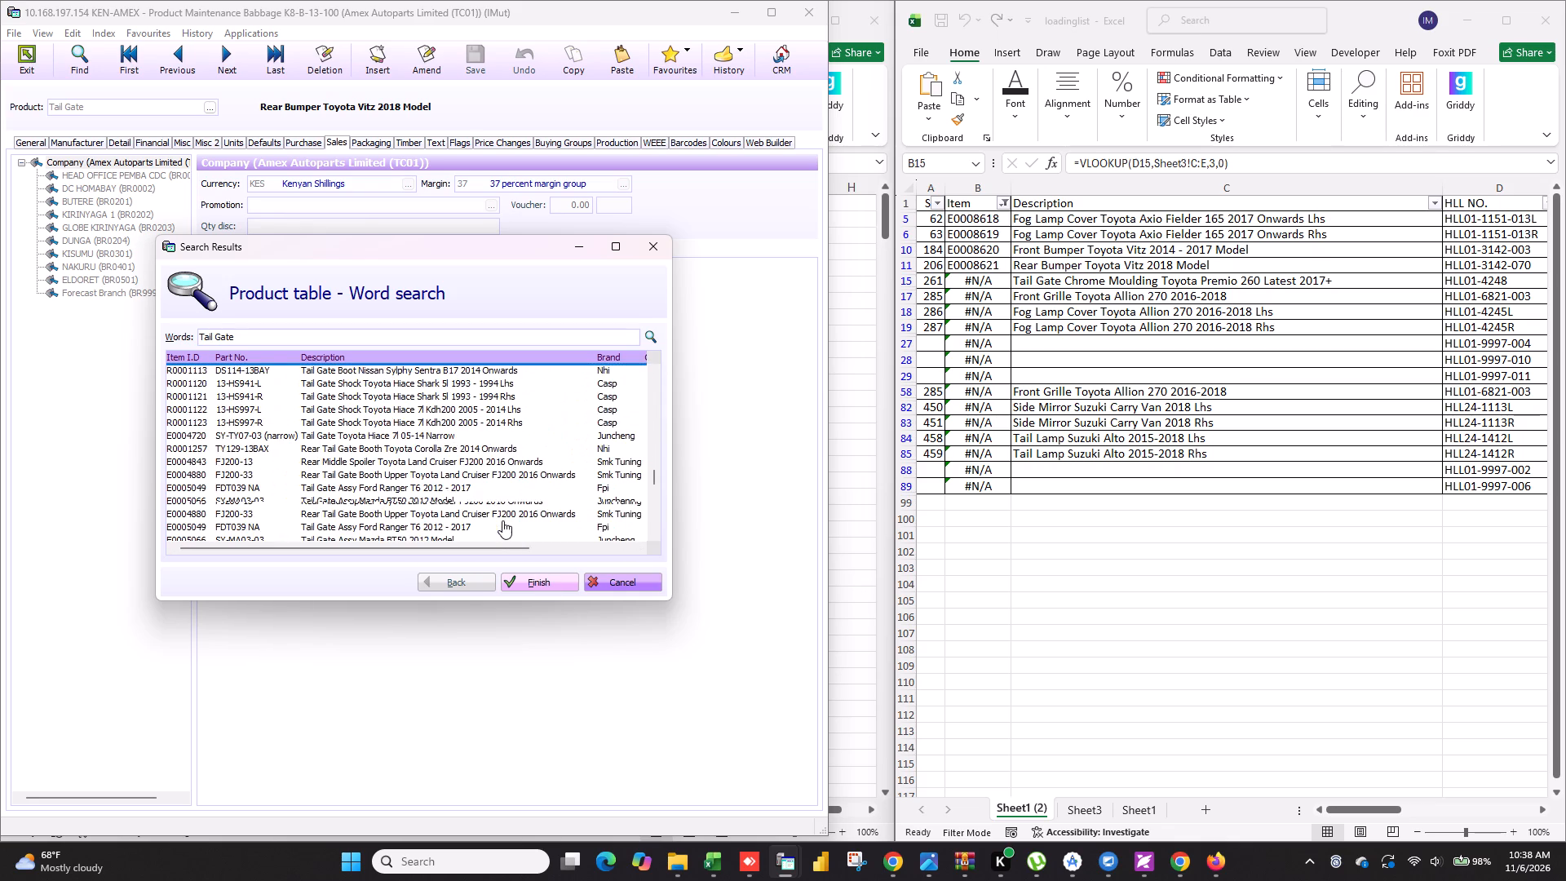
pyautogui.scroll(-15, 502, 520)
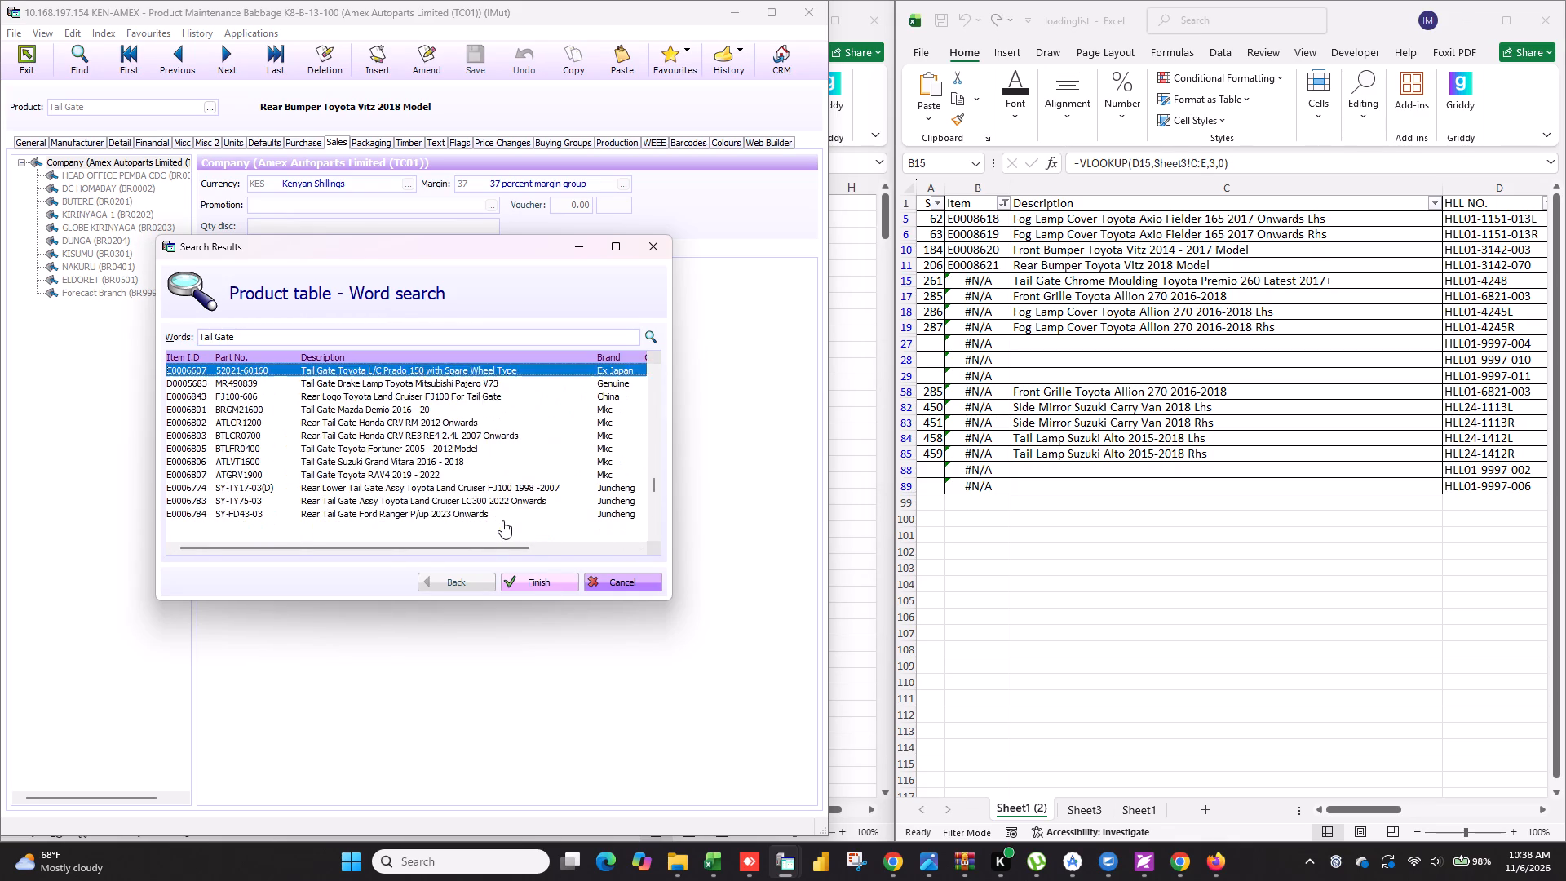
pyautogui.scroll(-17, 502, 520)
pyautogui.scroll(1, 502, 520)
pyautogui.scroll(-6, 502, 520)
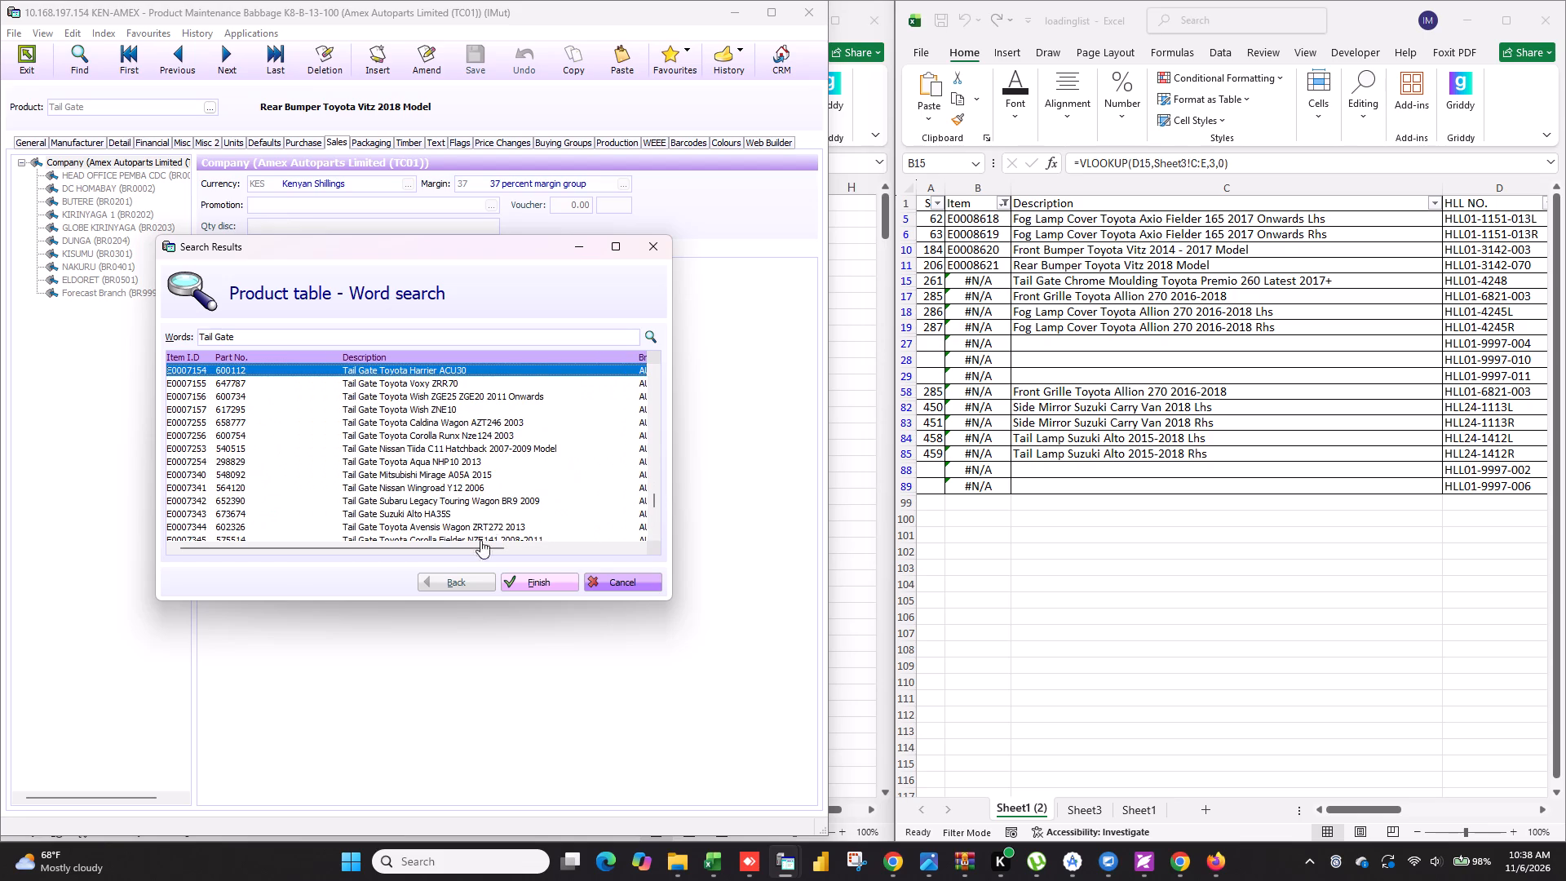
# Narrow the search to "Tail Gate HL", open the Tail Gate Moulding Centre Garnish for Land Cruiser Prado 150 2018, and duplicate it.
pyautogui.click(259, 334)
pyautogui.press('space')
pyautogui.write('HL')
pyautogui.press('Tab')
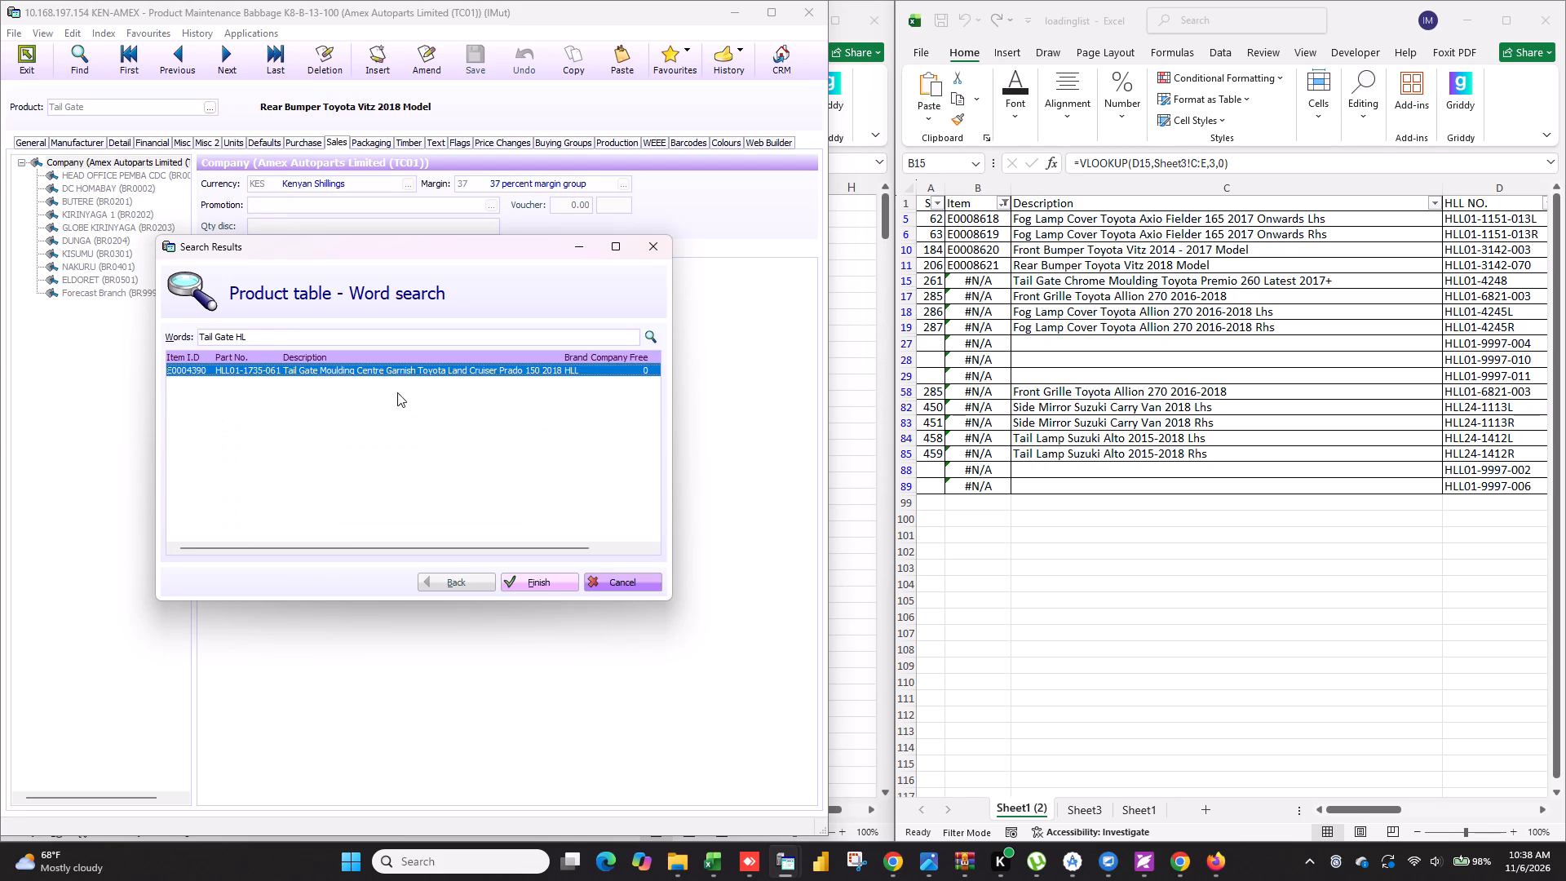
pyautogui.click(543, 591)
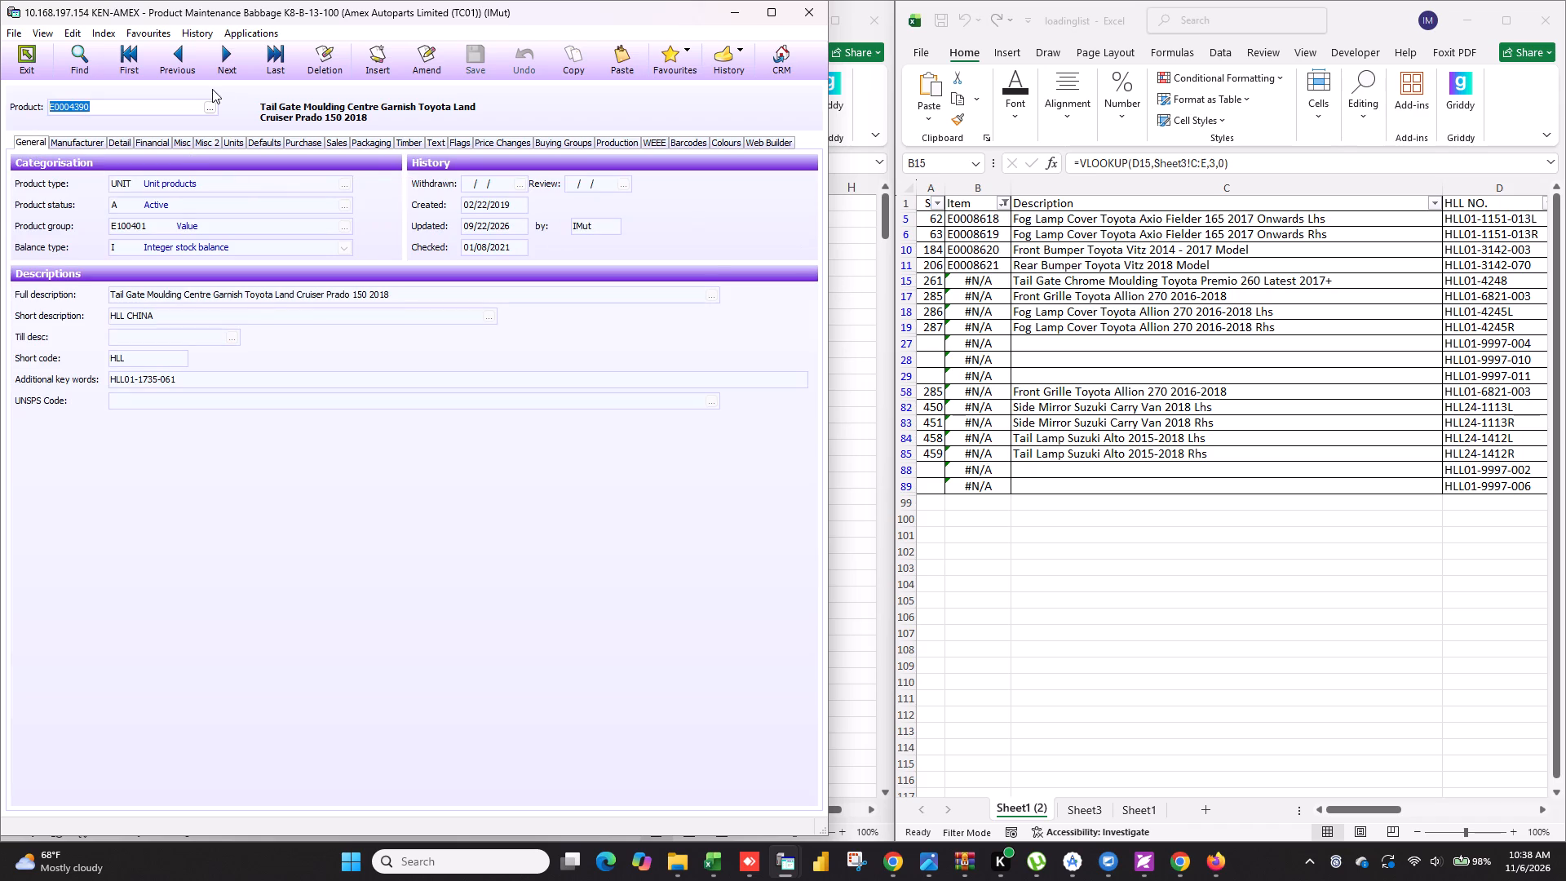
pyautogui.click(558, 64)
pyautogui.click(619, 63)
# Replace the duplicate's full and short descriptions with the Tail Gate Chrome Moulding Toyota Premio text copied from cell C15.
pyautogui.click(1077, 350)
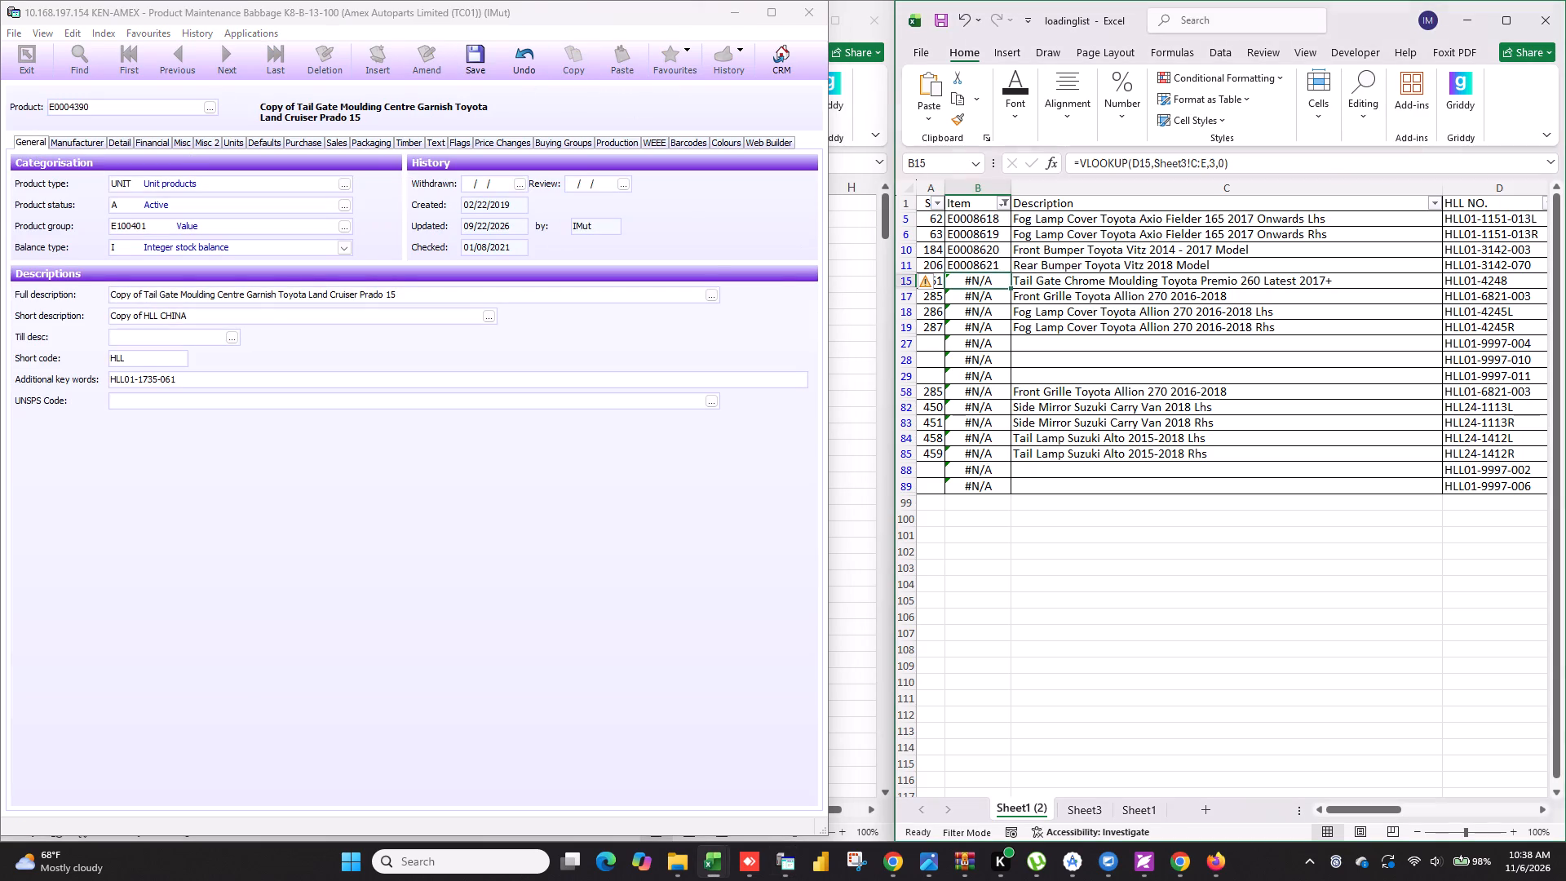
pyautogui.click(1079, 282)
pyautogui.hotkey('ctrl', 'c')
pyautogui.moveTo(417, 296); pyautogui.dragTo(139, 296)
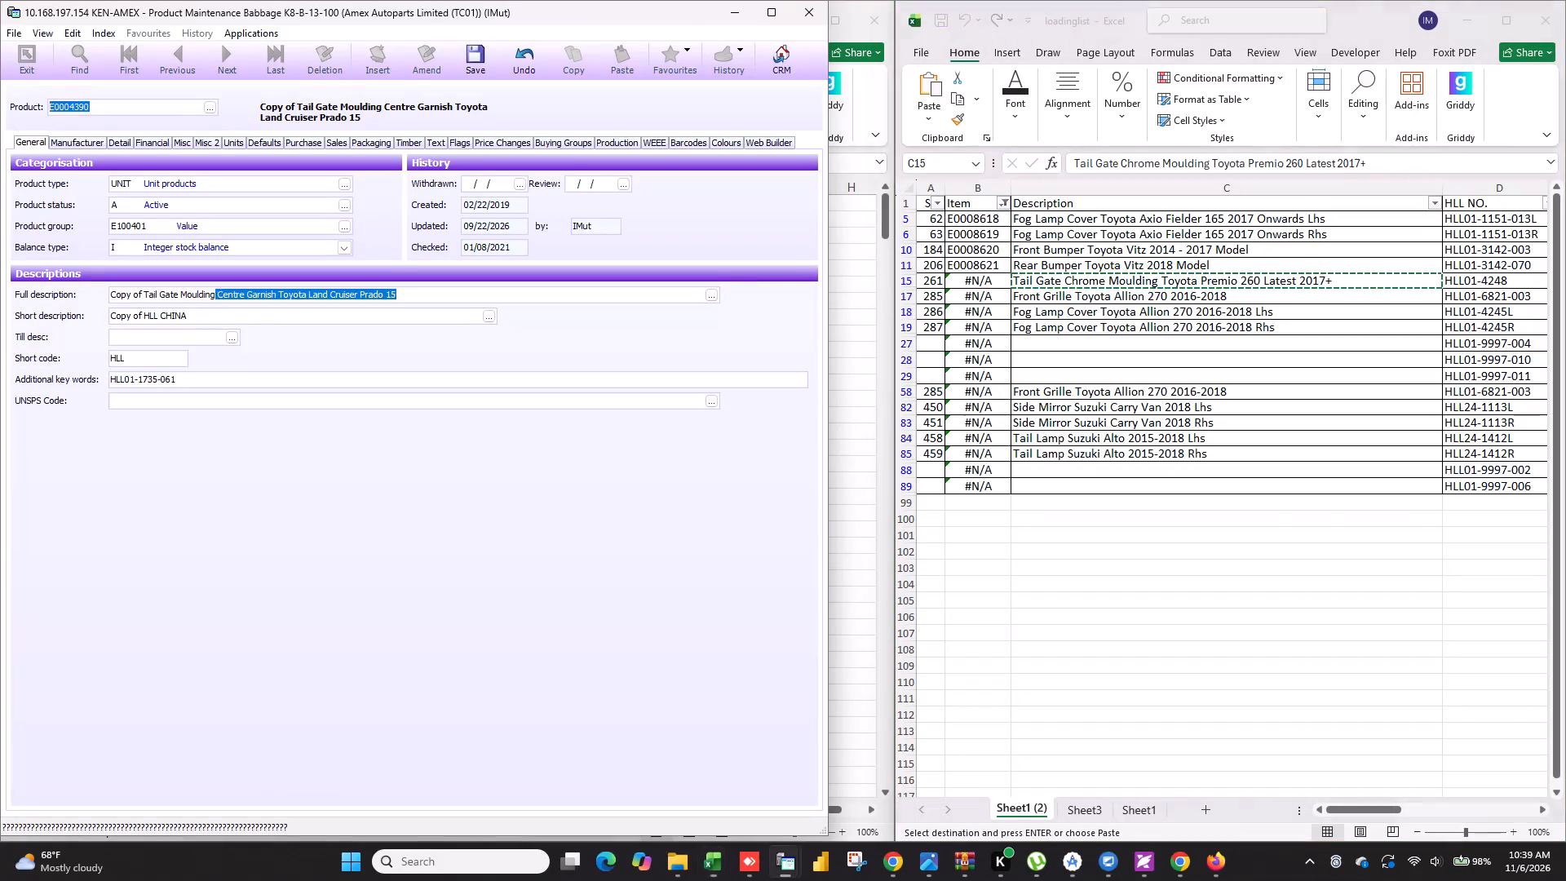
pyautogui.moveTo(139, 296); pyautogui.dragTo(0, 250)
pyautogui.hotkey('ctrl', 'v')
pyautogui.moveTo(223, 316); pyautogui.dragTo(0, 289)
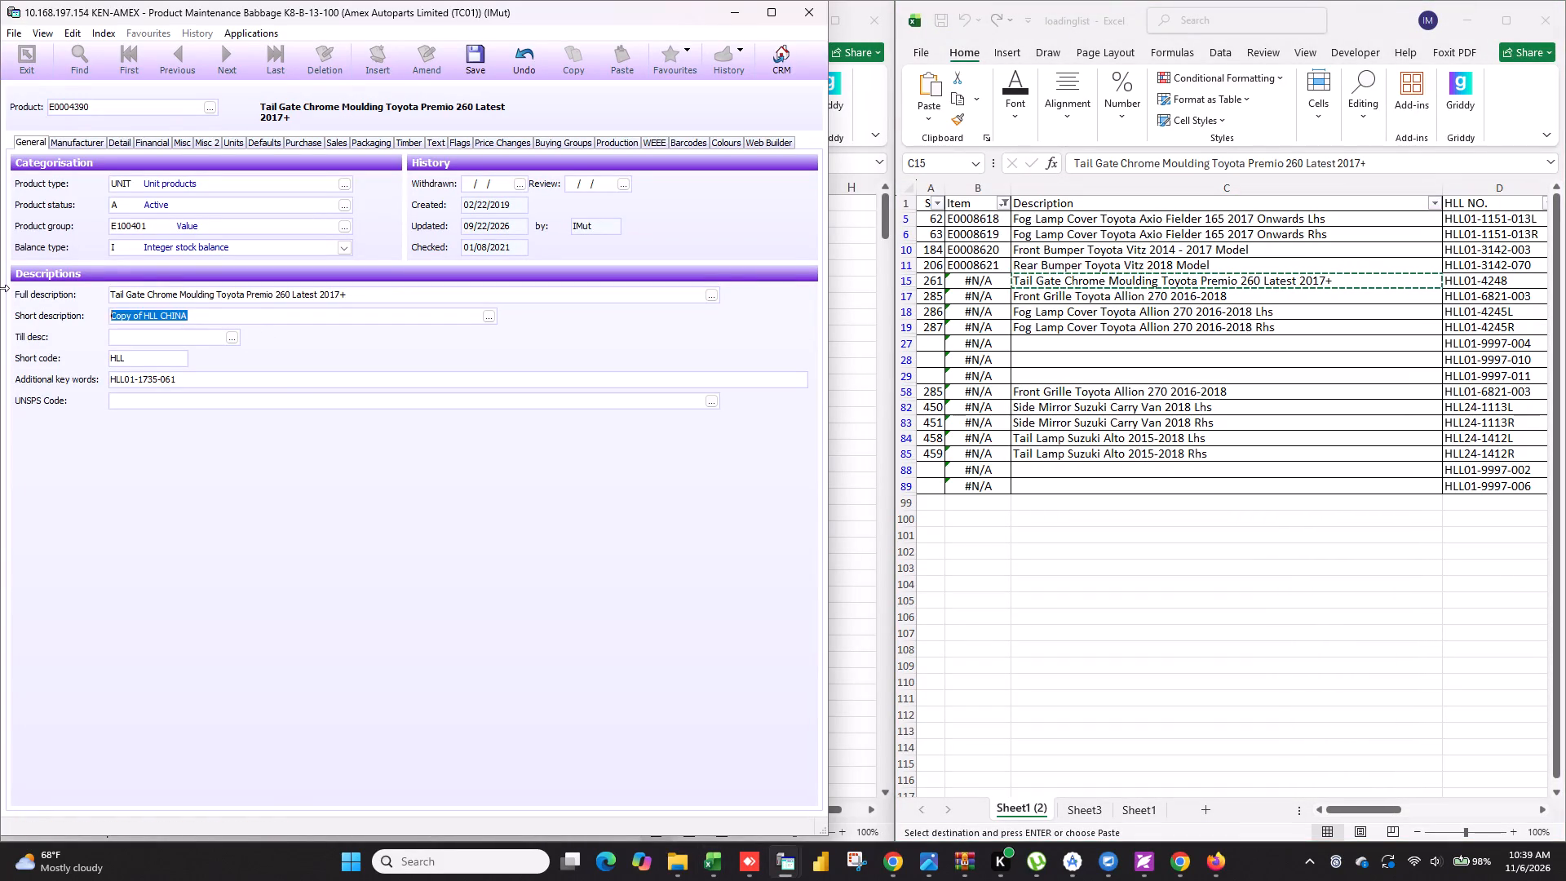
pyautogui.hotkey('ctrl', 'v')
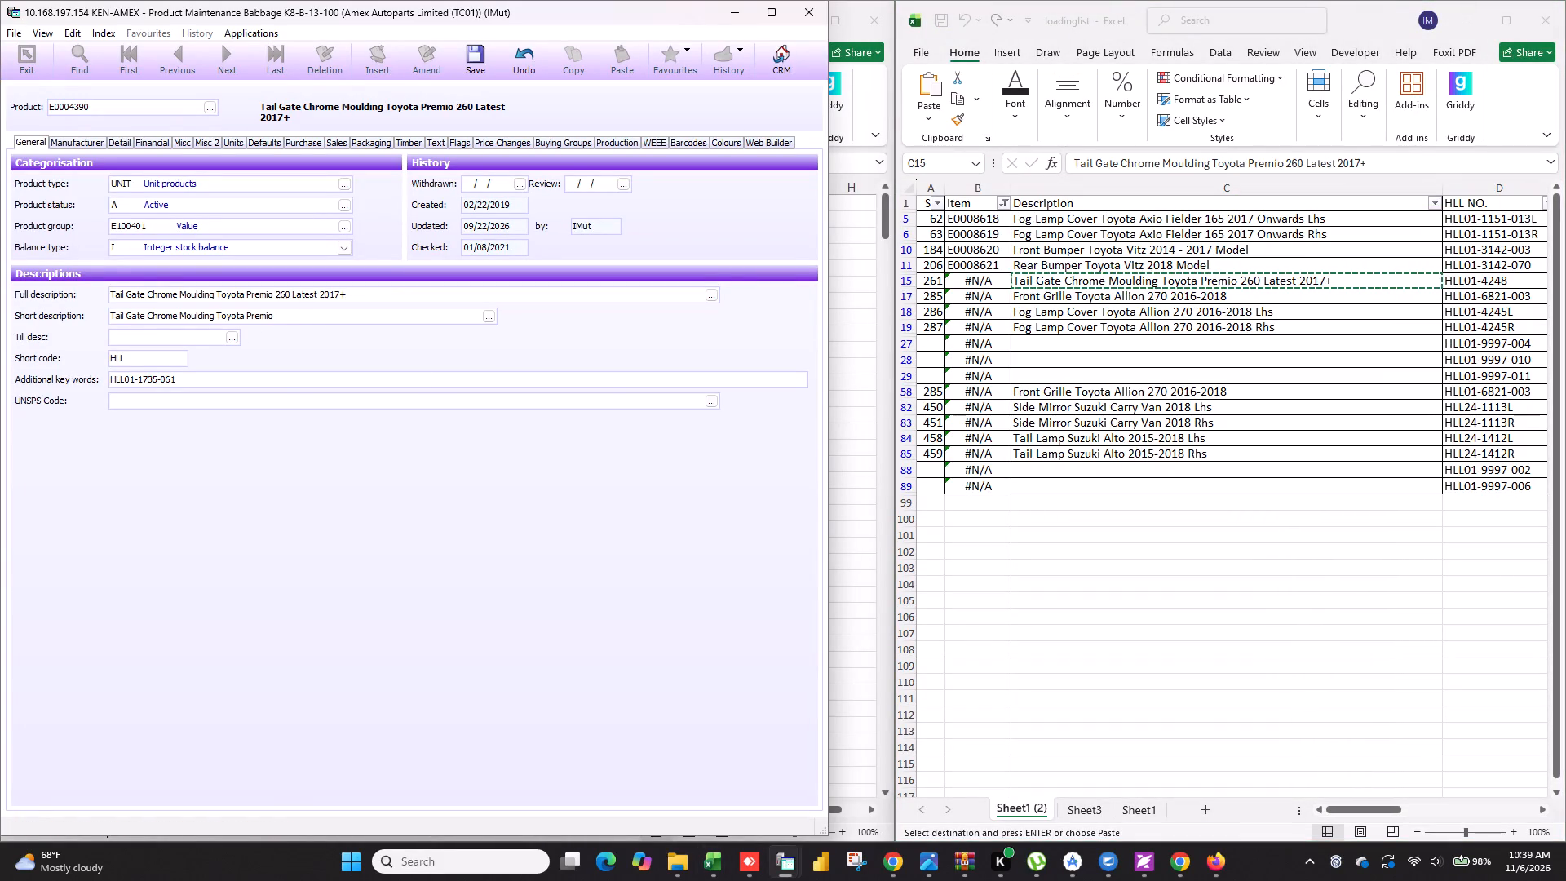
# Change the end of the full description so it reads "Latest 2017 Onwards".
pyautogui.click(422, 347)
pyautogui.click(373, 290)
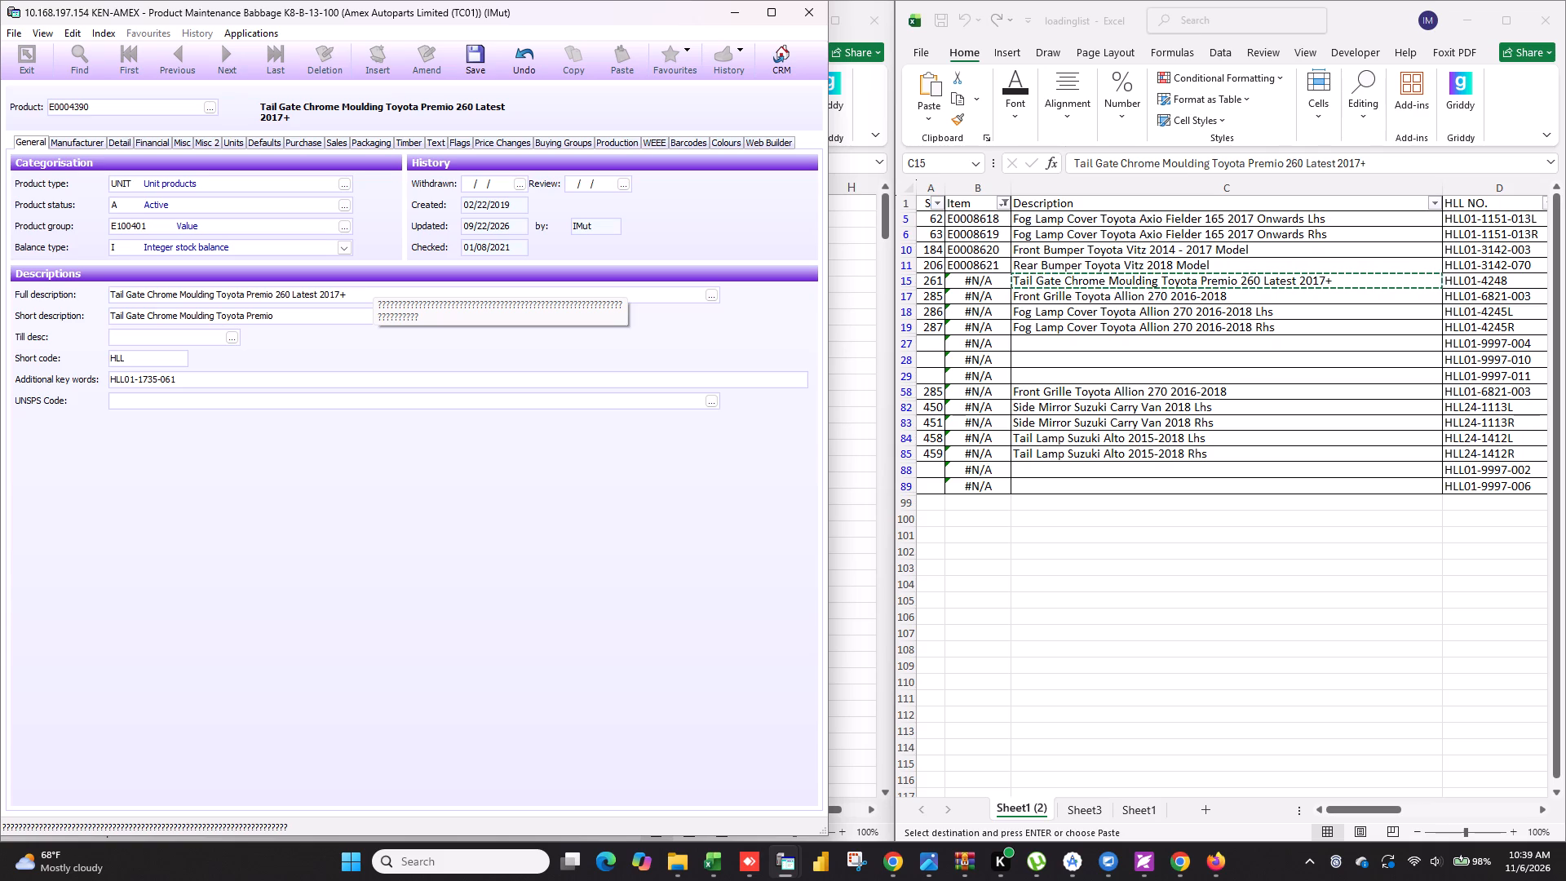
pyautogui.press('BackSpace')
pyautogui.press('space')
pyautogui.write('Onwards')
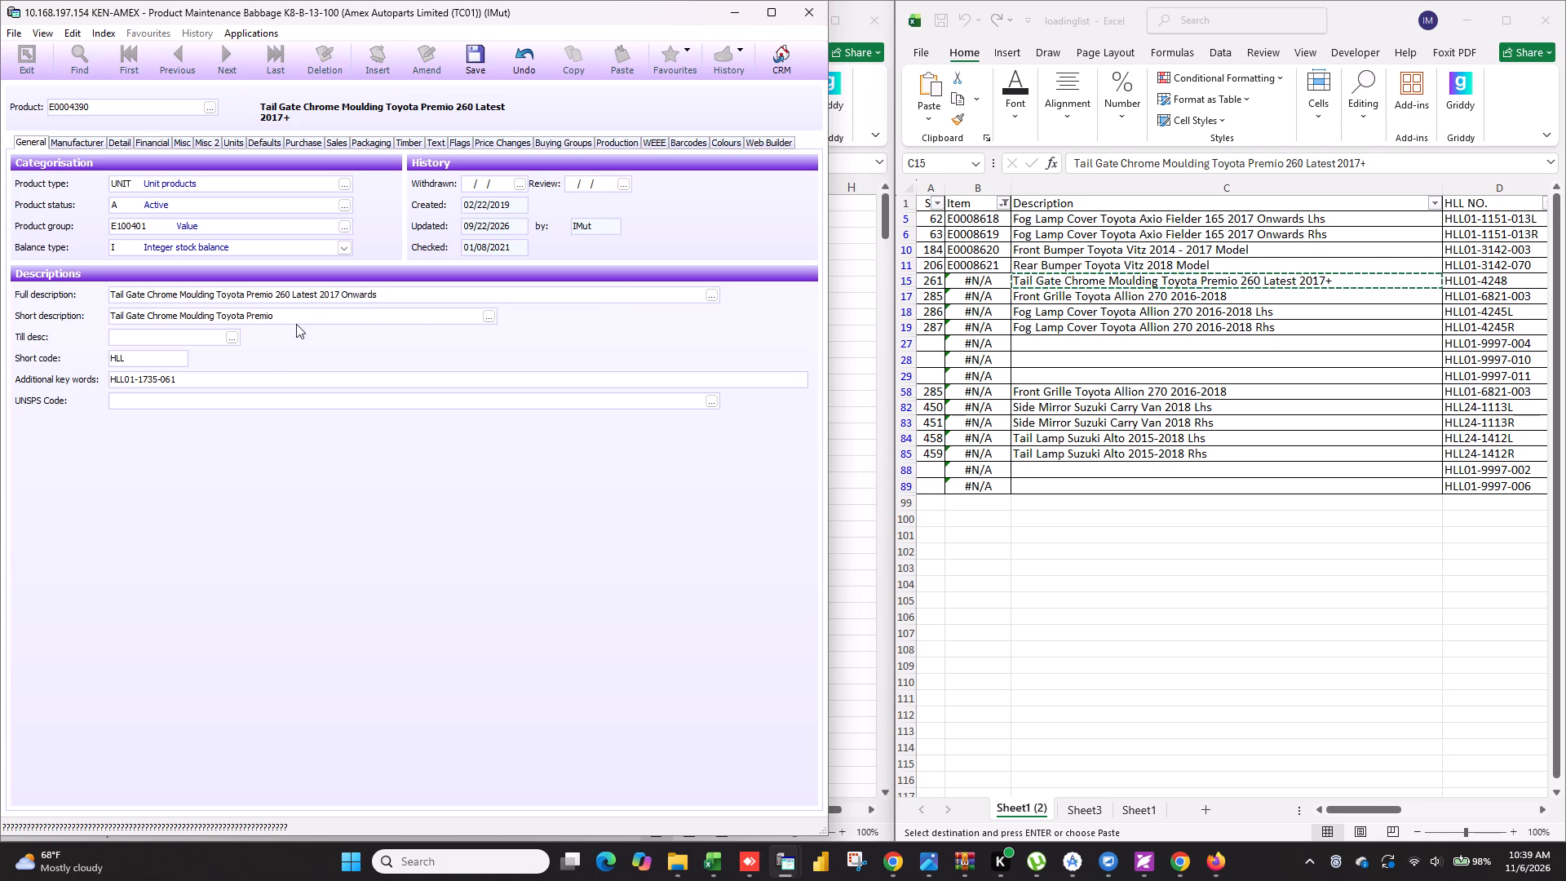
# Re-enter the short description as "Tail Gate Chrome Moulding Toyota Premio" without a trailing space.
pyautogui.click(305, 318)
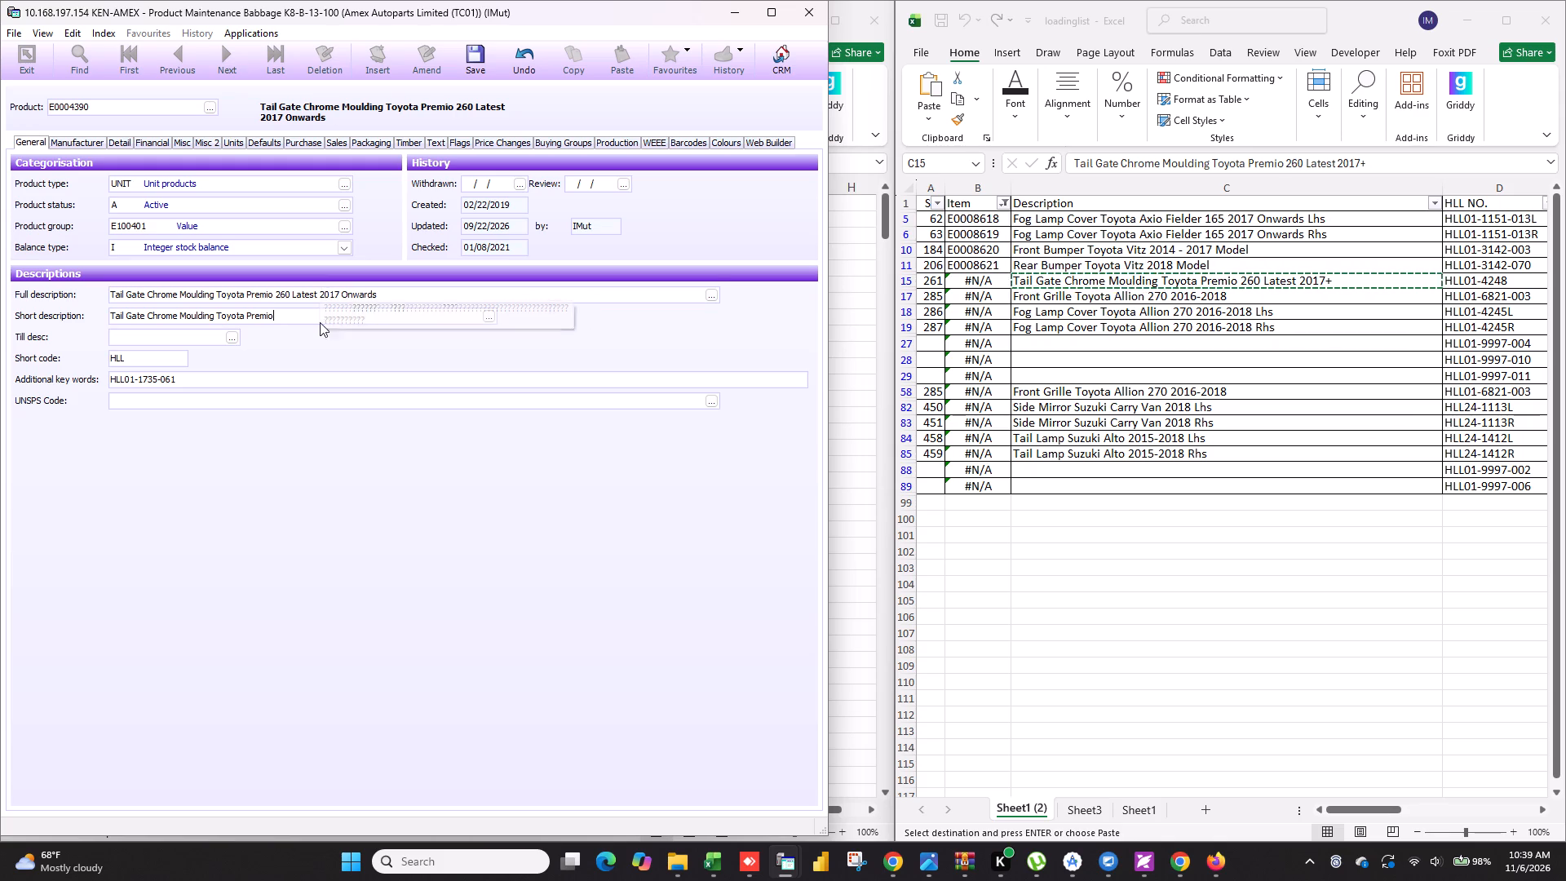
pyautogui.moveTo(310, 319); pyautogui.dragTo(158, 319)
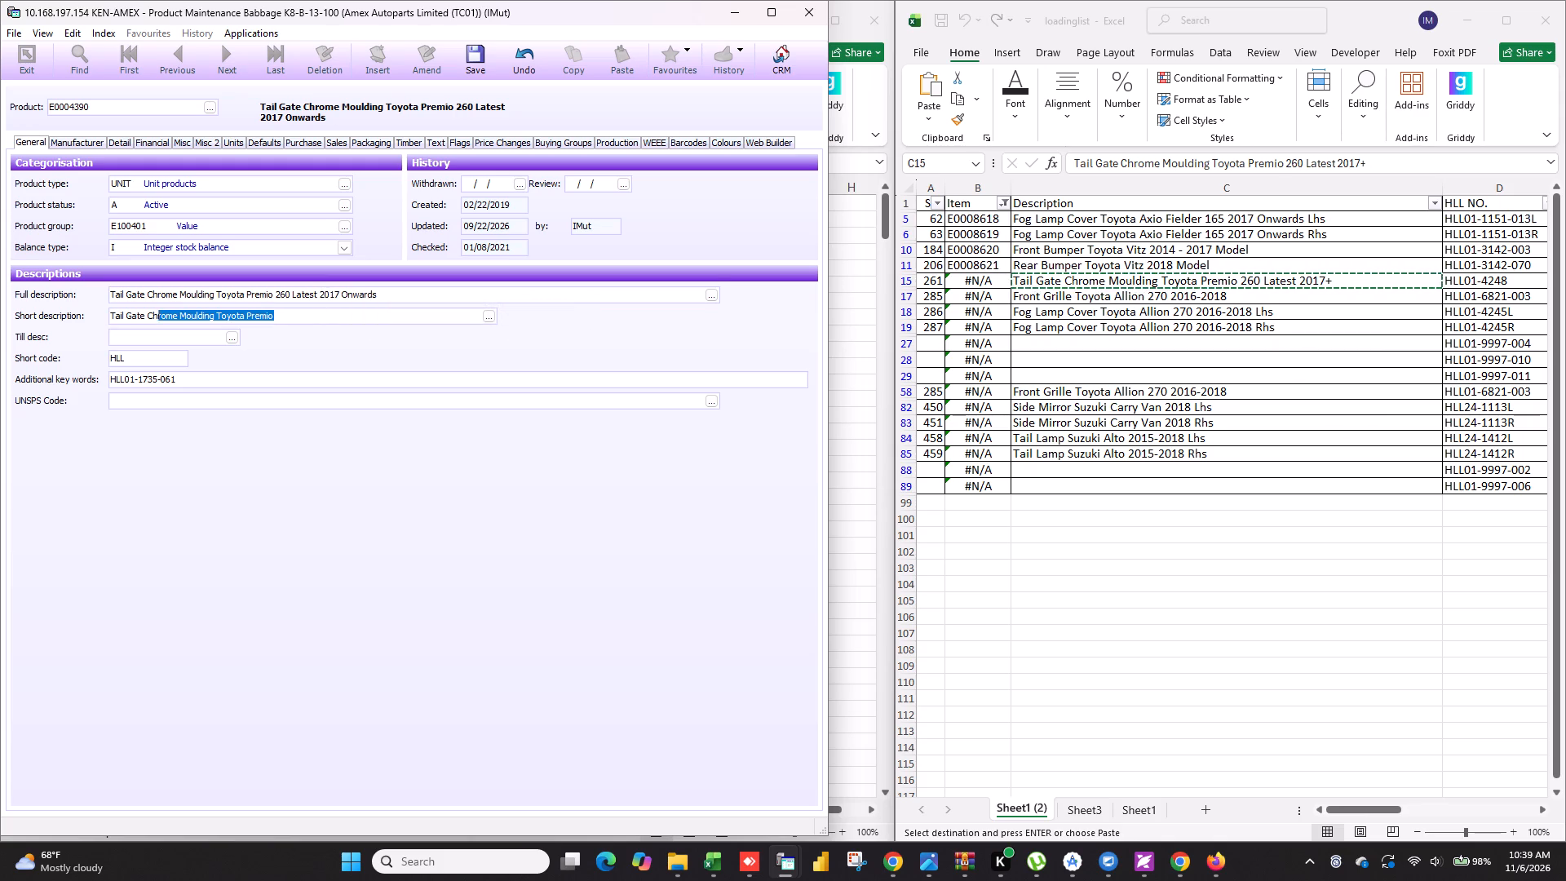
pyautogui.moveTo(158, 319); pyautogui.dragTo(0, 319)
pyautogui.hotkey('ctrl', 'v')
pyautogui.press('BackSpace')
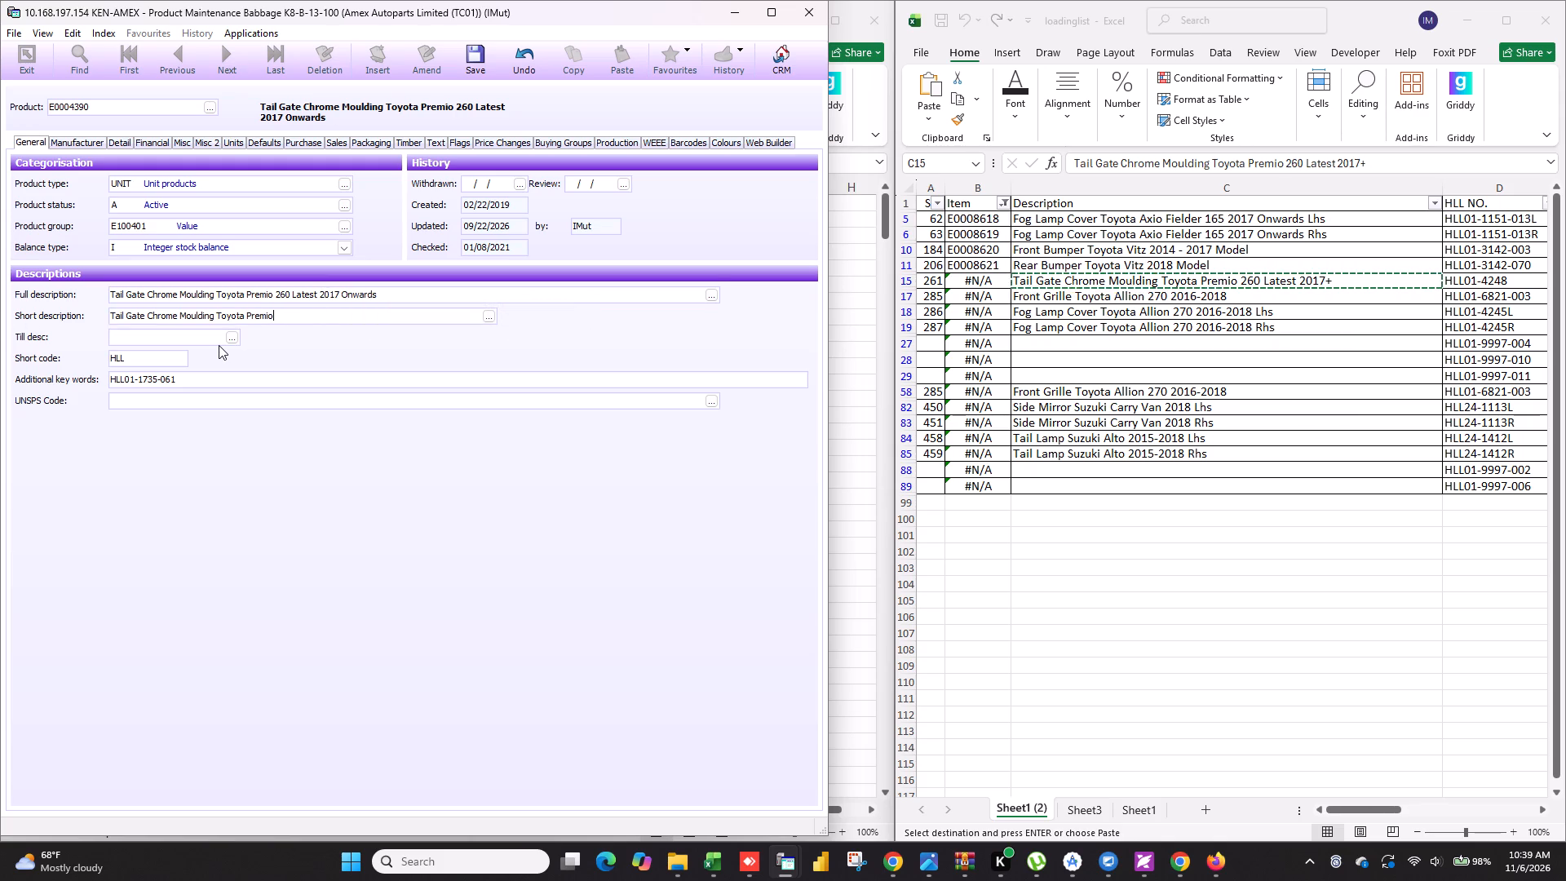
# Replace the duplicate's additional key words and manufacturer product code with HLL01-4248, copied from cell D15.
pyautogui.click(1163, 340)
pyautogui.press('Escape')
pyautogui.click(1468, 287)
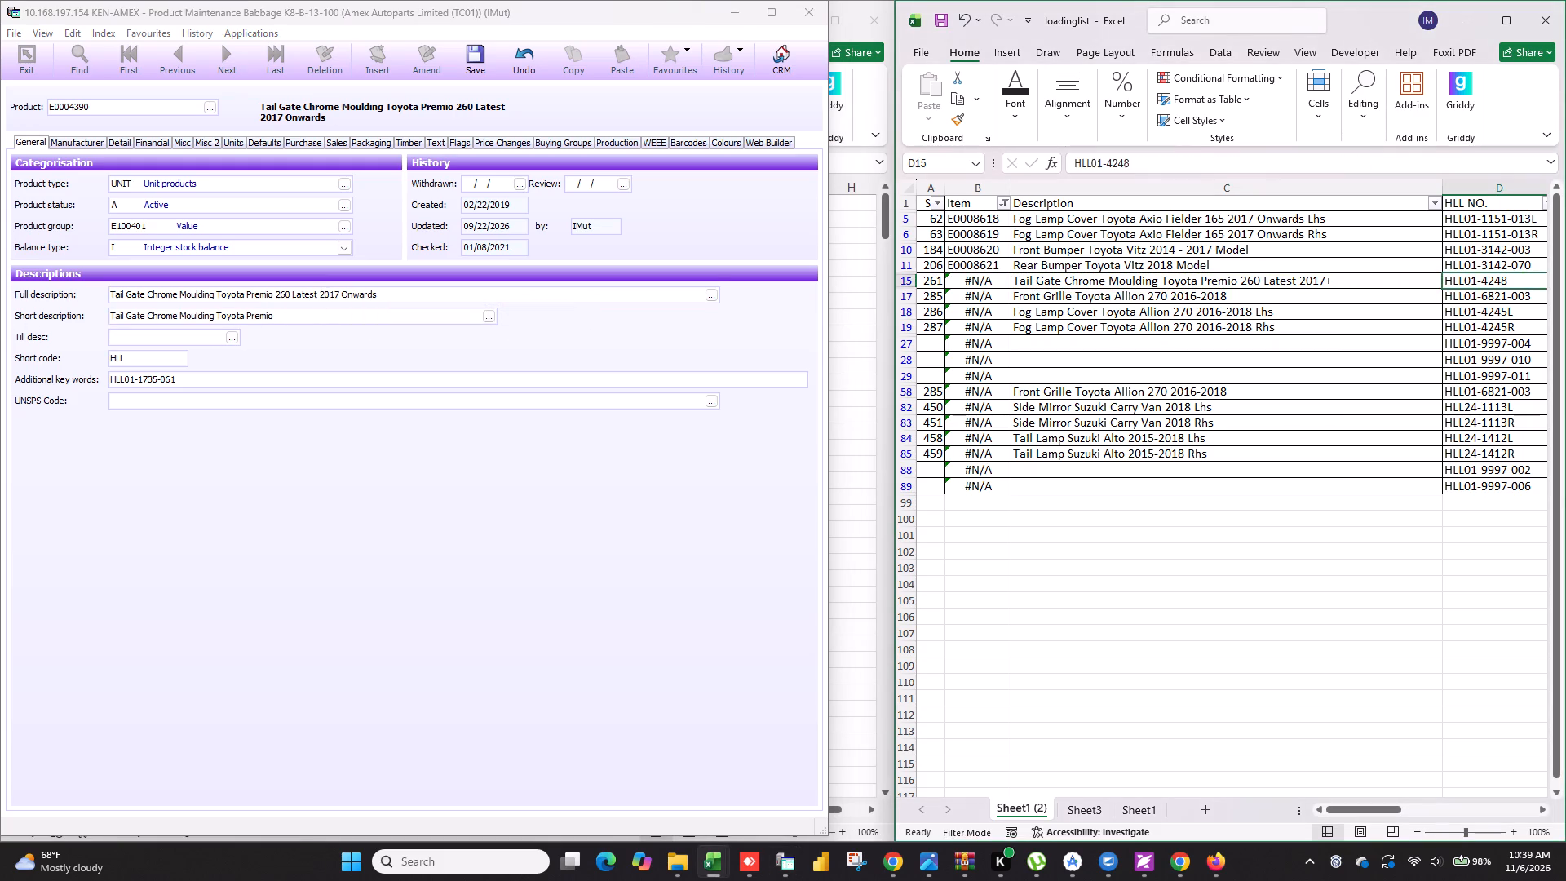
pyautogui.hotkey('ctrl', 'c')
pyautogui.moveTo(199, 378); pyautogui.dragTo(0, 356)
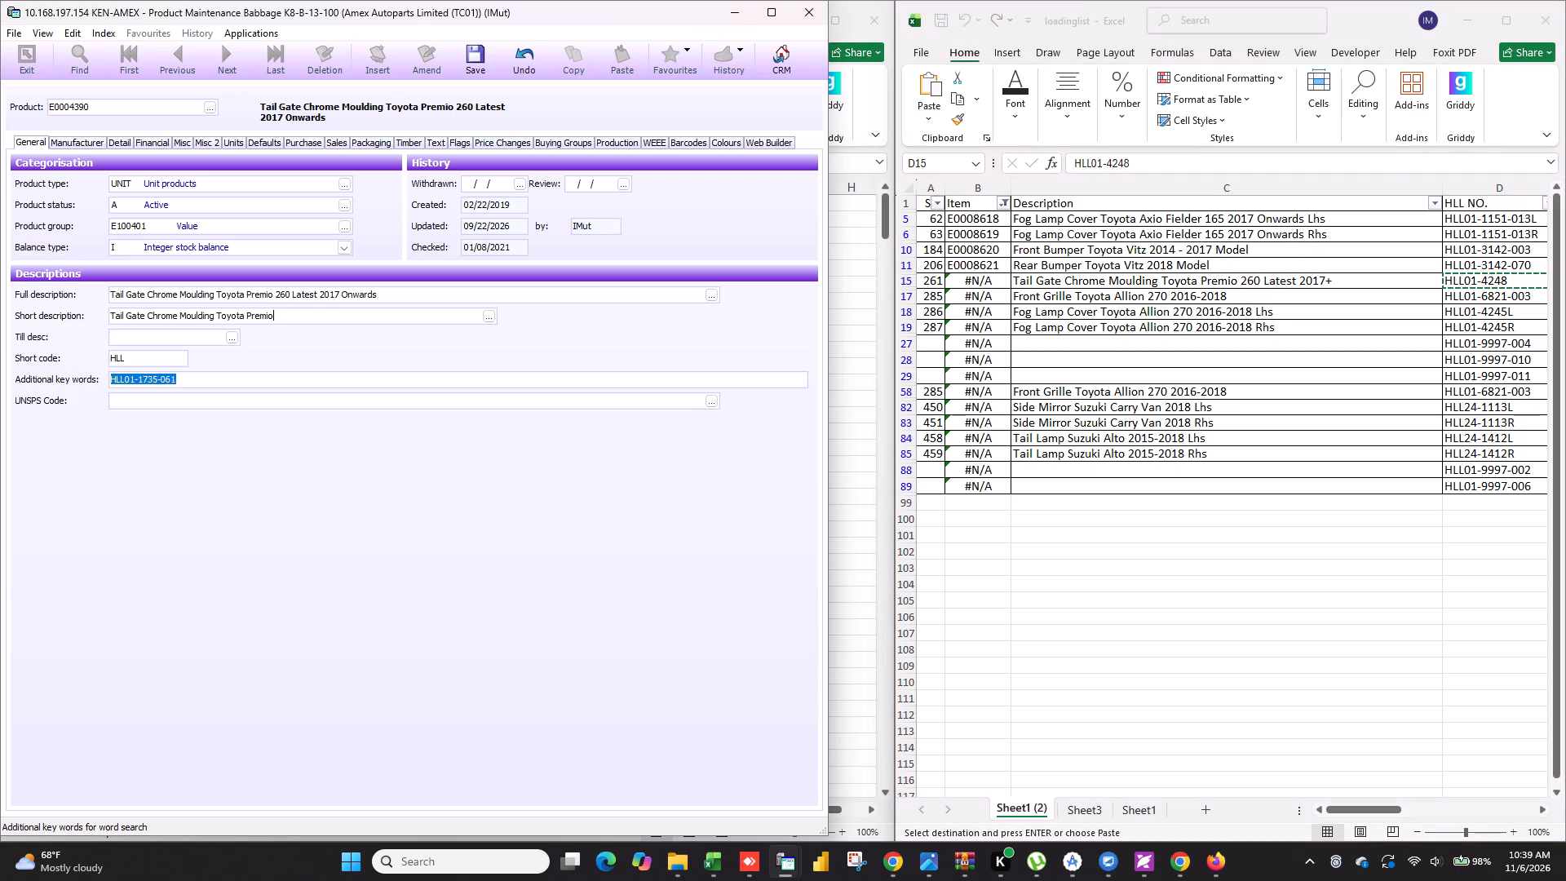
pyautogui.hotkey('ctrl', 'v')
pyautogui.click(99, 143)
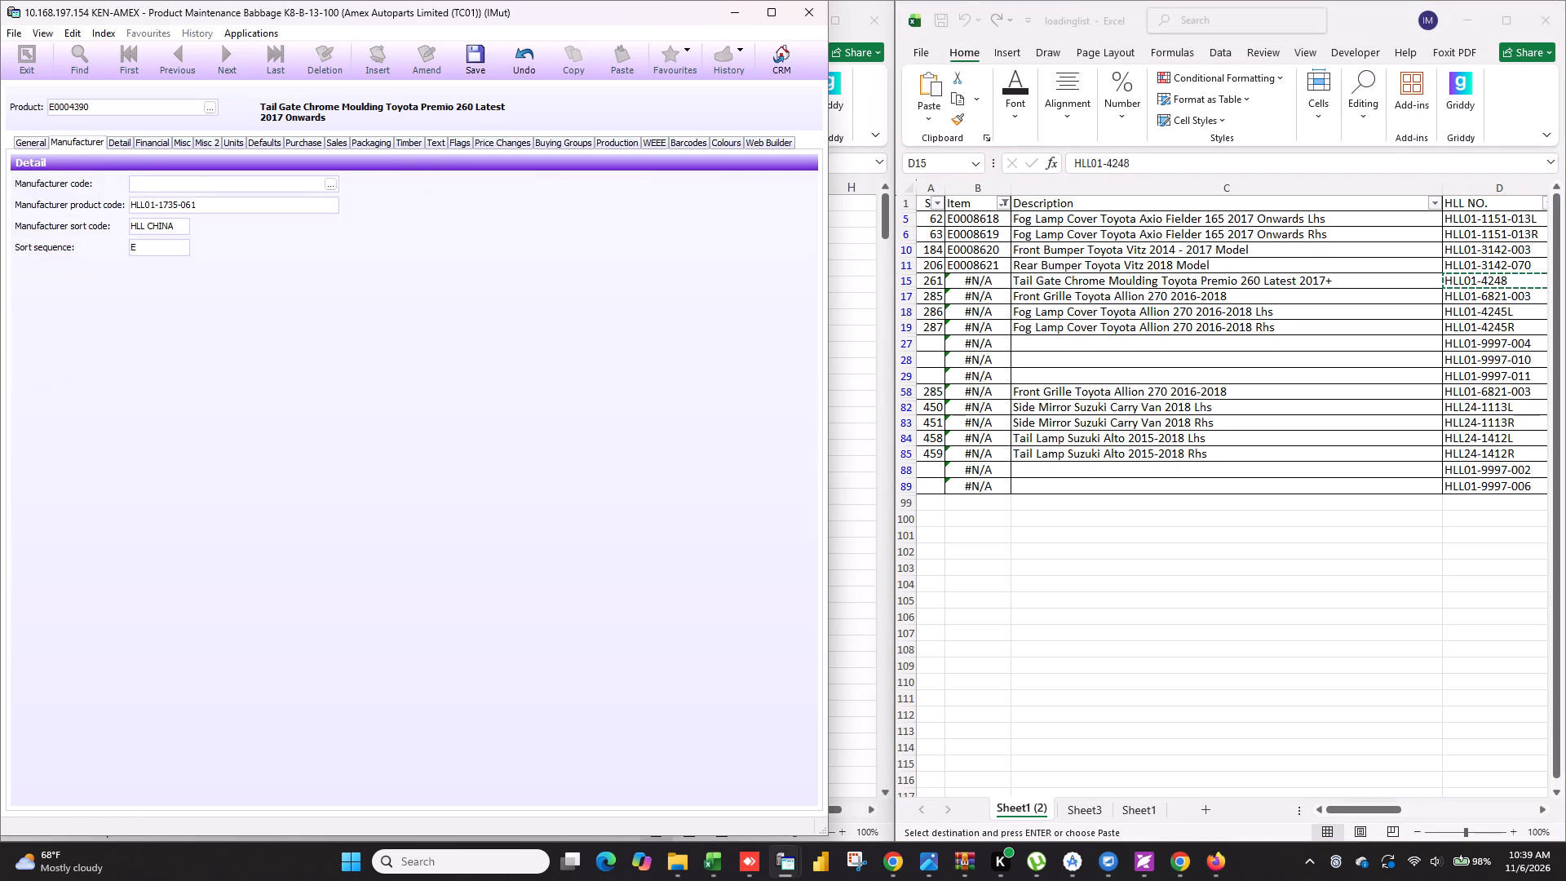
pyautogui.moveTo(210, 210); pyautogui.dragTo(45, 202)
pyautogui.hotkey('ctrl', 'v')
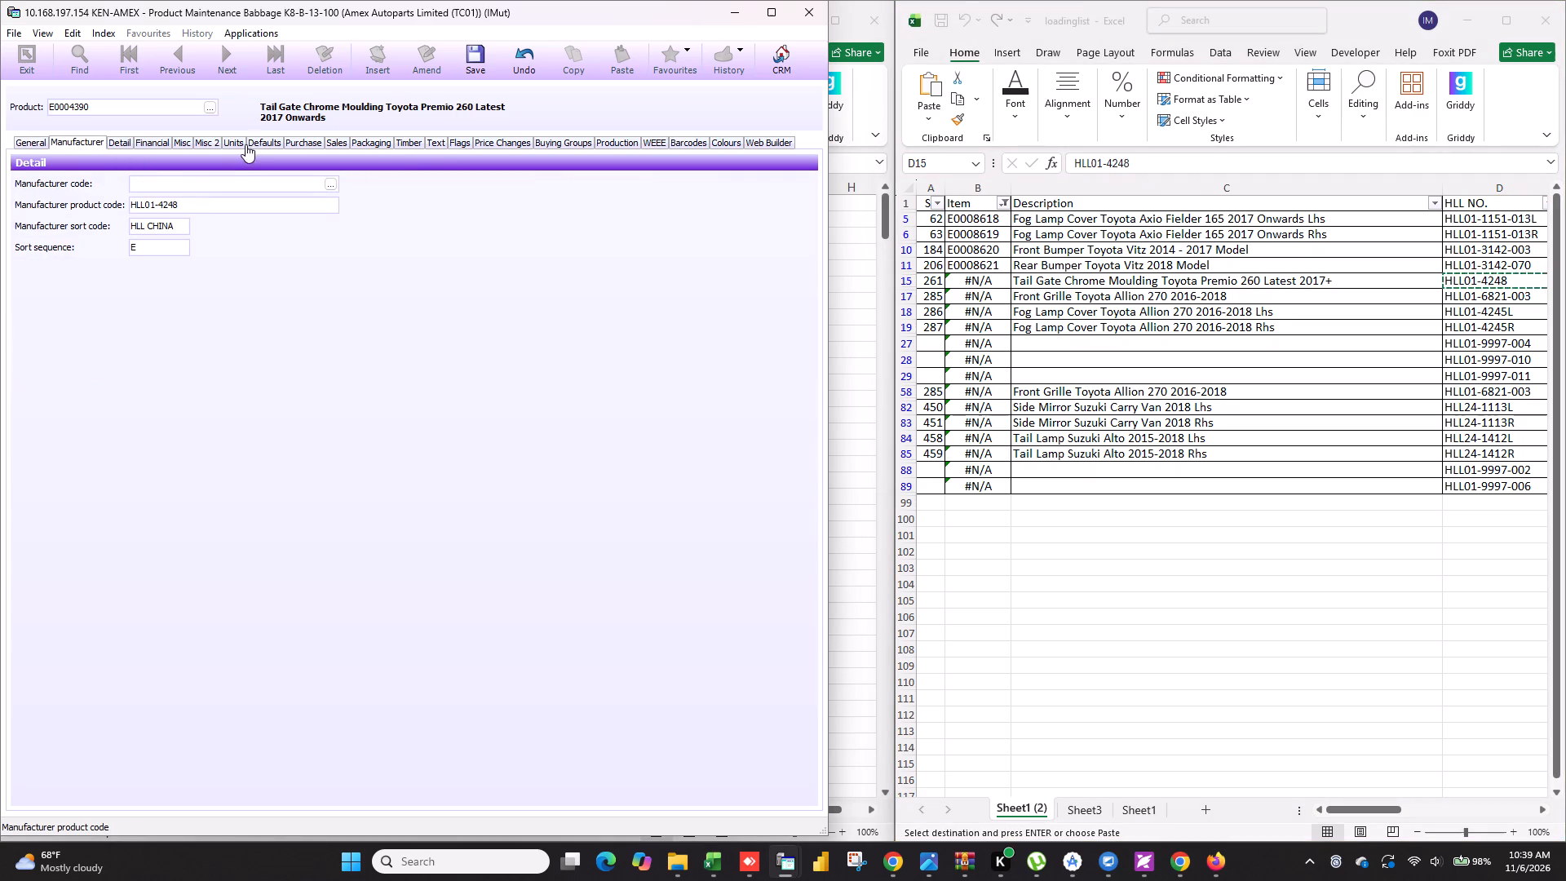
# Check the duplicate's preferred supplier and clear its current delivered Retail, CREDIT and Trade price list prices.
pyautogui.click(256, 144)
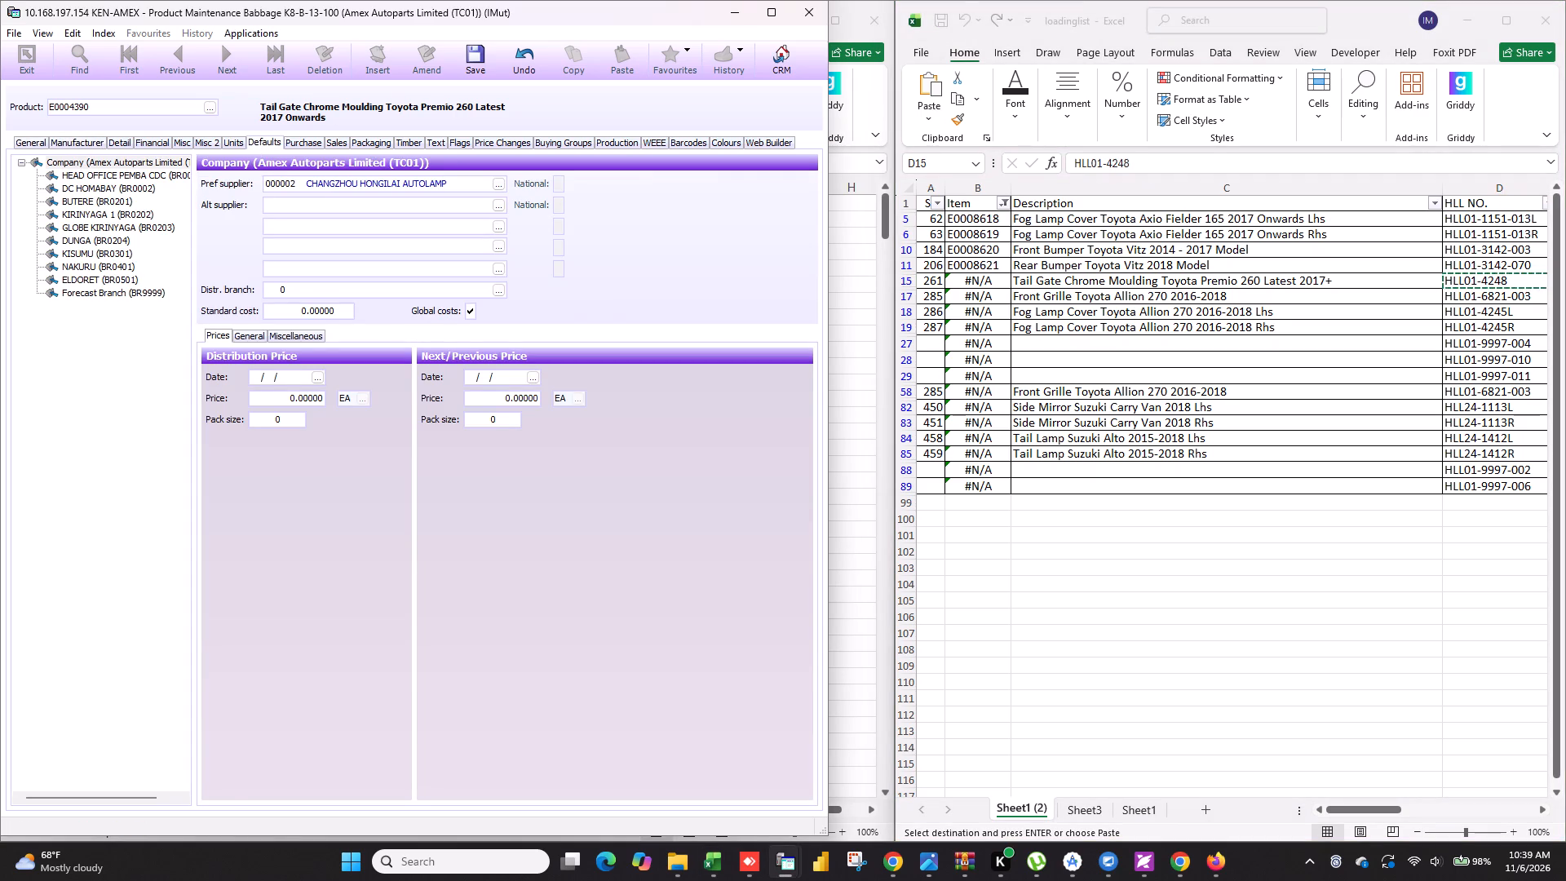
pyautogui.click(343, 140)
pyautogui.click(312, 308)
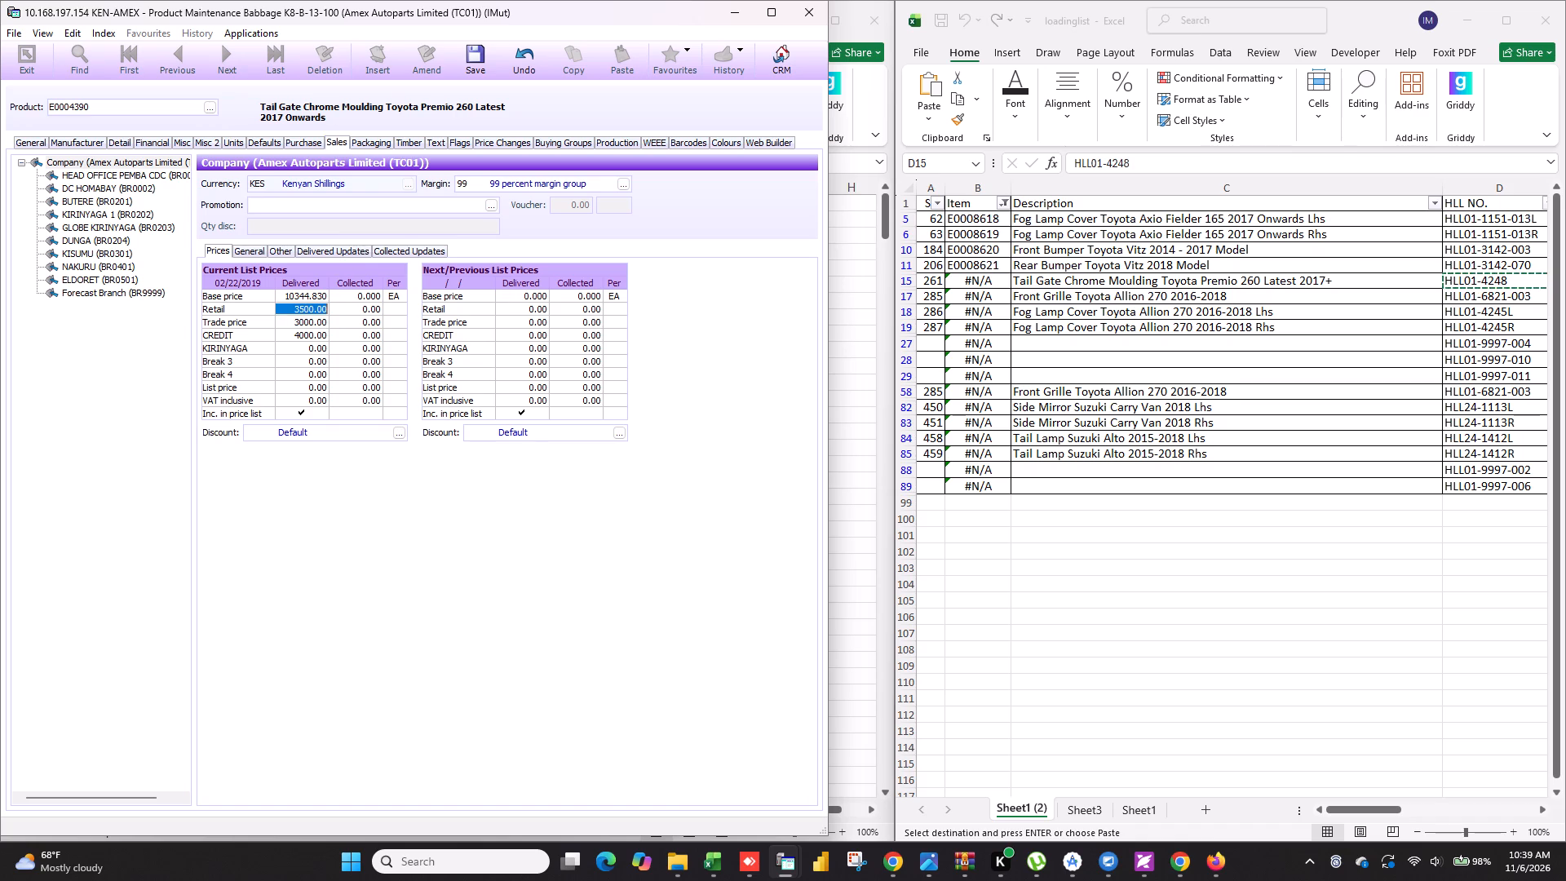
pyautogui.press('BackSpace')
pyautogui.click(305, 331)
pyautogui.press('BackSpace')
pyautogui.click(305, 328)
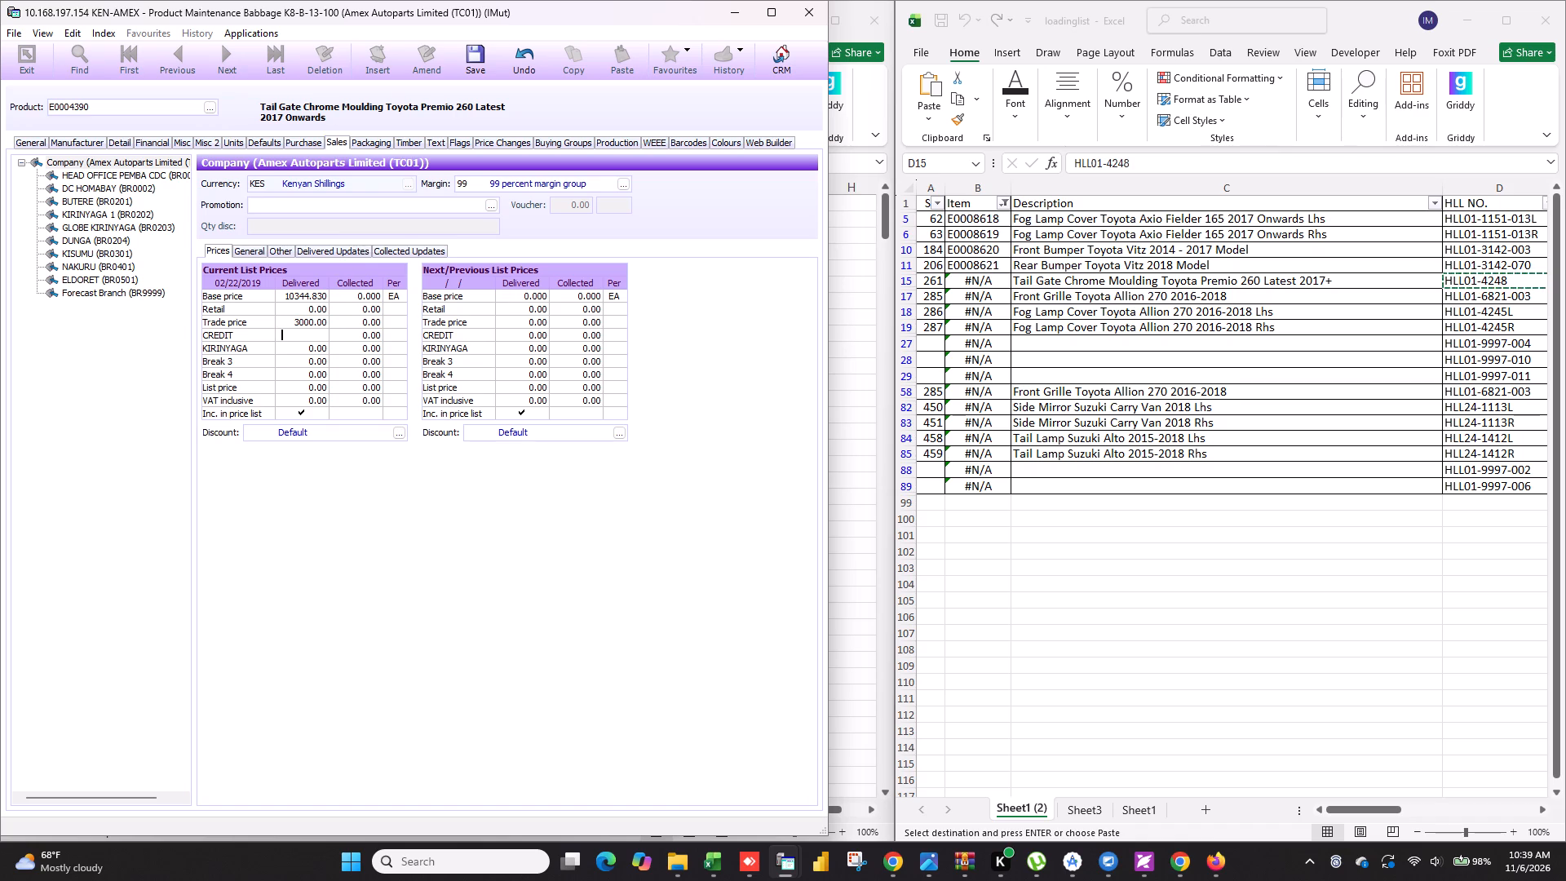
pyautogui.click(307, 328)
pyautogui.doubleClick(307, 324)
pyautogui.click(307, 324)
pyautogui.press('BackSpace')
# Clear the duplicate's product code so a new one is generated, and save the new product.
pyautogui.click(126, 102)
pyautogui.press('BackSpace')
pyautogui.press('Tab')
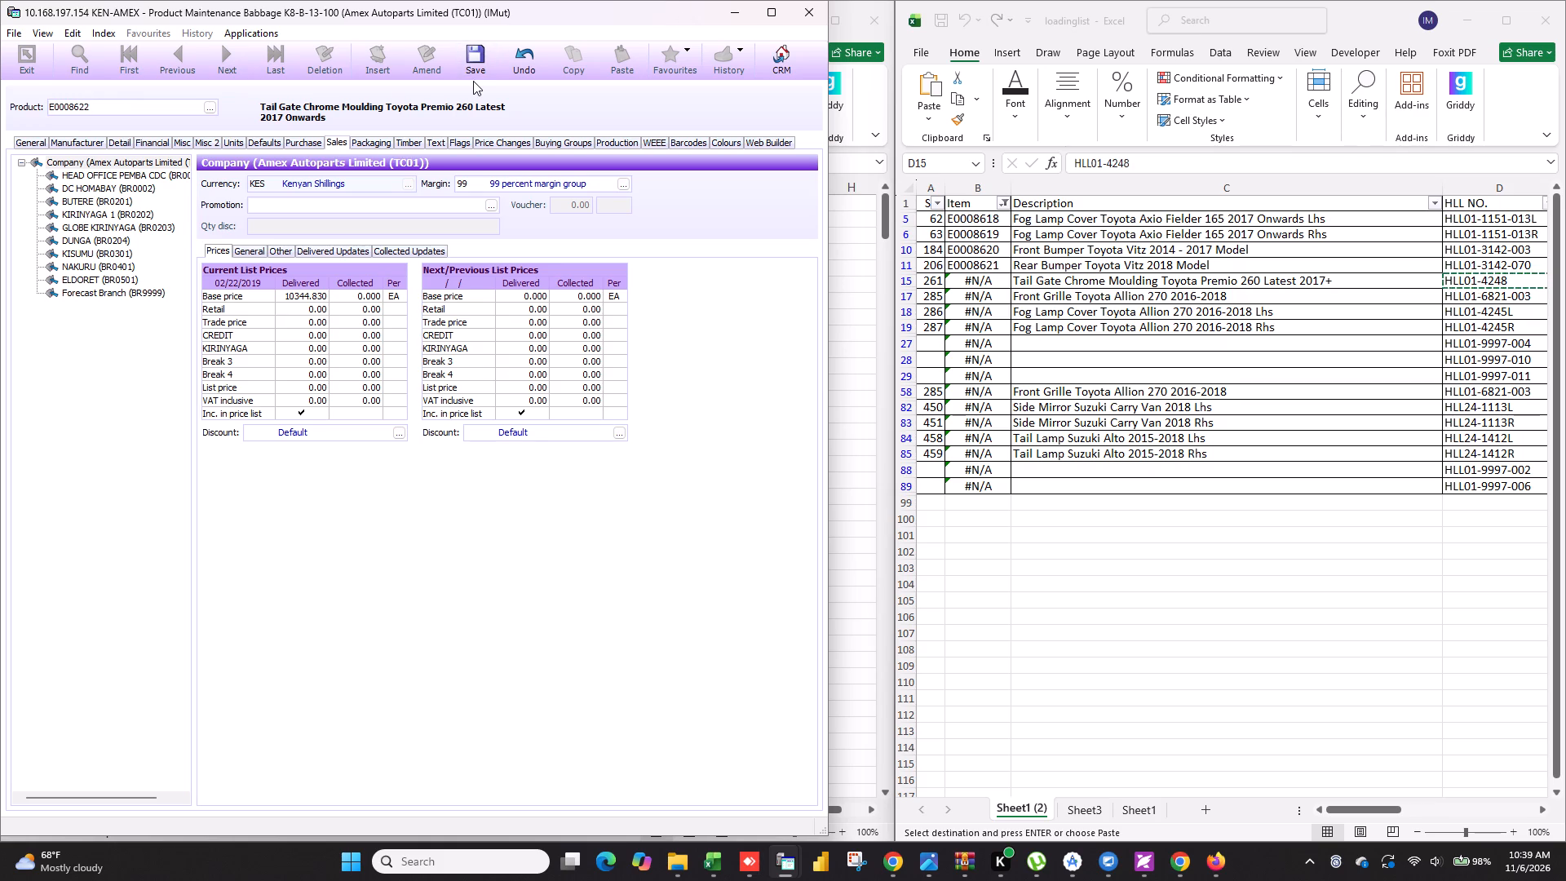
pyautogui.click(474, 60)
# Copy the new product code E0008622 into cell B15 for the Tail Gate Chrome Moulding Toyota Premio 260.
pyautogui.moveTo(137, 111); pyautogui.dragTo(0, 94)
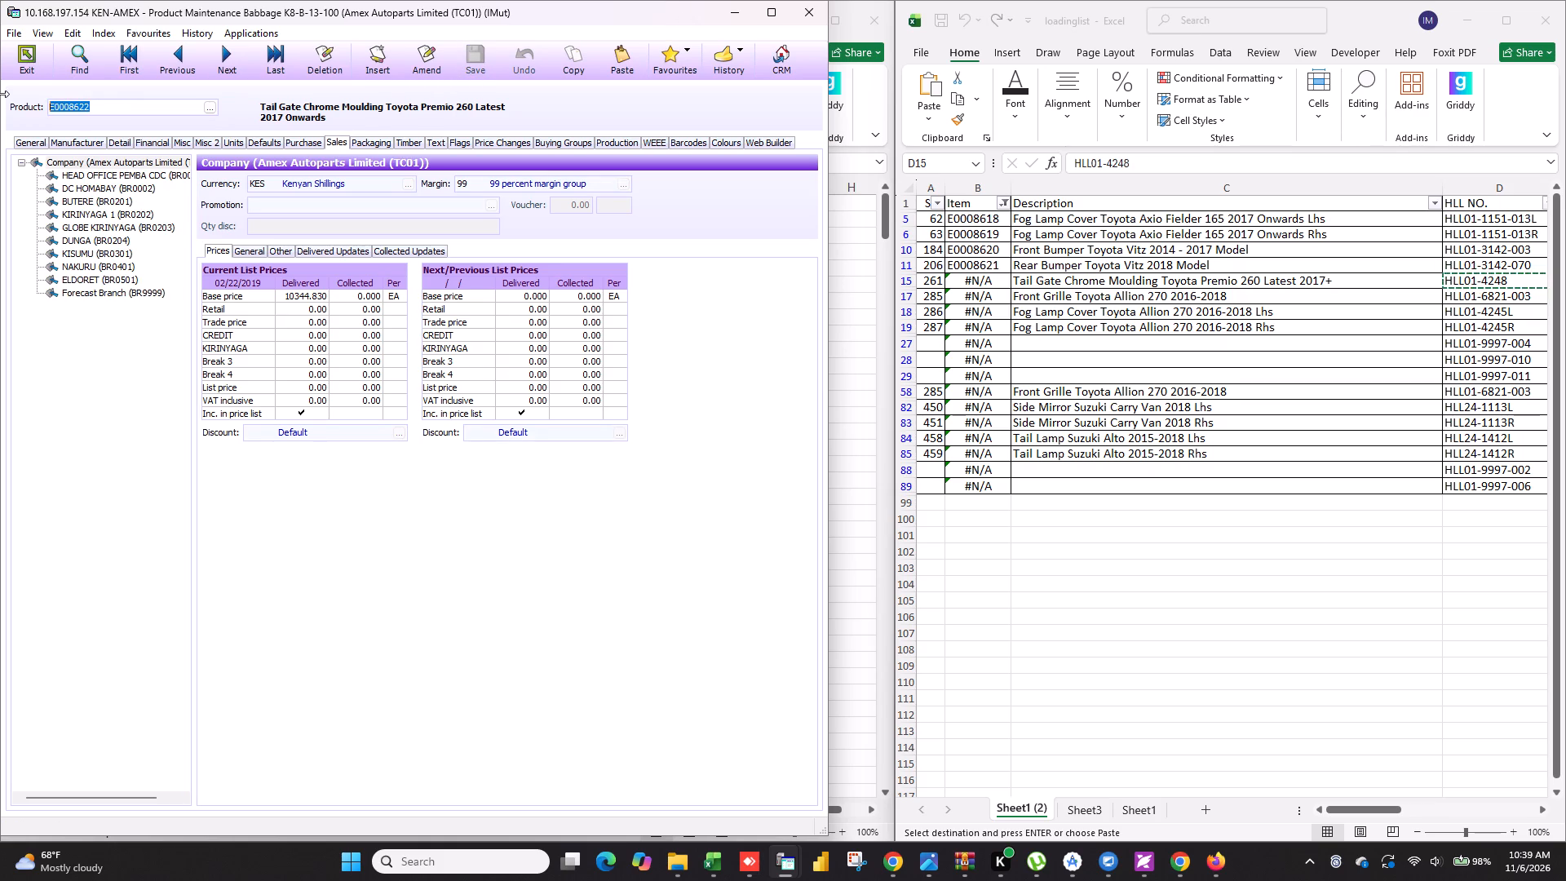
pyautogui.hotkey('ctrl', 'c')
pyautogui.click(986, 293)
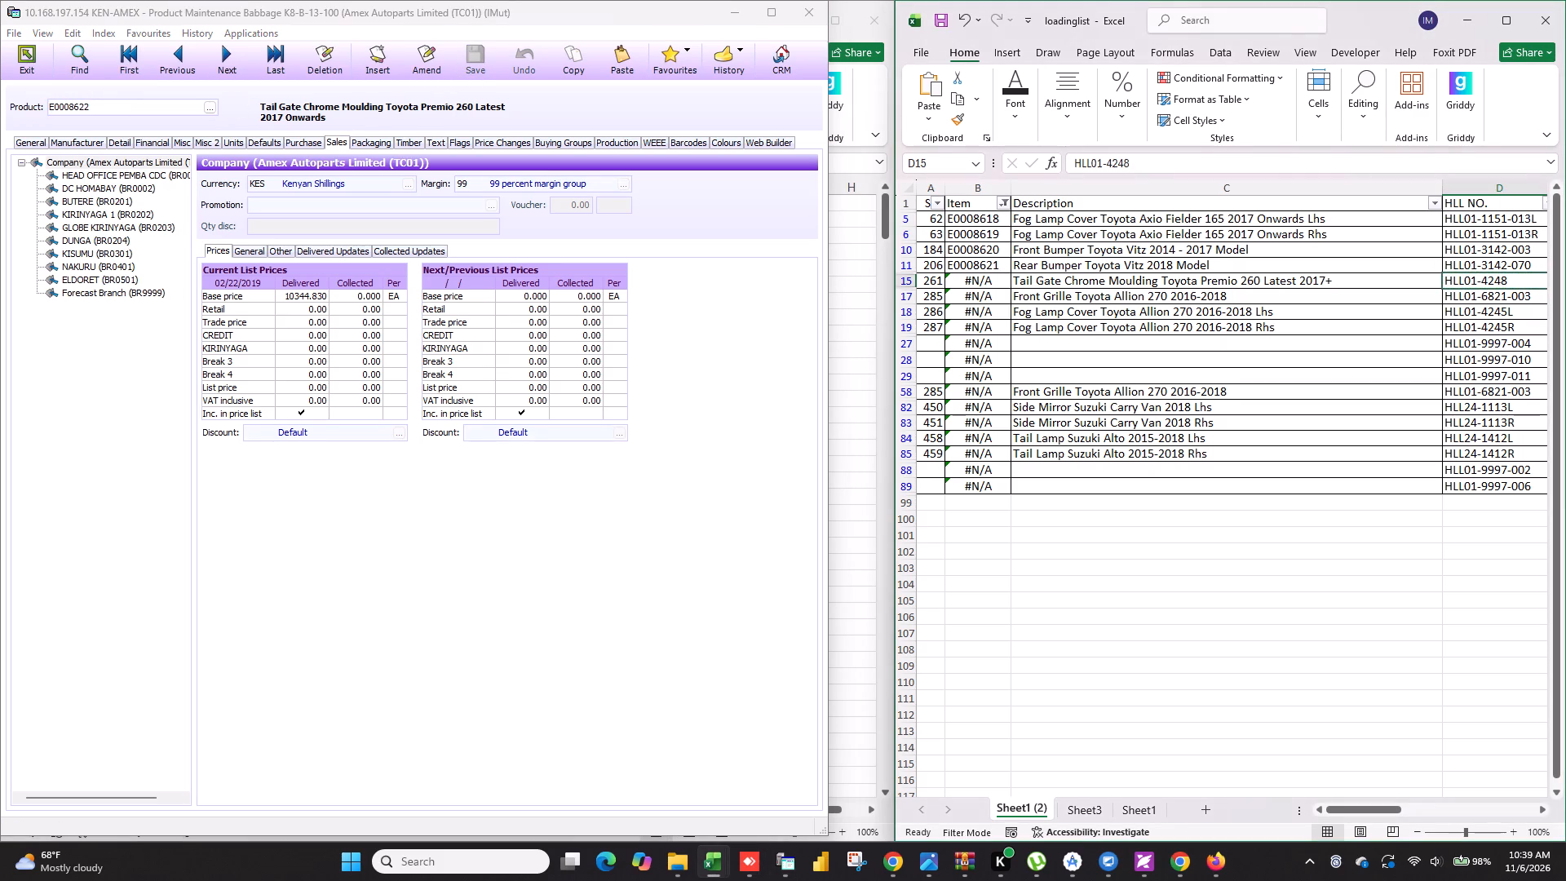
pyautogui.click(985, 280)
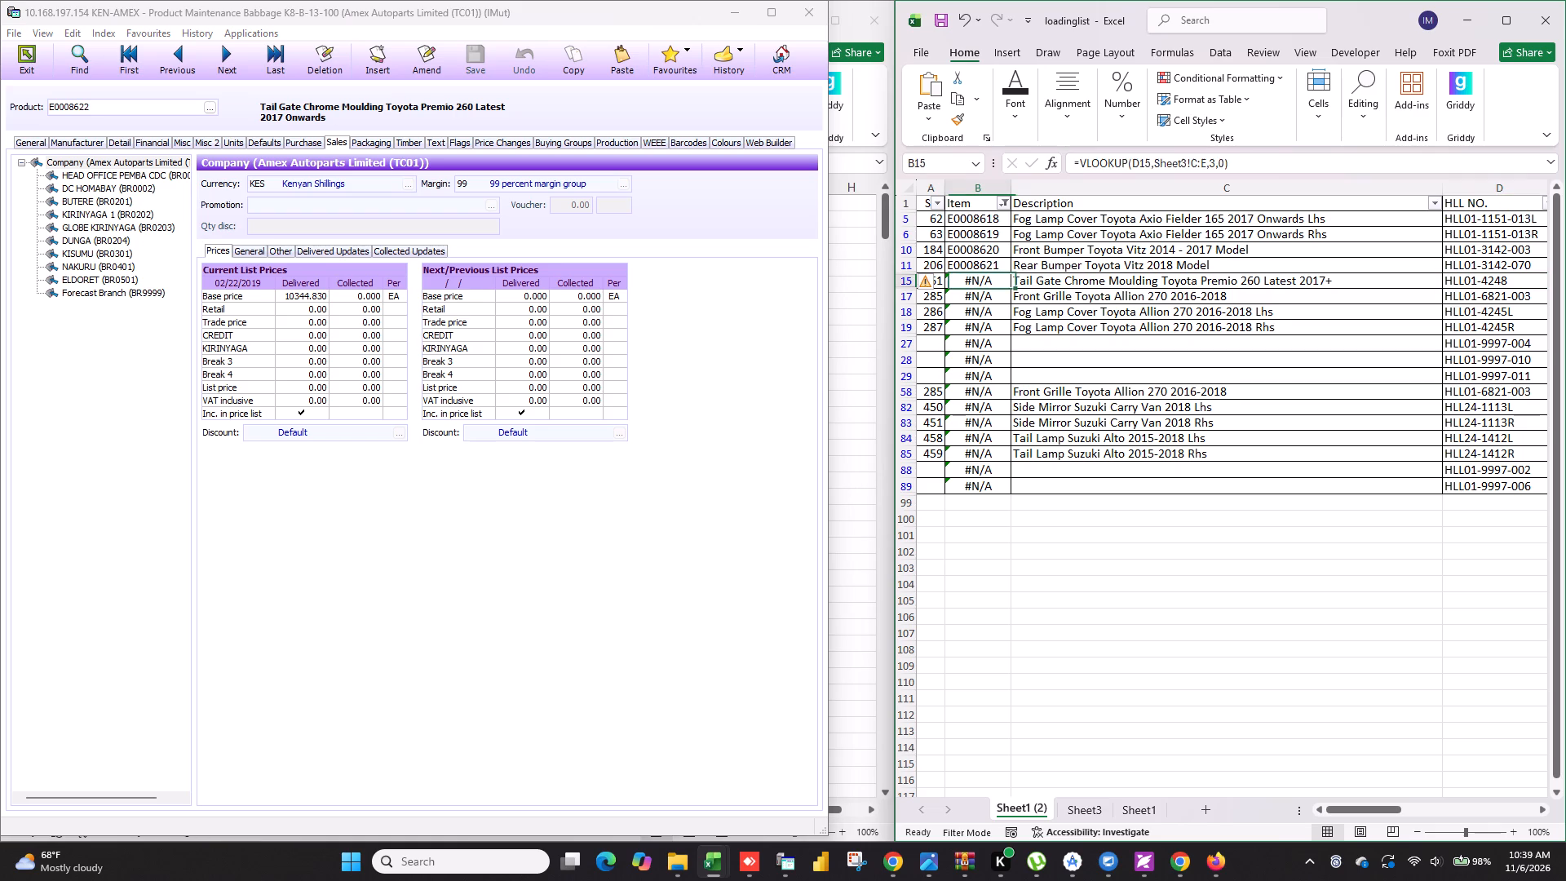
pyautogui.hotkey('ctrl', 'v')
# Open the Tail Gate Chrome Moulding product for amendment, check its product group in the product hierarchy and save it without edits.
pyautogui.click(986, 294)
pyautogui.click(1155, 297)
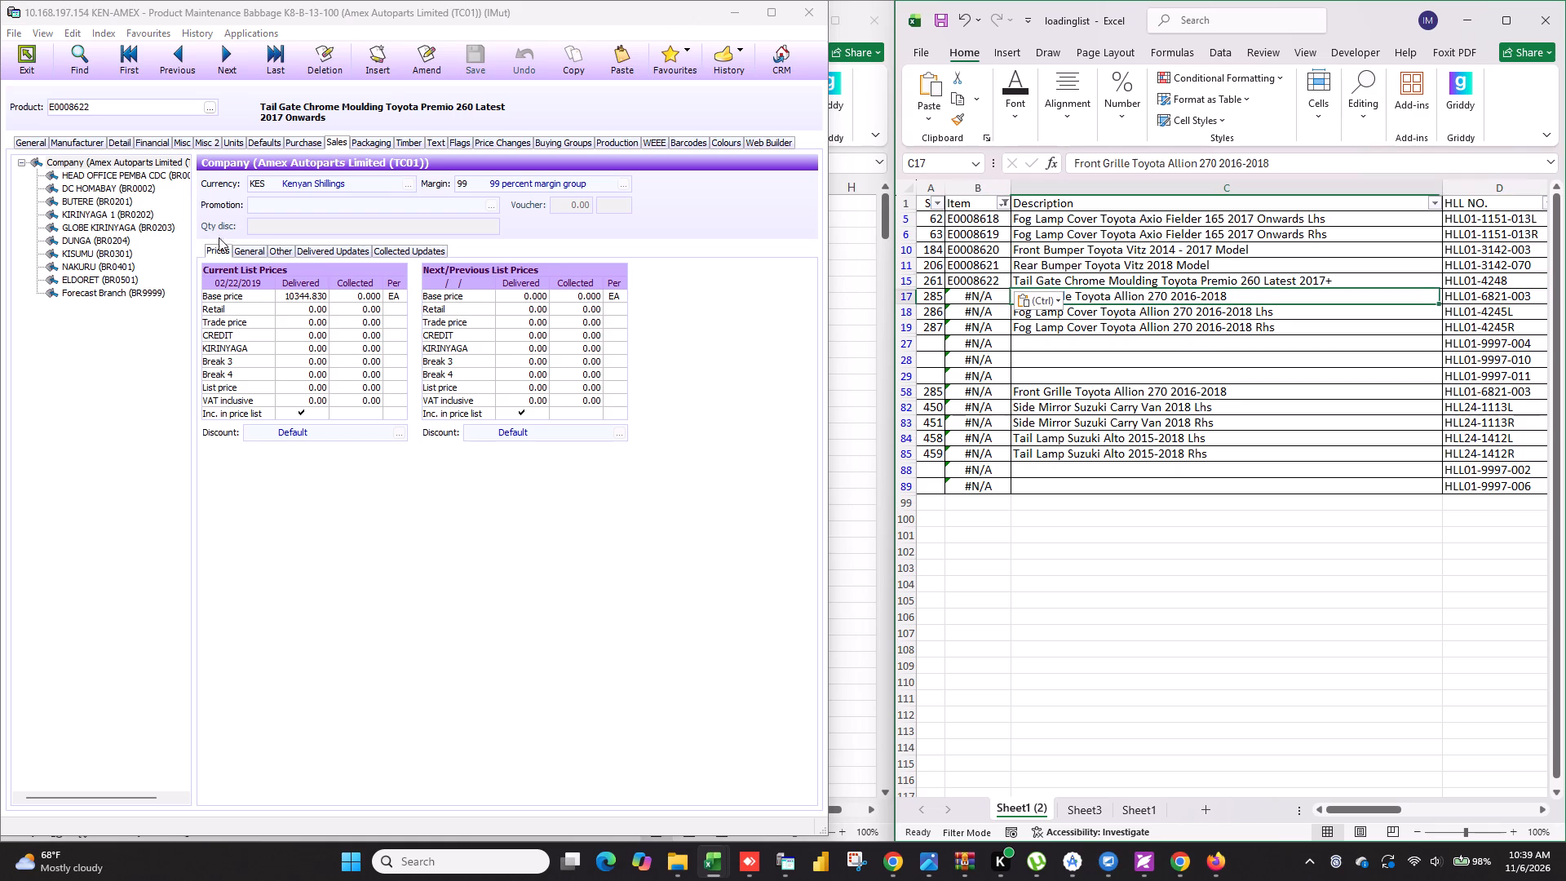
pyautogui.click(26, 138)
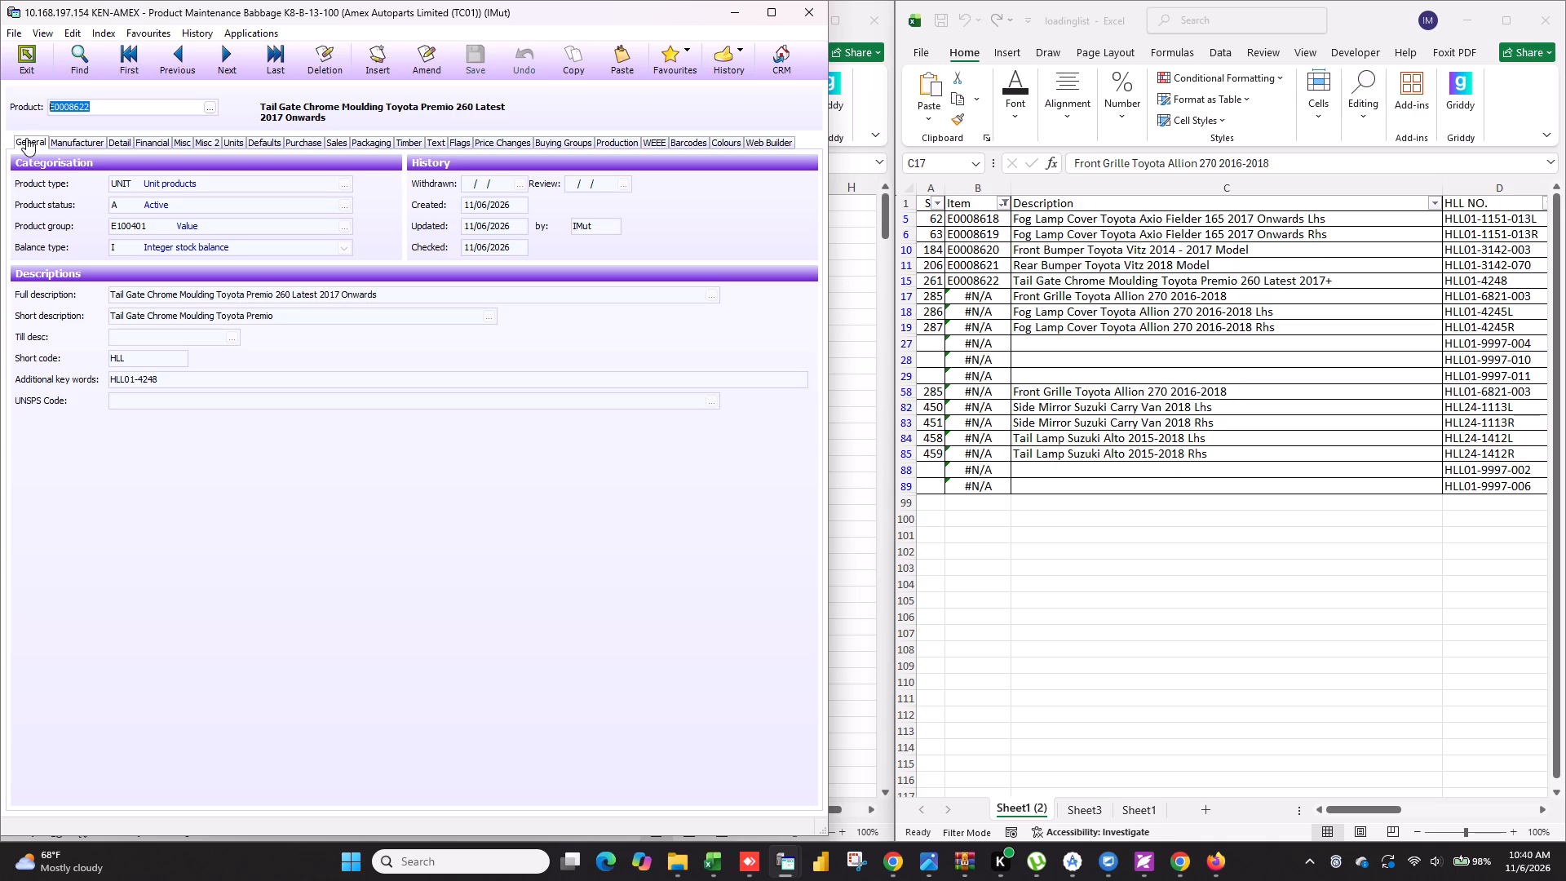
pyautogui.click(1103, 278)
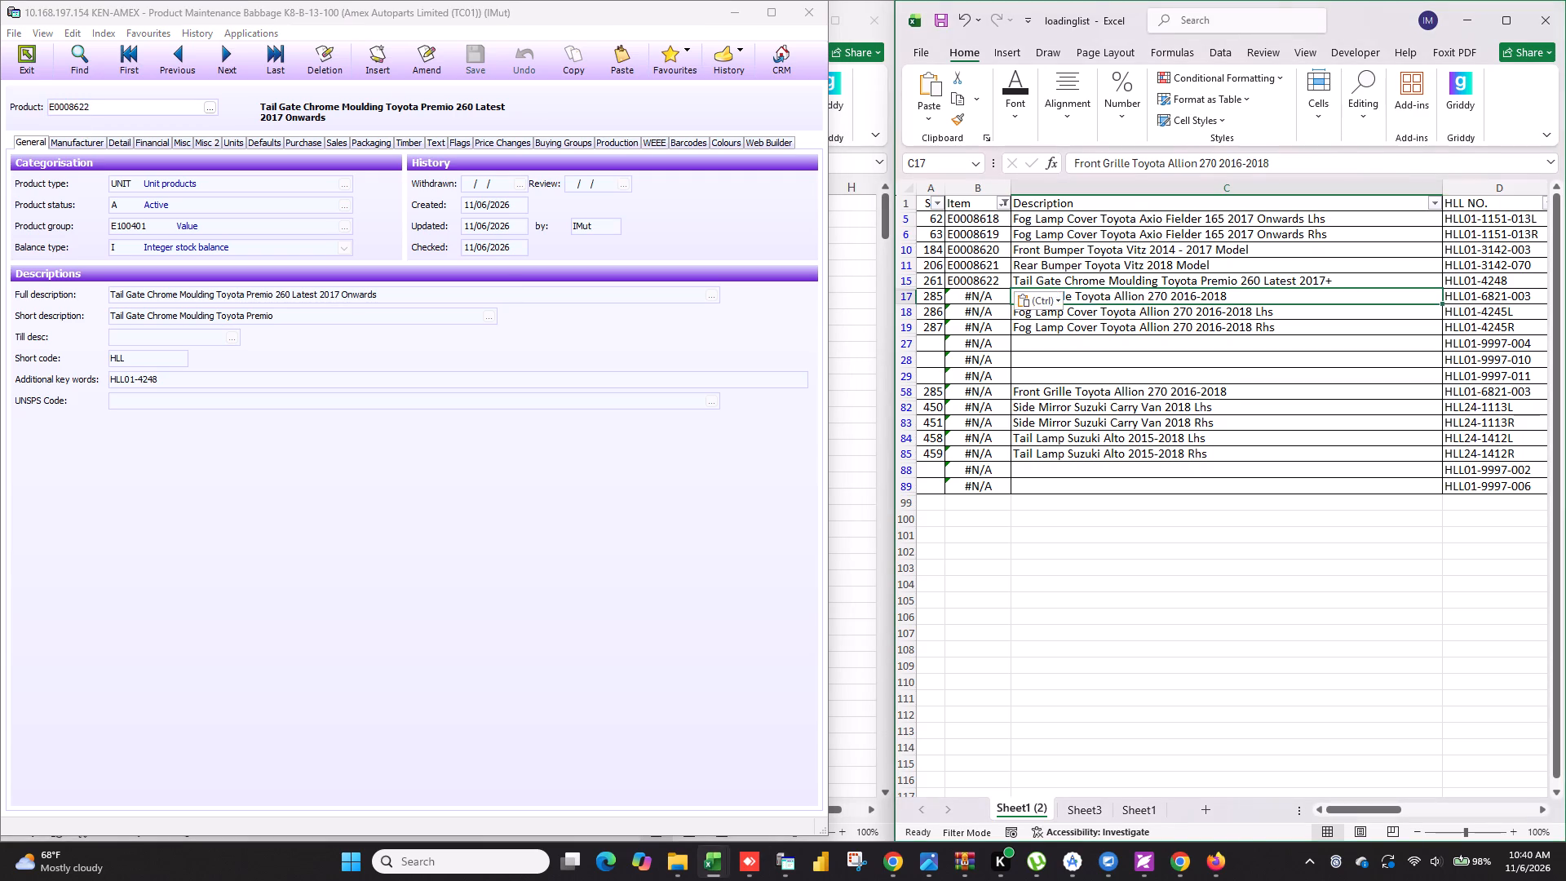
pyautogui.hotkey('ctrl', 'c')
pyautogui.click(36, 139)
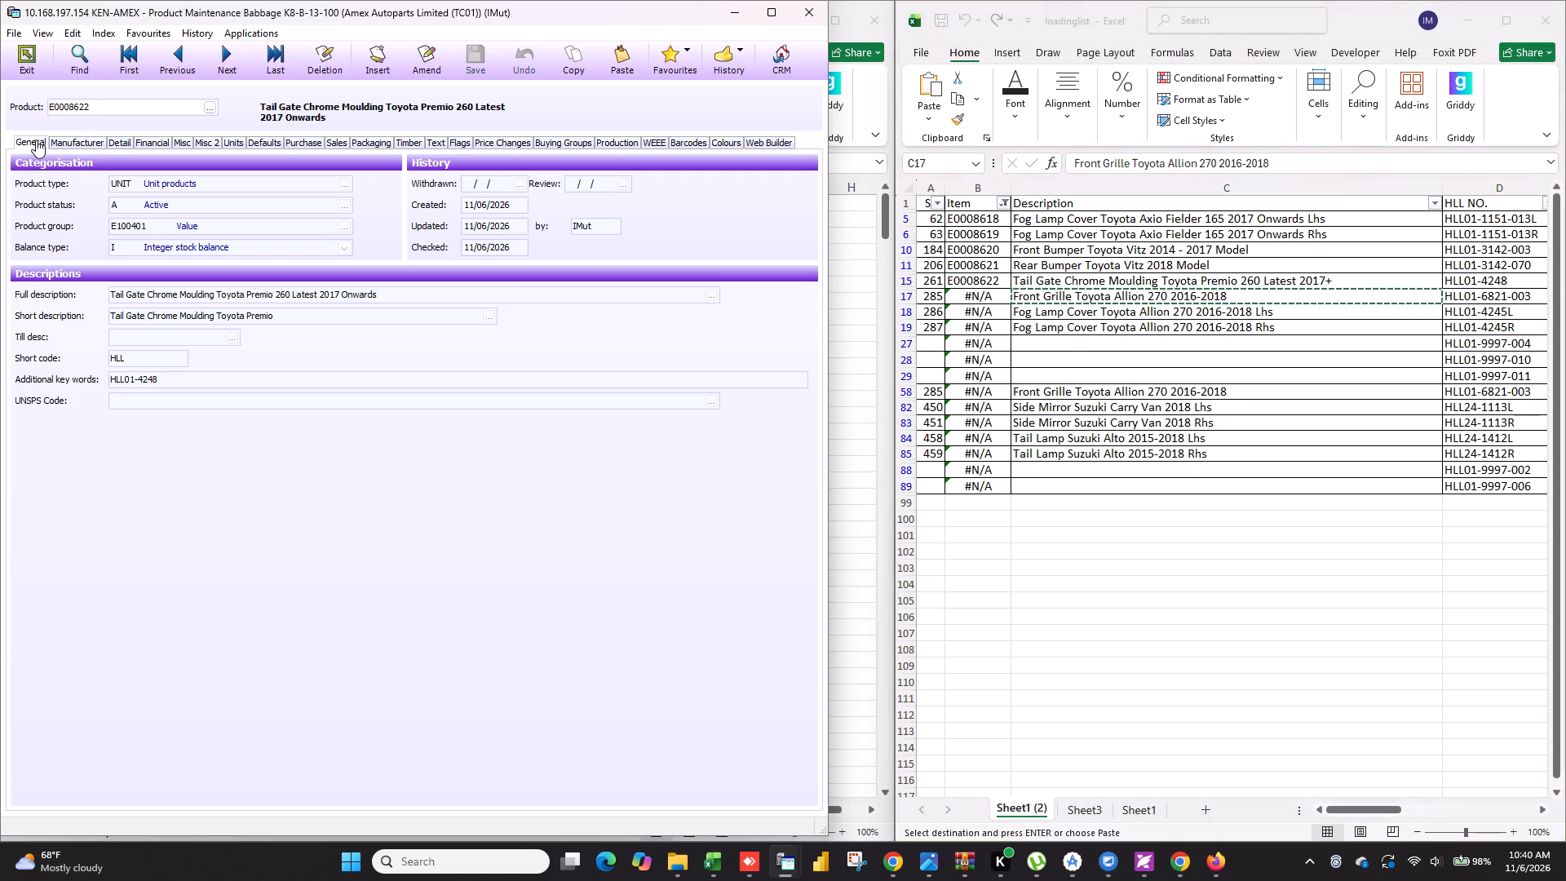
pyautogui.click(36, 139)
pyautogui.click(433, 58)
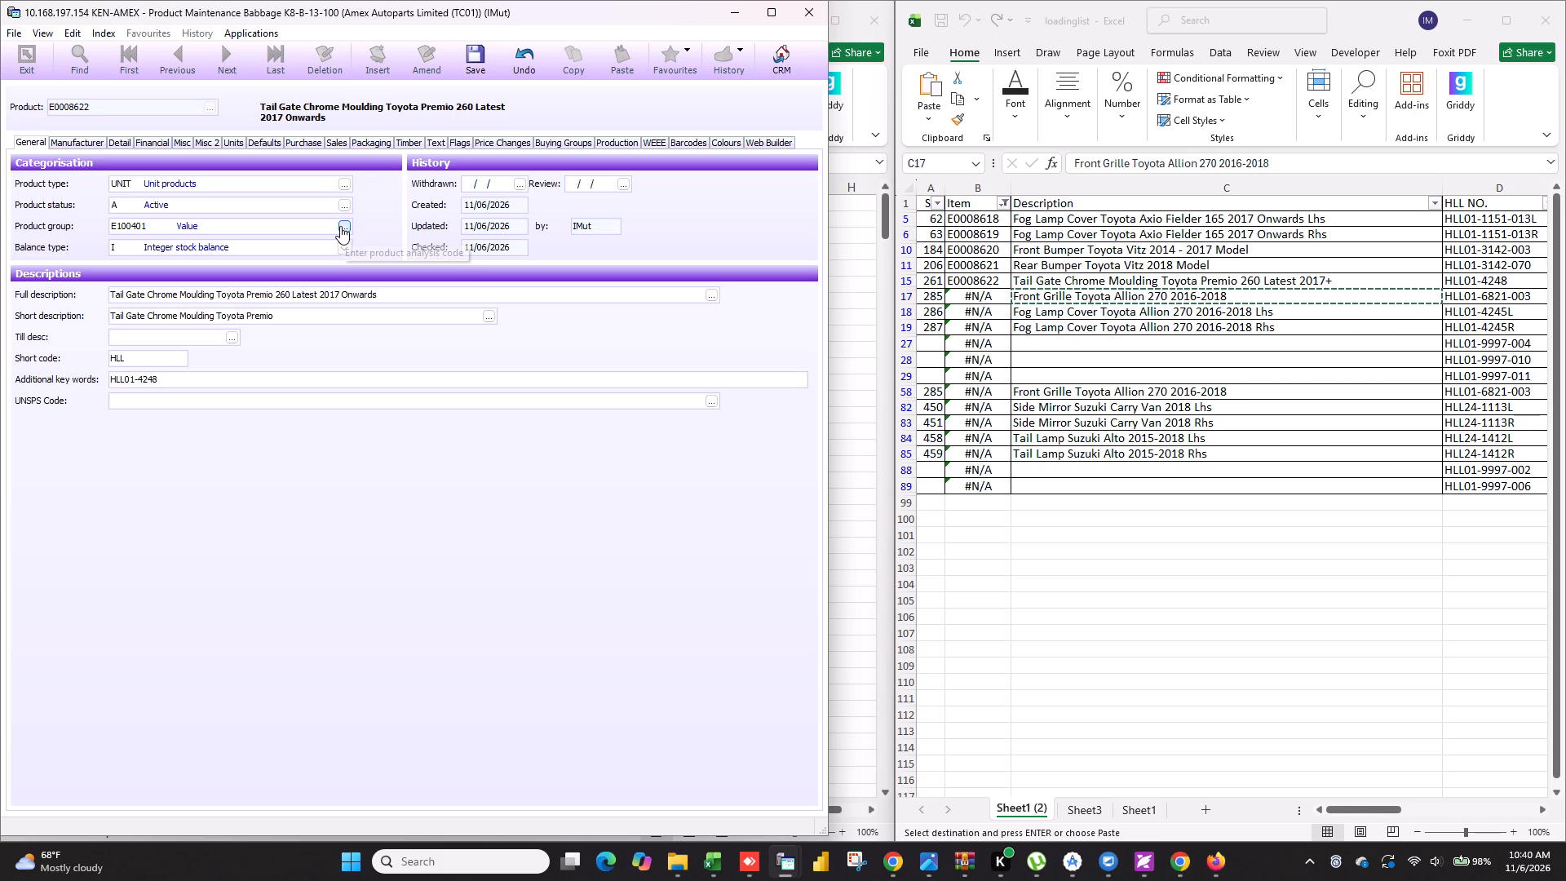
pyautogui.click(340, 226)
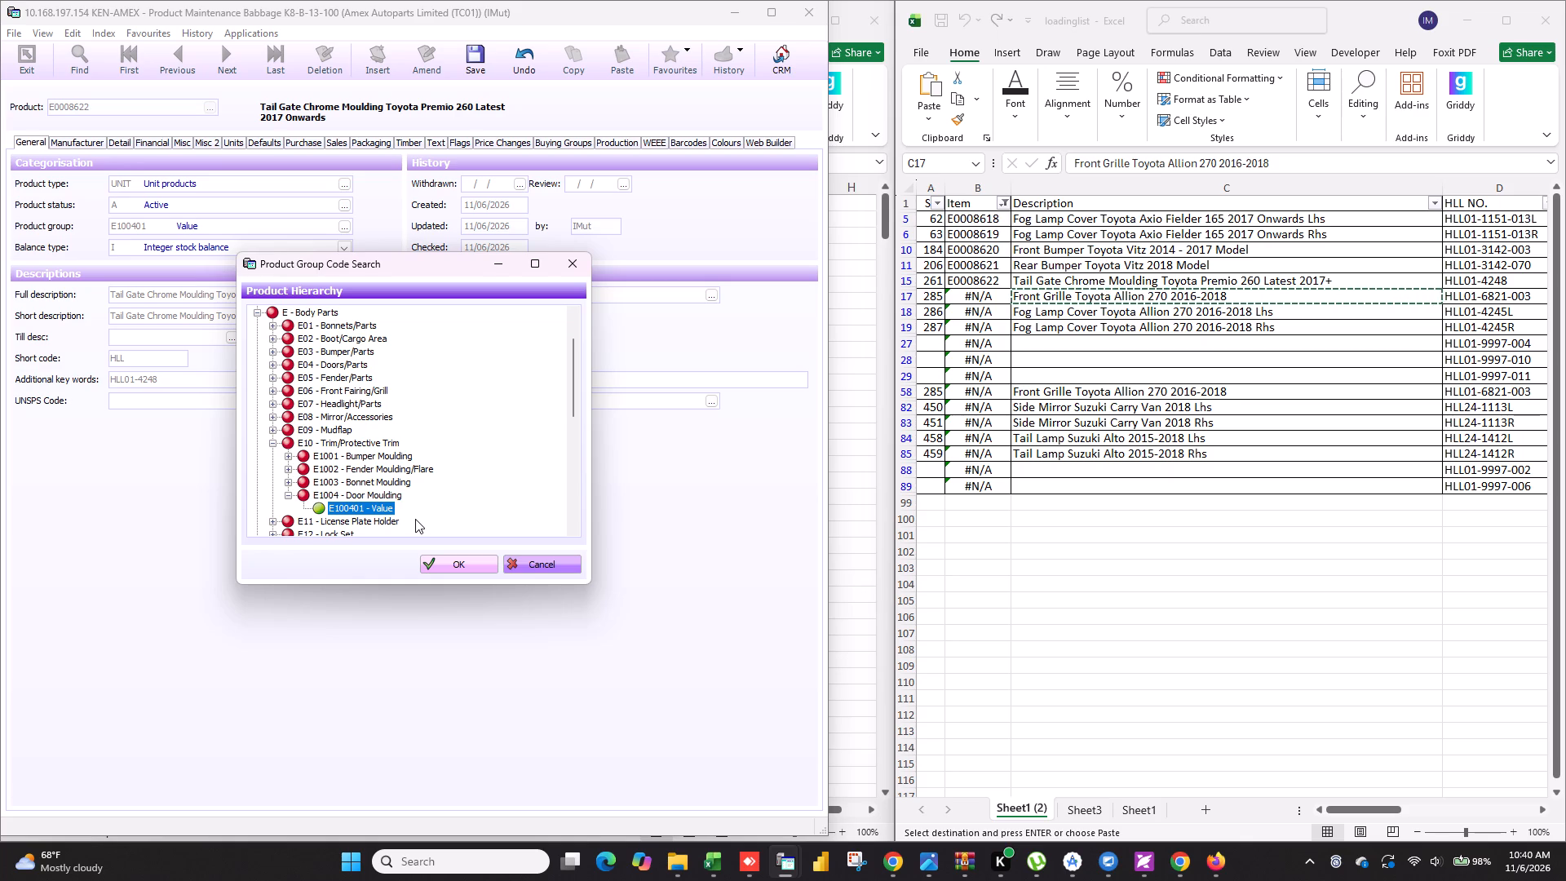
pyautogui.click(551, 559)
pyautogui.click(293, 562)
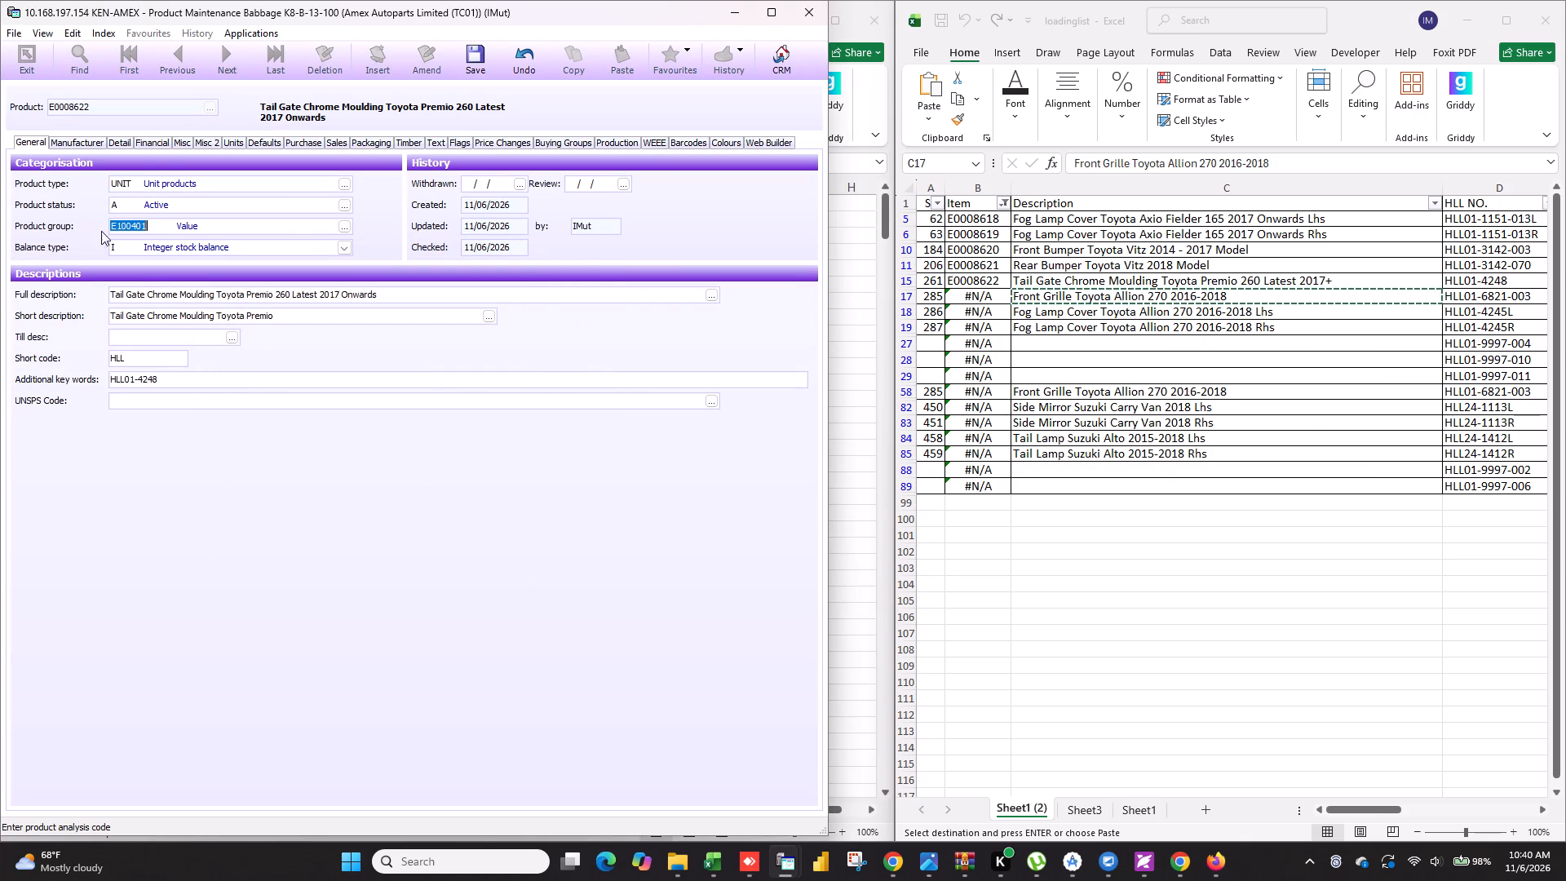
pyautogui.click(470, 57)
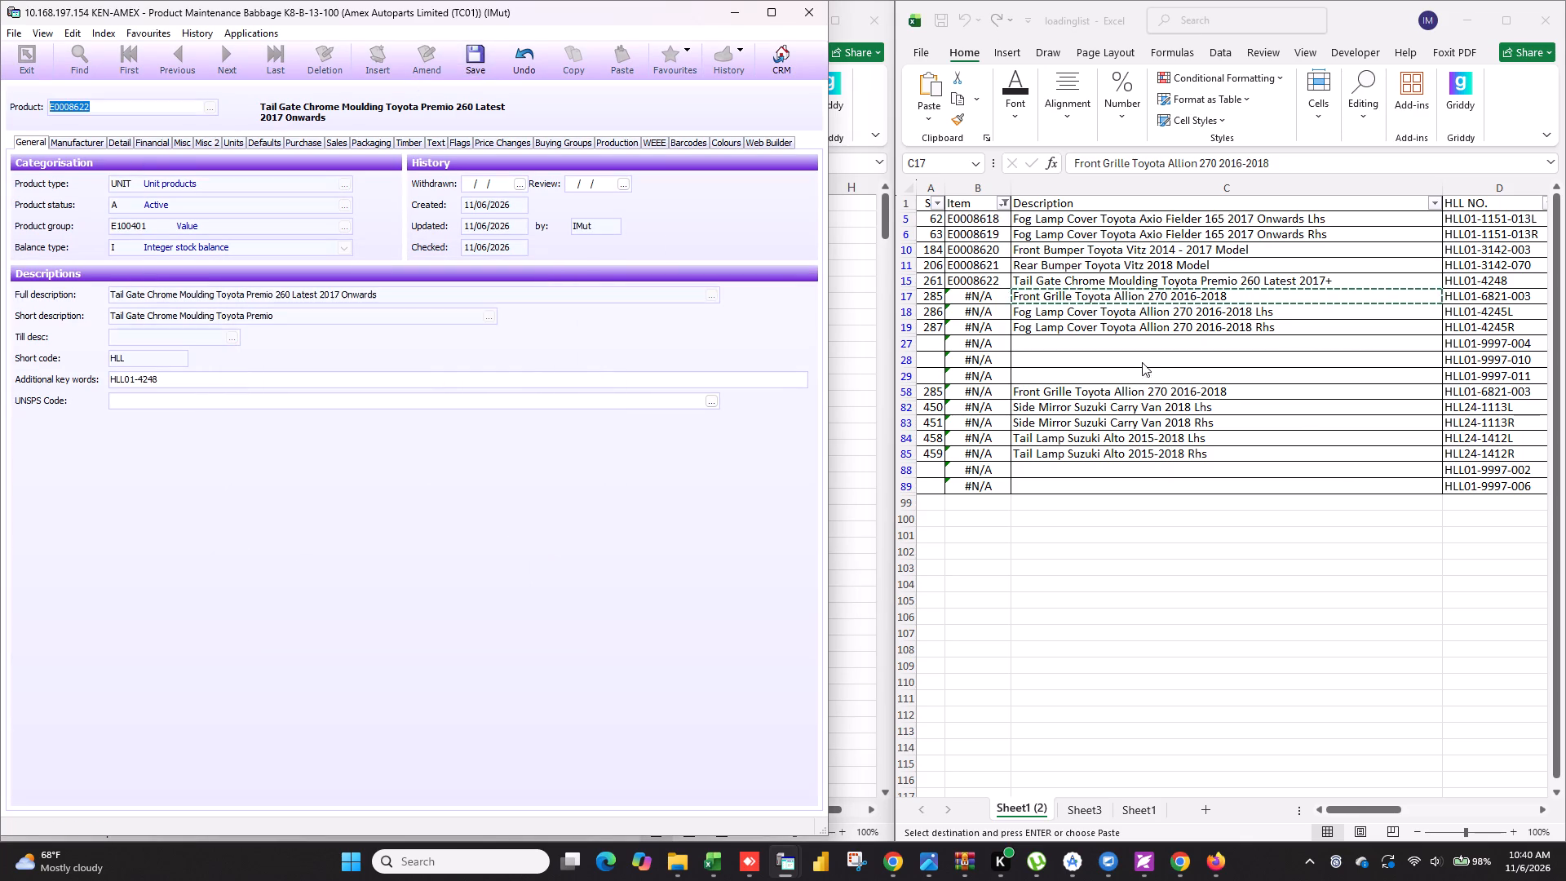
pyautogui.click(1152, 368)
pyautogui.moveTo(1105, 336); pyautogui.dragTo(1107, 348)
pyautogui.press('Escape')
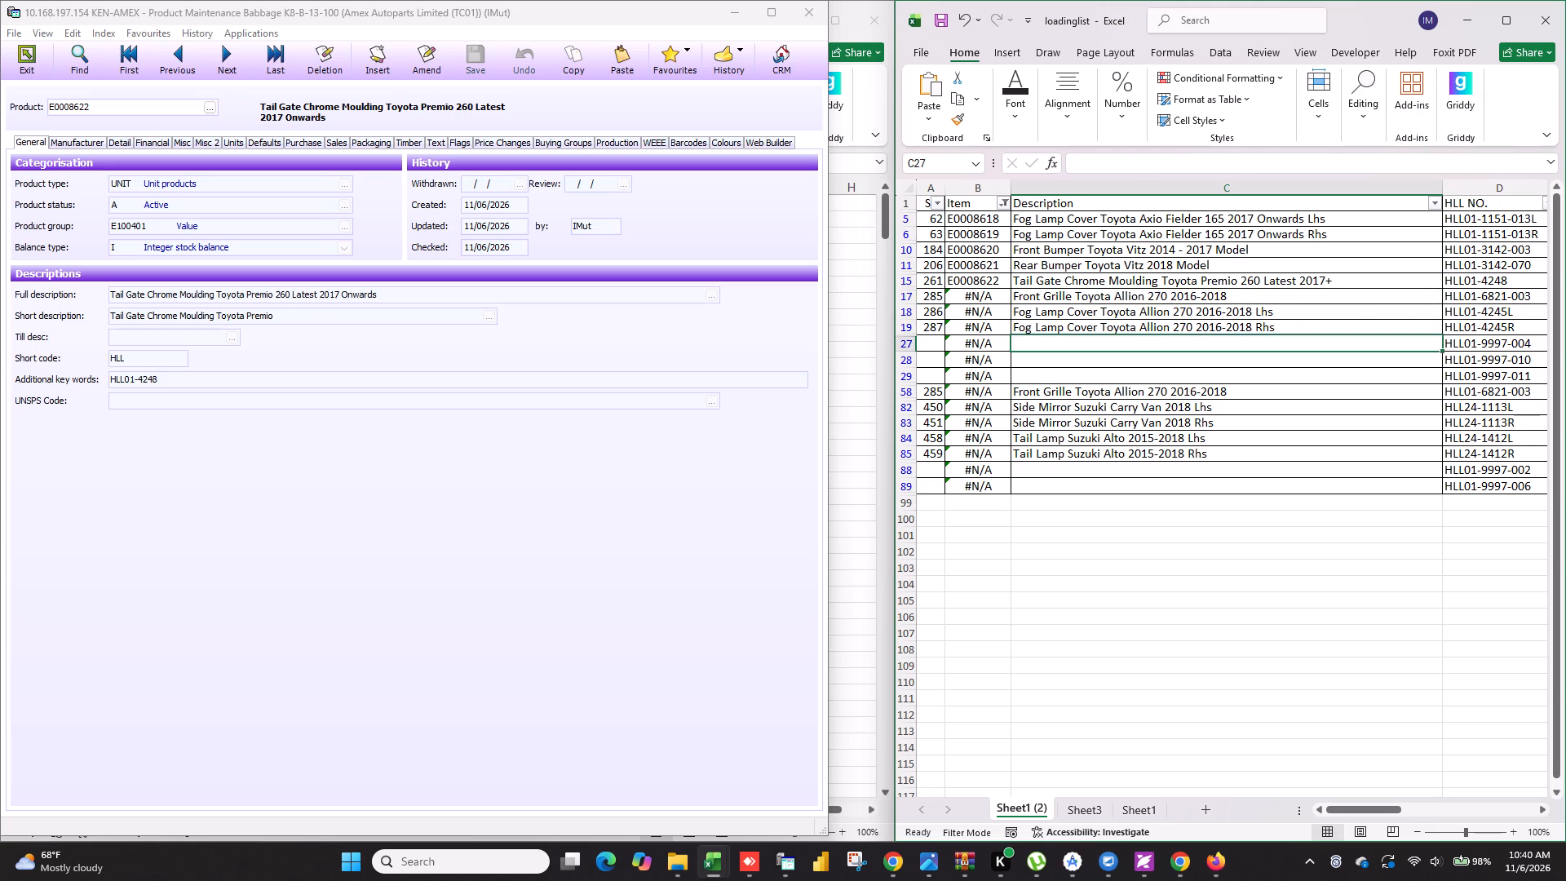
# Search the products for Front Grille, open E0000932, the Toyota Hiace Kdh200 202 Full Chrome Long grille, and duplicate it.
pyautogui.click(1120, 294)
pyautogui.moveTo(121, 108); pyautogui.dragTo(0, 153)
pyautogui.press('BackSpace')
pyautogui.write('Front Grille')
pyautogui.press('Tab')
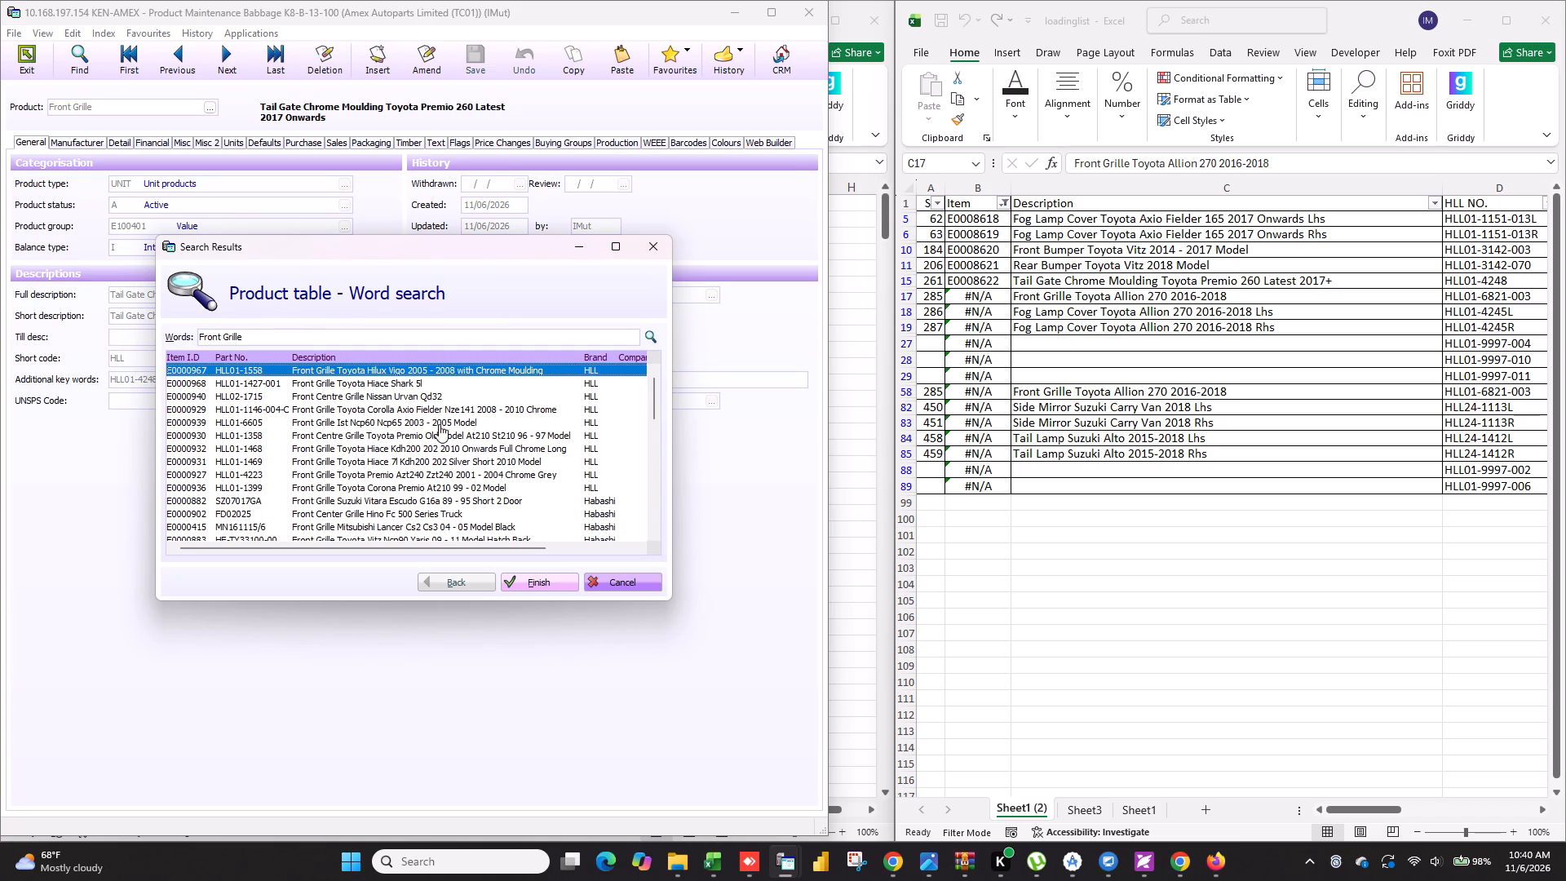
pyautogui.click(375, 449)
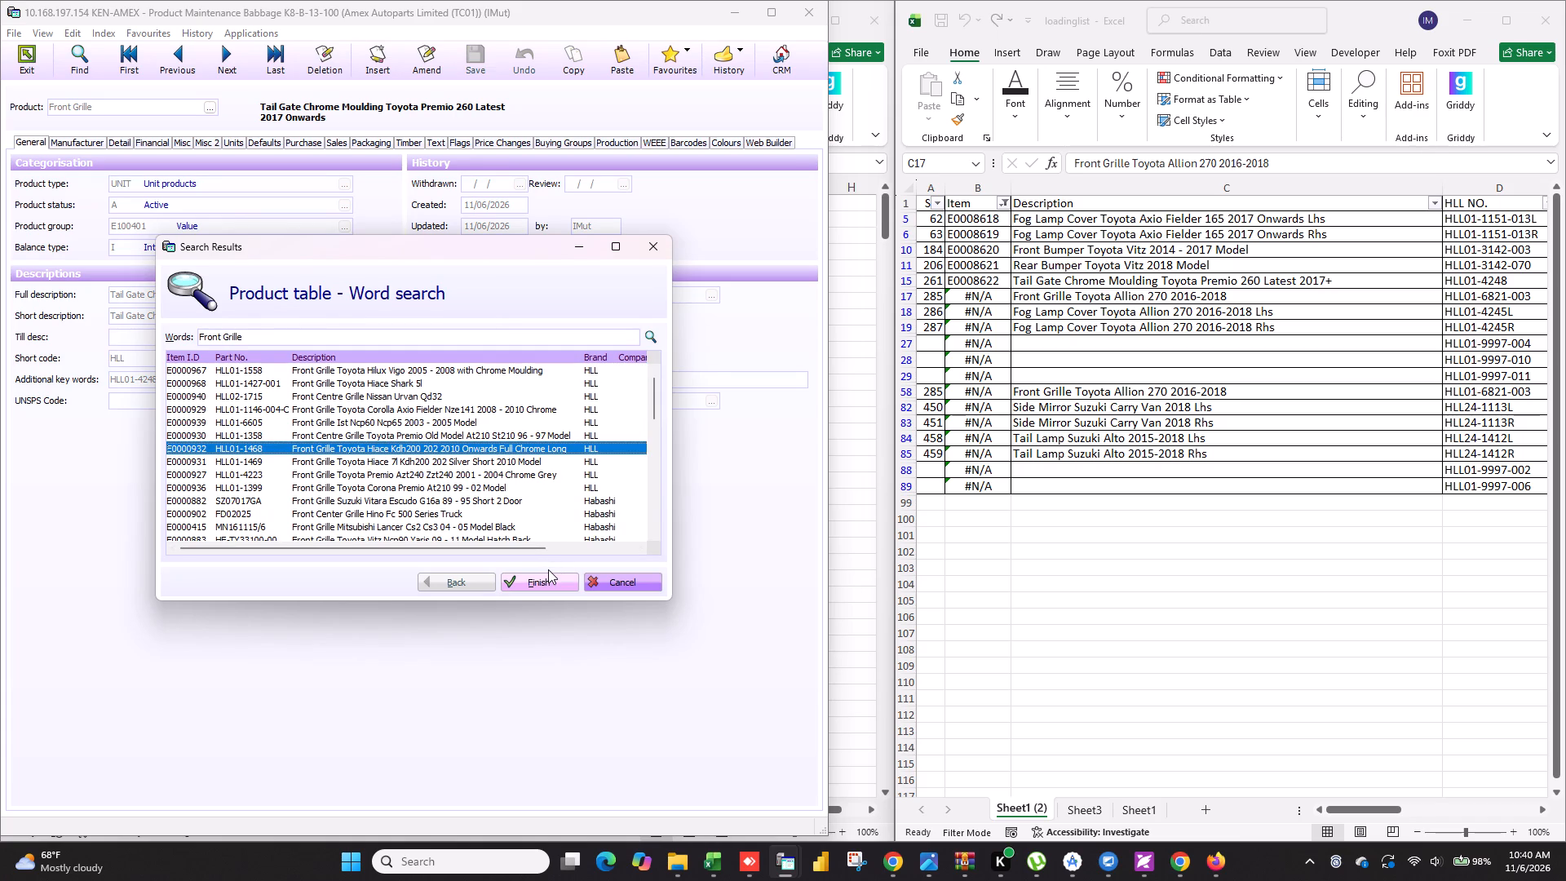
pyautogui.click(548, 569)
pyautogui.click(544, 585)
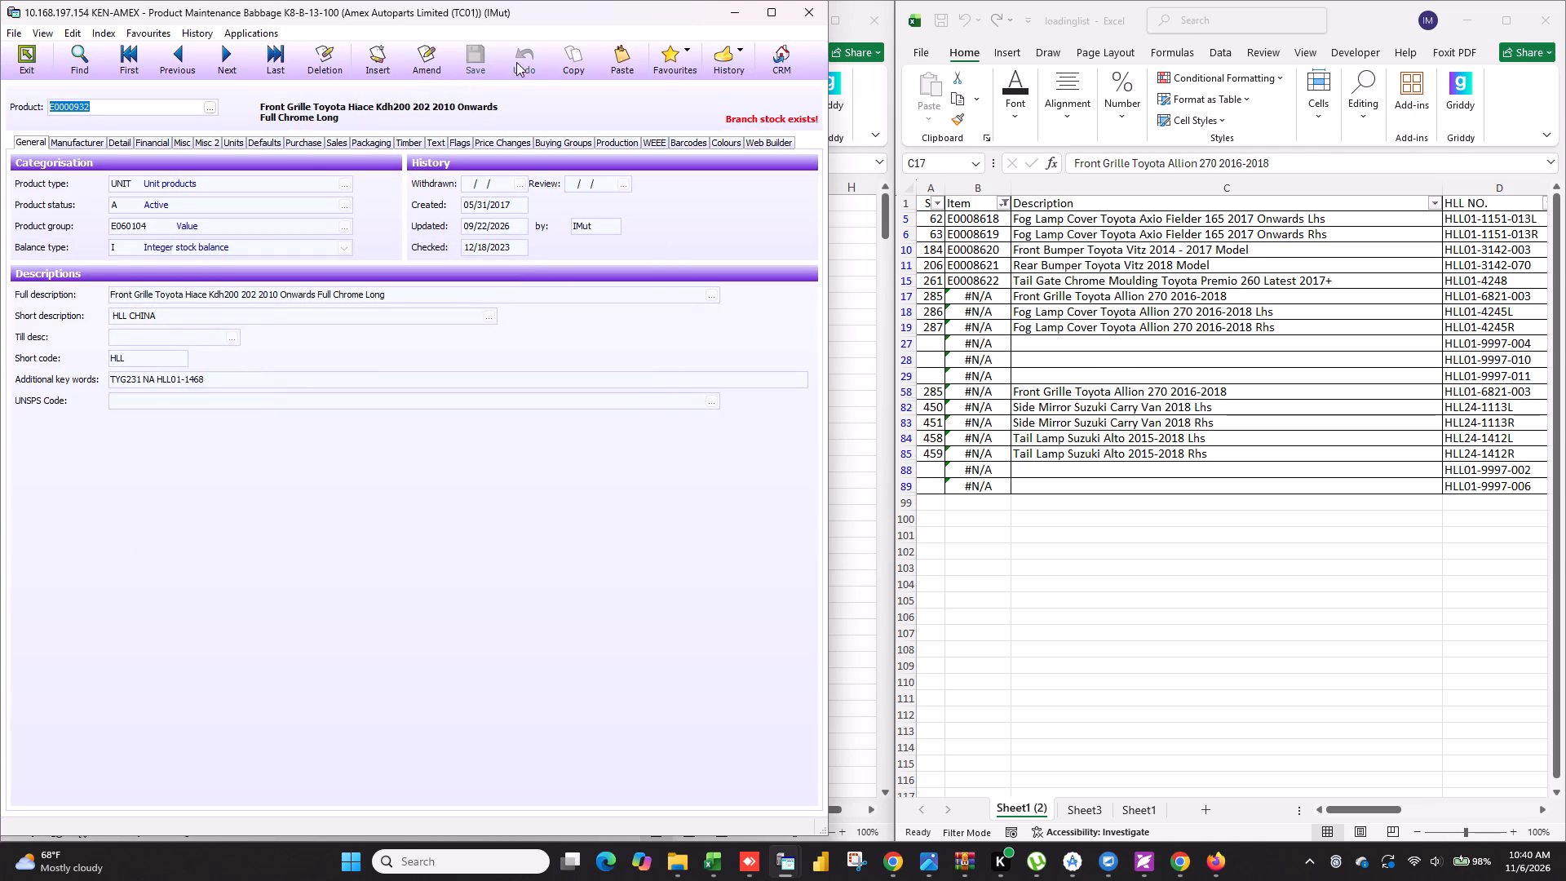
pyautogui.click(557, 57)
pyautogui.click(617, 57)
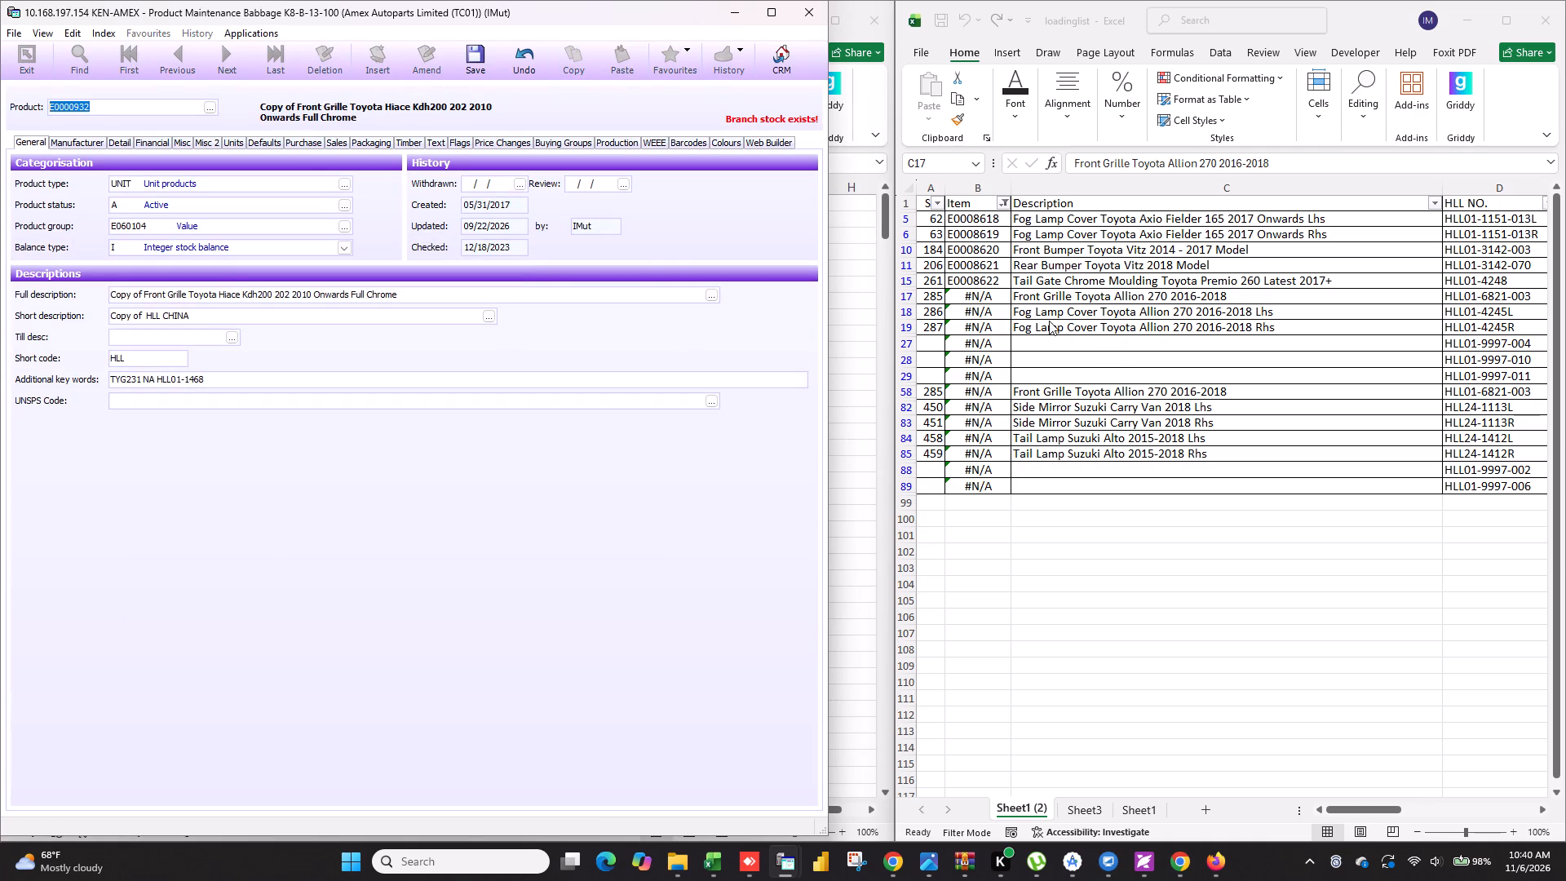
pyautogui.click(1056, 323)
pyautogui.hotkey('ctrl', 'c')
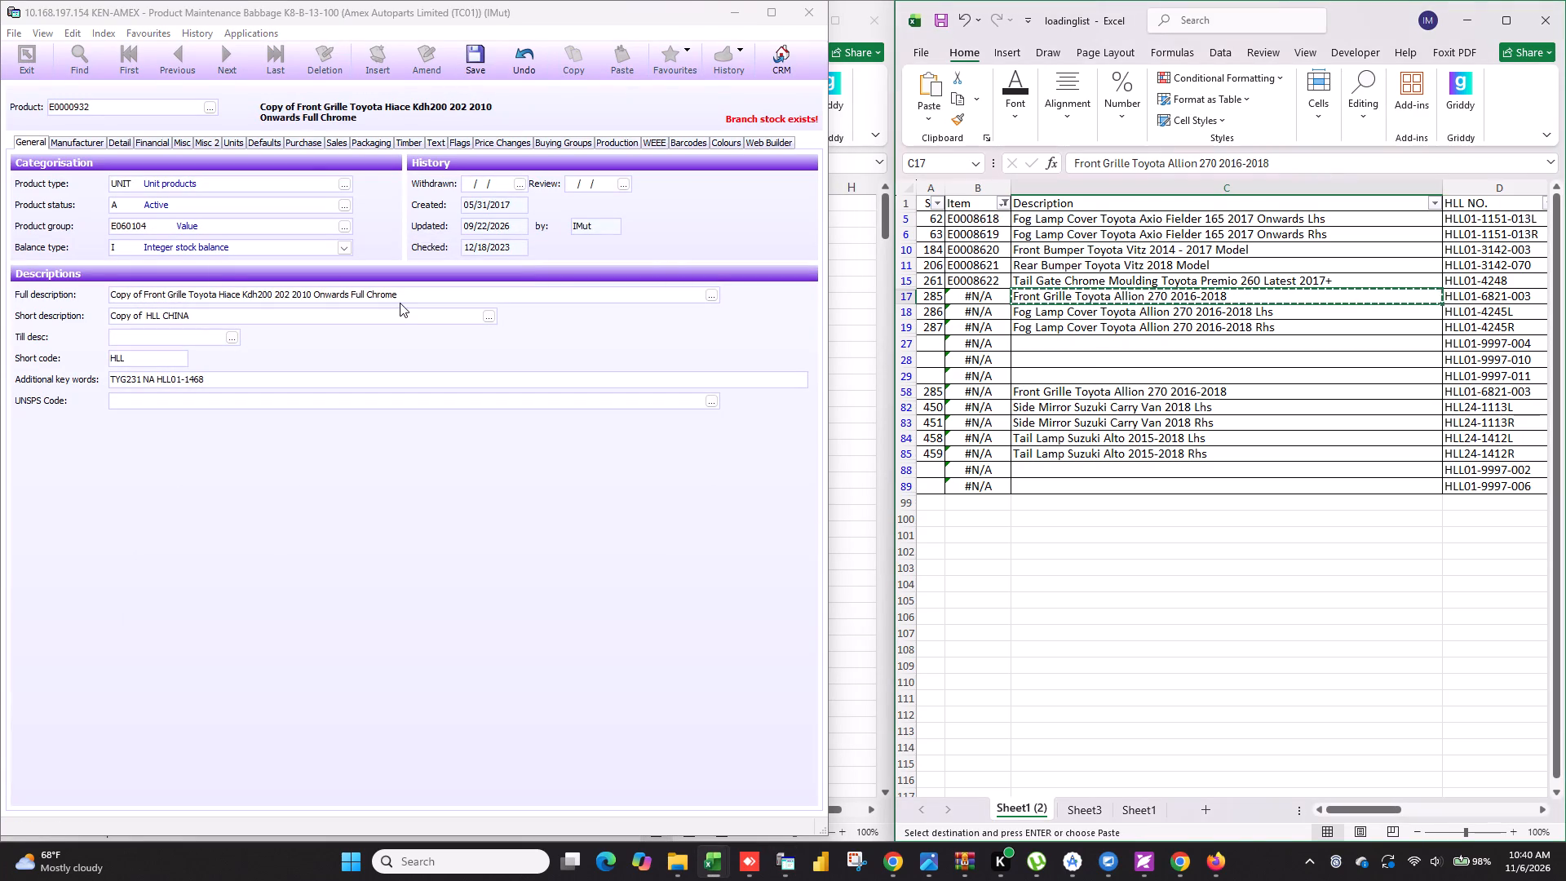
pyautogui.moveTo(402, 294); pyautogui.dragTo(0, 293)
pyautogui.hotkey('ctrl', 'v')
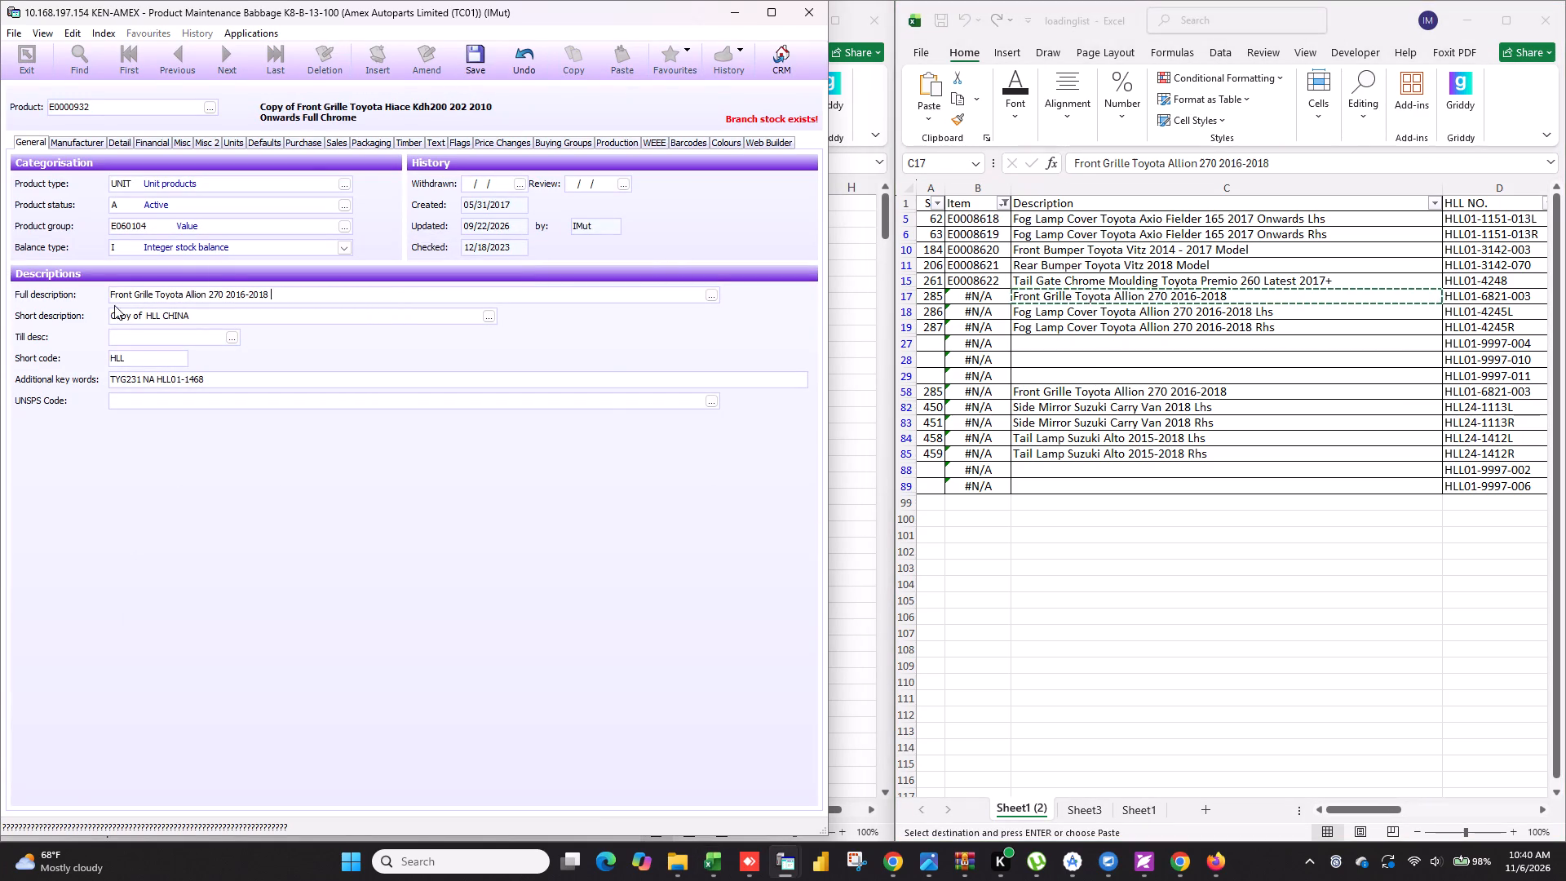
pyautogui.moveTo(207, 316); pyautogui.dragTo(89, 312)
pyautogui.hotkey('ctrl', 'v')
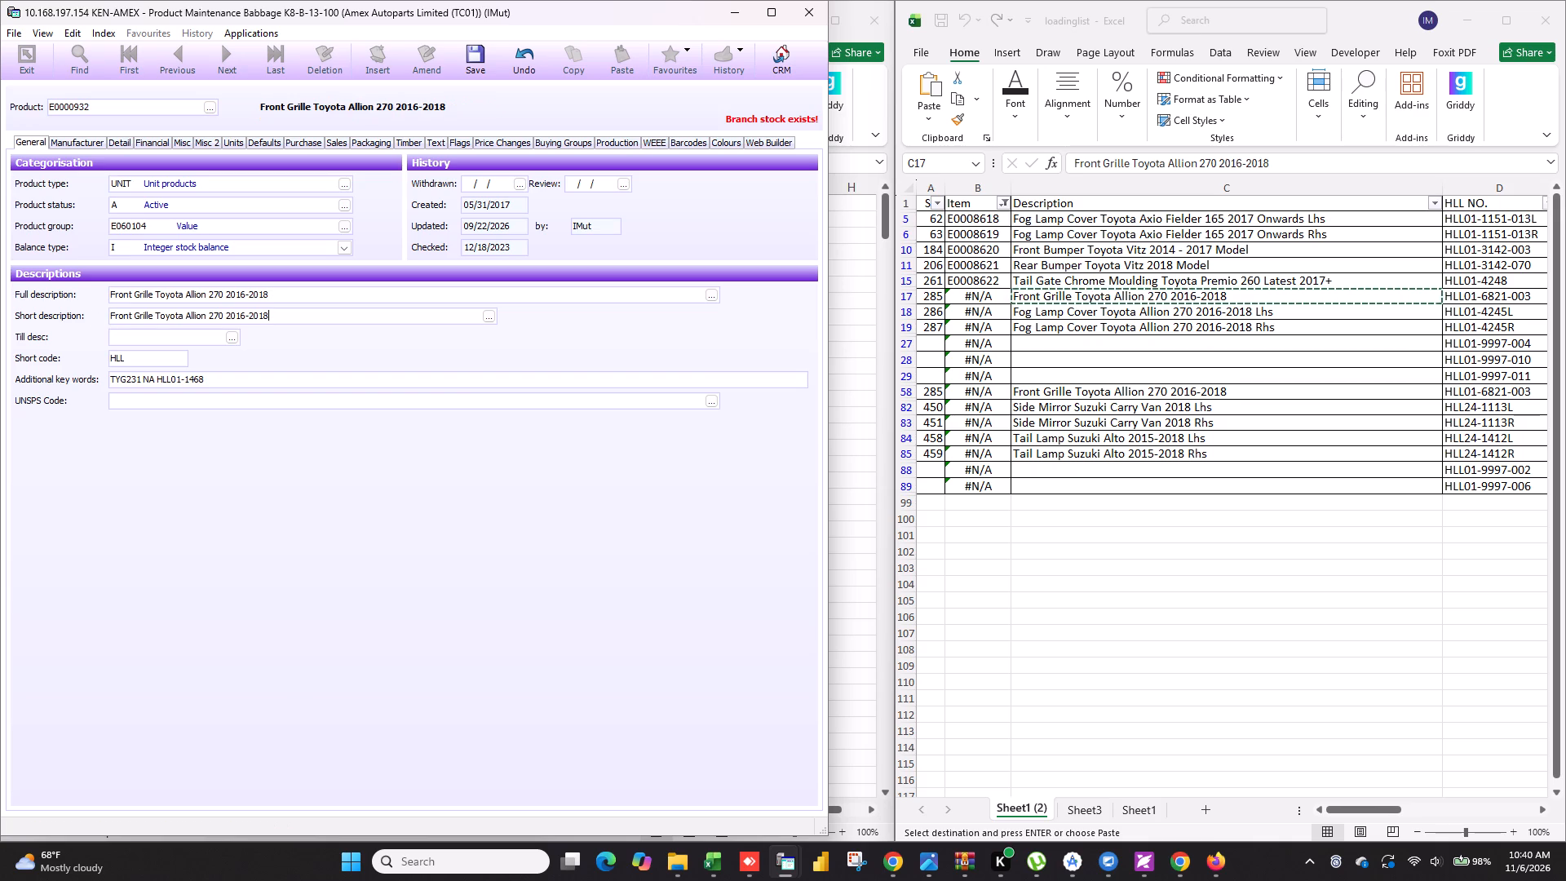
# Replace the duplicate's additional key words and manufacturer product code with HLL01-6821-003, copied from cell D17.
pyautogui.click(1333, 346)
pyautogui.press('Escape')
pyautogui.click(1483, 300)
pyautogui.hotkey('ctrl', 'c')
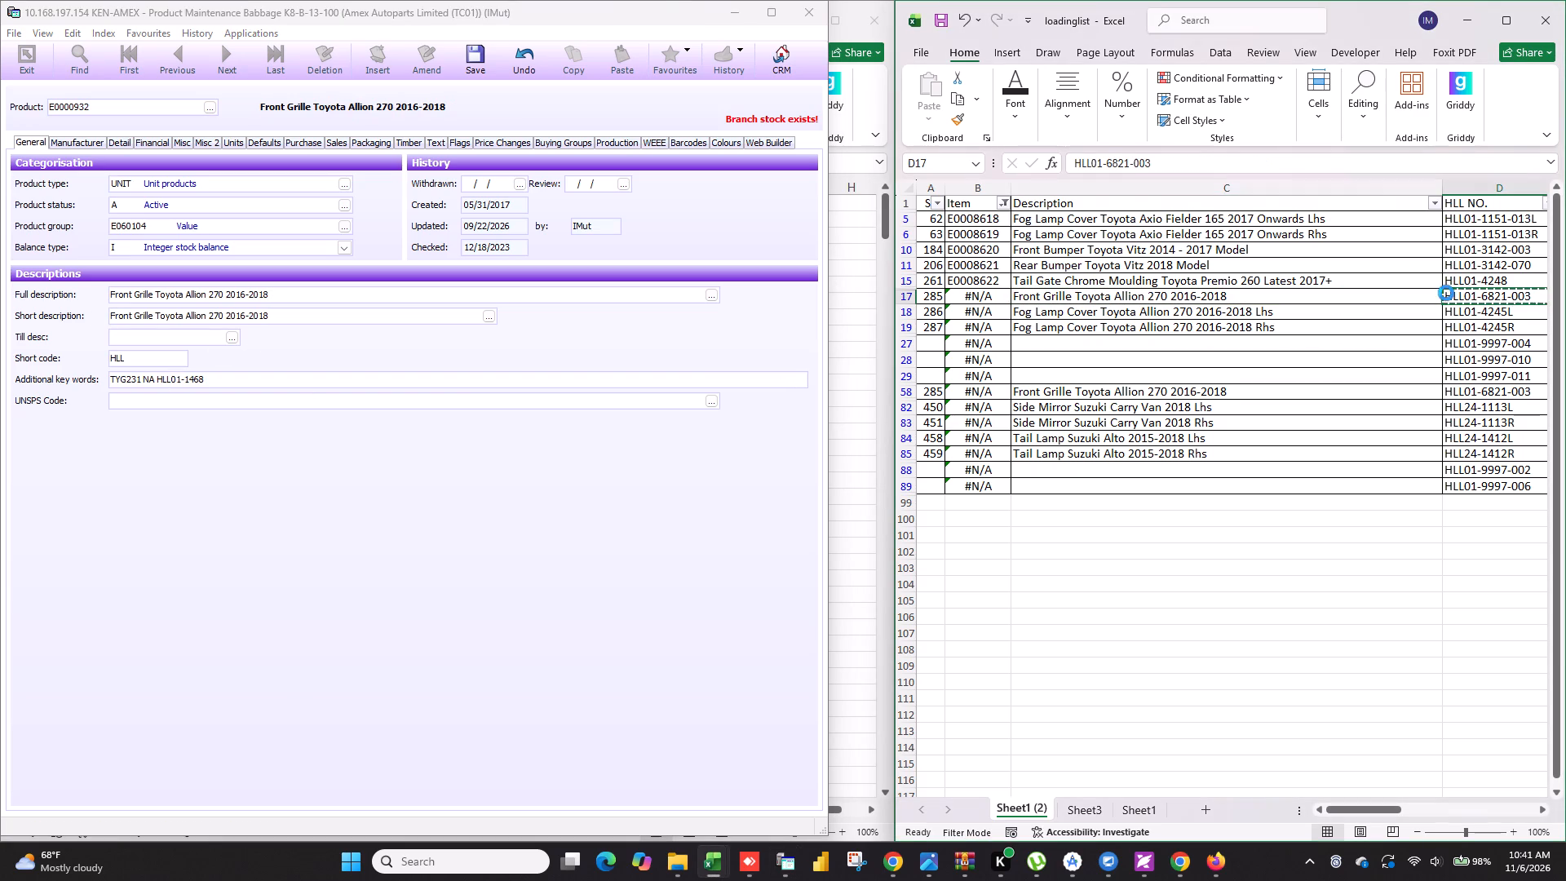
pyautogui.moveTo(219, 379); pyautogui.dragTo(20, 366)
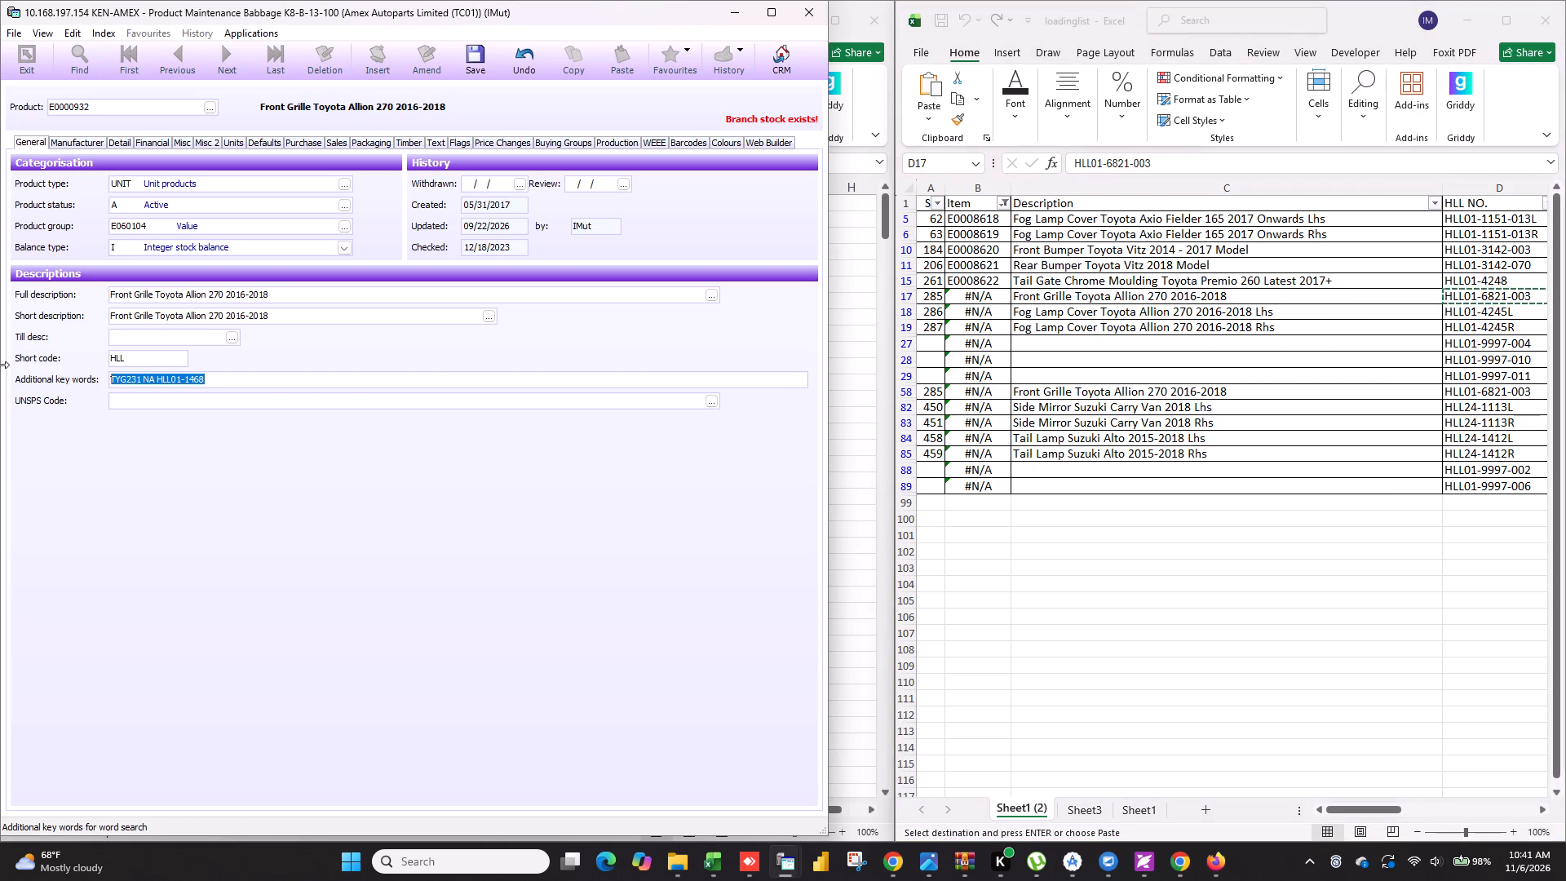
pyautogui.hotkey('ctrl', 'v')
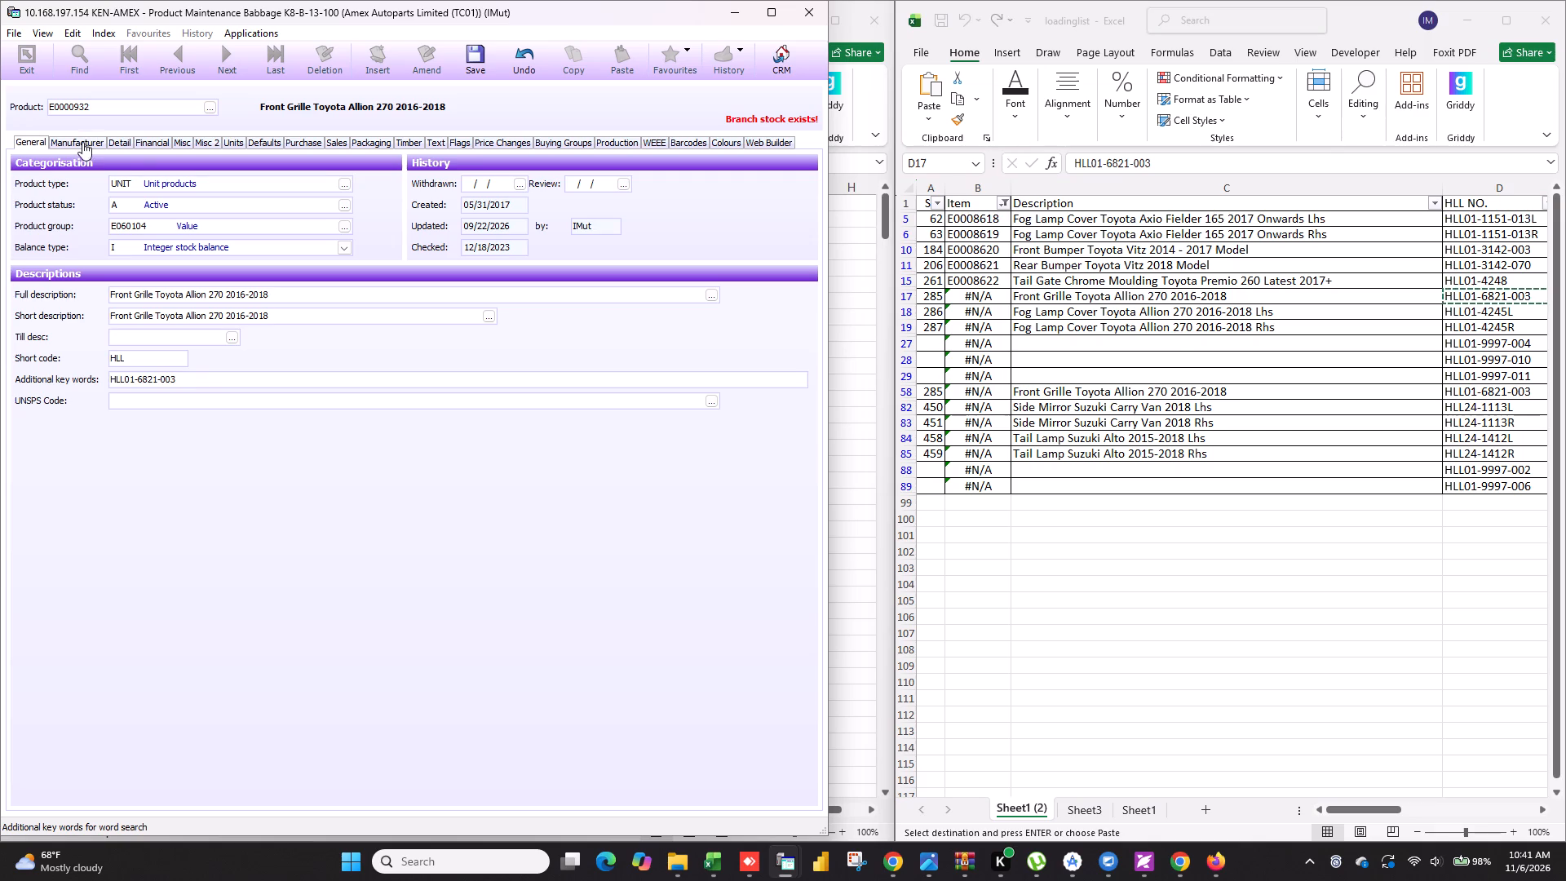
pyautogui.click(82, 144)
pyautogui.moveTo(192, 201); pyautogui.dragTo(46, 207)
pyautogui.hotkey('ctrl', 'v')
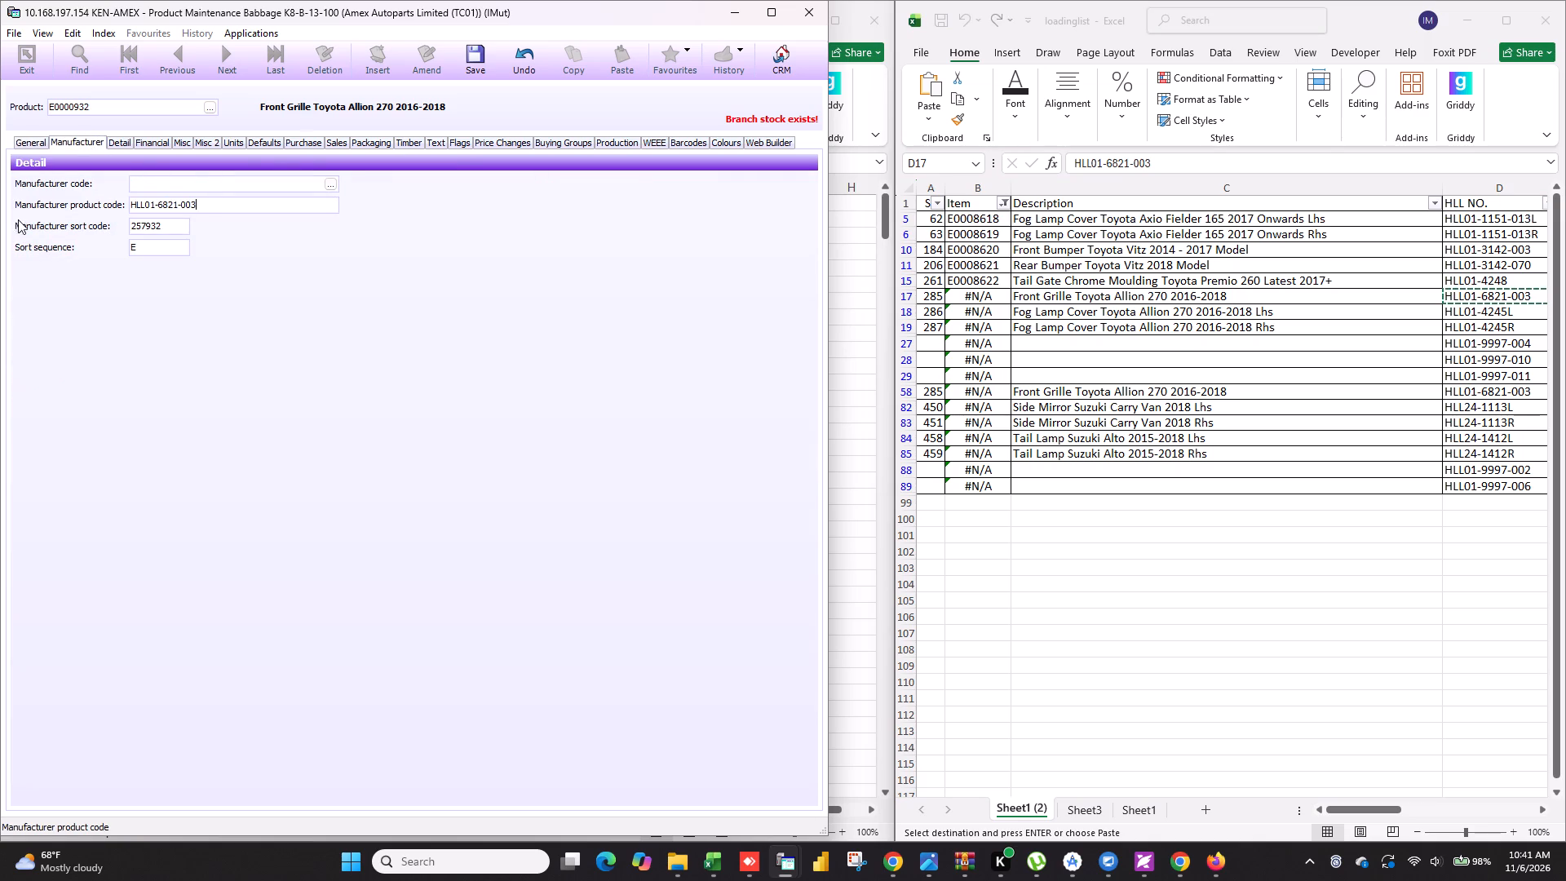
# Check the duplicate's preferred supplier and clear its current delivered Retail, Trade price and CREDIT list prices.
pyautogui.click(273, 138)
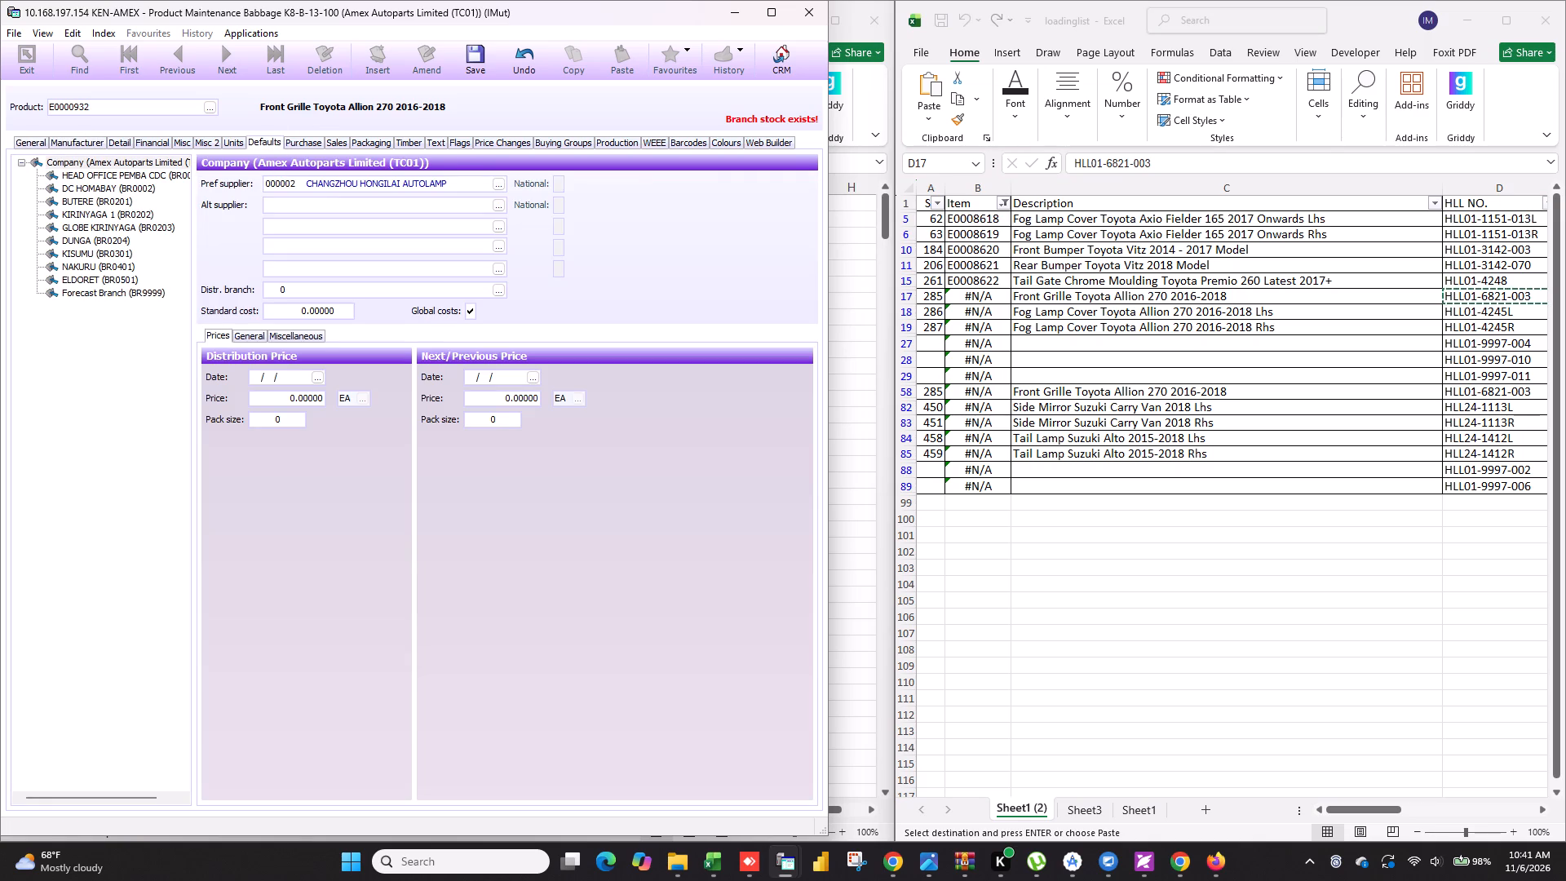
pyautogui.click(321, 144)
pyautogui.click(341, 143)
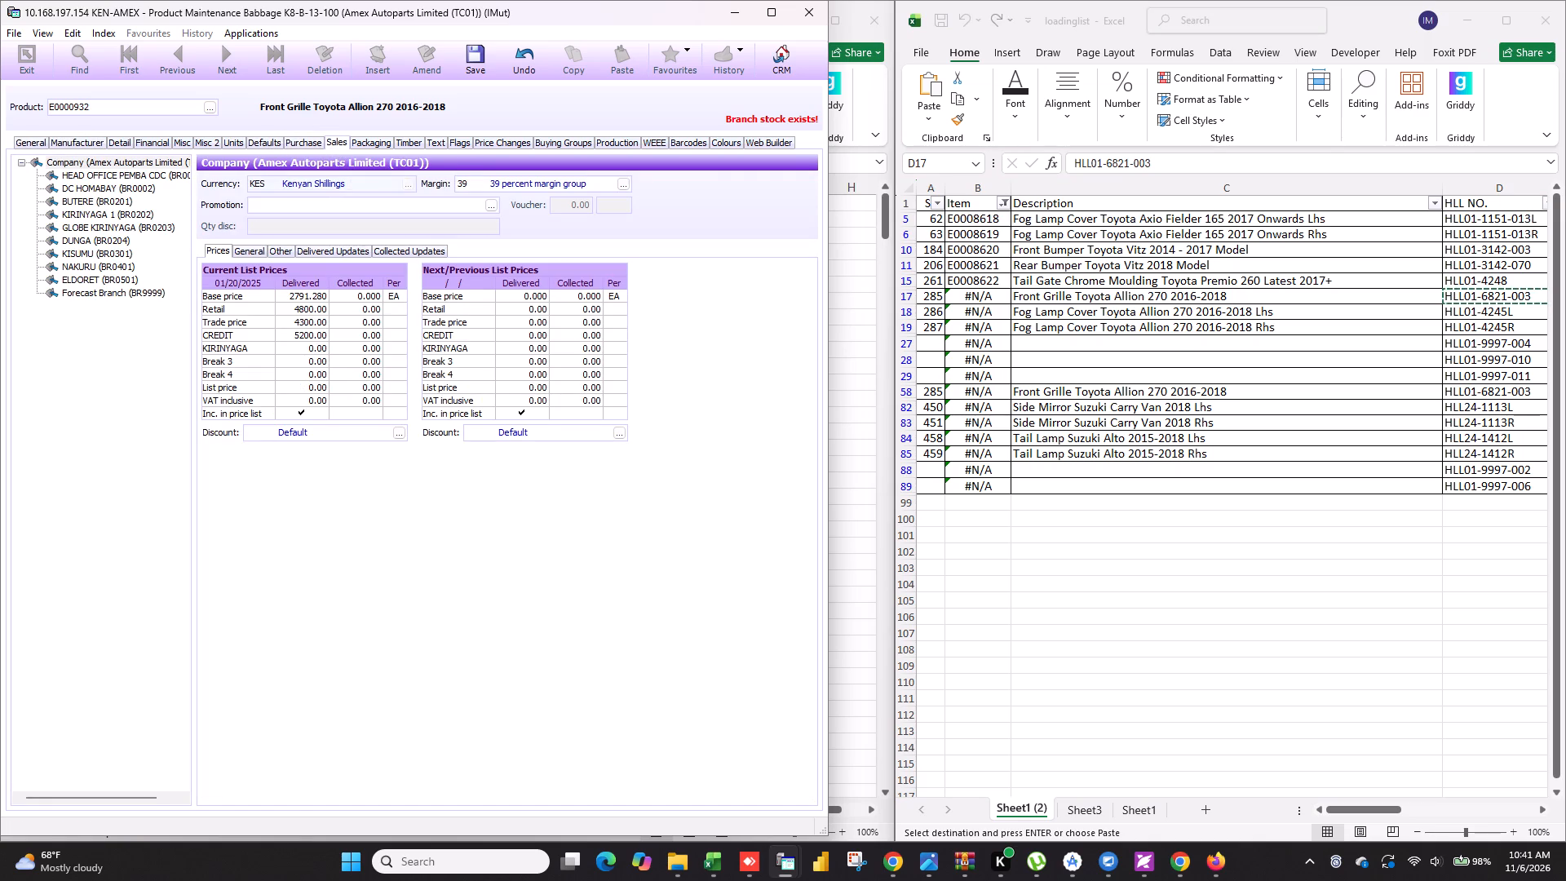
pyautogui.click(318, 309)
pyautogui.press('BackSpace')
pyautogui.click(313, 318)
pyautogui.press('BackSpace')
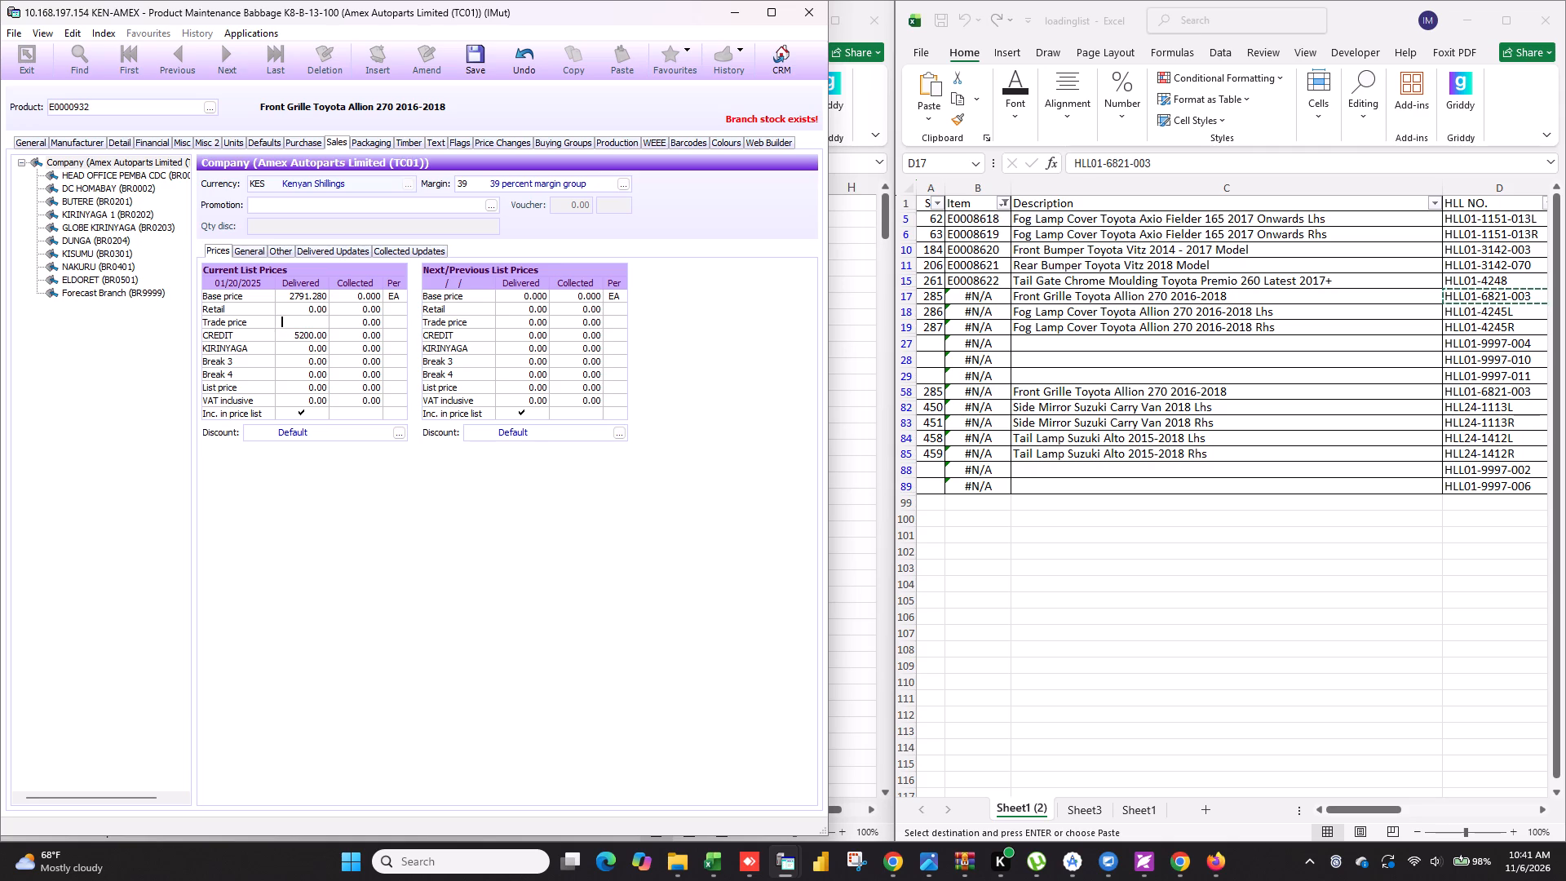
pyautogui.click(311, 340)
pyautogui.press('BackSpace')
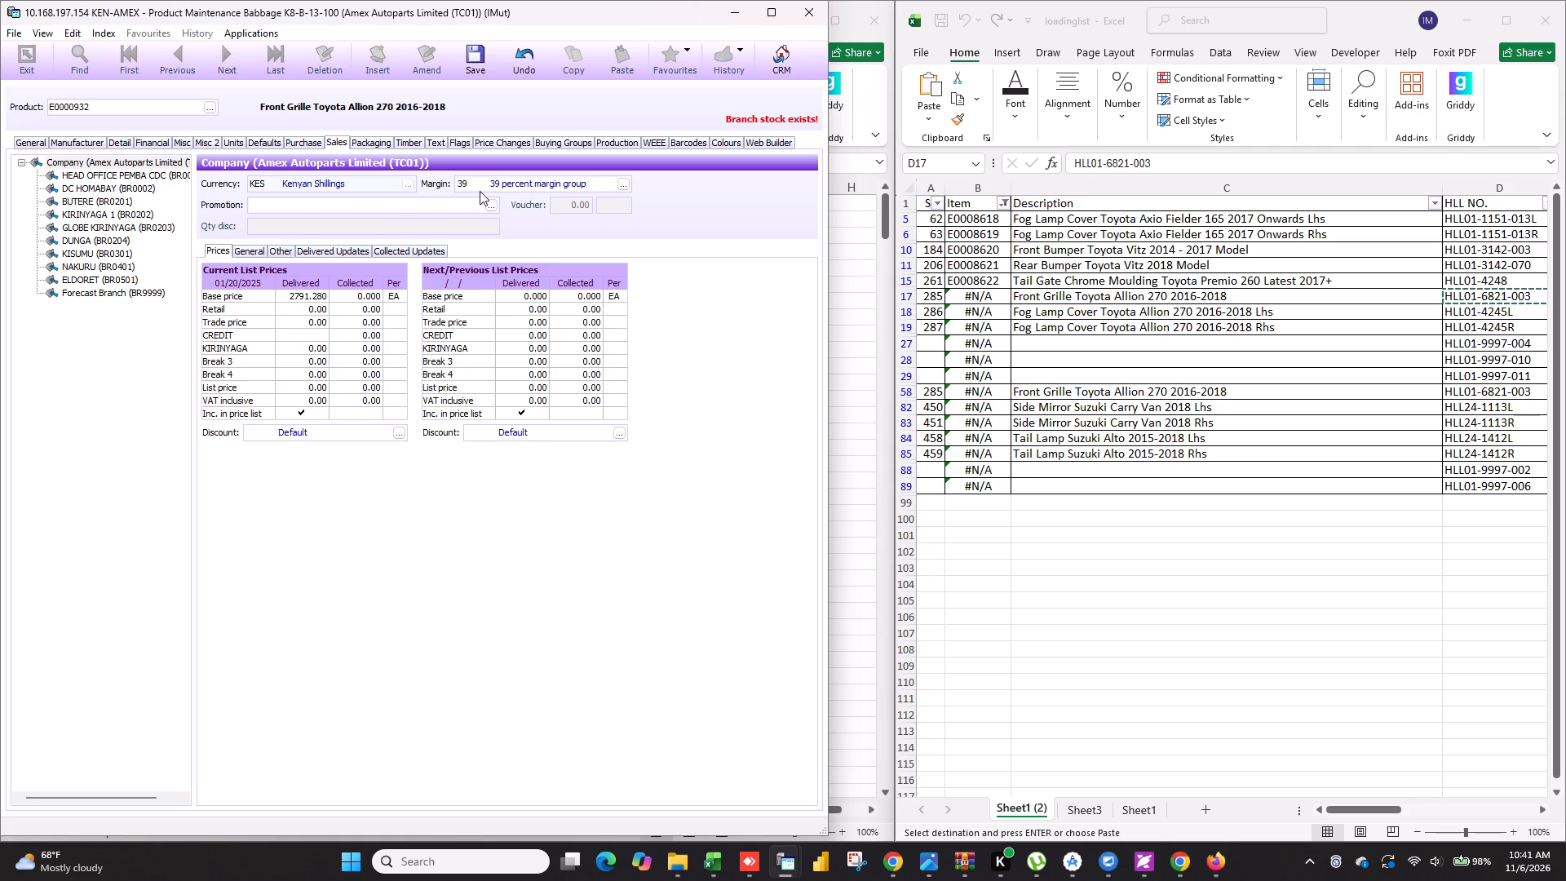
pyautogui.click(480, 192)
# Clear the duplicate's product code so a new one is generated, and save the new product.
pyautogui.click(134, 106)
pyautogui.press('BackSpace')
pyautogui.press('Tab')
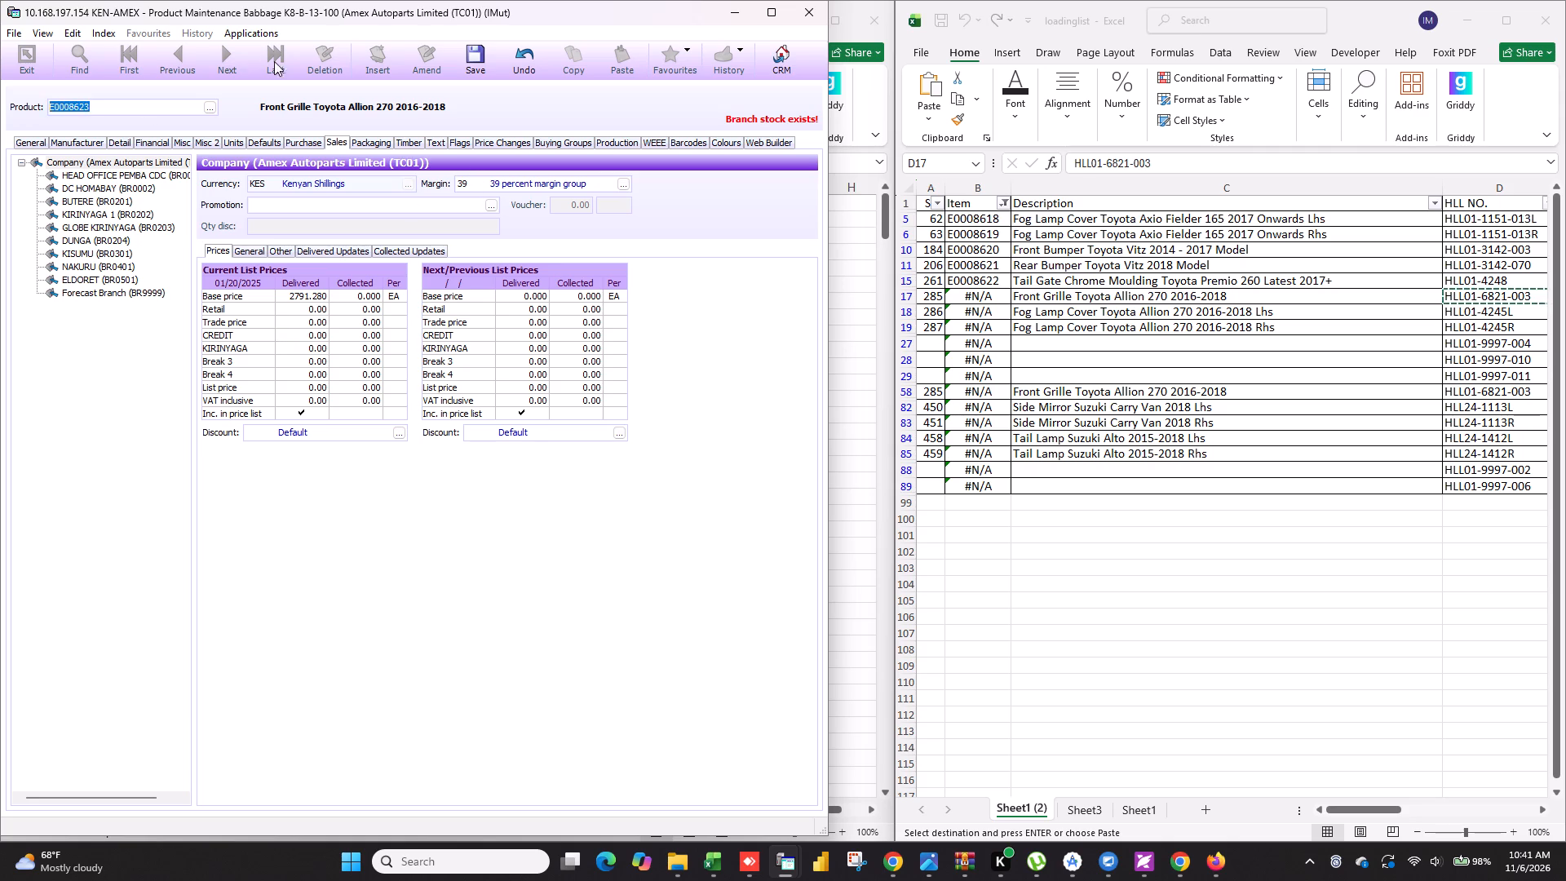
pyautogui.click(472, 47)
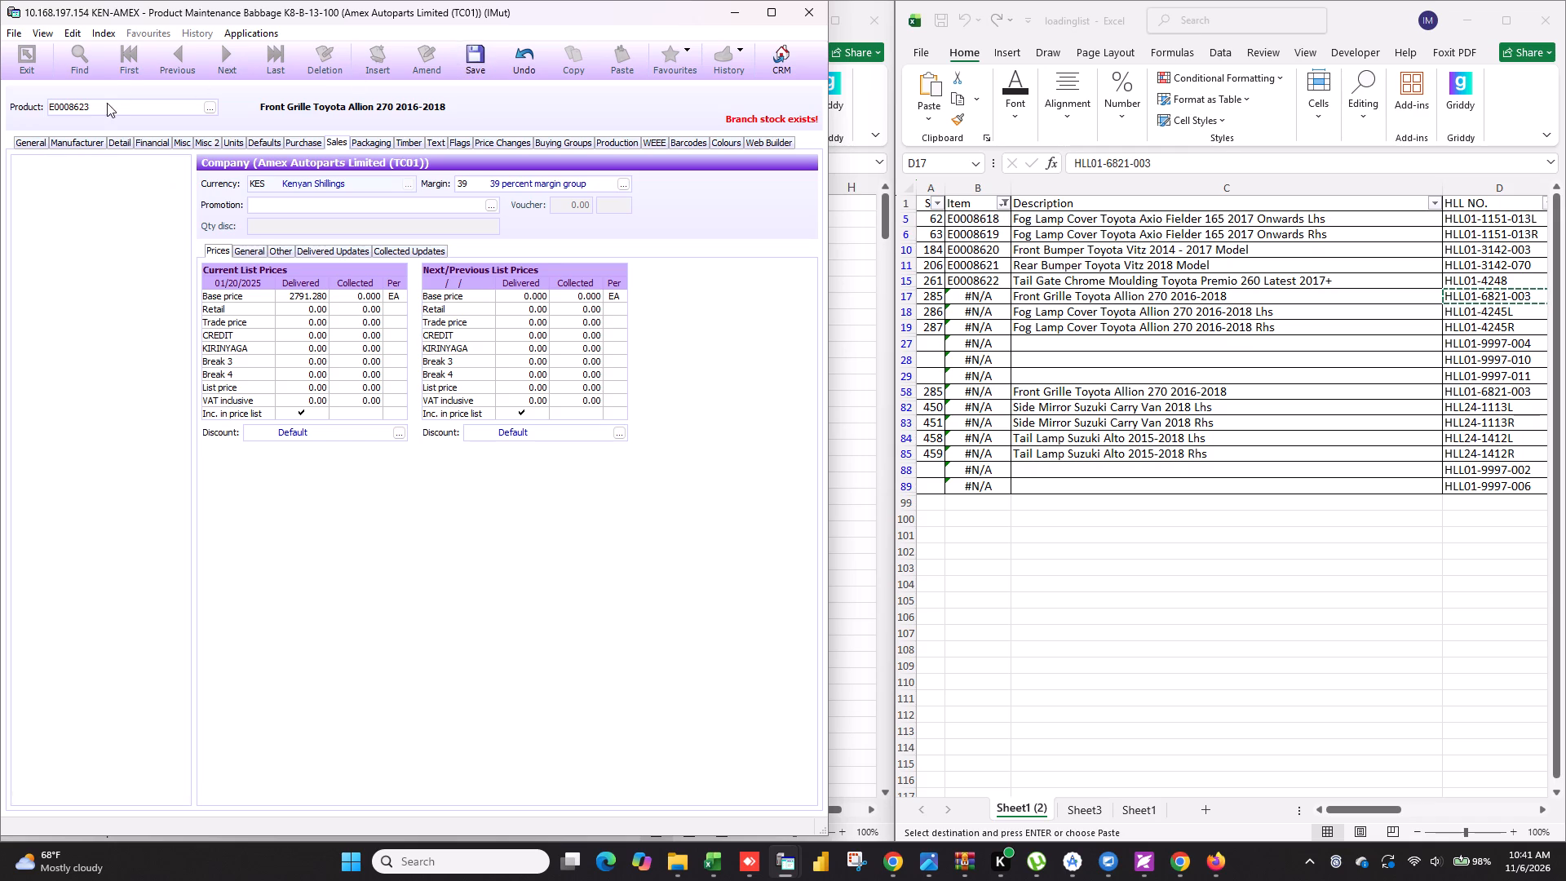
pyautogui.moveTo(67, 106); pyautogui.dragTo(0, 107)
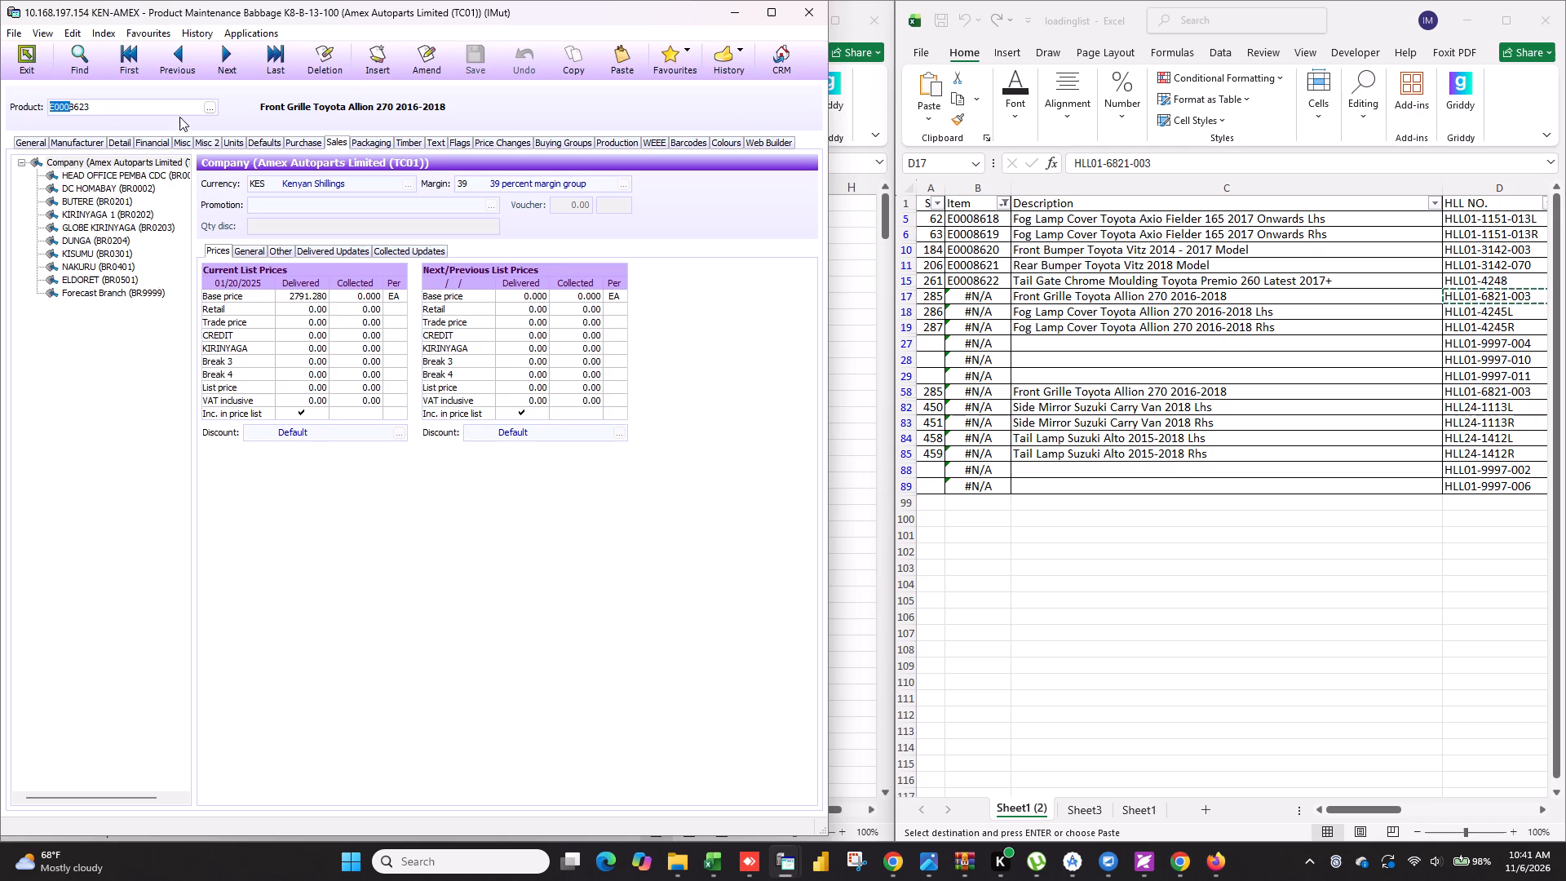
pyautogui.moveTo(148, 104); pyautogui.dragTo(0, 73)
pyautogui.hotkey('ctrl', 'c')
pyautogui.click(1368, 583)
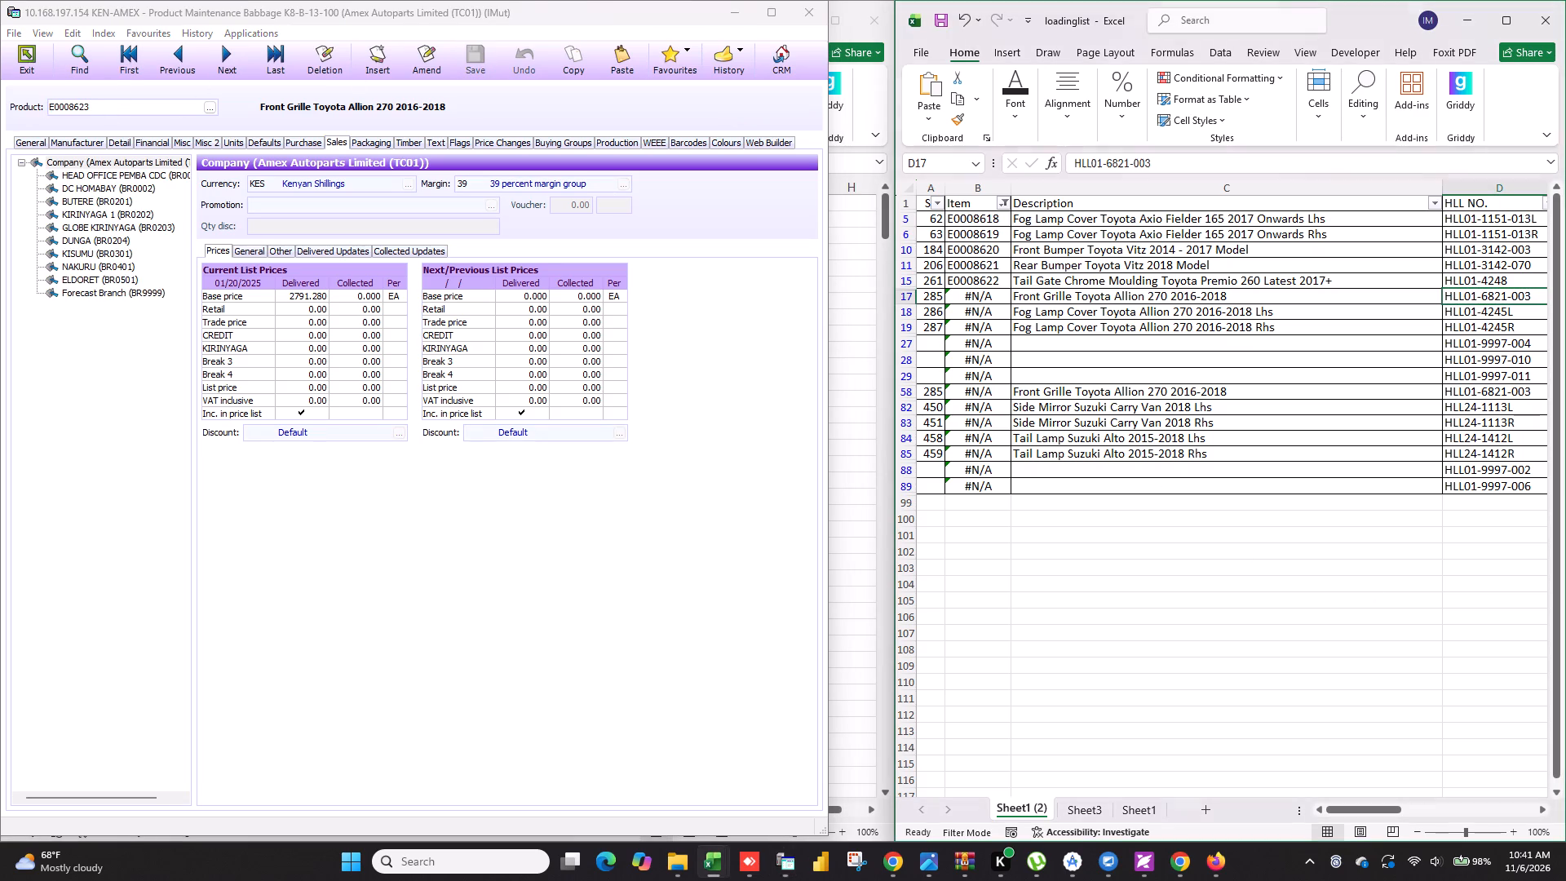
pyautogui.press('Escape')
pyautogui.click(948, 287)
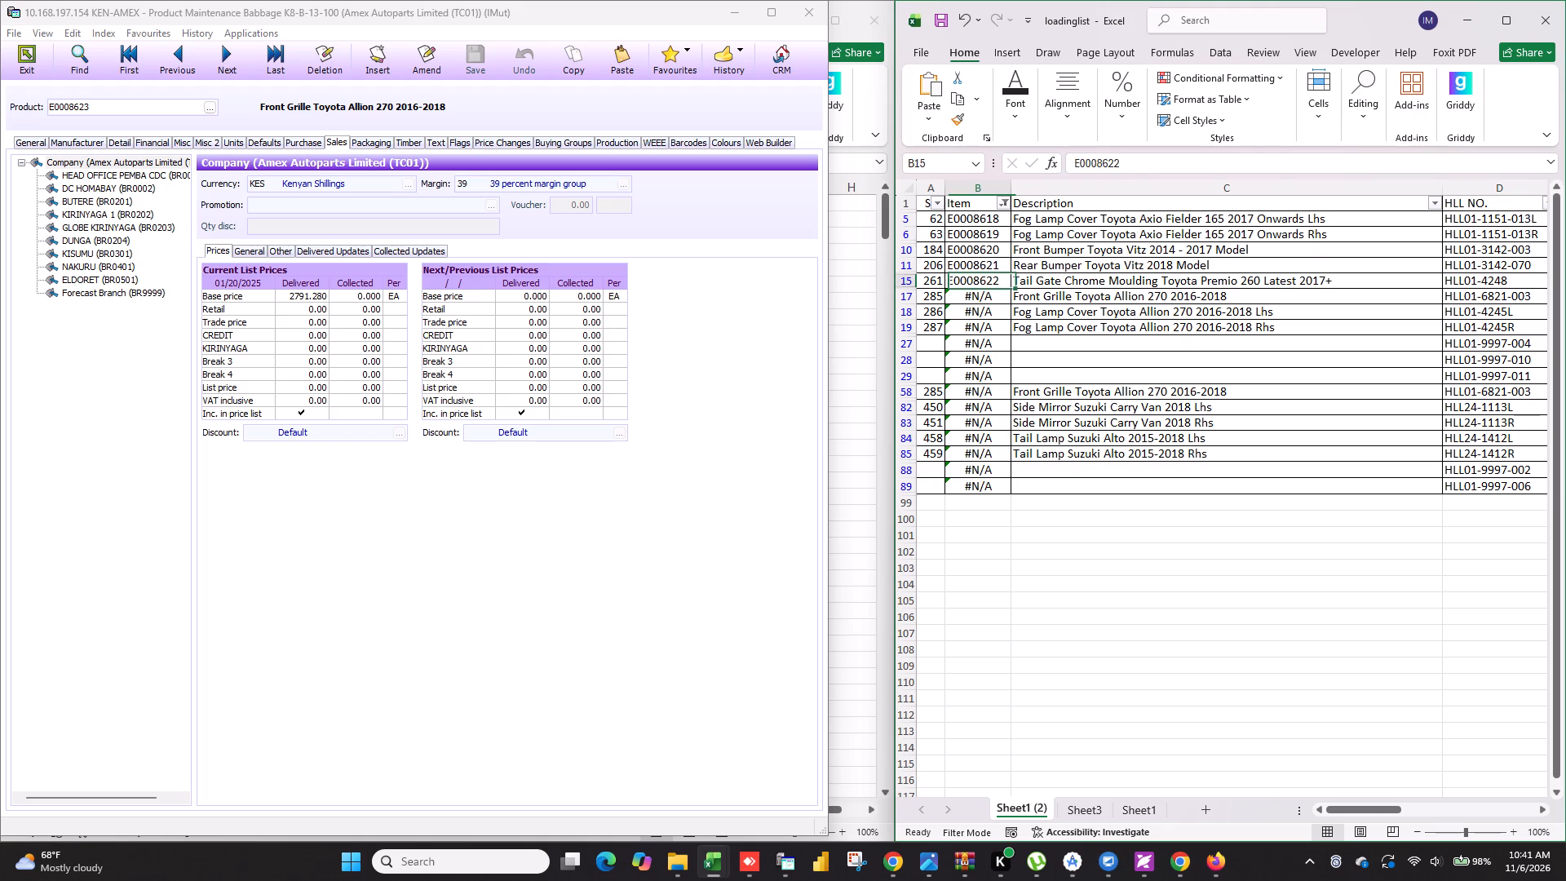
pyautogui.click(988, 295)
pyautogui.hotkey('ctrl', 'v')
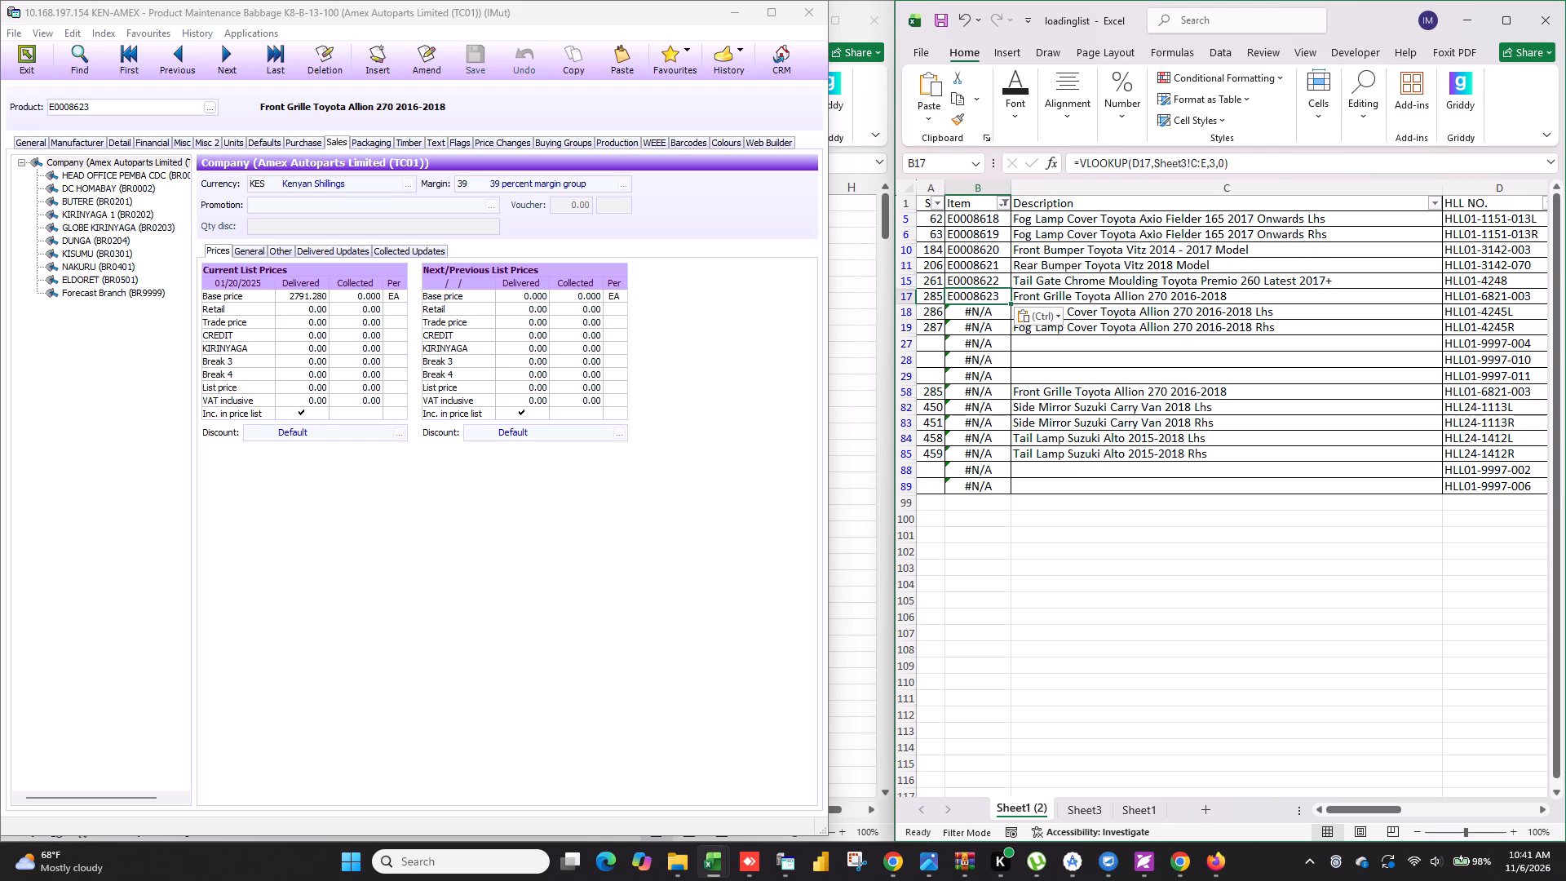
# Load product E0008618, copied from cell B5, in Product Maintenance and duplicate it as the basis for a new product.
pyautogui.click(996, 310)
pyautogui.click(1199, 372)
pyautogui.click(1168, 313)
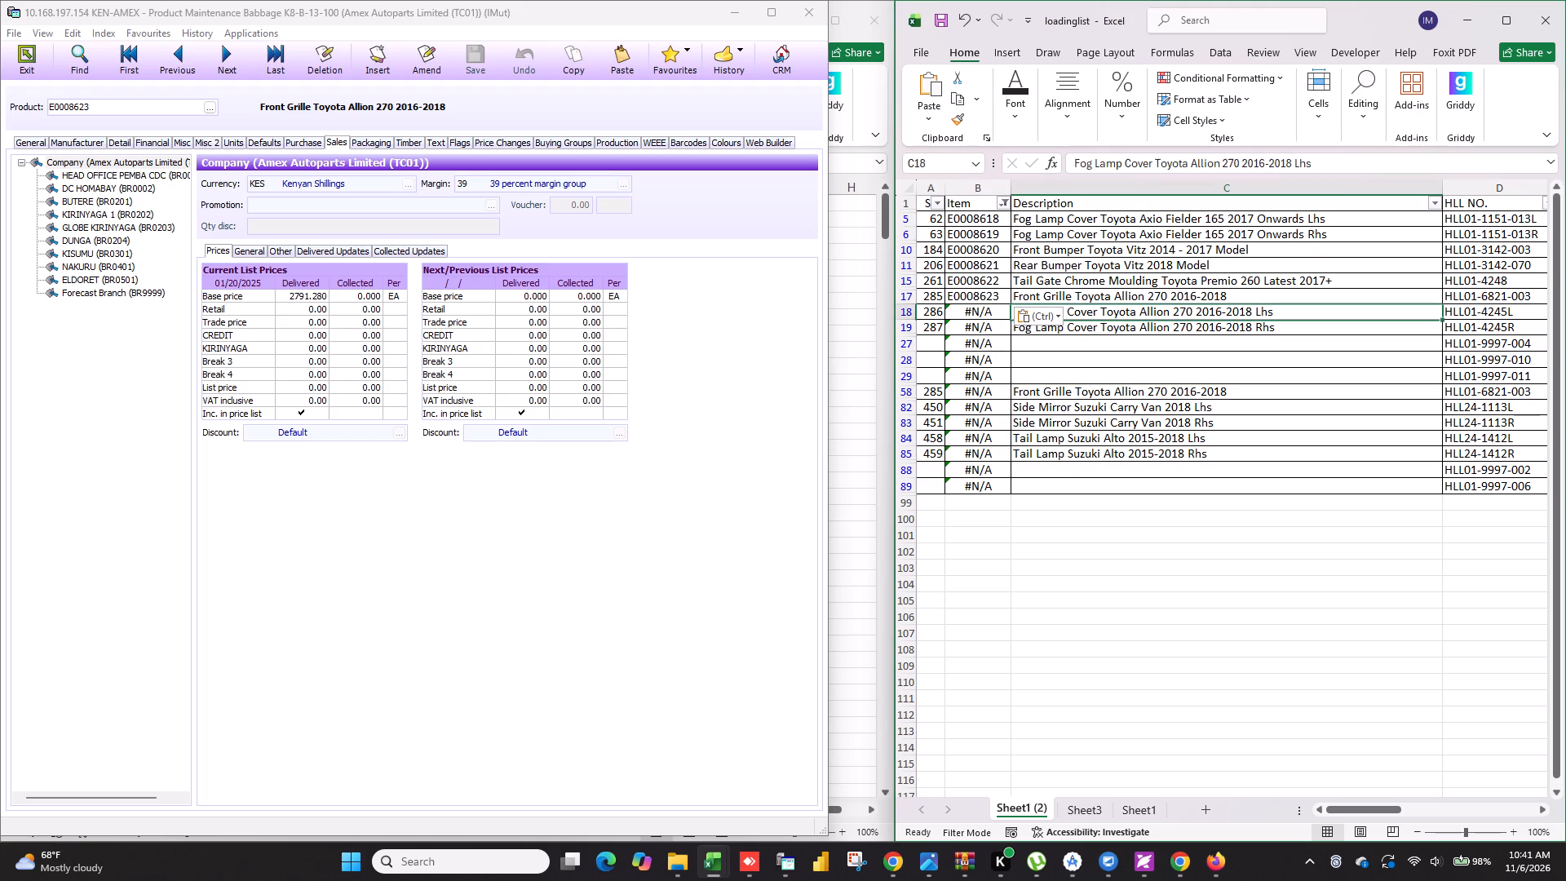
pyautogui.click(993, 220)
pyautogui.hotkey('ctrl', 'c')
pyautogui.moveTo(123, 99); pyautogui.dragTo(83, 104)
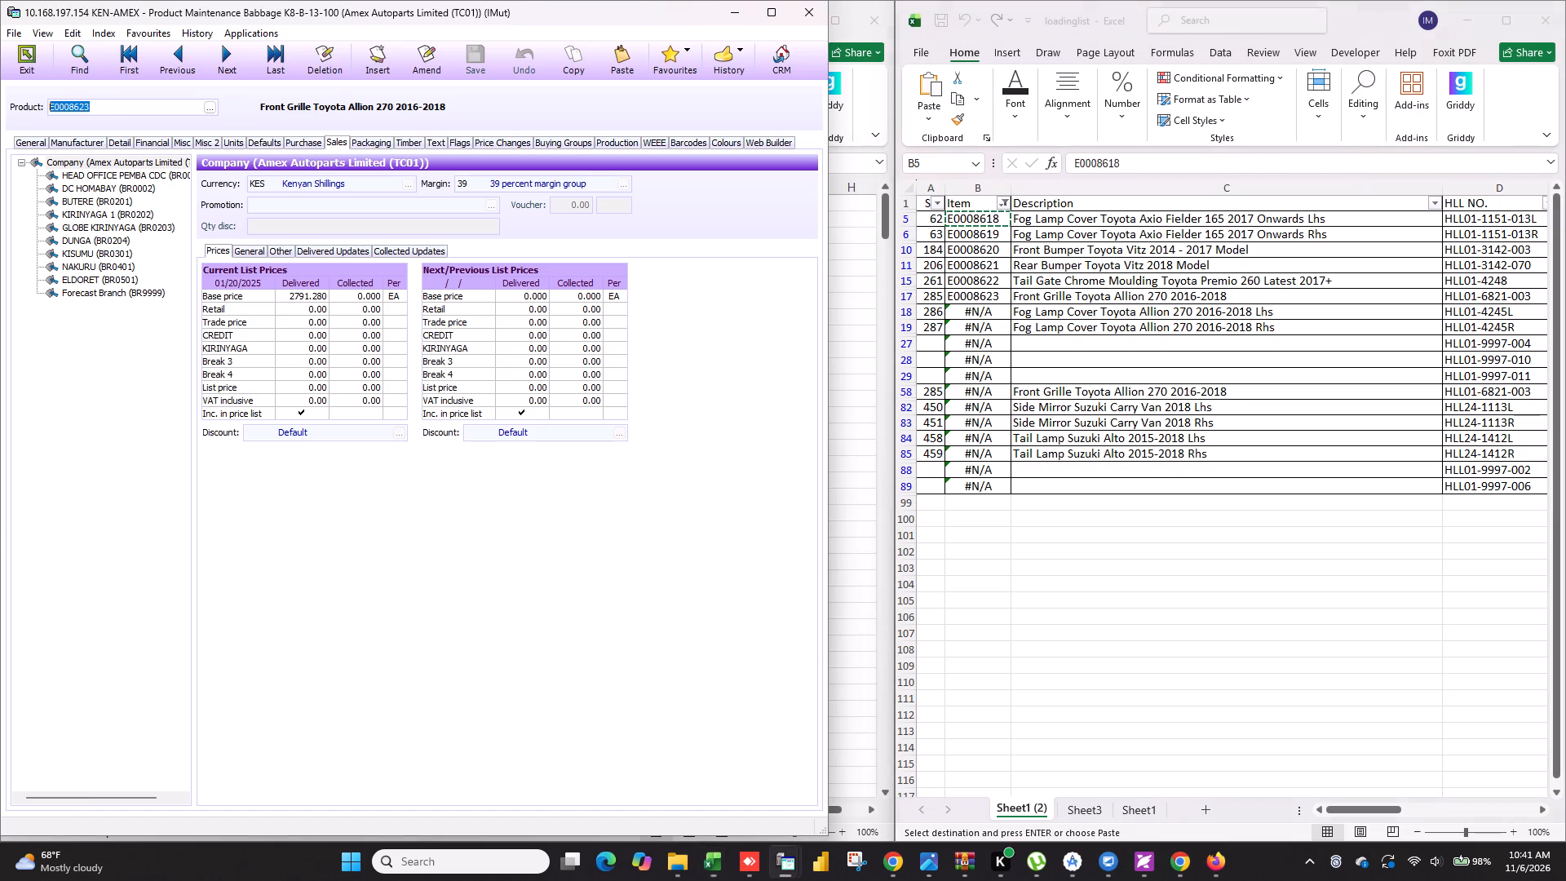
pyautogui.hotkey('ctrl', 'v')
pyautogui.press('Tab')
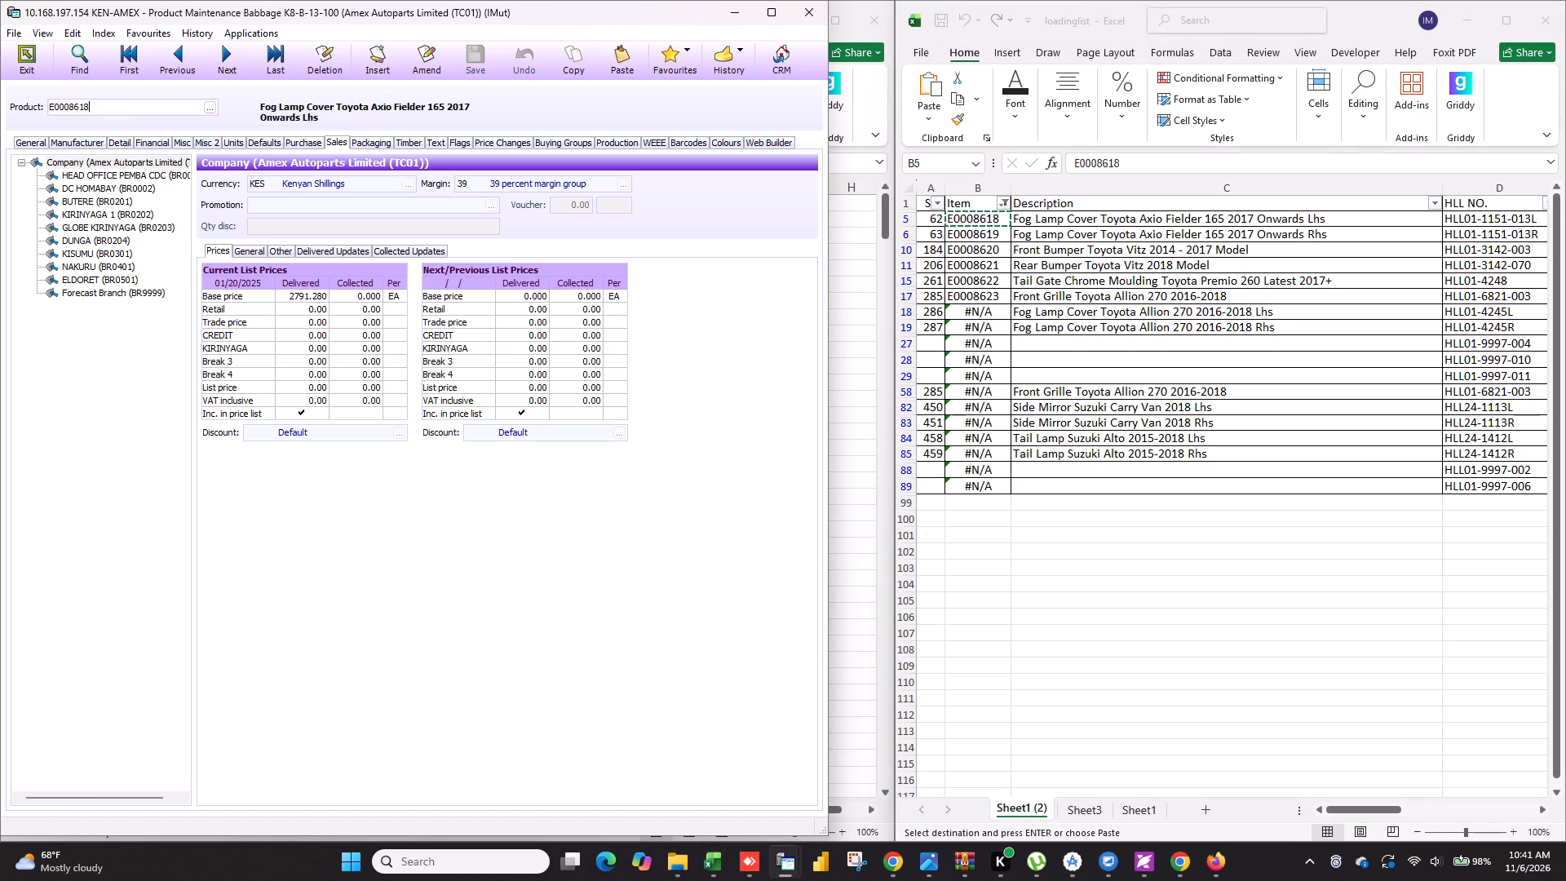
pyautogui.click(38, 143)
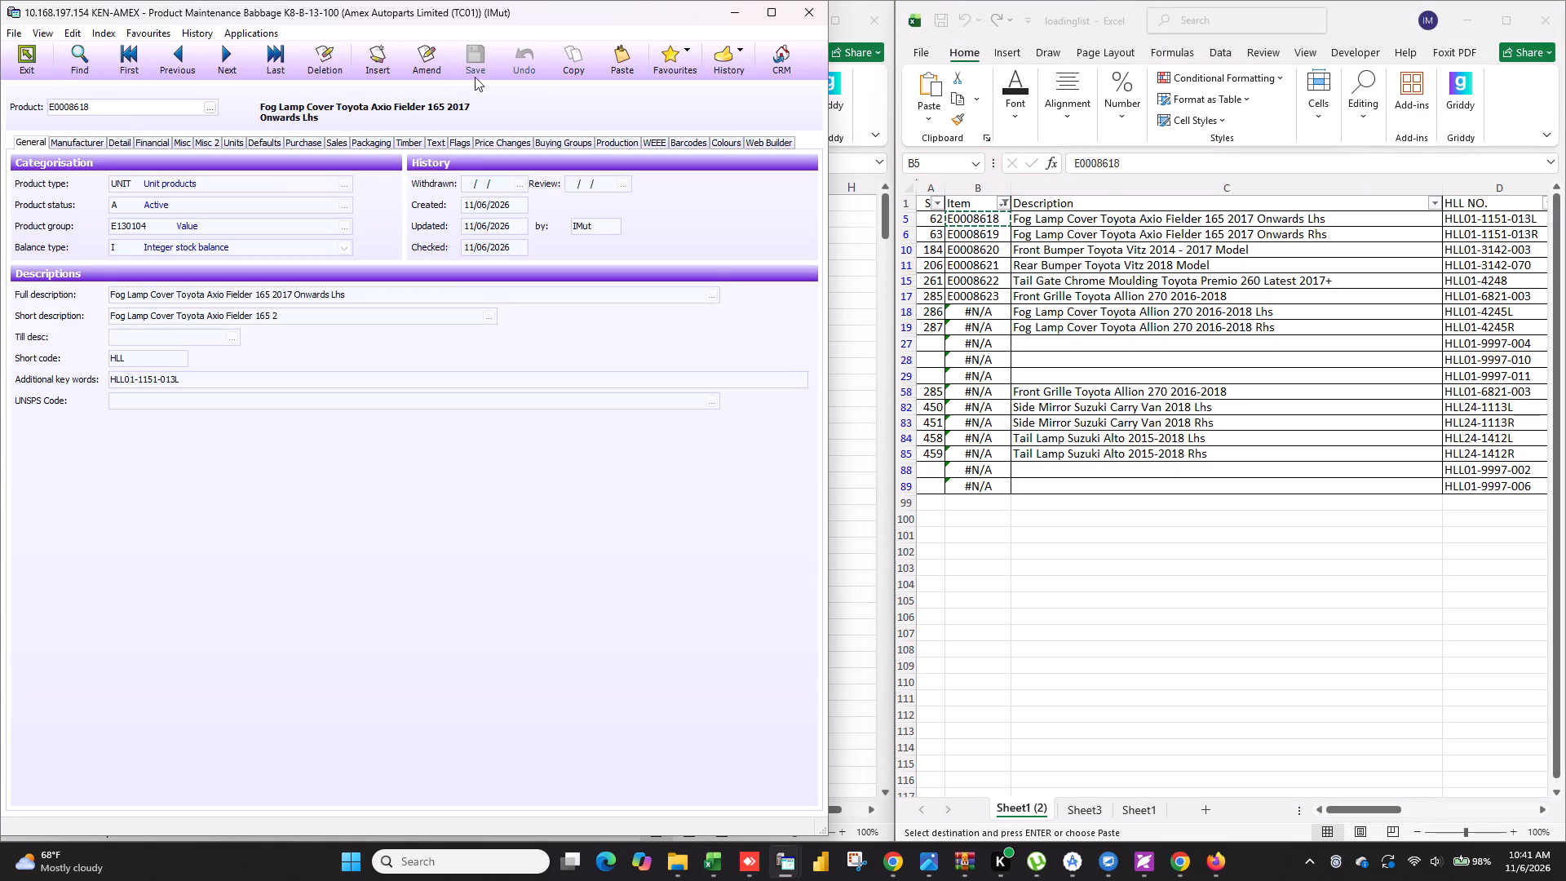
pyautogui.click(574, 64)
pyautogui.click(622, 64)
pyautogui.click(1073, 309)
pyautogui.click(1059, 312)
pyautogui.hotkey('ctrl', 'c')
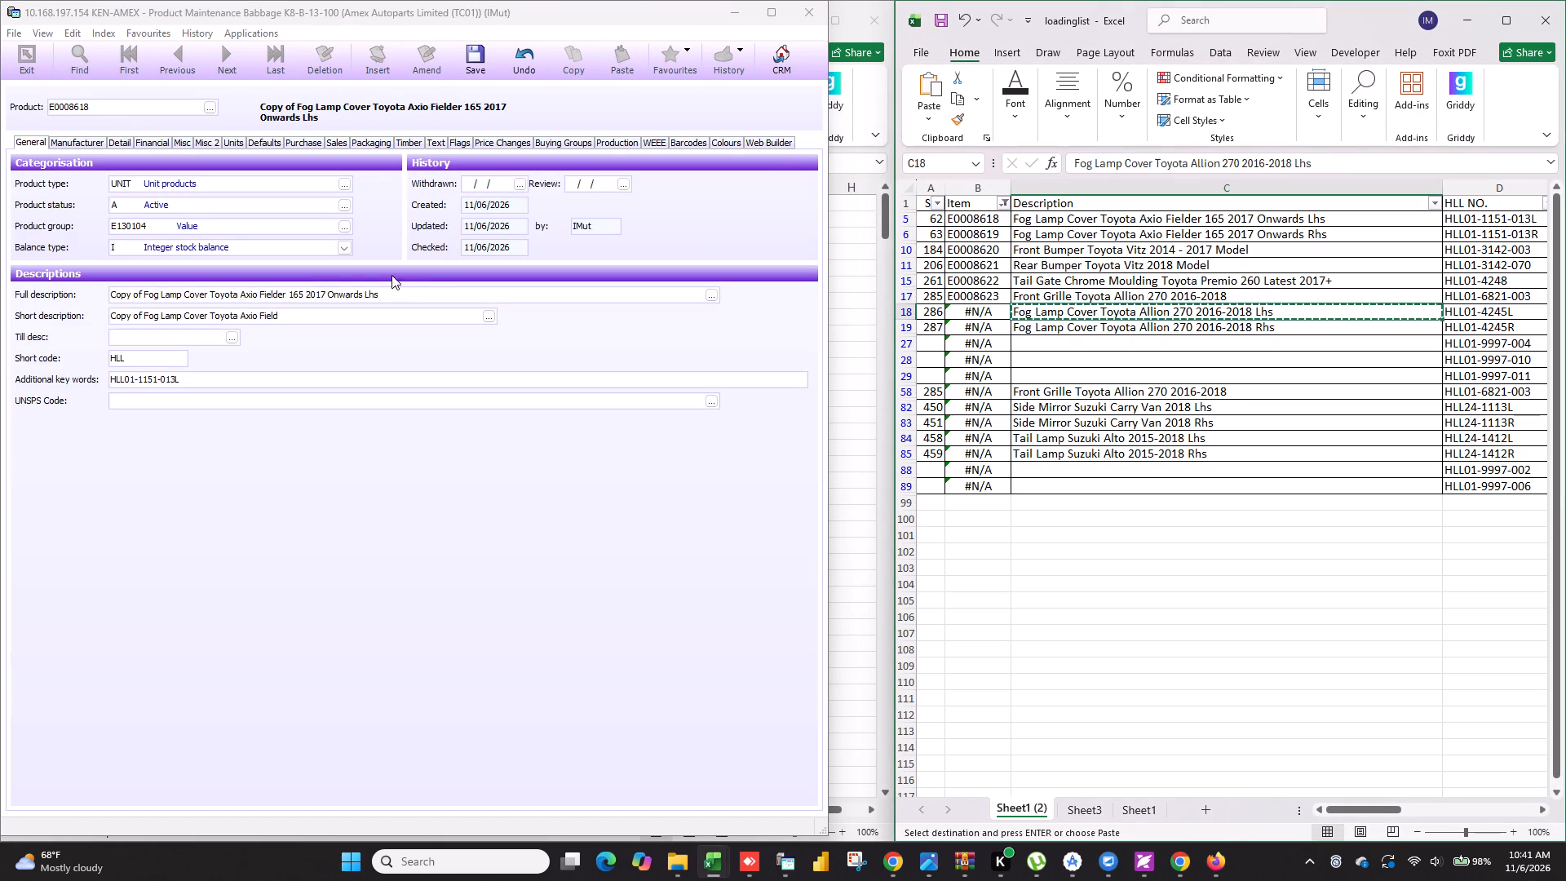
pyautogui.click(408, 290)
pyautogui.hotkey('ctrl', 'a')
pyautogui.hotkey('ctrl', 'v')
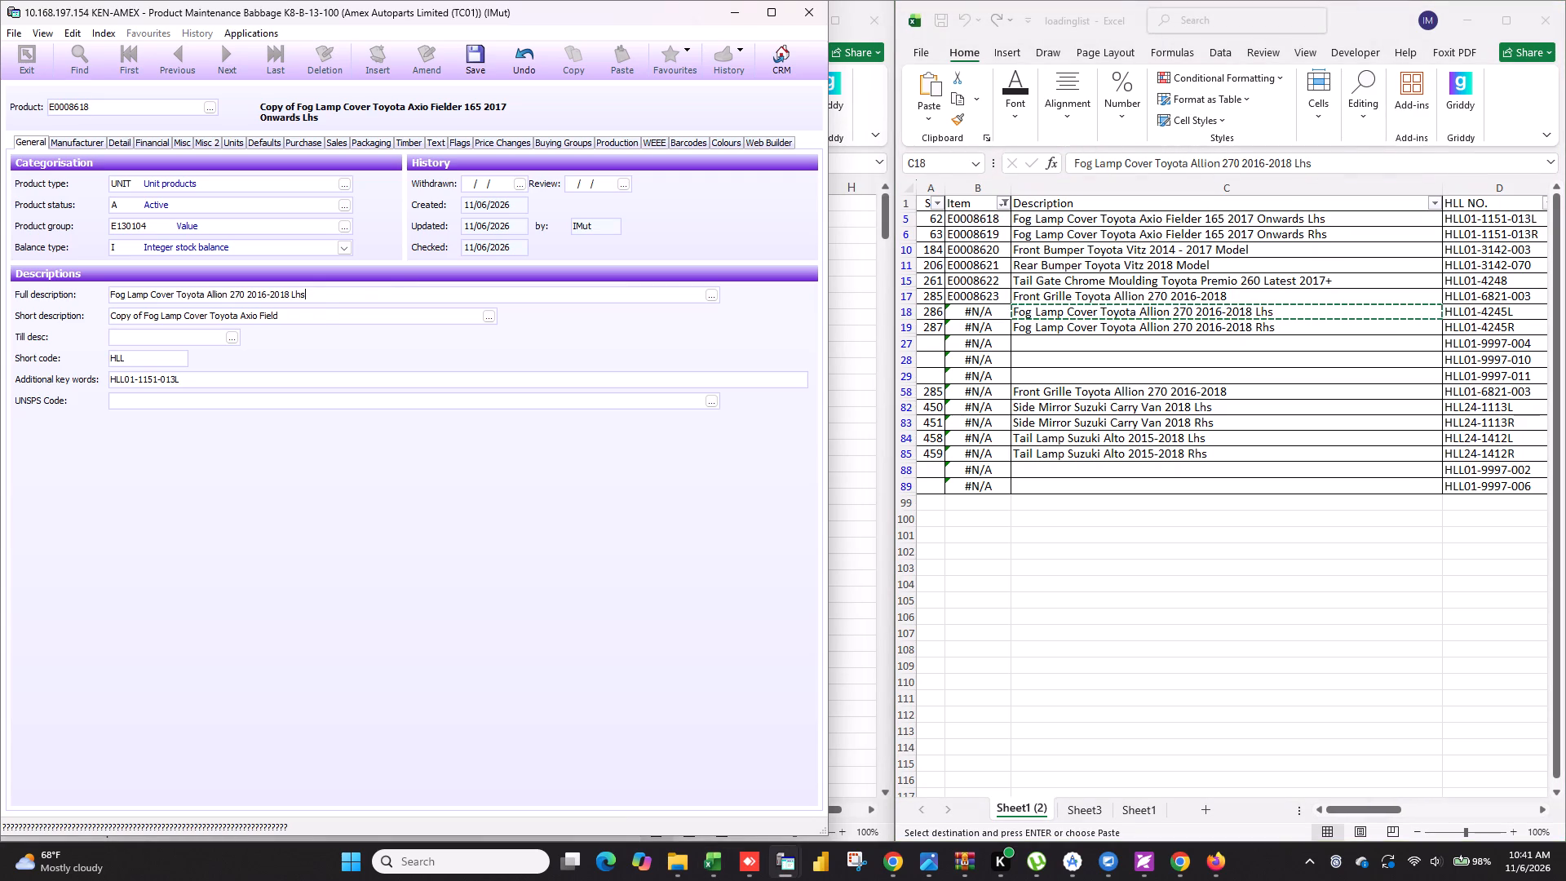
pyautogui.click(315, 312)
pyautogui.click(304, 323)
pyautogui.moveTo(303, 317); pyautogui.dragTo(94, 314)
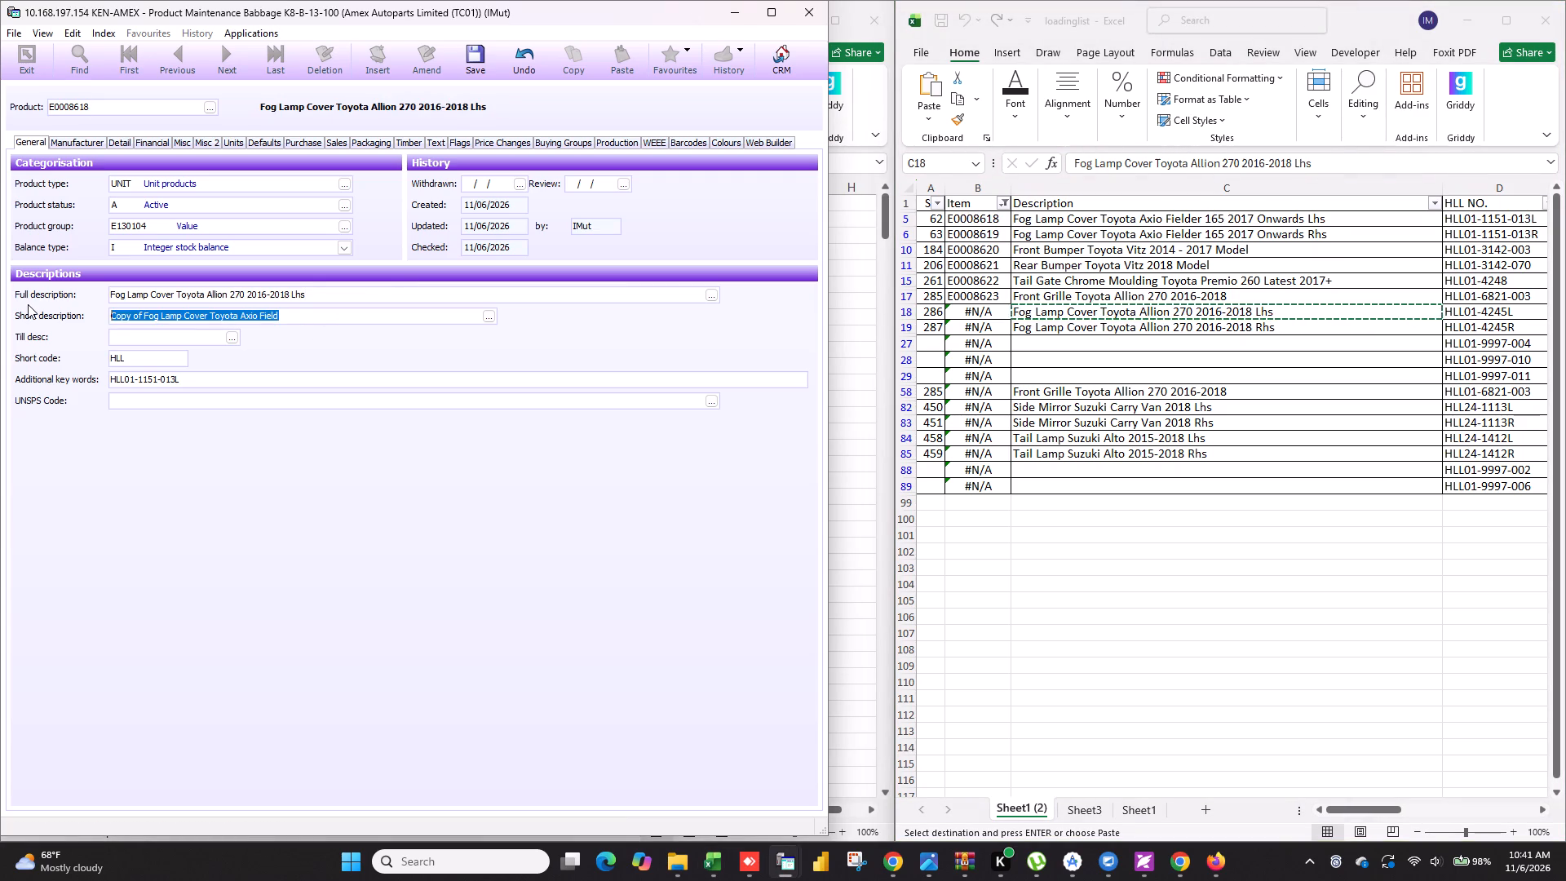
pyautogui.hotkey('ctrl', 'v')
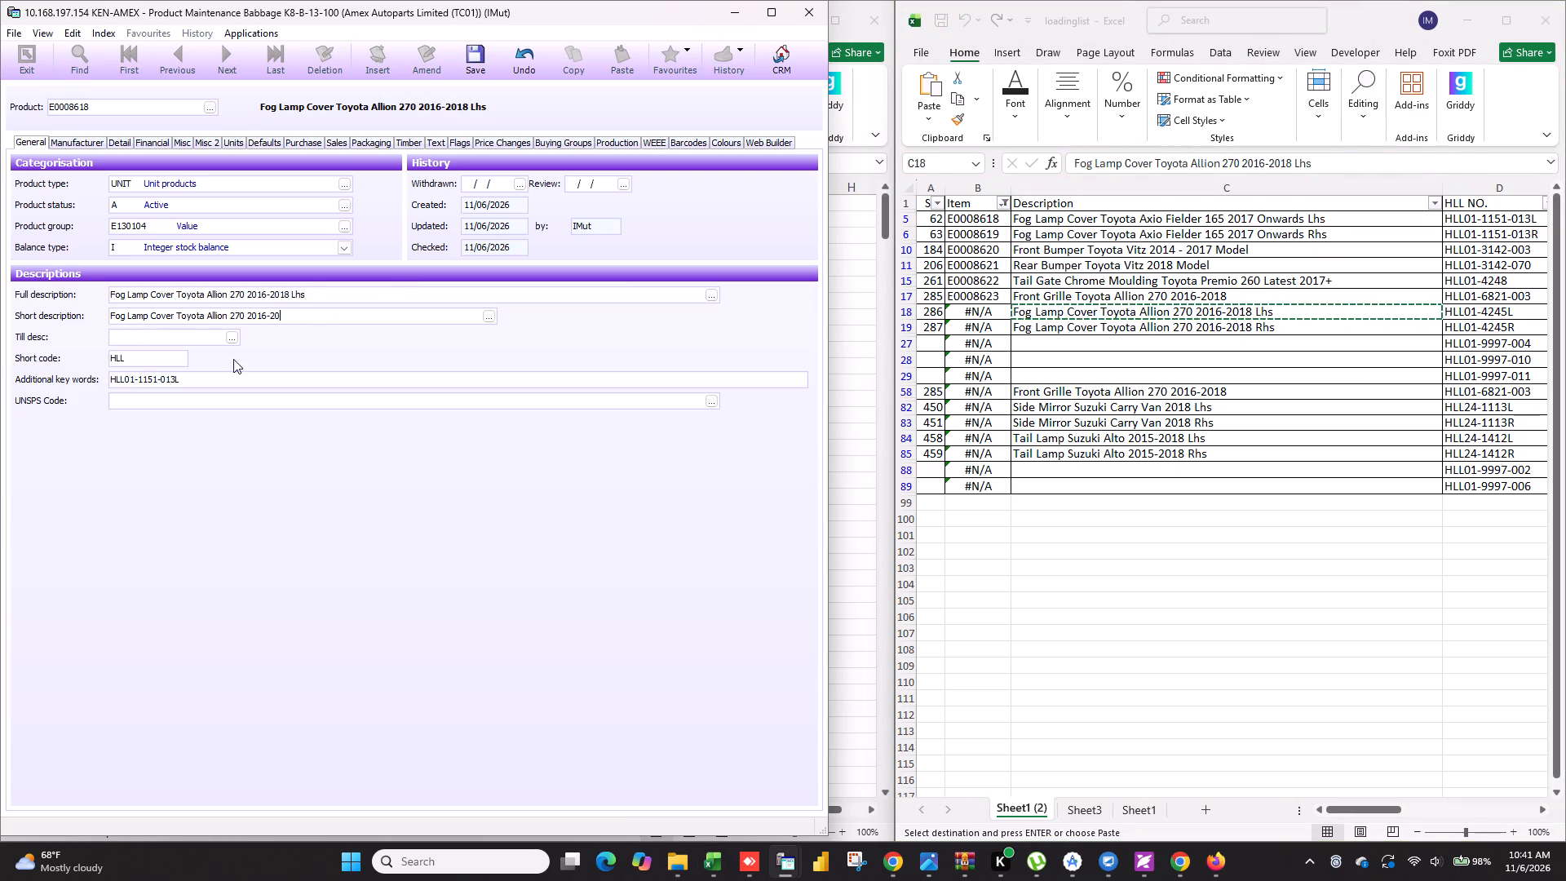
# Replace the duplicate's additional key words and manufacturer product code with HLL01-4245L, copied from cell D18.
pyautogui.click(1328, 335)
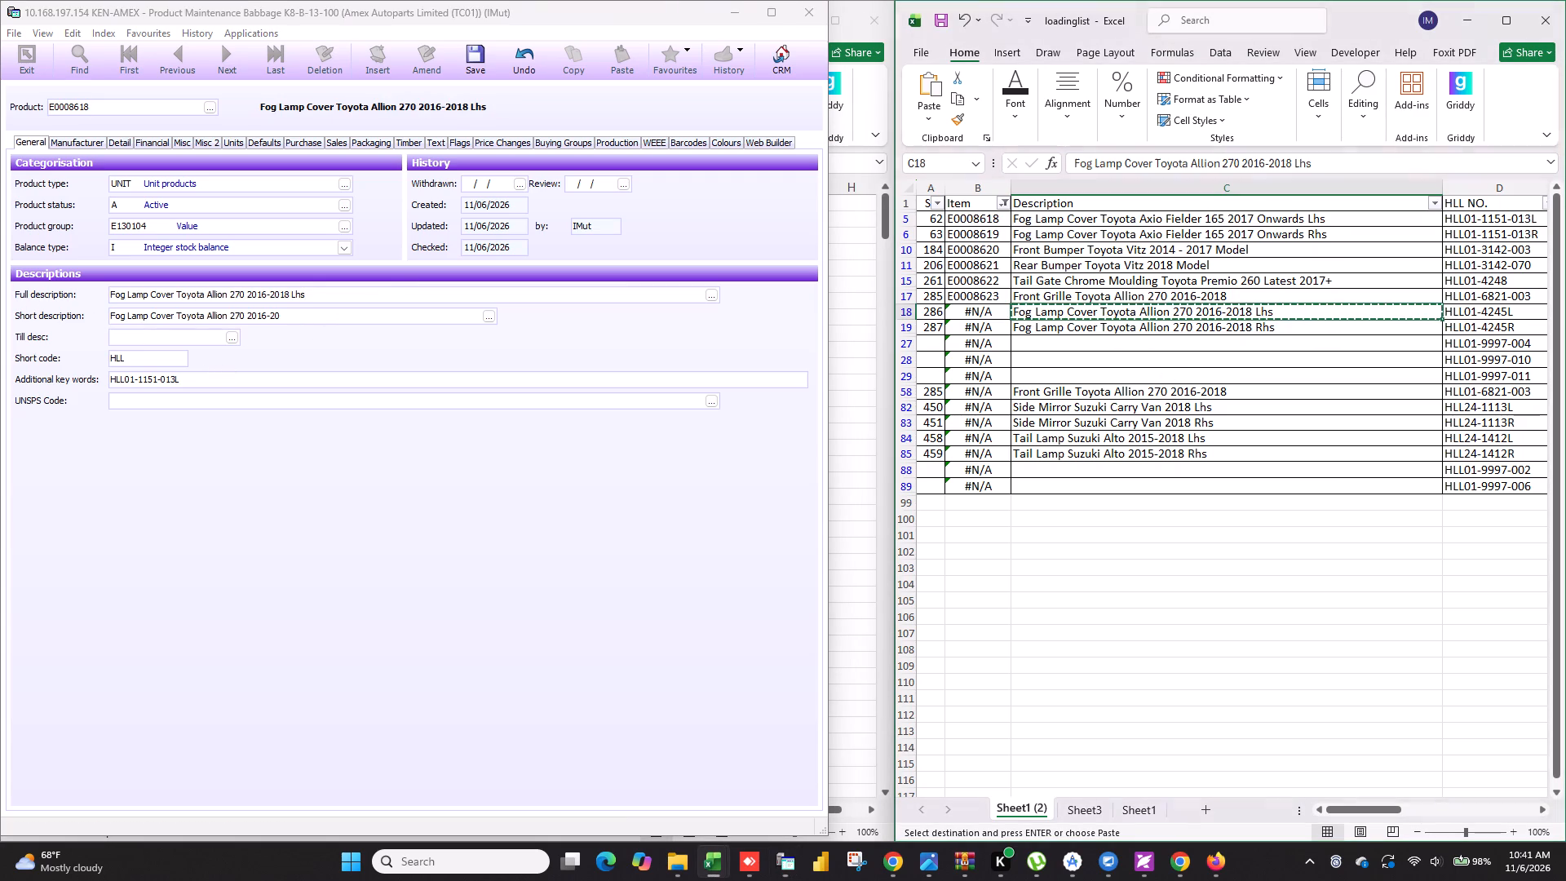
pyautogui.click(1378, 340)
pyautogui.press('Escape')
pyautogui.click(1484, 312)
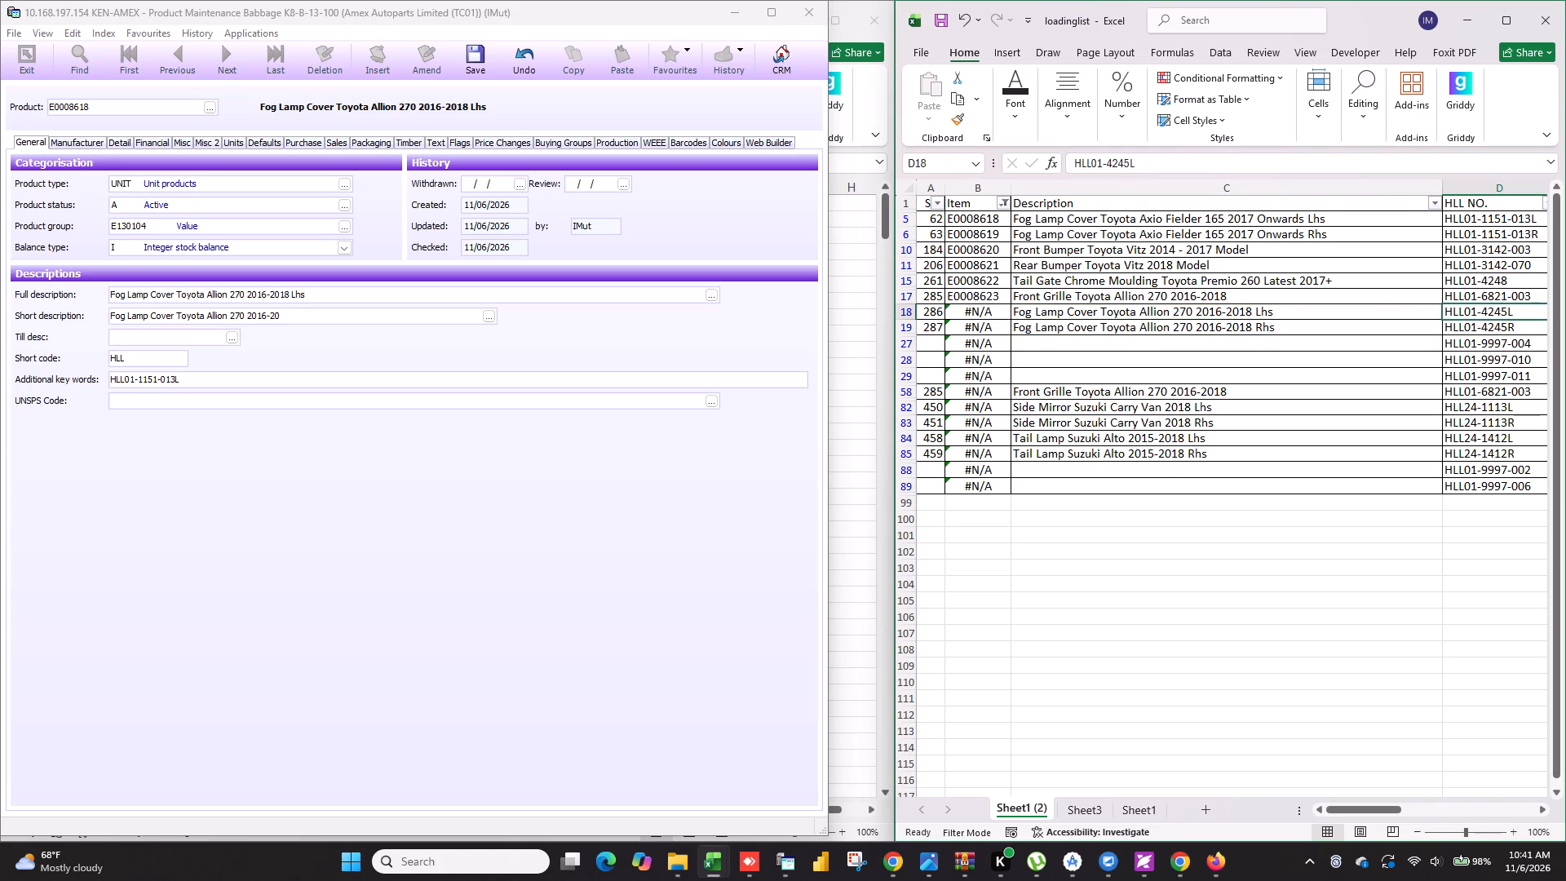
pyautogui.hotkey('ctrl', 'c')
pyautogui.click(192, 382)
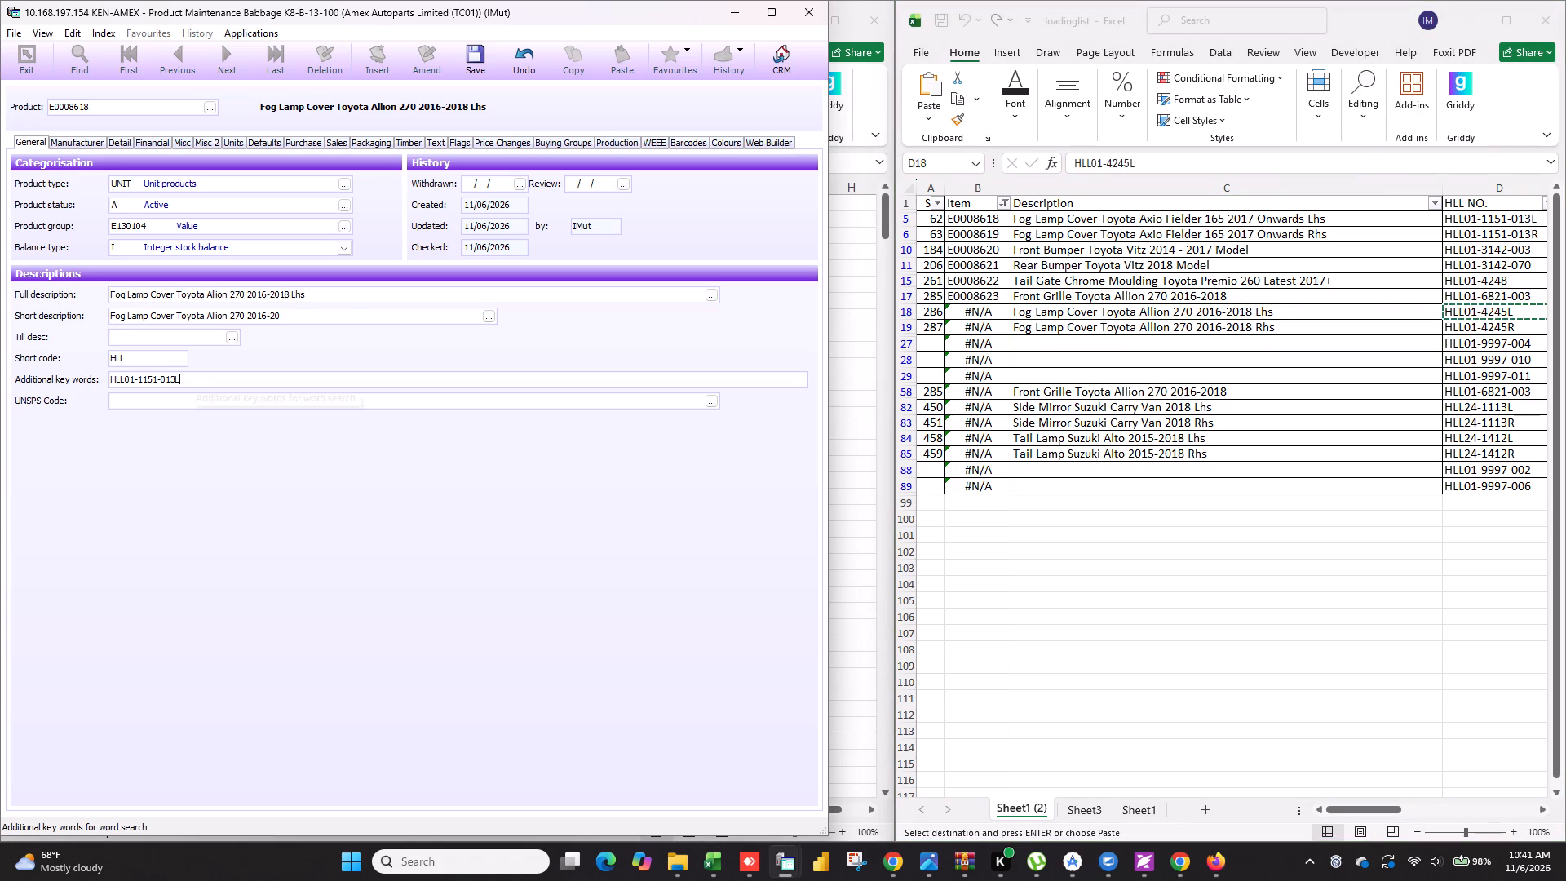
pyautogui.moveTo(184, 384); pyautogui.dragTo(0, 367)
pyautogui.hotkey('ctrl', 'v')
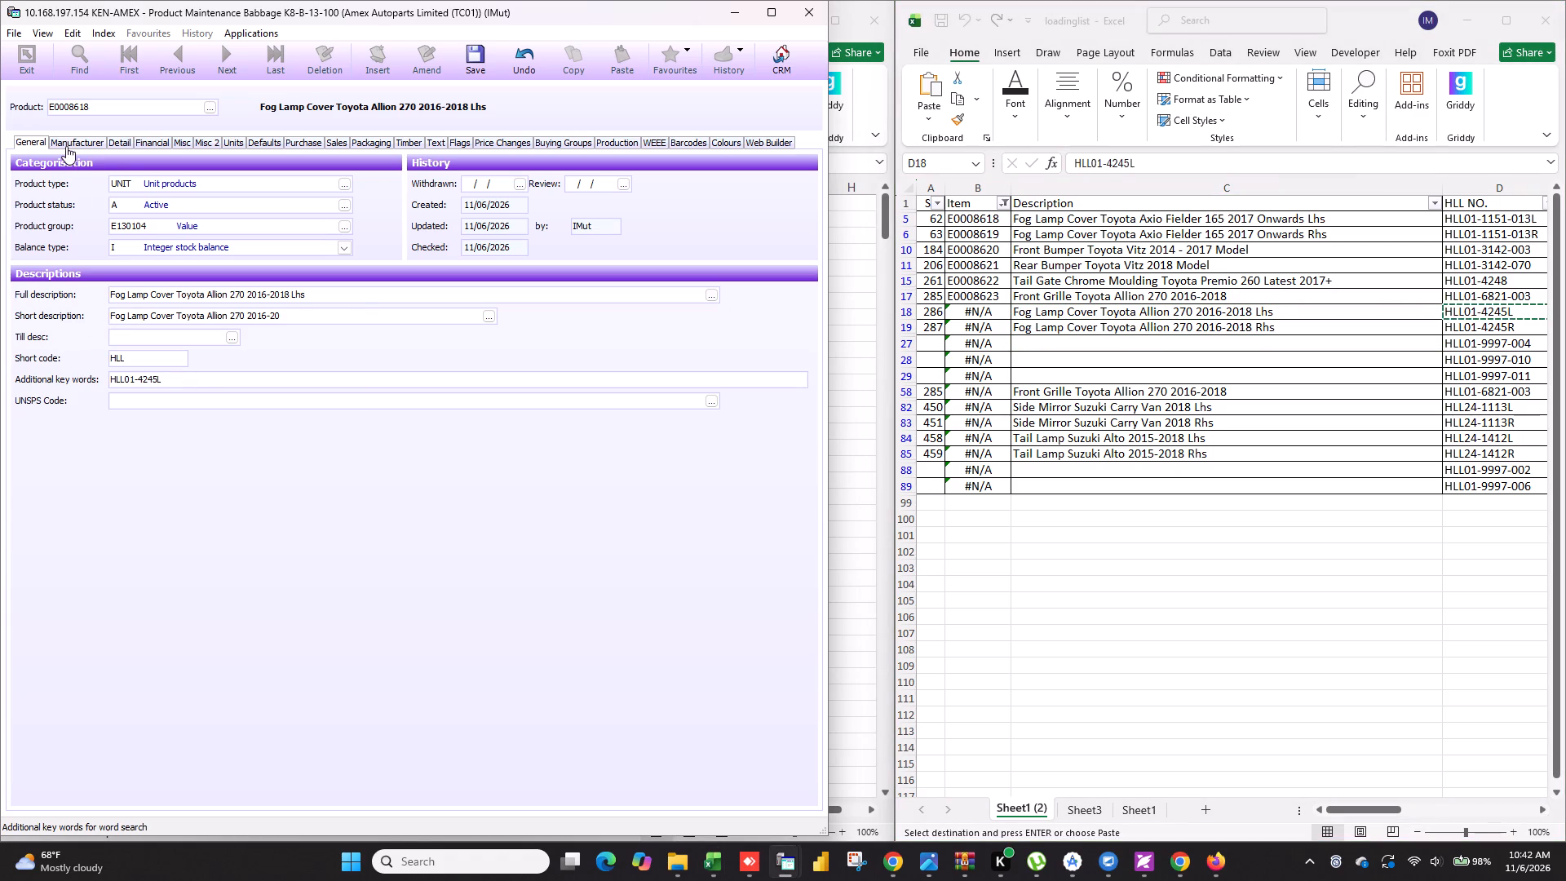
pyautogui.click(66, 146)
pyautogui.moveTo(216, 209); pyautogui.dragTo(0, 209)
pyautogui.hotkey('ctrl', 'v')
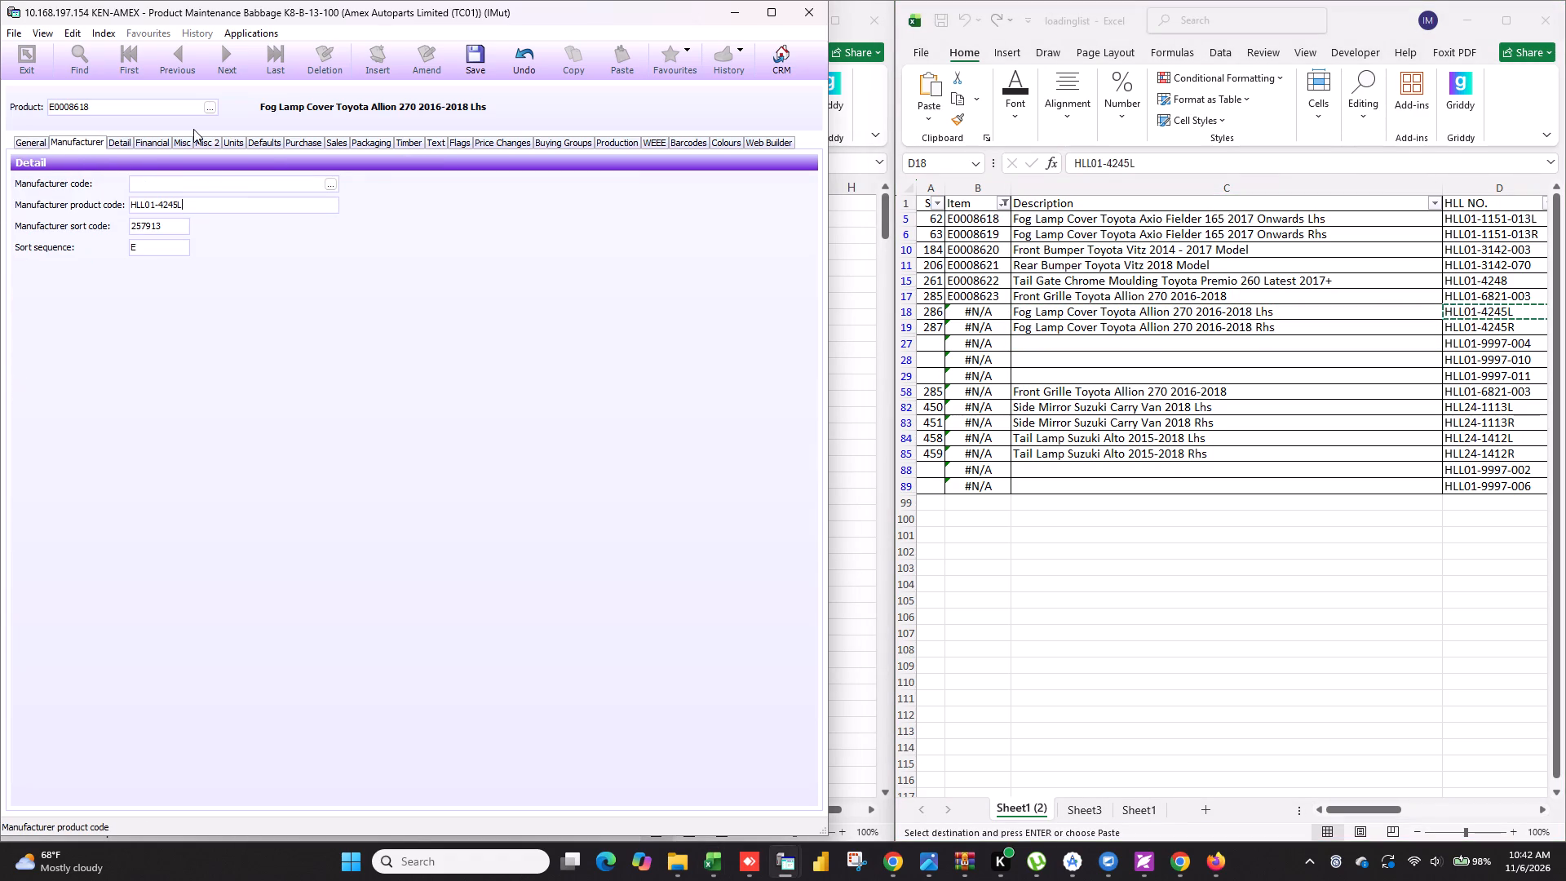
# Check the duplicate's preferred supplier and review its general details.
pyautogui.click(264, 141)
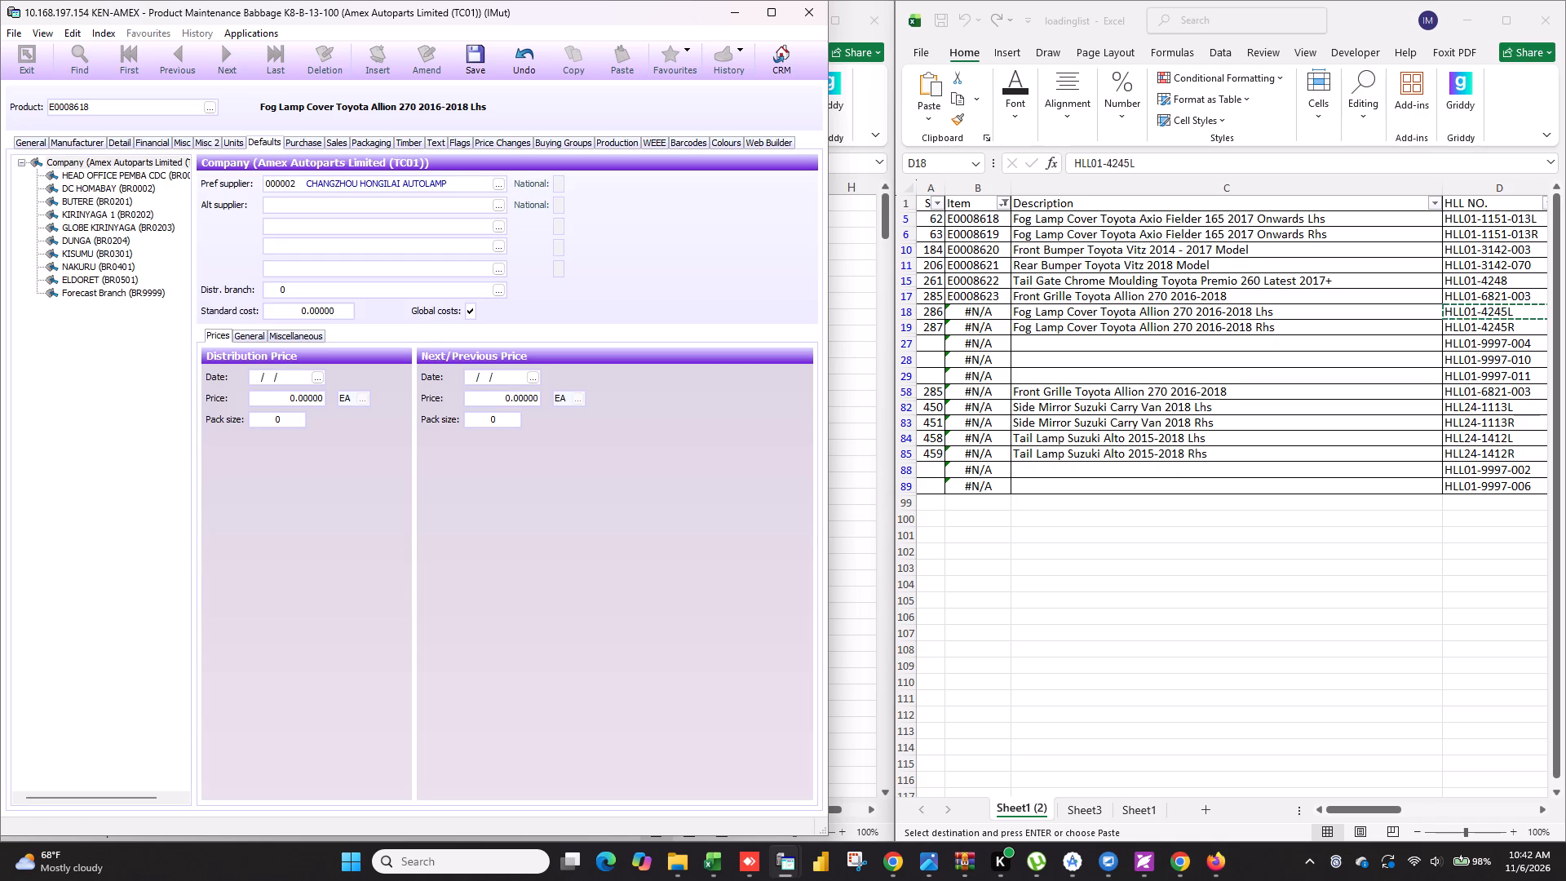
pyautogui.click(230, 141)
pyautogui.click(32, 144)
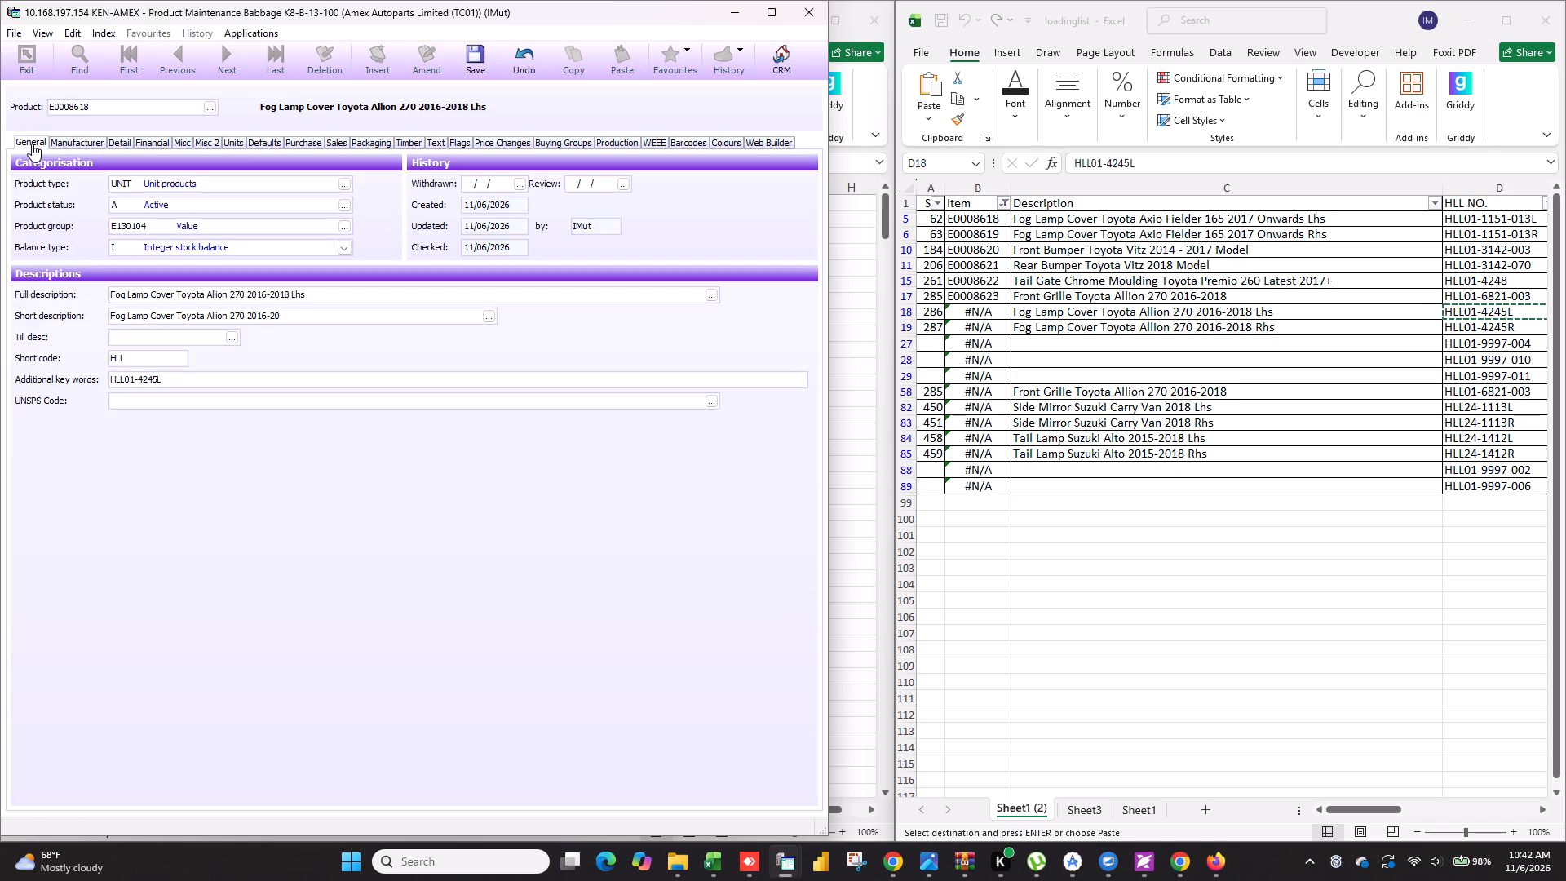
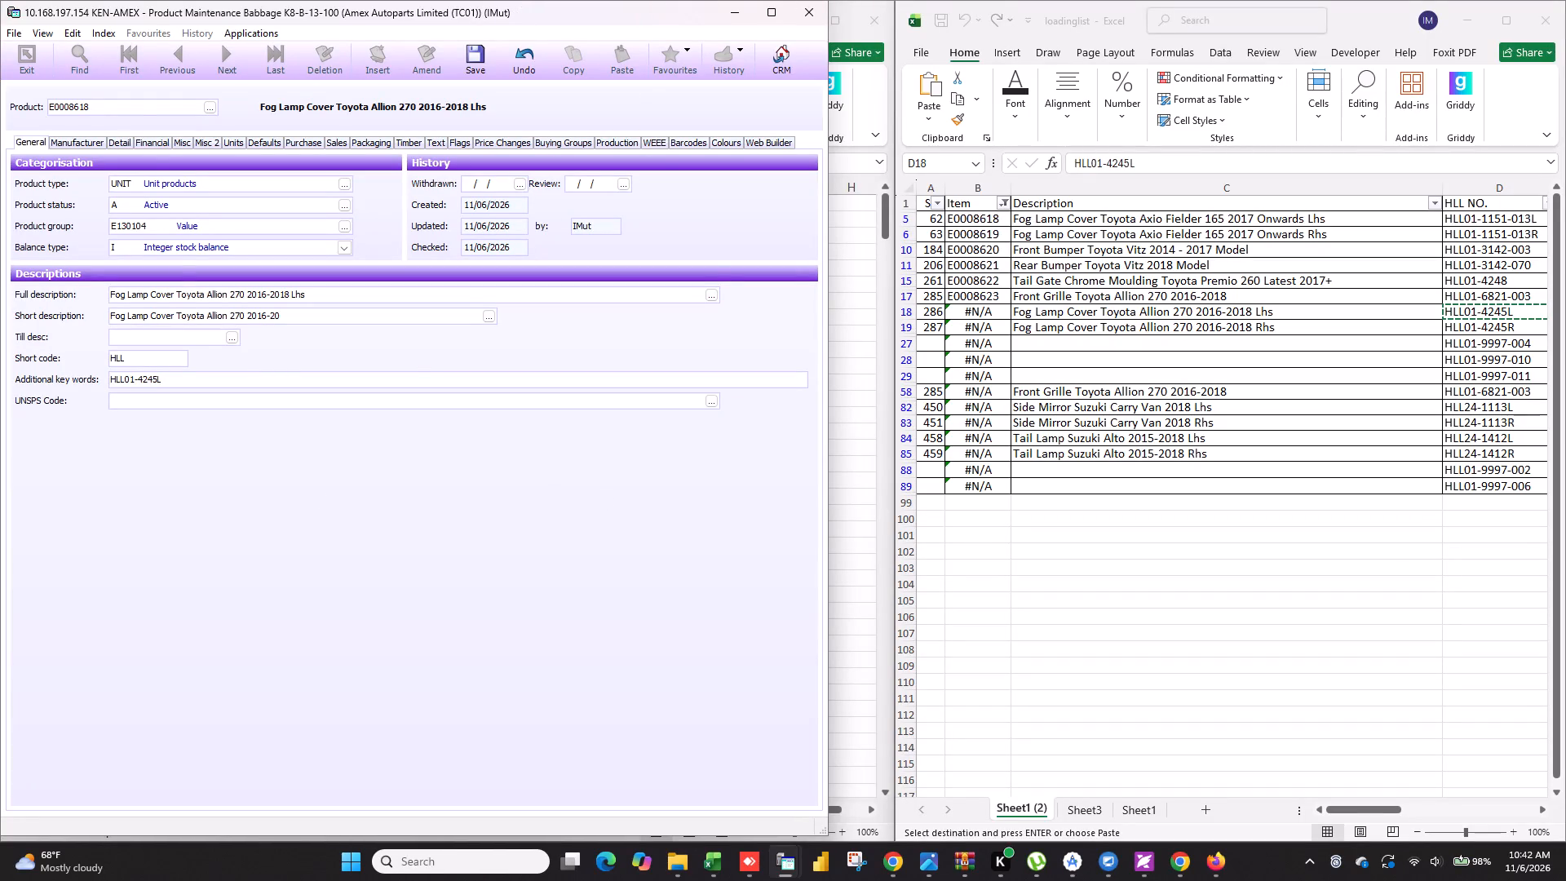
# Have a fresh product code generated for the HLL01-4245L duplicate and save it as a new product.
pyautogui.click(140, 107)
pyautogui.press('BackSpace')
pyautogui.press('Tab')
pyautogui.click(471, 71)
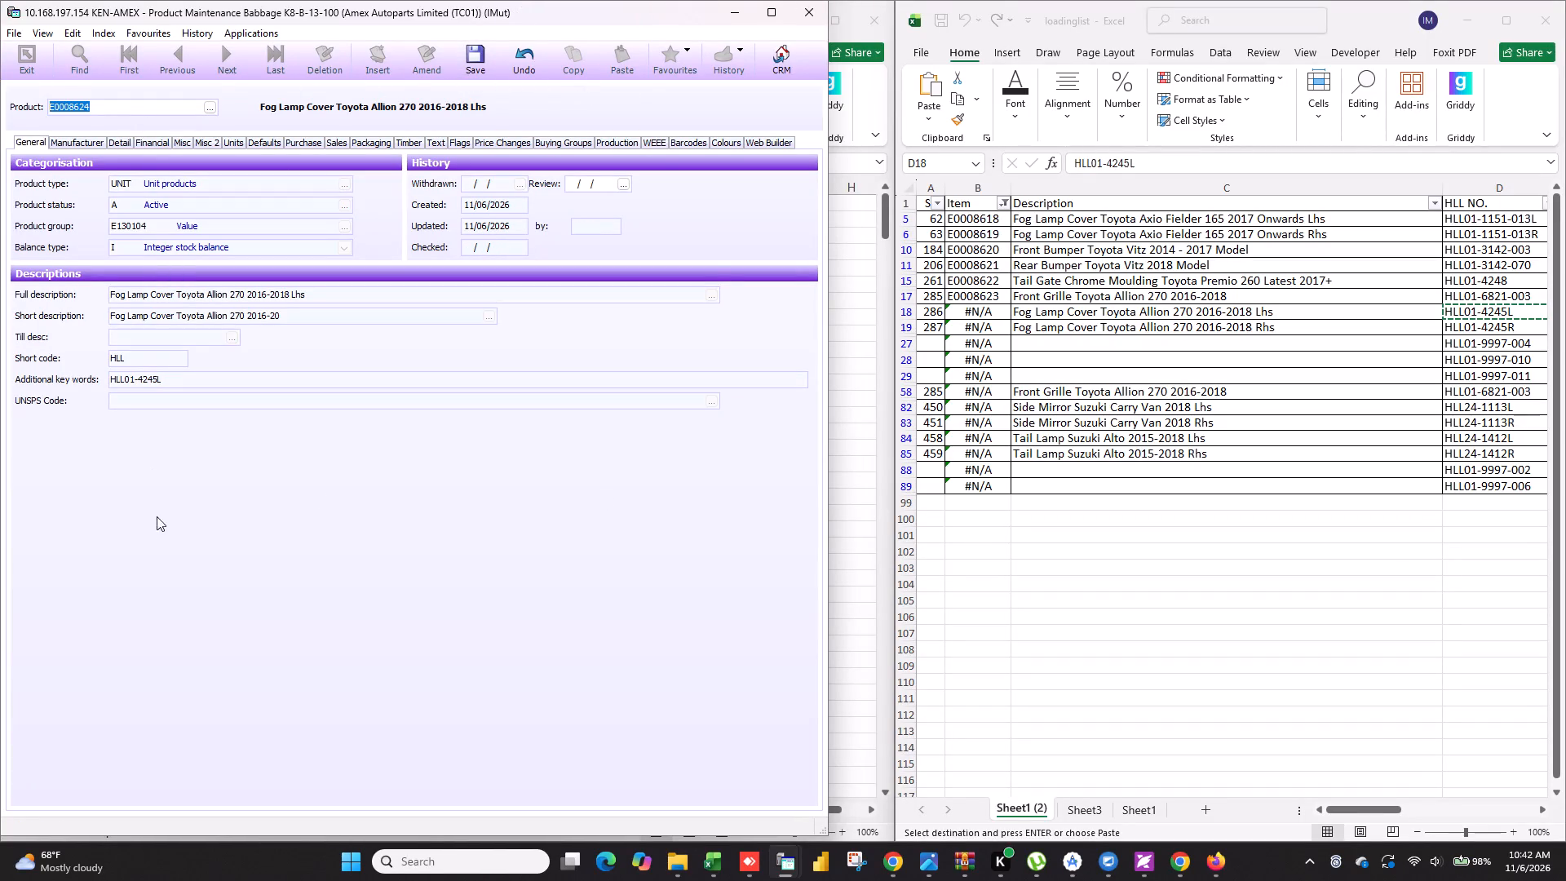
pyautogui.click(158, 528)
pyautogui.click(105, 96)
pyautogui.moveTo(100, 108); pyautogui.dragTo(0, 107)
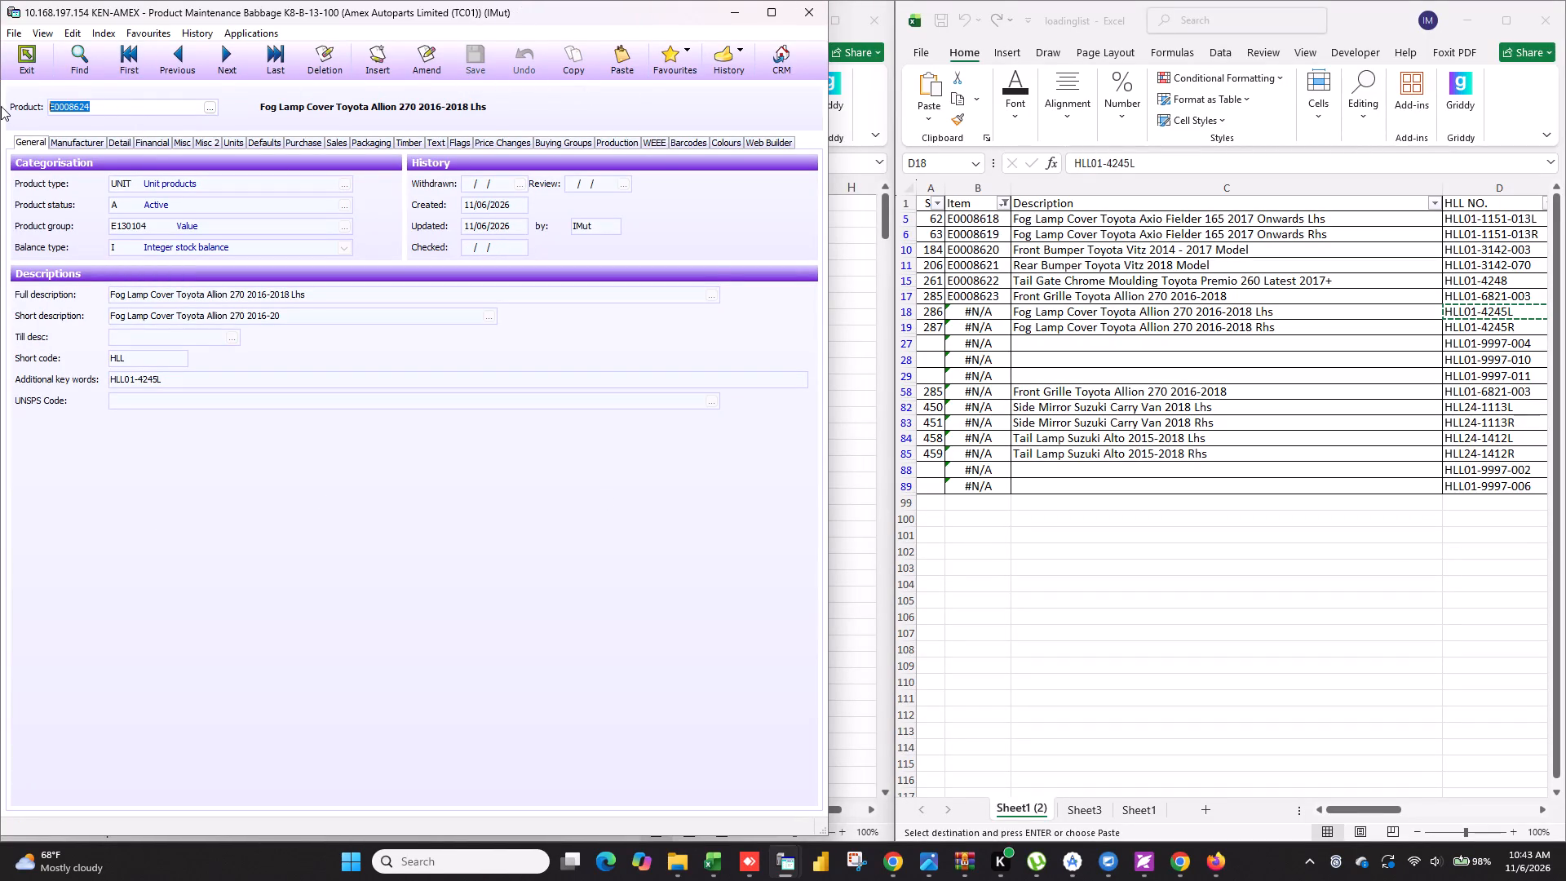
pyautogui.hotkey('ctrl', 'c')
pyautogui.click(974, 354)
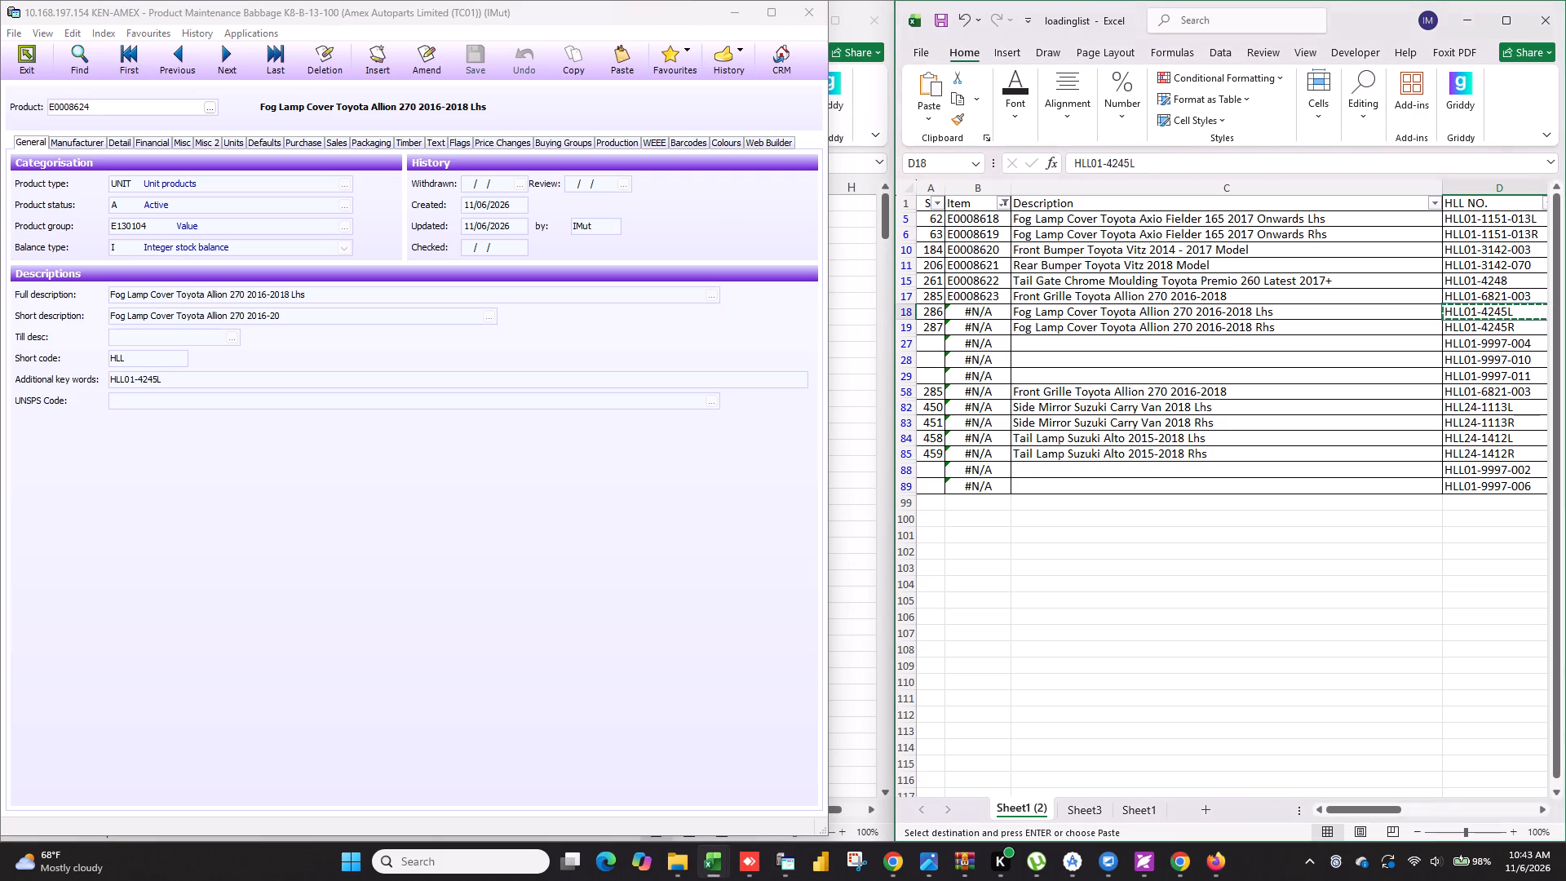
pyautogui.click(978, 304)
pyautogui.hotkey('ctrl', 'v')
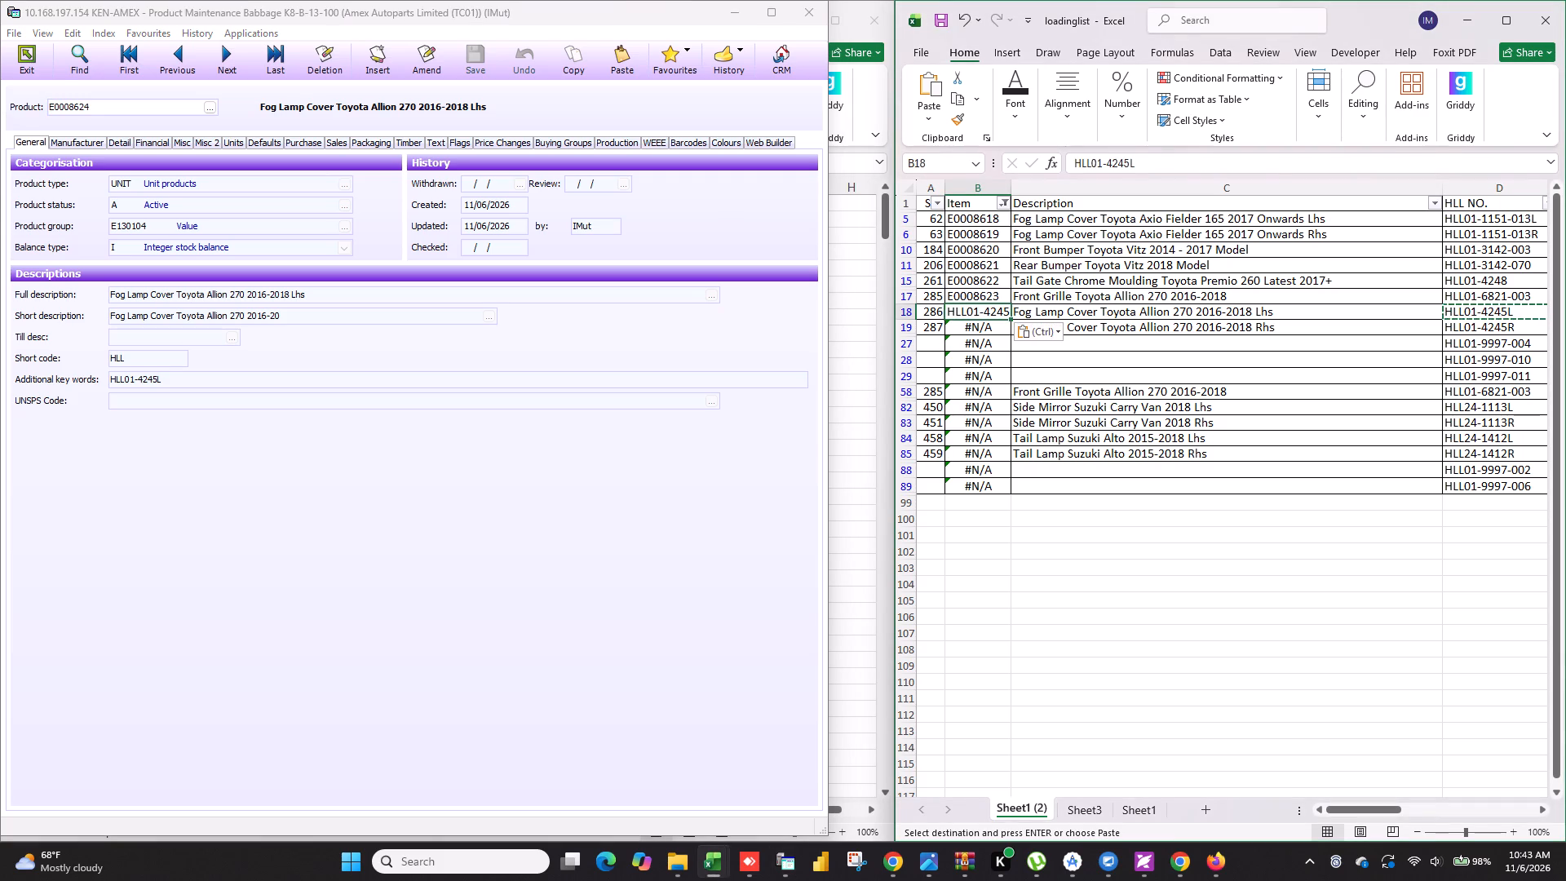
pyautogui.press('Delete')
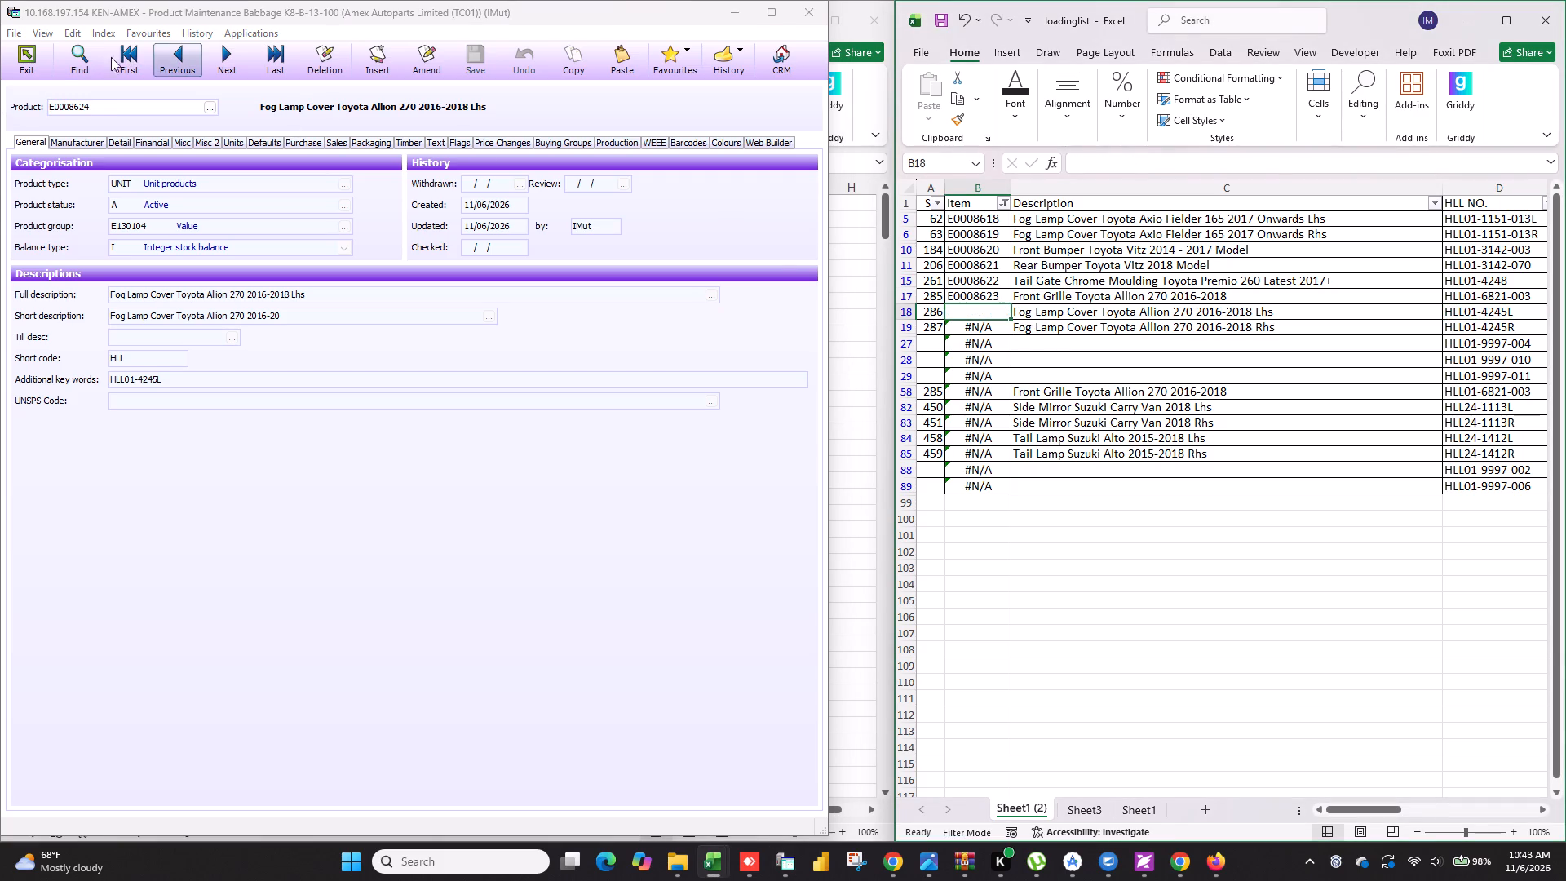
# Copy the new product's code E0008624 into item cell B18 of the loading list.
pyautogui.moveTo(100, 109); pyautogui.dragTo(0, 113)
pyautogui.hotkey('ctrl', 'c')
pyautogui.click(996, 394)
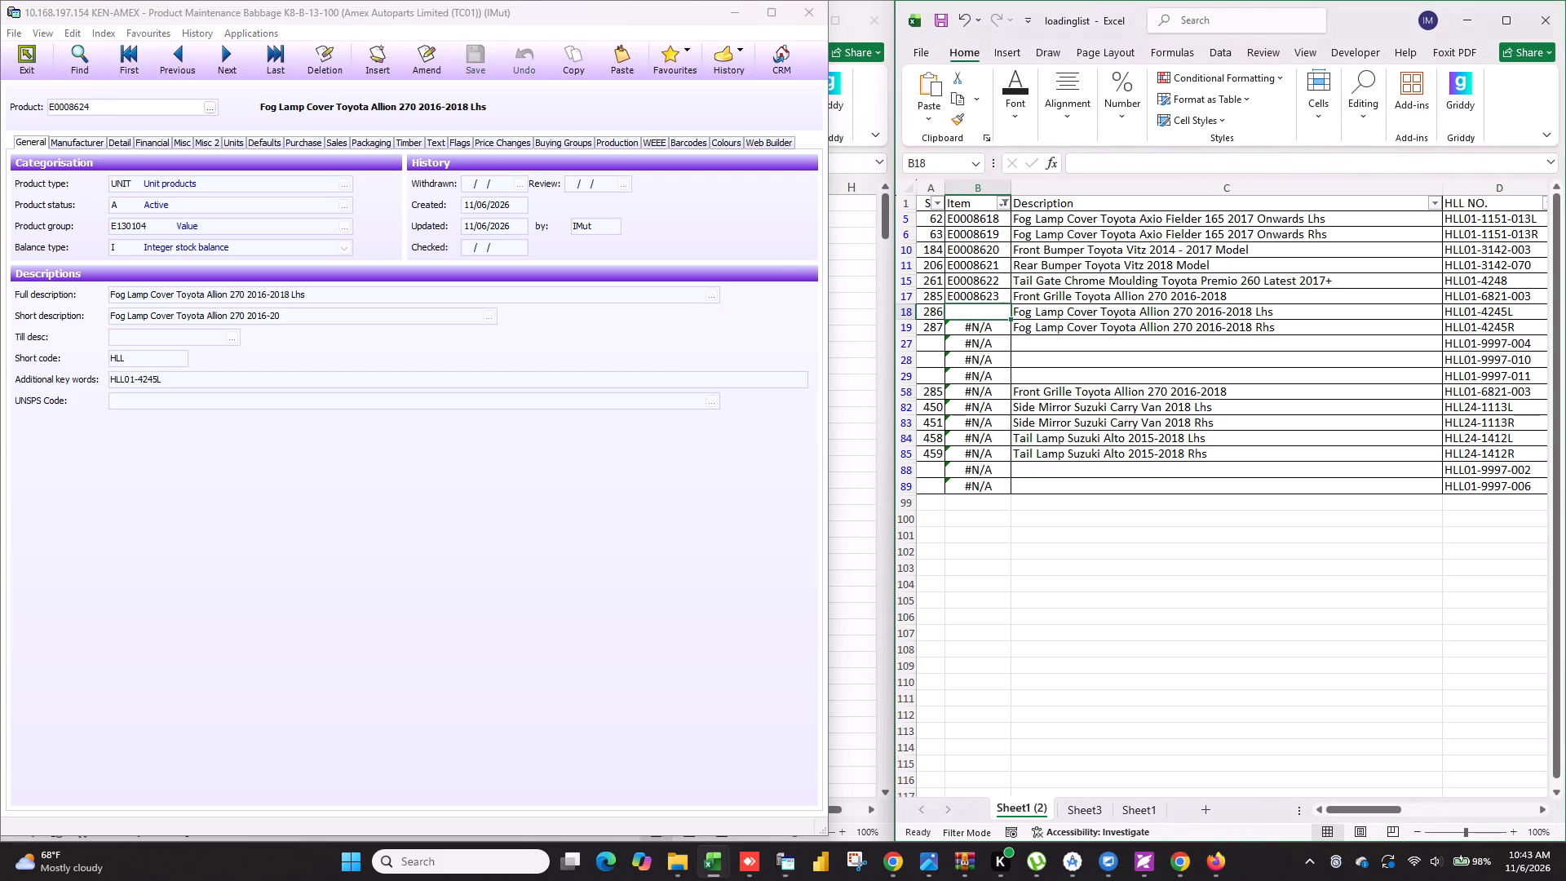
pyautogui.click(974, 312)
pyautogui.hotkey('ctrl', 'v')
pyautogui.click(975, 334)
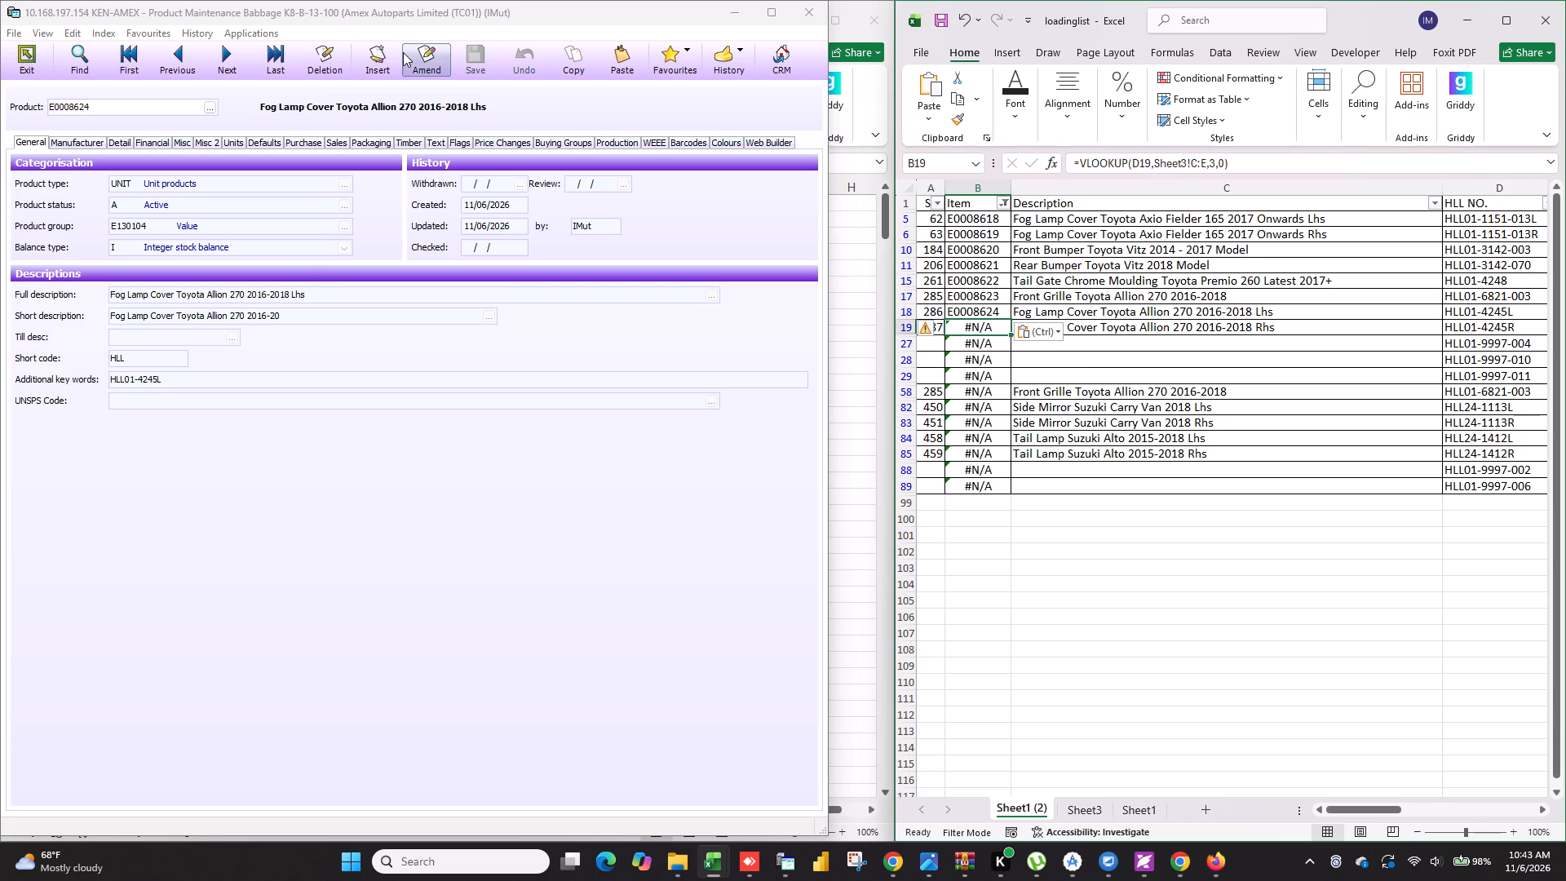
# Duplicate product E0008624 in Product Maintenance as the basis for the right-hand fog lamp cover.
pyautogui.click(555, 67)
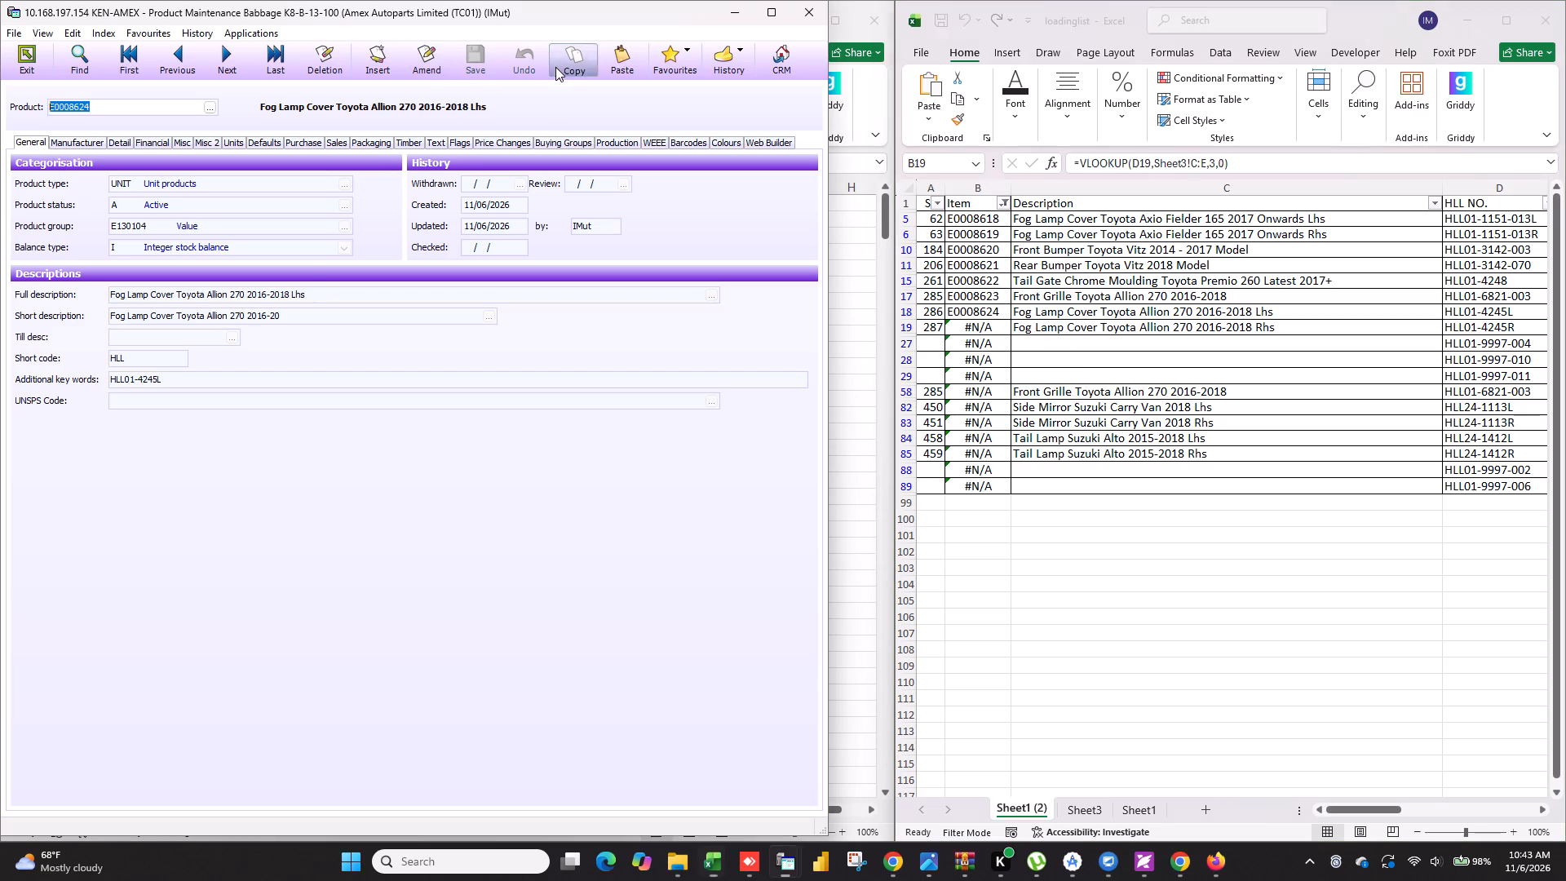
pyautogui.click(624, 60)
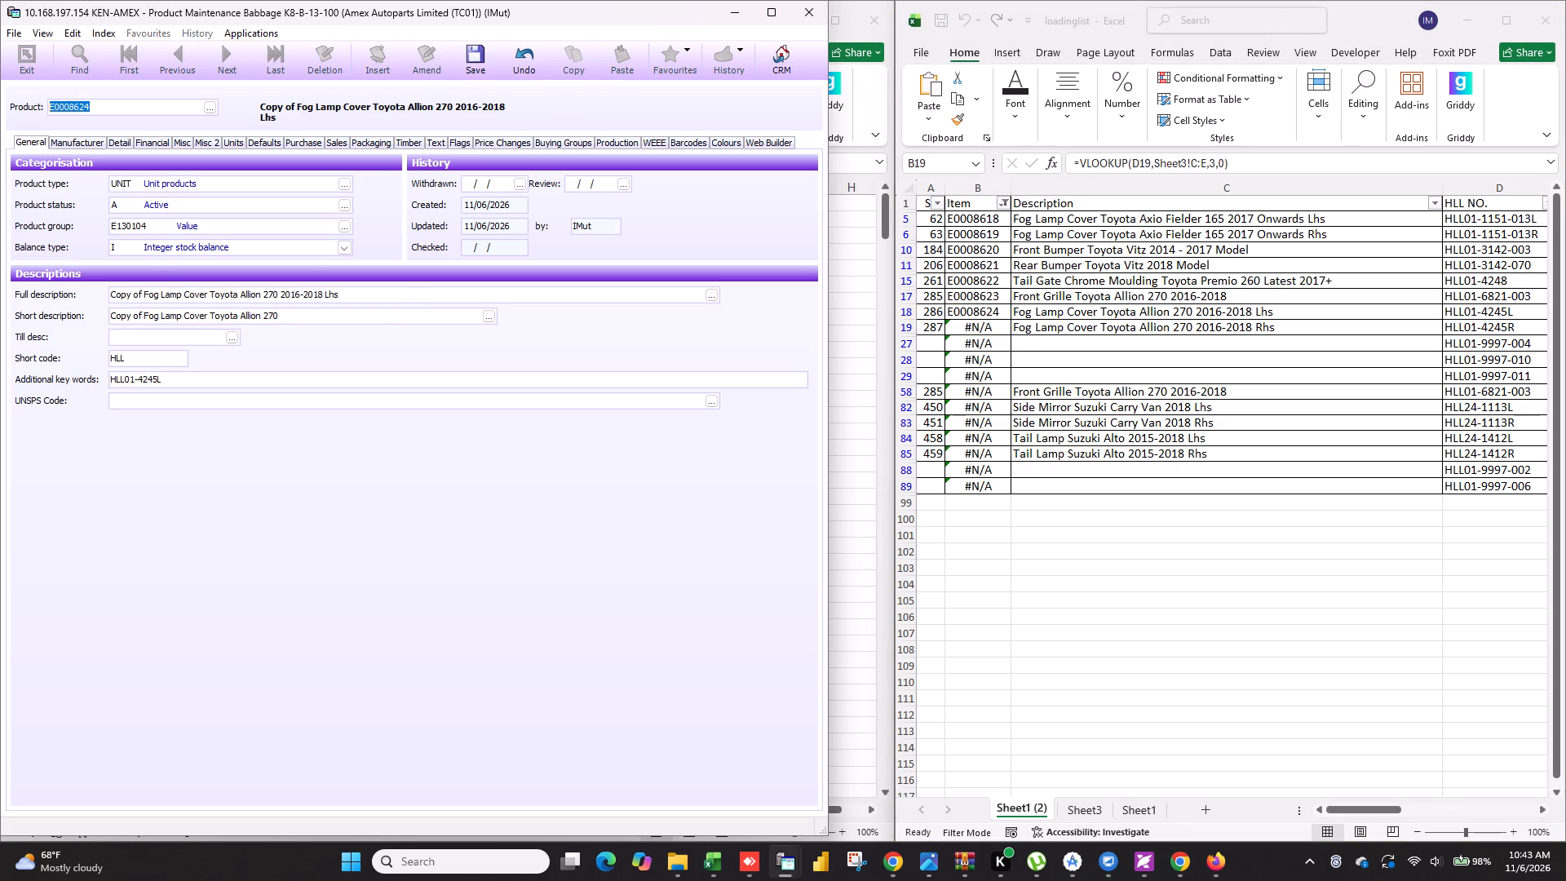
# Remove the "Copy of" prefix from the duplicate's full and short descriptions.
pyautogui.click(146, 295)
pyautogui.press('BackSpace')
pyautogui.press('BackSpace')
pyautogui.press('BackSpace')
pyautogui.press('BackSpace')
pyautogui.press('BackSpace')
pyautogui.press('BackSpace')
pyautogui.press('BackSpace')
pyautogui.press('BackSpace')
pyautogui.press('BackSpace')
pyautogui.press('BackSpace')
pyautogui.press('BackSpace')
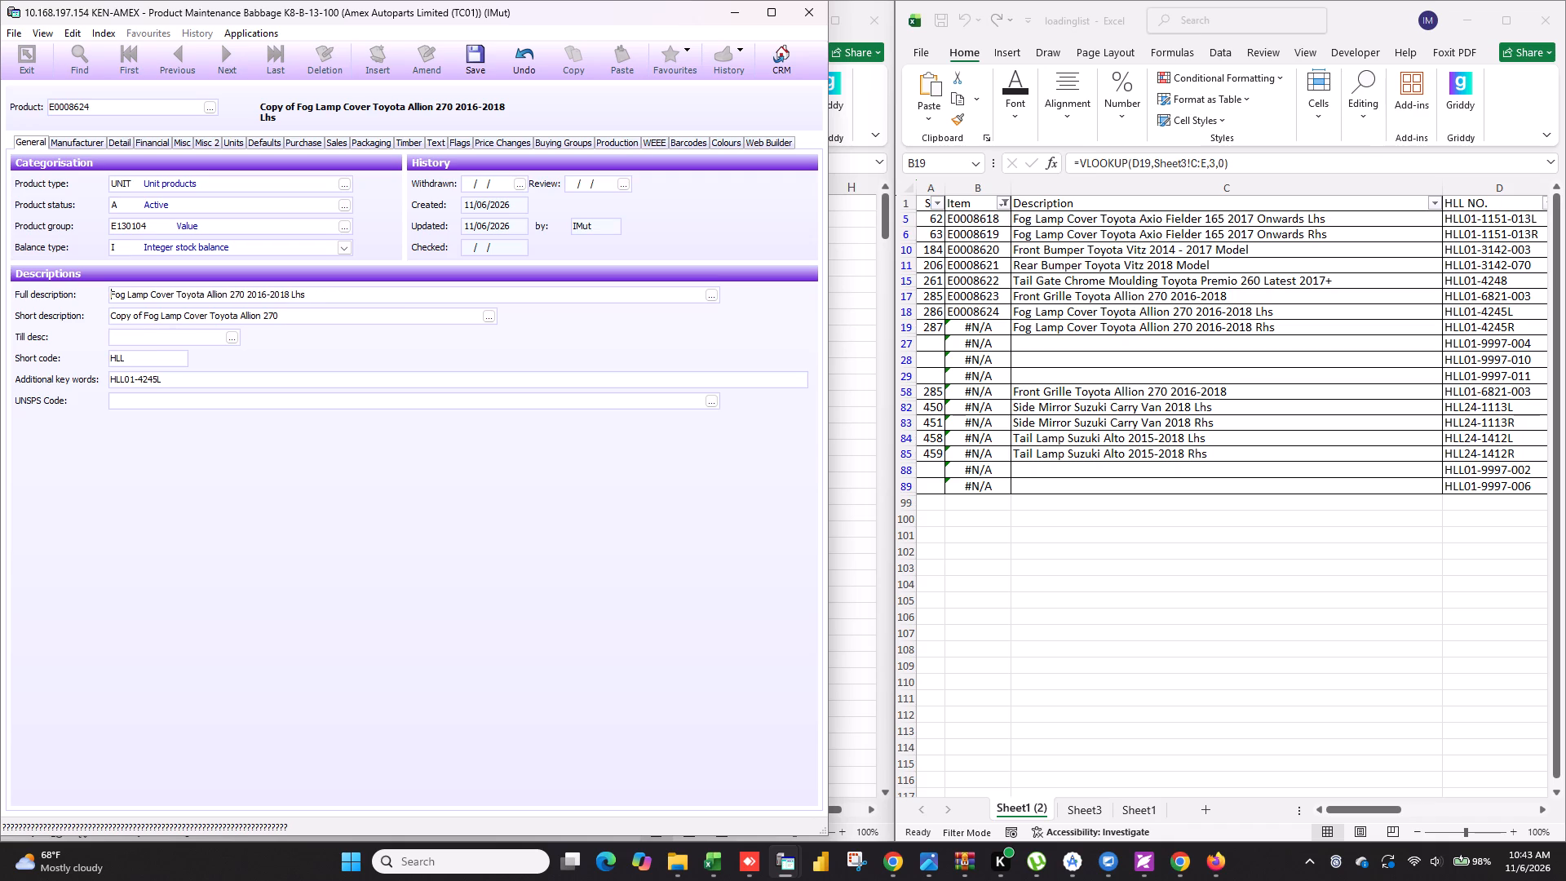
pyautogui.click(143, 315)
pyautogui.press('Right')
pyautogui.press('BackSpace')
pyautogui.press('BackSpace')
pyautogui.press('BackSpace')
pyautogui.press('BackSpace')
pyautogui.press('BackSpace')
pyautogui.press('BackSpace')
pyautogui.press('BackSpace')
pyautogui.press('BackSpace')
pyautogui.press('BackSpace')
pyautogui.press('BackSpace')
pyautogui.press('BackSpace')
pyautogui.press('BackSpace')
pyautogui.press('BackSpace')
pyautogui.press('BackSpace')
pyautogui.press('BackSpace')
pyautogui.press('BackSpace')
pyautogui.press('BackSpace')
pyautogui.press('BackSpace')
pyautogui.press('BackSpace')
pyautogui.press('BackSpace')
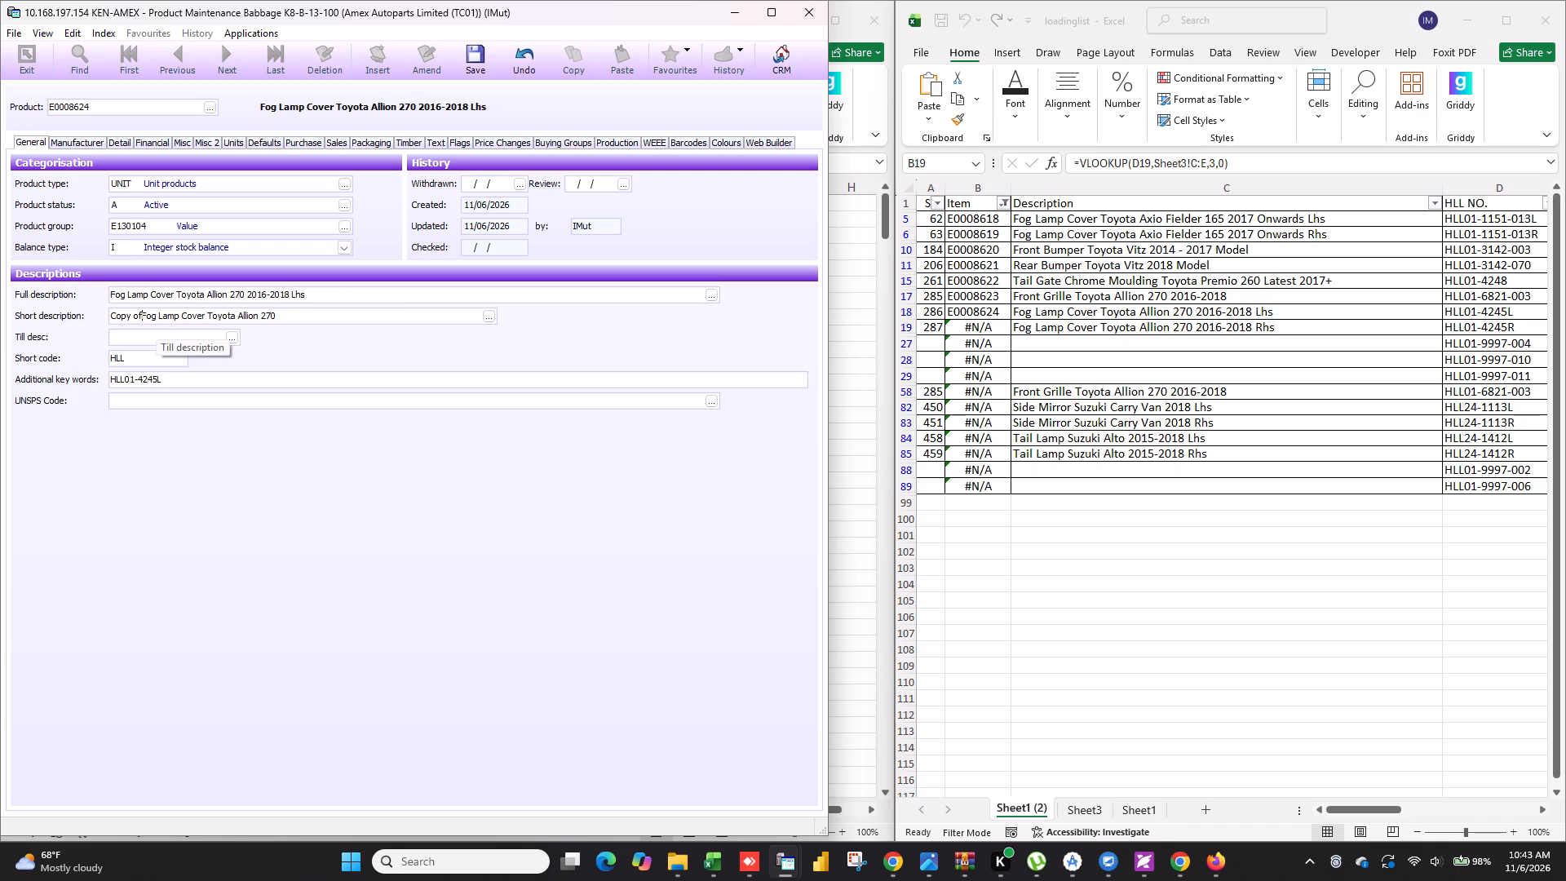
pyautogui.click(294, 298)
pyautogui.press('BackSpace')
pyautogui.hotkey('shift', 'r')
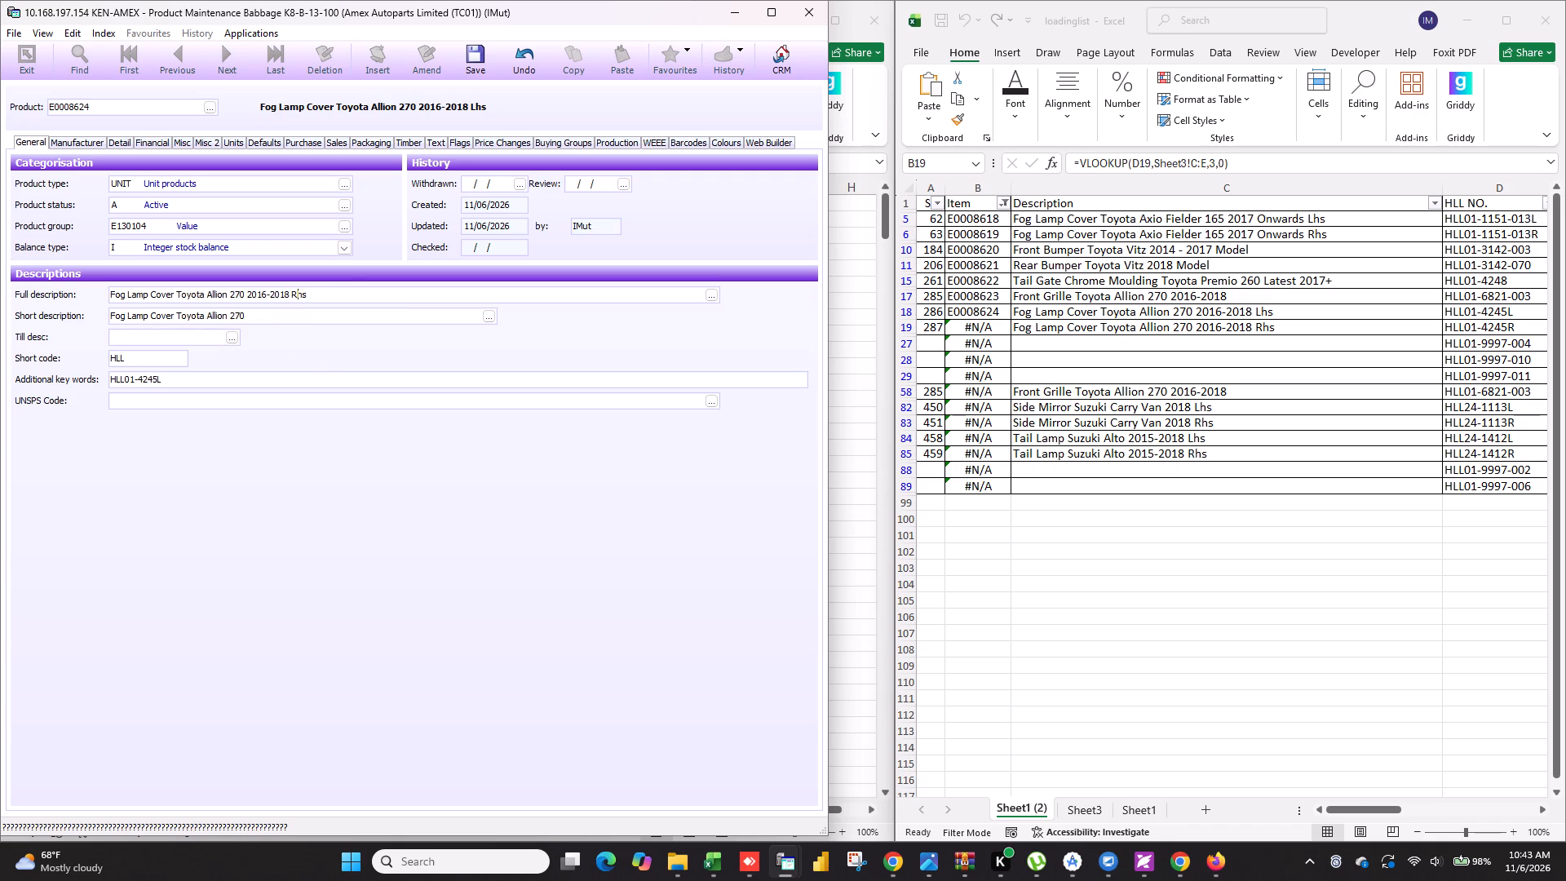
# Replace the short description with the text copied from cell C19, trimmed to Fog Lamp Cover Toyota Allion 270 2016.
pyautogui.click(1098, 354)
pyautogui.click(1099, 333)
pyautogui.hotkey('ctrl', 'c')
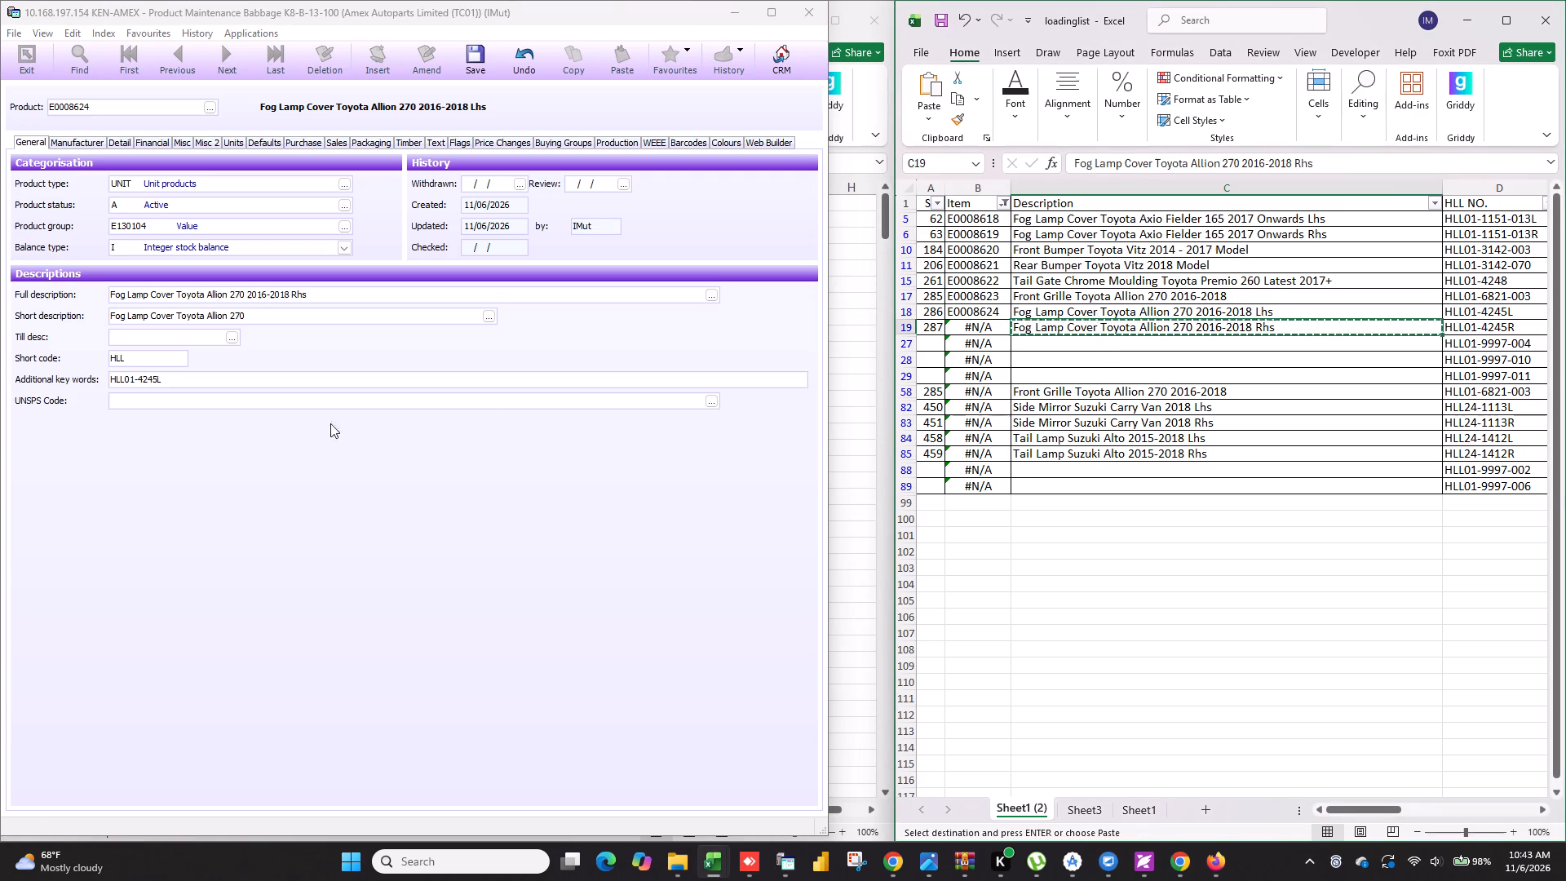
pyautogui.moveTo(255, 316); pyautogui.dragTo(0, 271)
pyautogui.hotkey('ctrl', 'v')
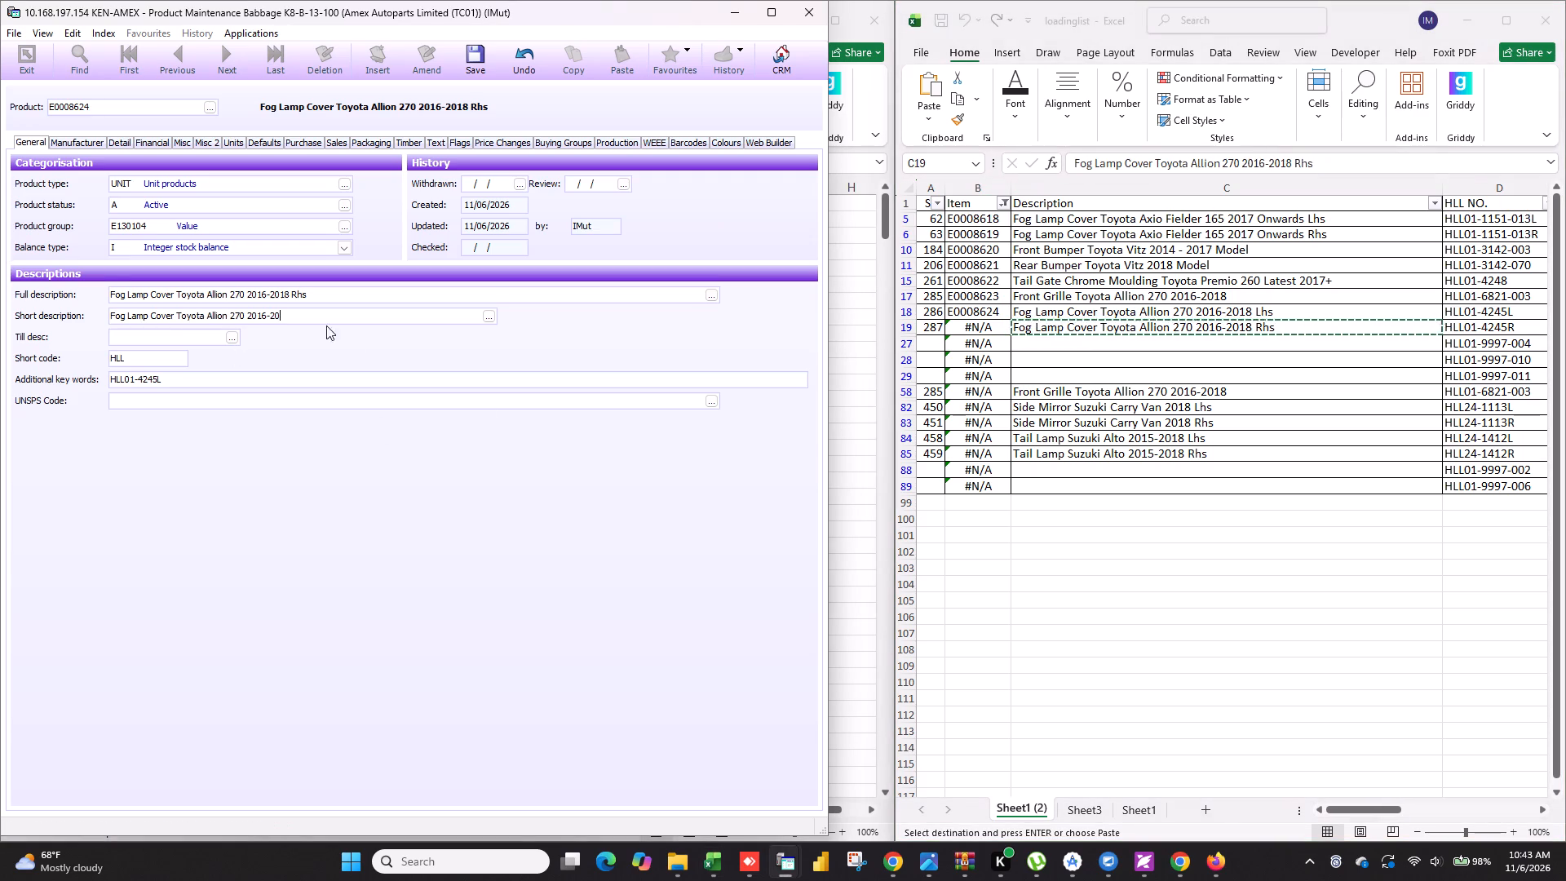
pyautogui.press('BackSpace')
pyautogui.press('BackSpace')
pyautogui.press('BackSpace')
pyautogui.click(241, 440)
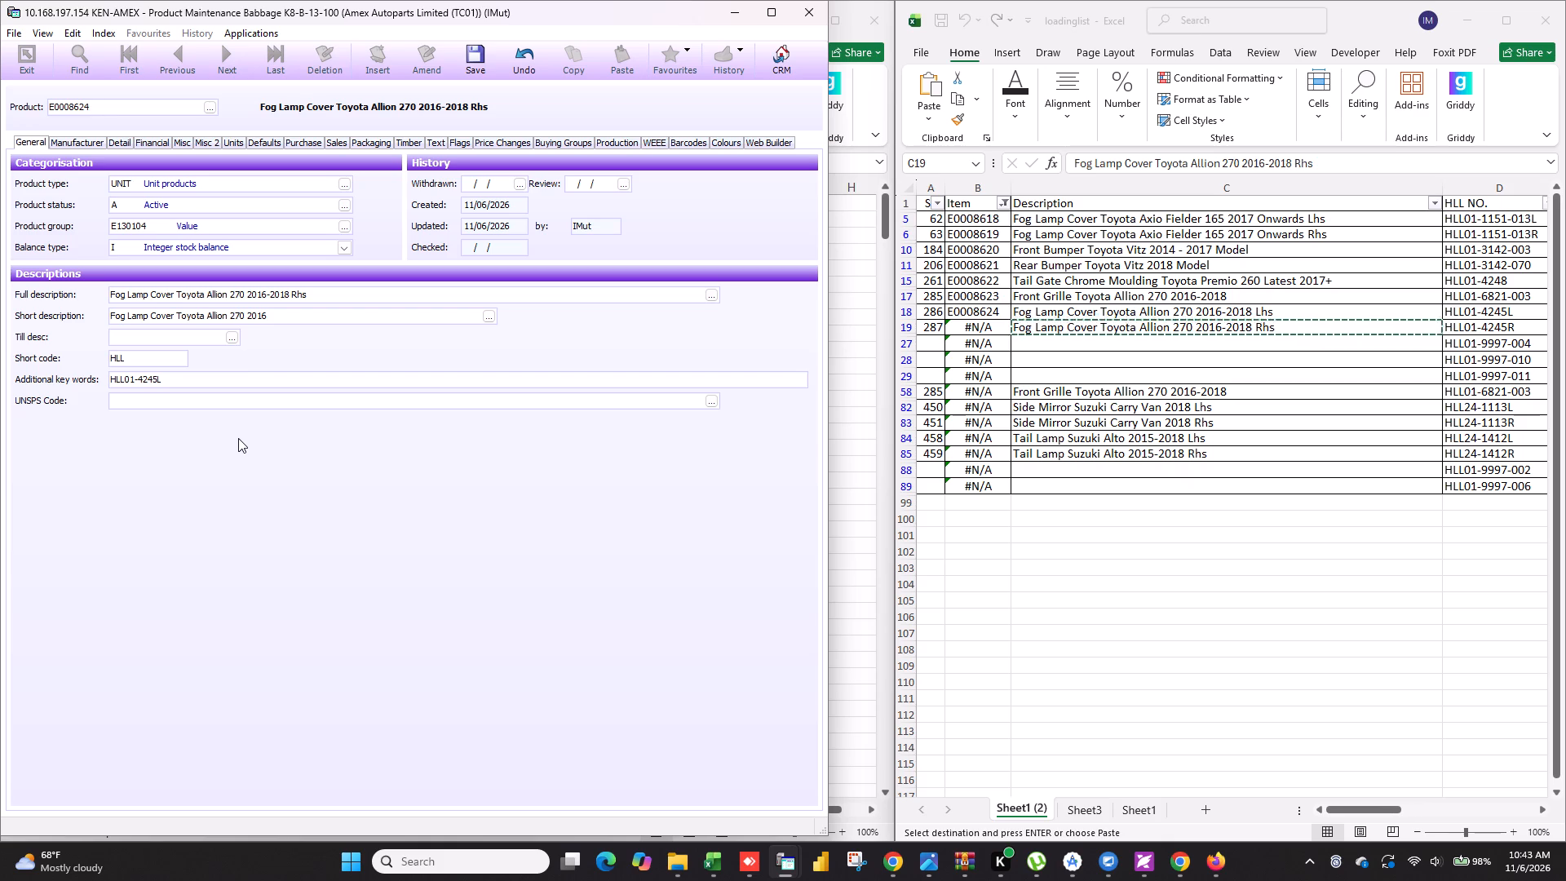
pyautogui.click(1263, 354)
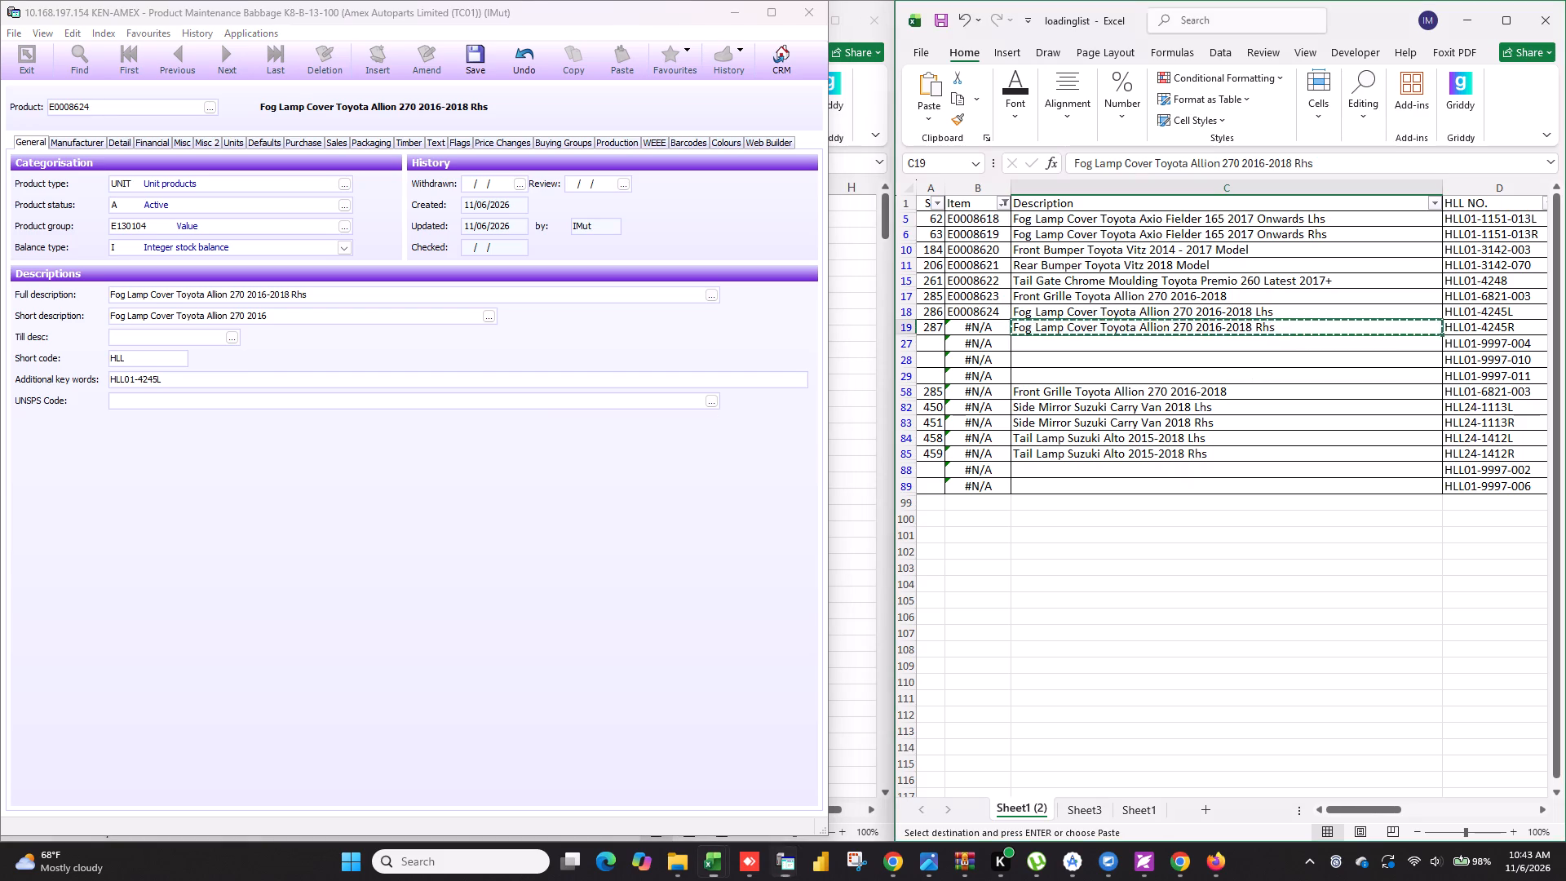
pyautogui.press('`')
pyautogui.press('Escape')
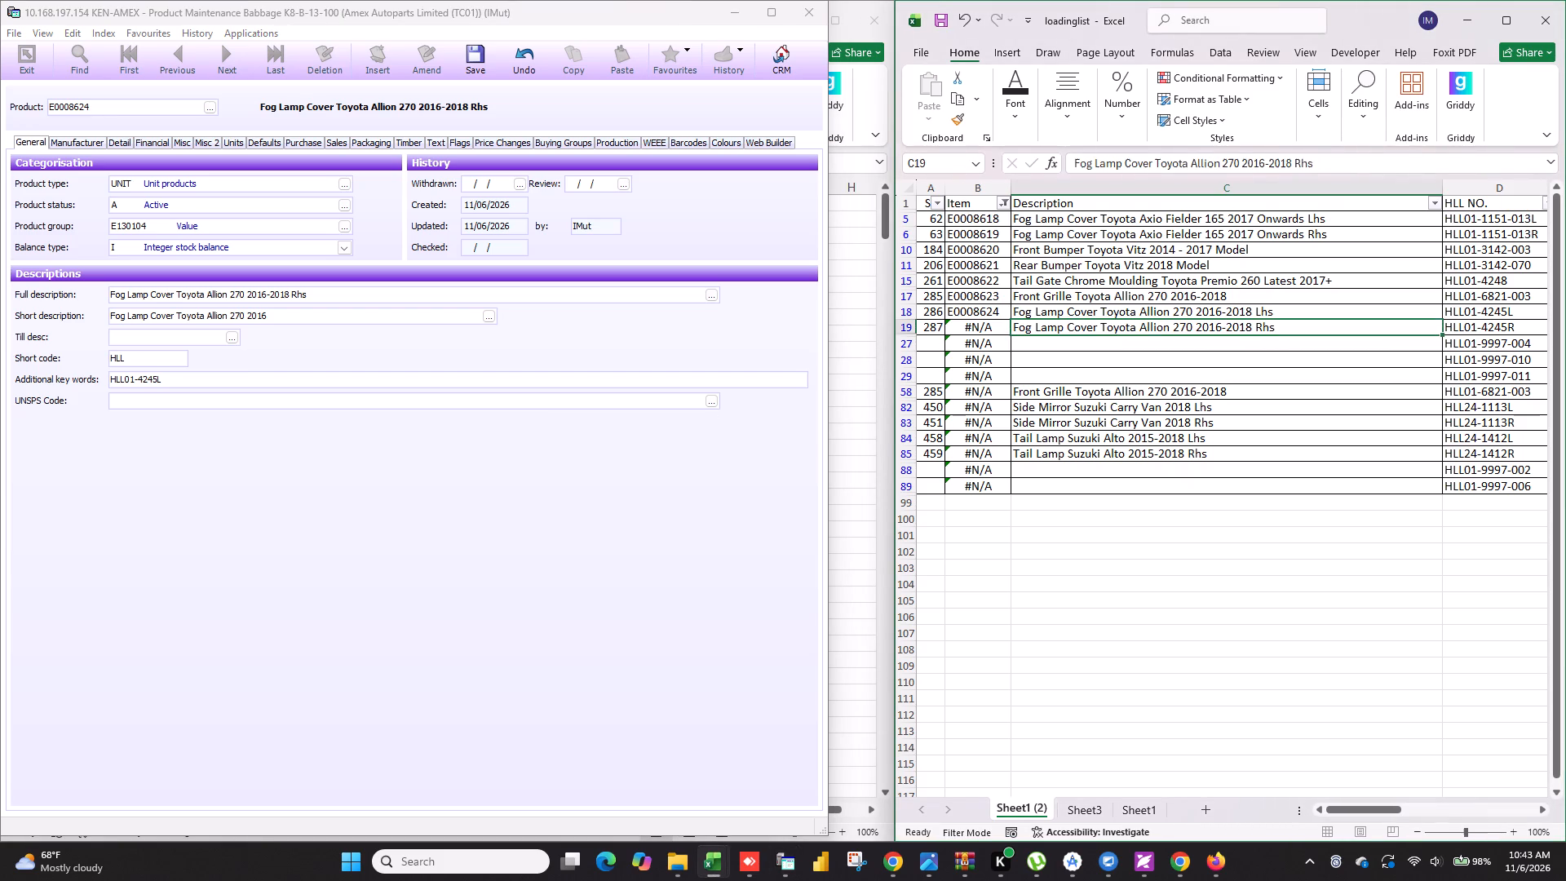
# Set the duplicate's additional key words and manufacturer product code to HLL01-4245R, matching cell D19.
pyautogui.click(1480, 331)
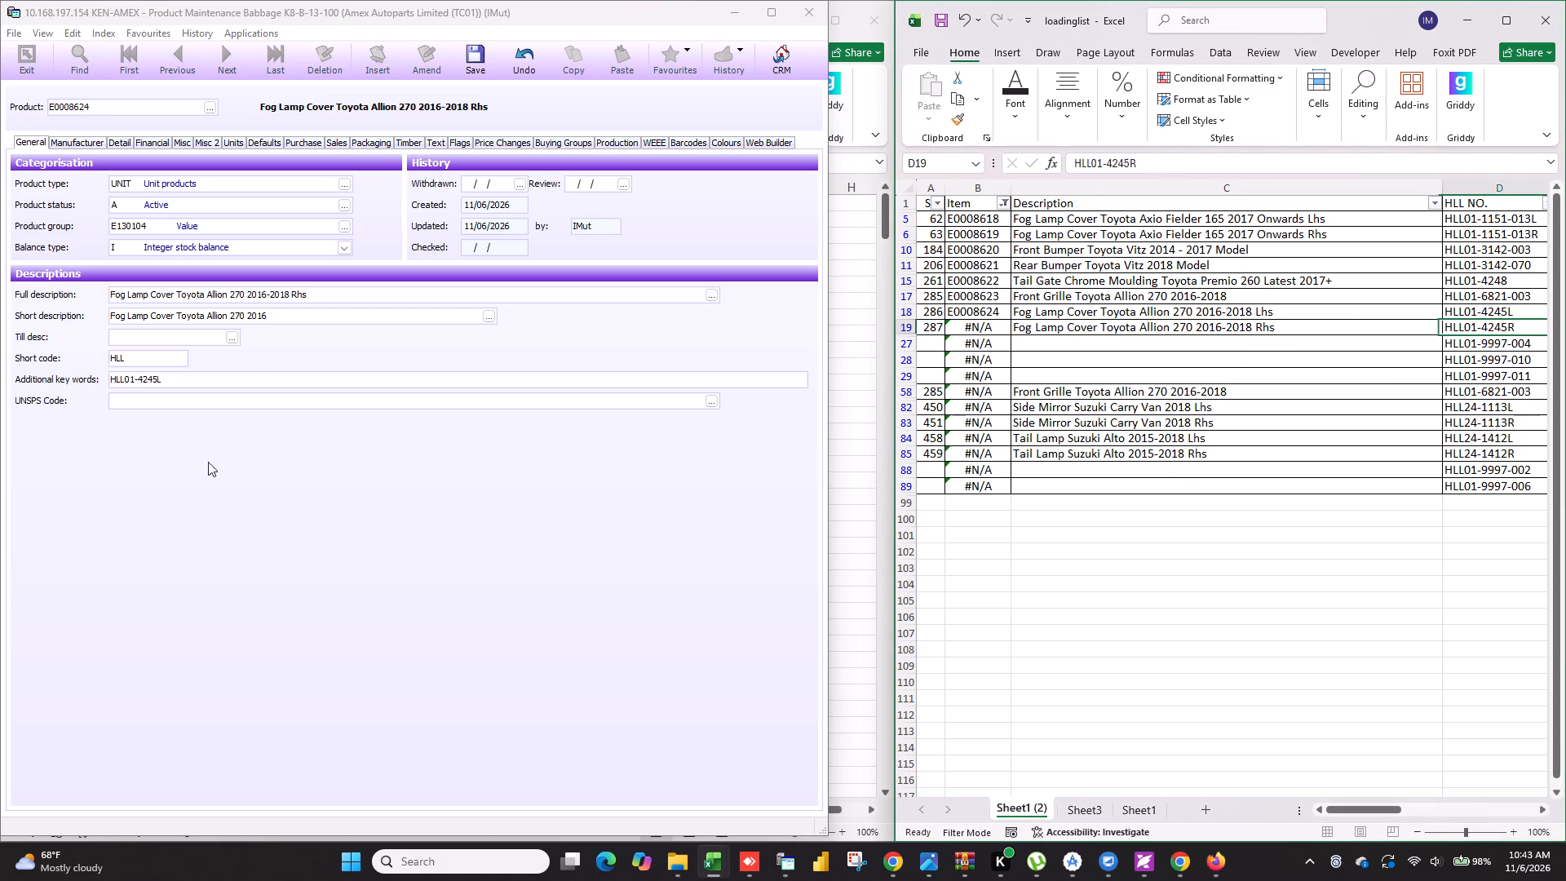
pyautogui.click(175, 376)
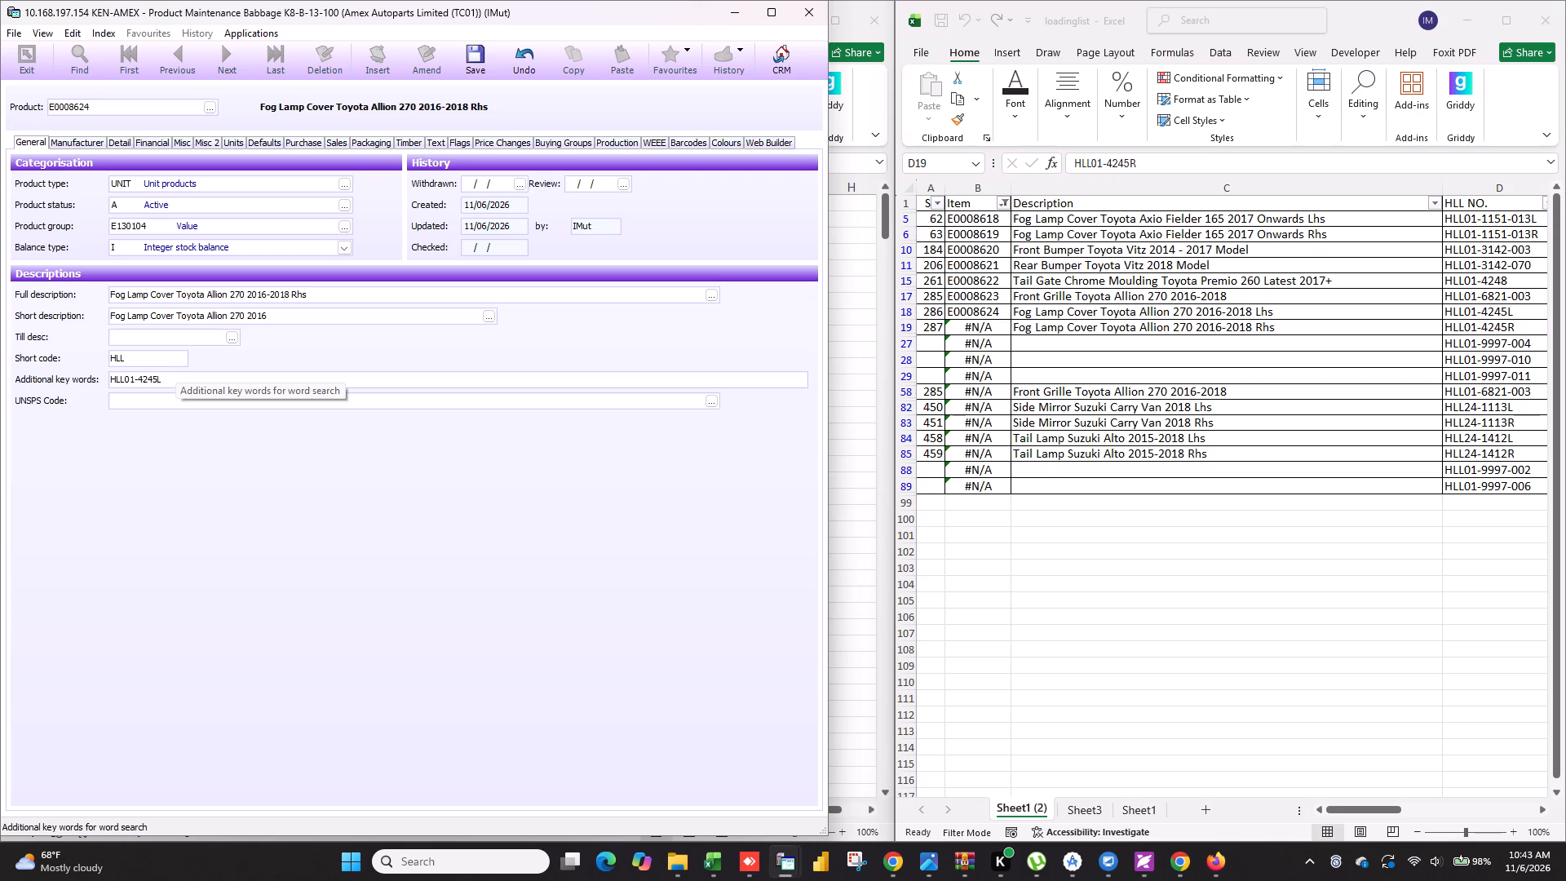
pyautogui.press('Right')
pyautogui.press('BackSpace')
pyautogui.hotkey('shift', 'r')
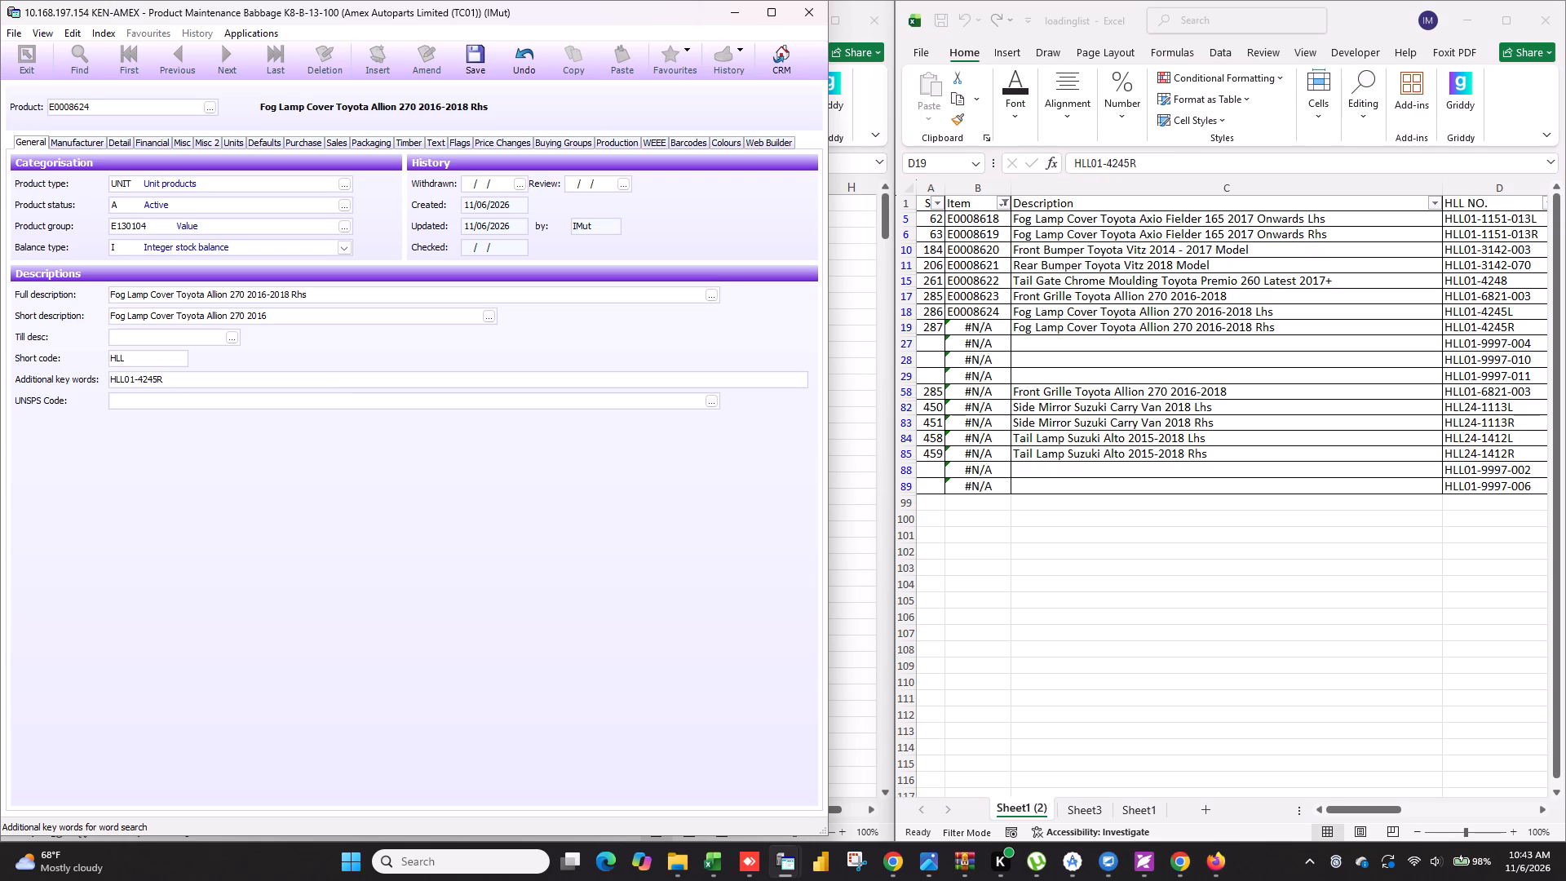
pyautogui.moveTo(172, 386); pyautogui.dragTo(0, 377)
pyautogui.hotkey('ctrl', 'c')
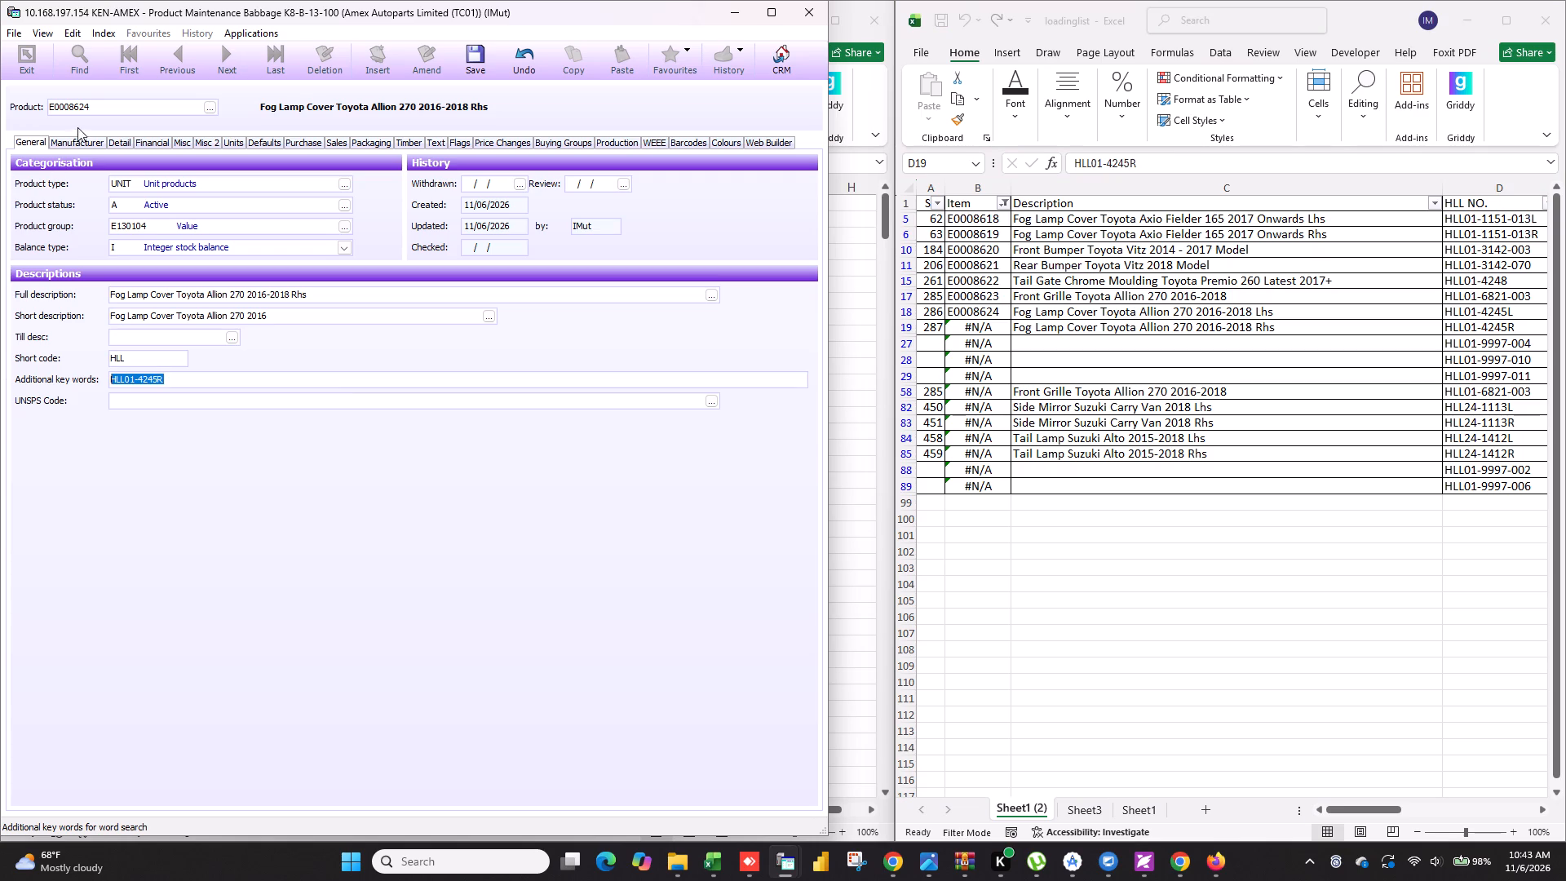
pyautogui.click(83, 139)
pyautogui.moveTo(203, 199); pyautogui.dragTo(71, 199)
pyautogui.hotkey('ctrl', 'v')
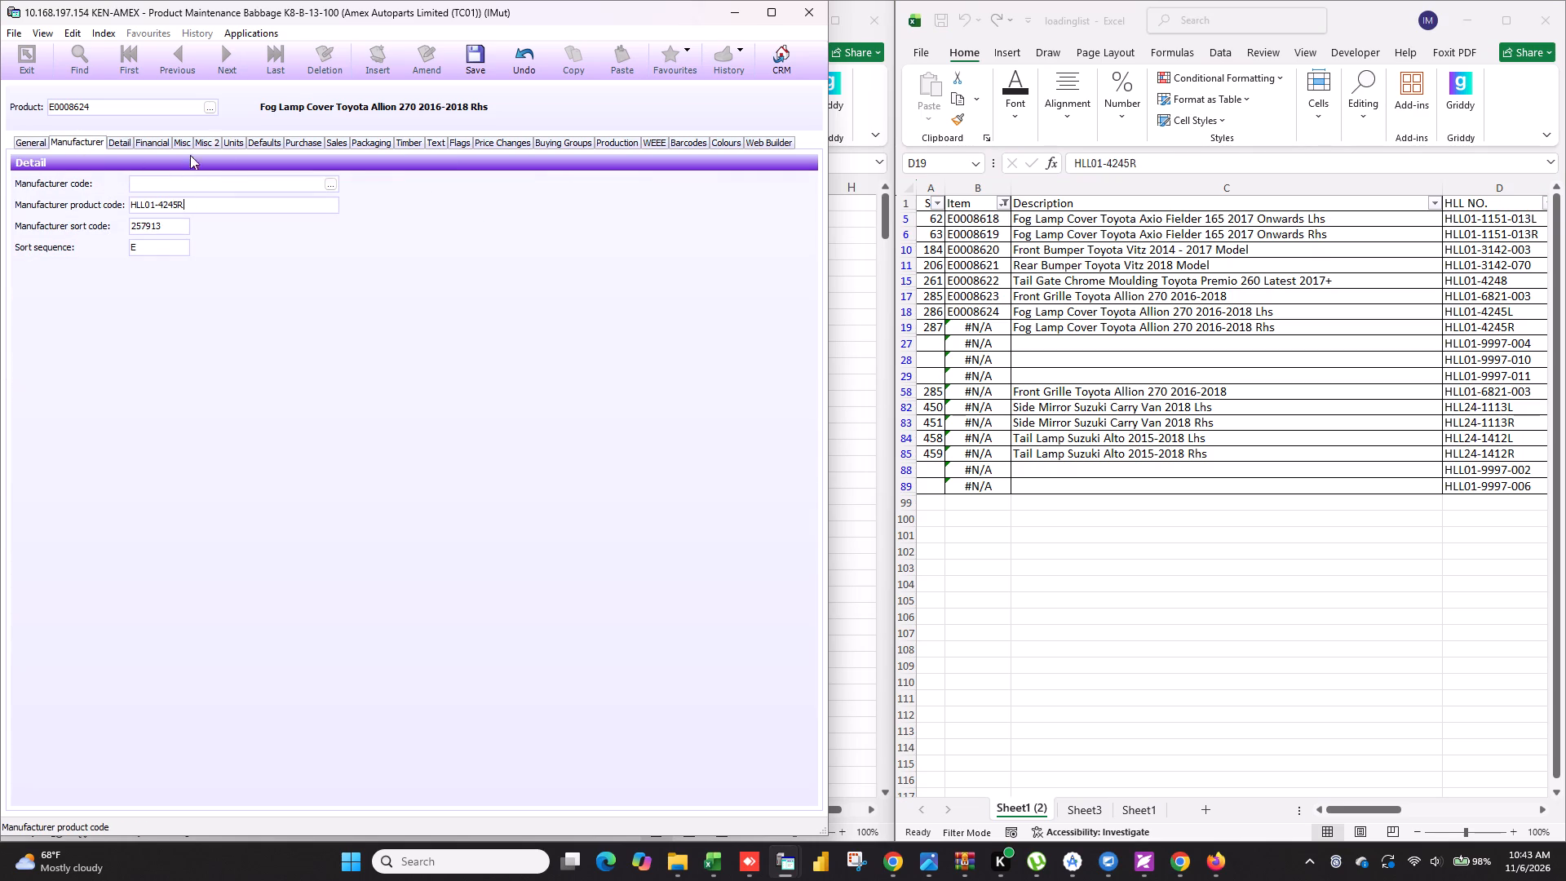
# Check the duplicate's default supplier and purchase details, then have a fresh product code generated and save the new product.
pyautogui.click(263, 140)
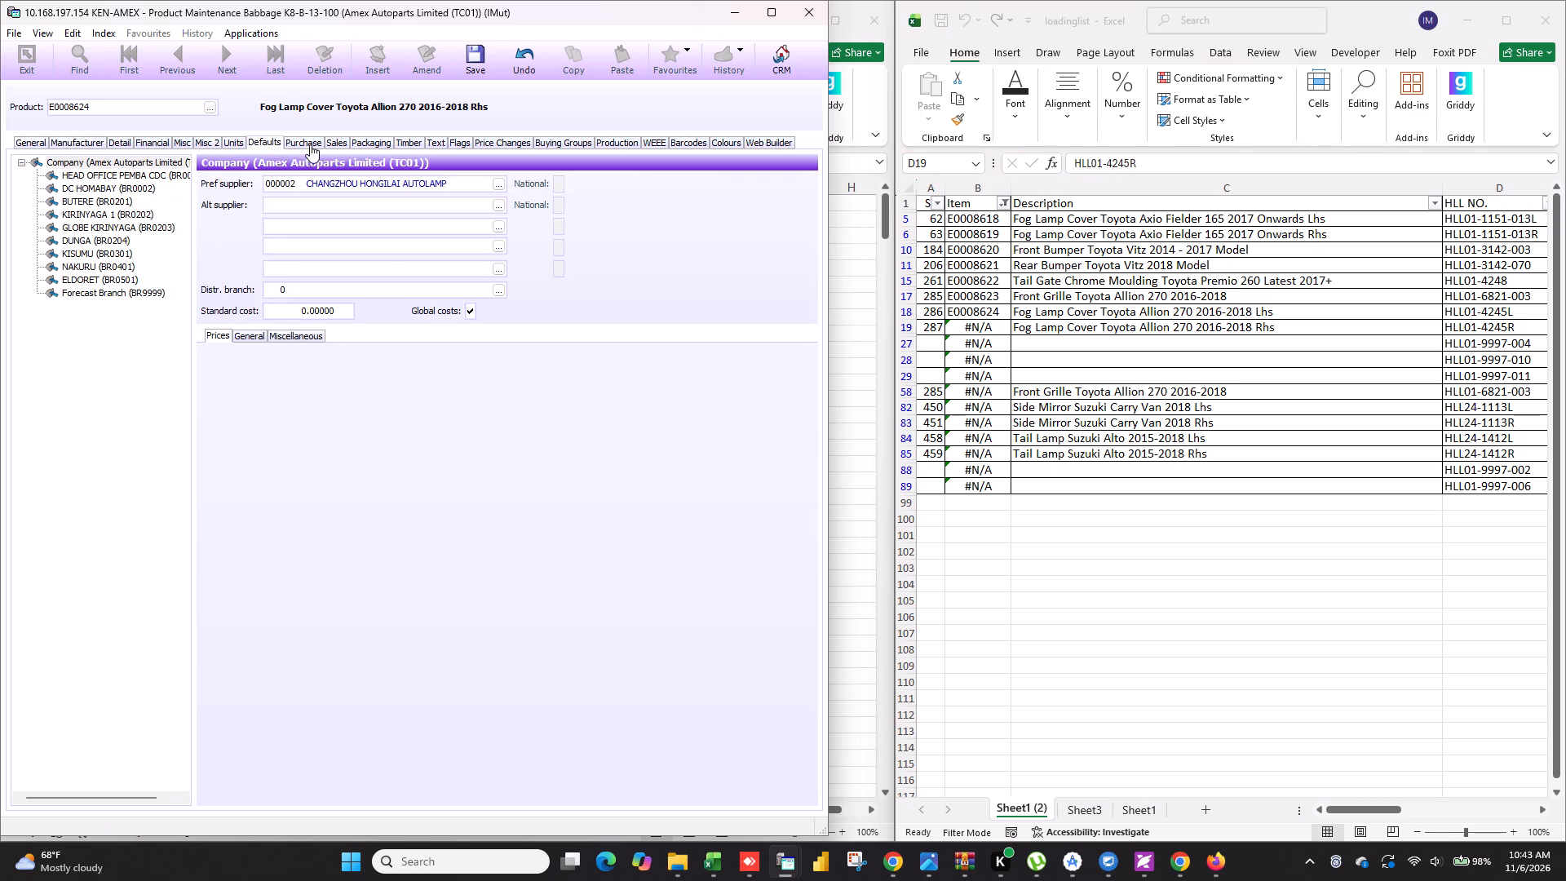
pyautogui.click(311, 140)
pyautogui.click(101, 106)
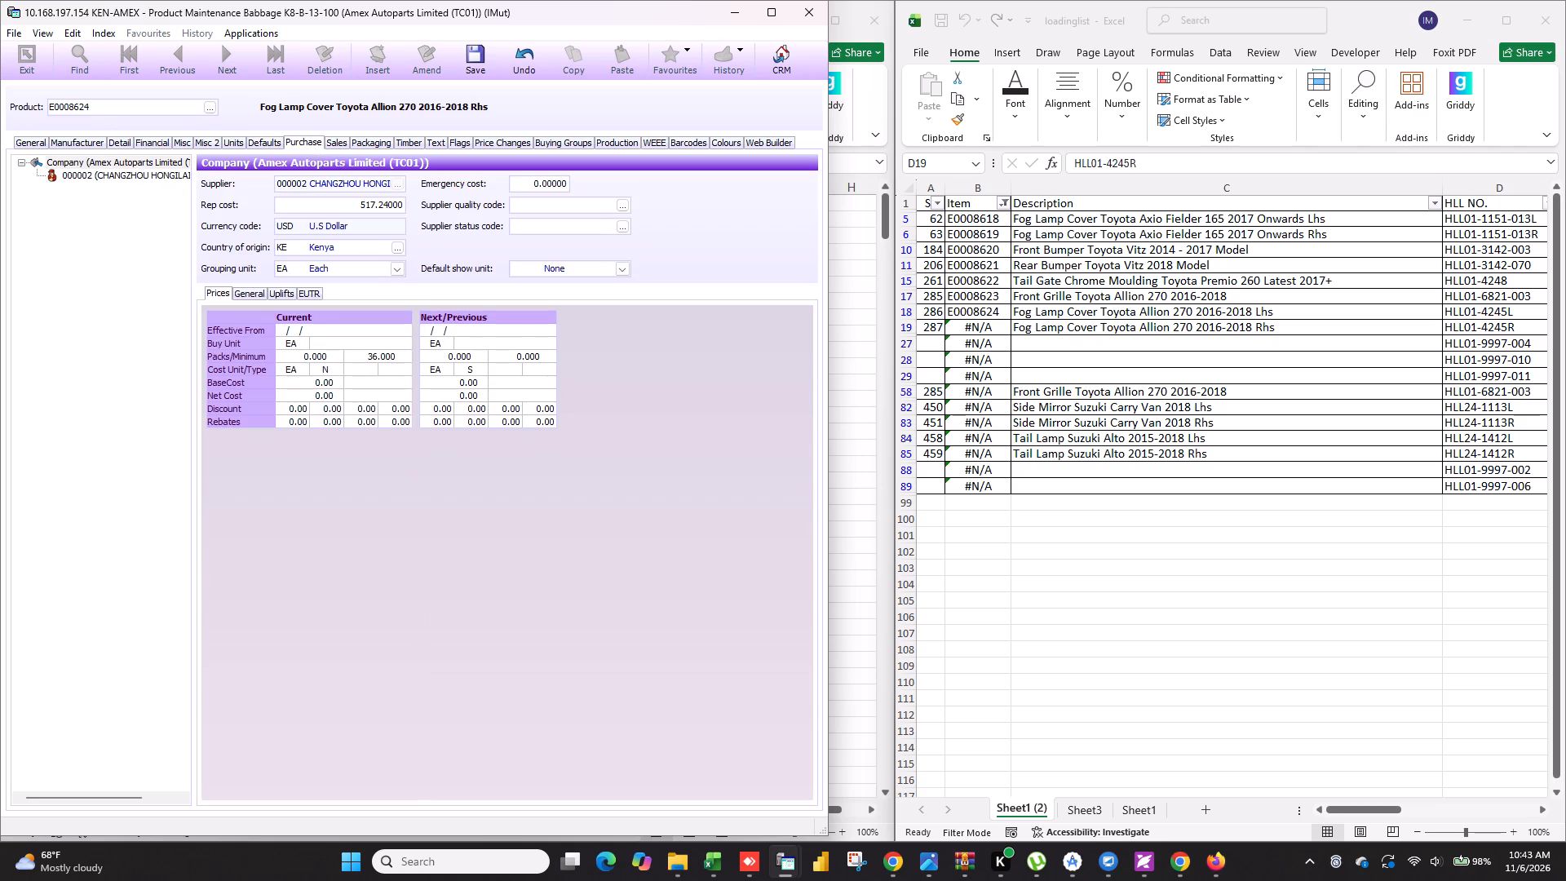
pyautogui.press('BackSpace')
pyautogui.press('Tab')
pyautogui.click(474, 62)
# Copy the new product's code E0008625 into item cell B19 of the loading list.
pyautogui.moveTo(101, 101); pyautogui.dragTo(0, 112)
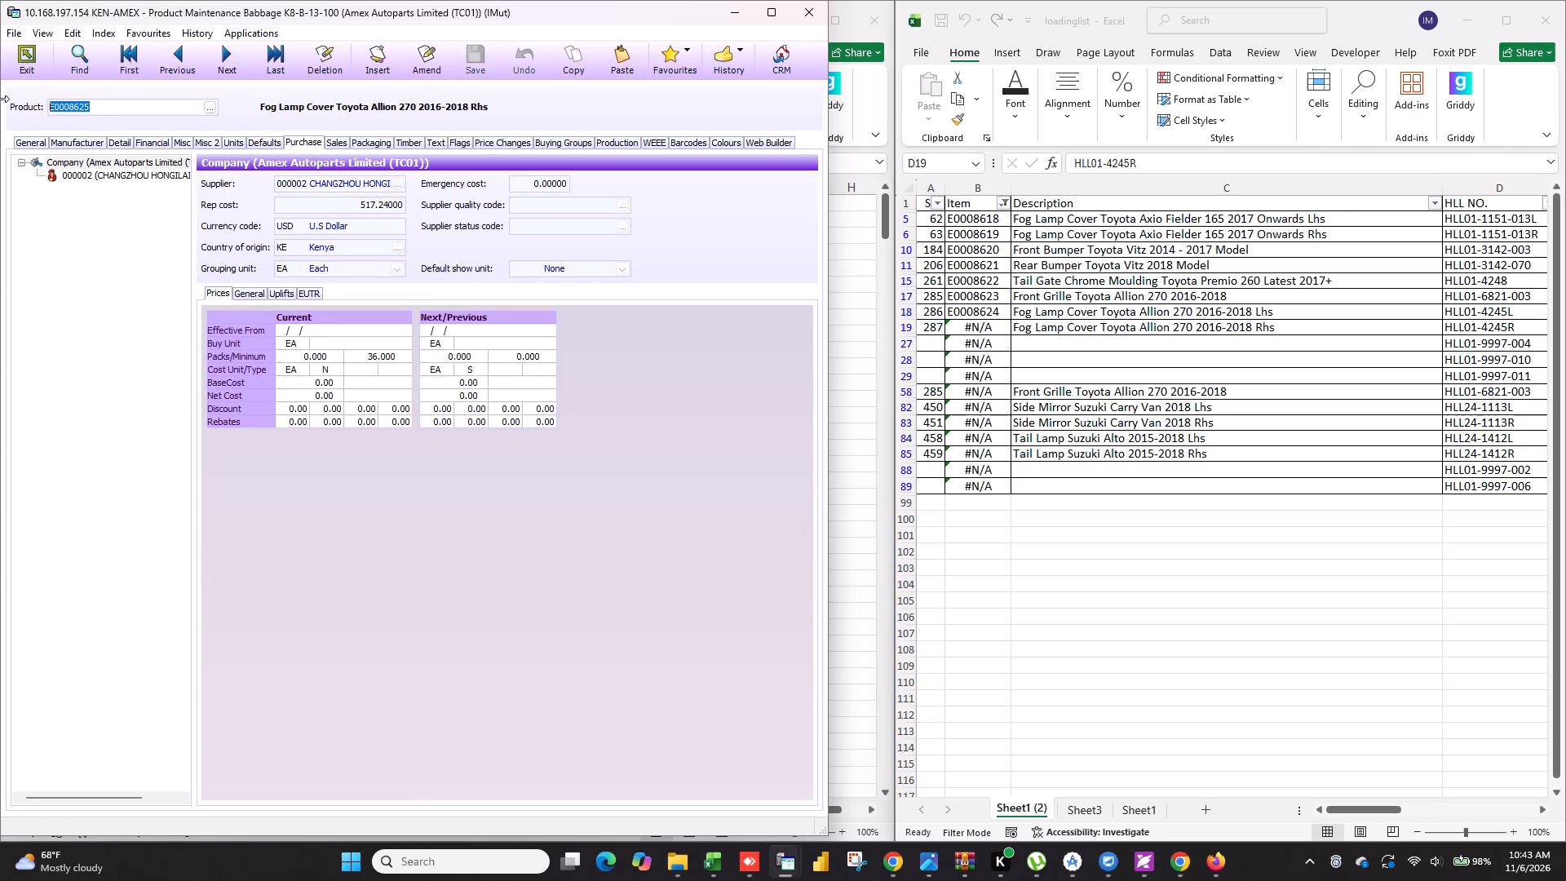
pyautogui.hotkey('ctrl', 'c')
pyautogui.click(1250, 408)
pyautogui.click(979, 325)
pyautogui.hotkey('ctrl', 'v')
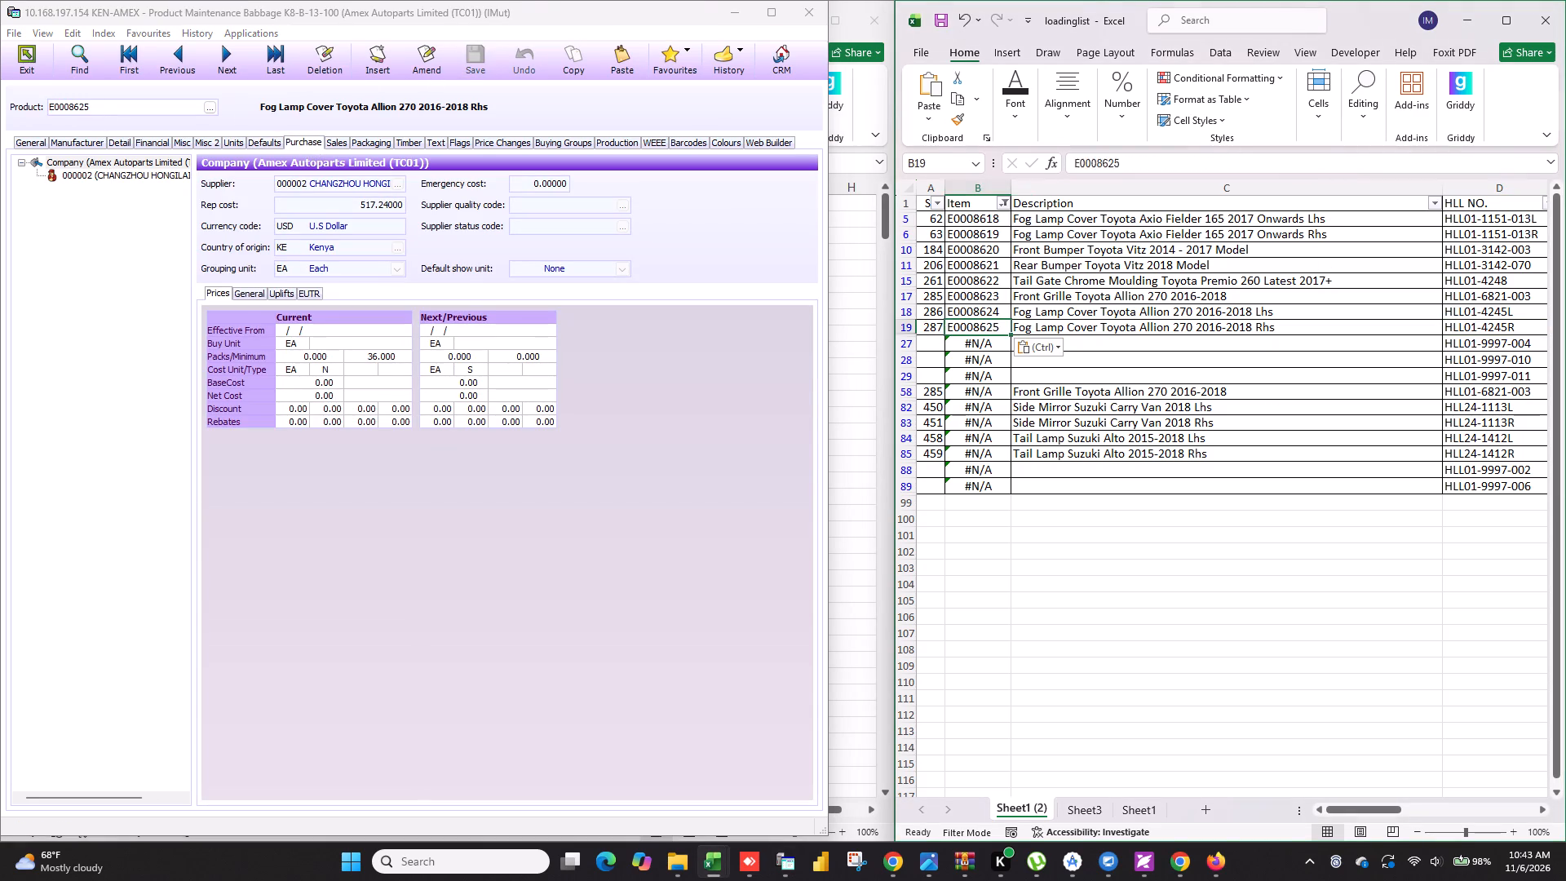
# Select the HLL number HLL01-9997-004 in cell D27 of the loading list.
pyautogui.click(1217, 350)
pyautogui.click(1506, 346)
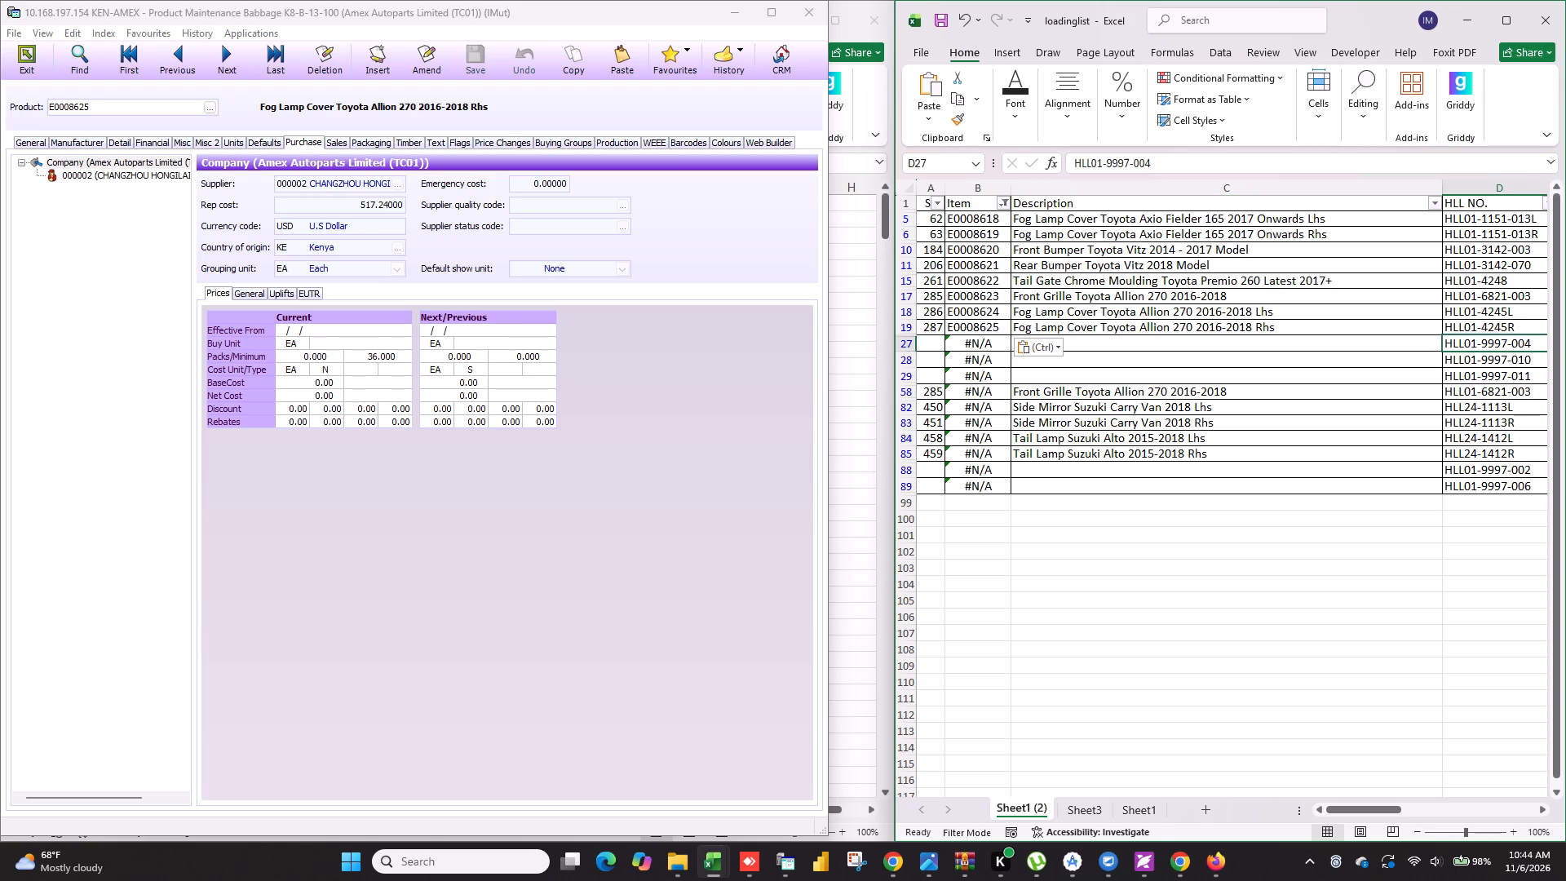
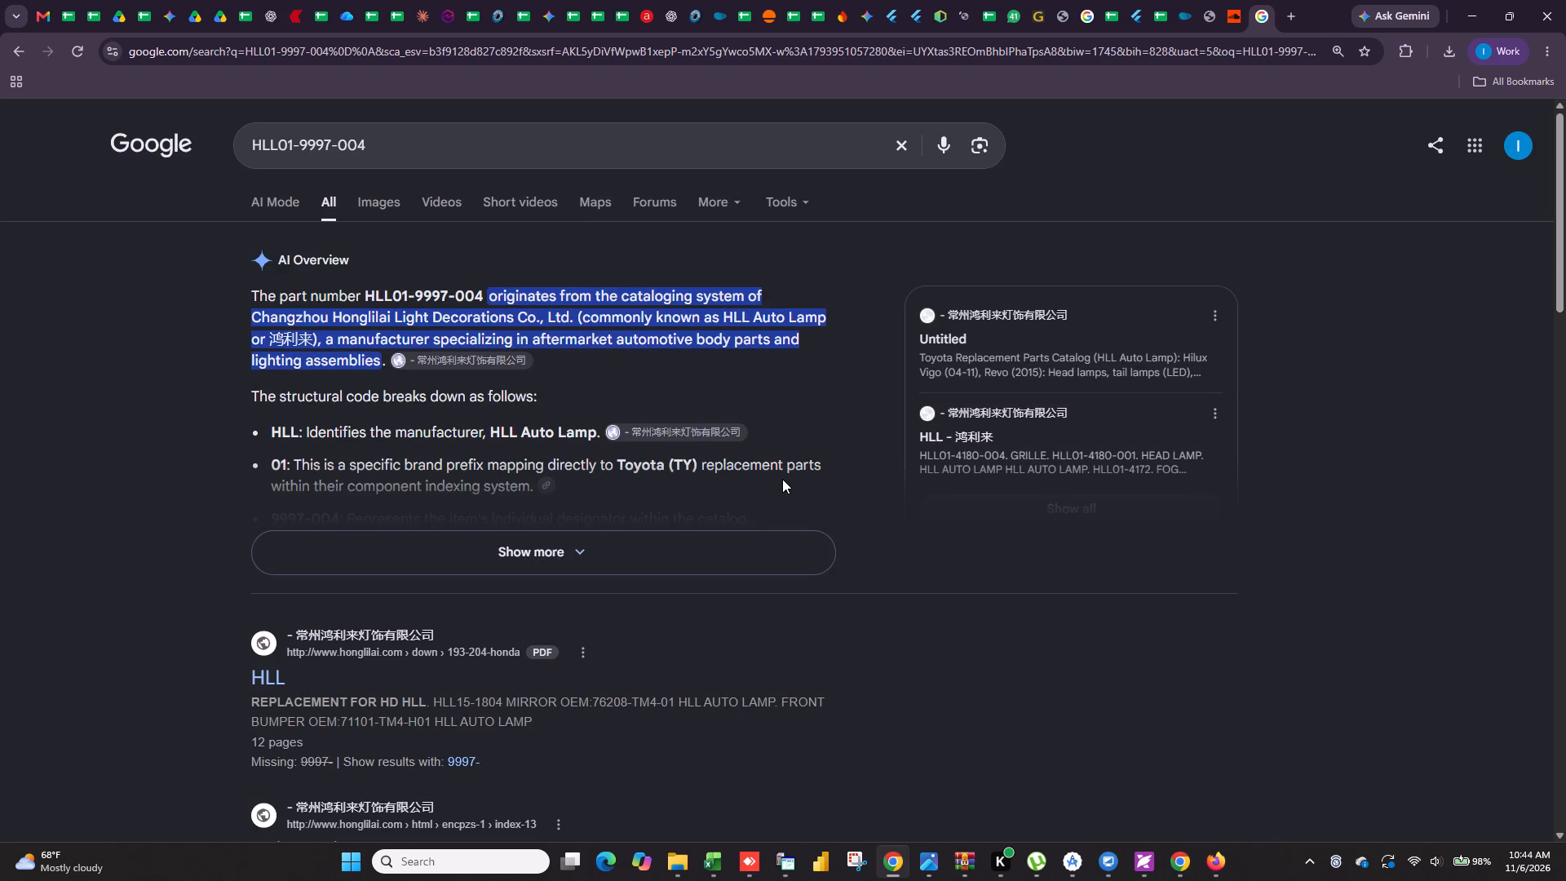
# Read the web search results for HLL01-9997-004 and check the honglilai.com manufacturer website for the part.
pyautogui.scroll(-4, 806, 510)
pyautogui.scroll(4, 828, 529)
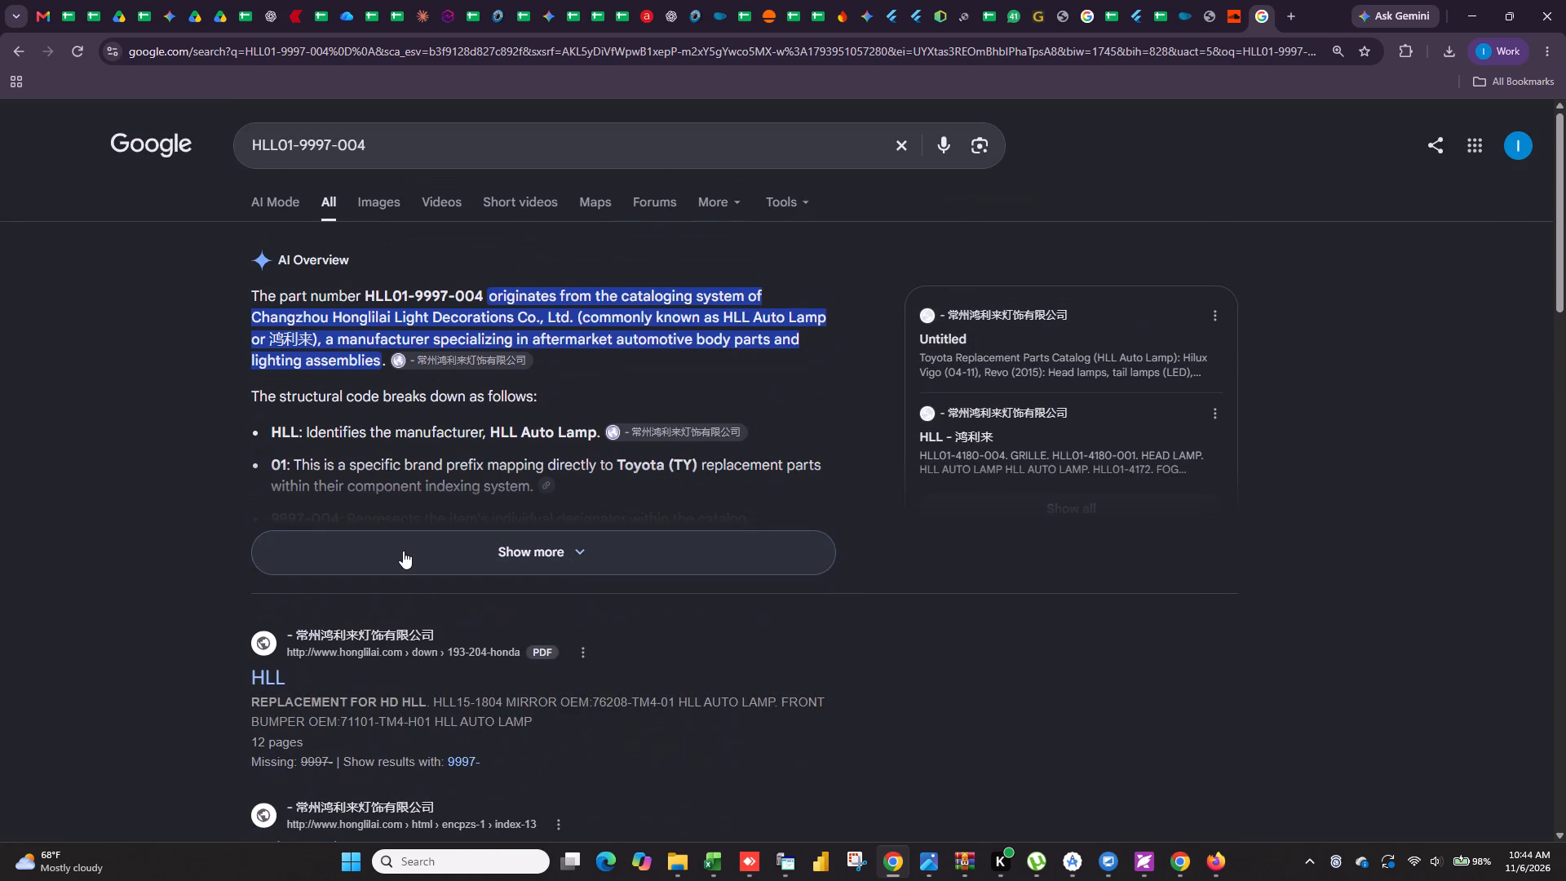
pyautogui.click(402, 548)
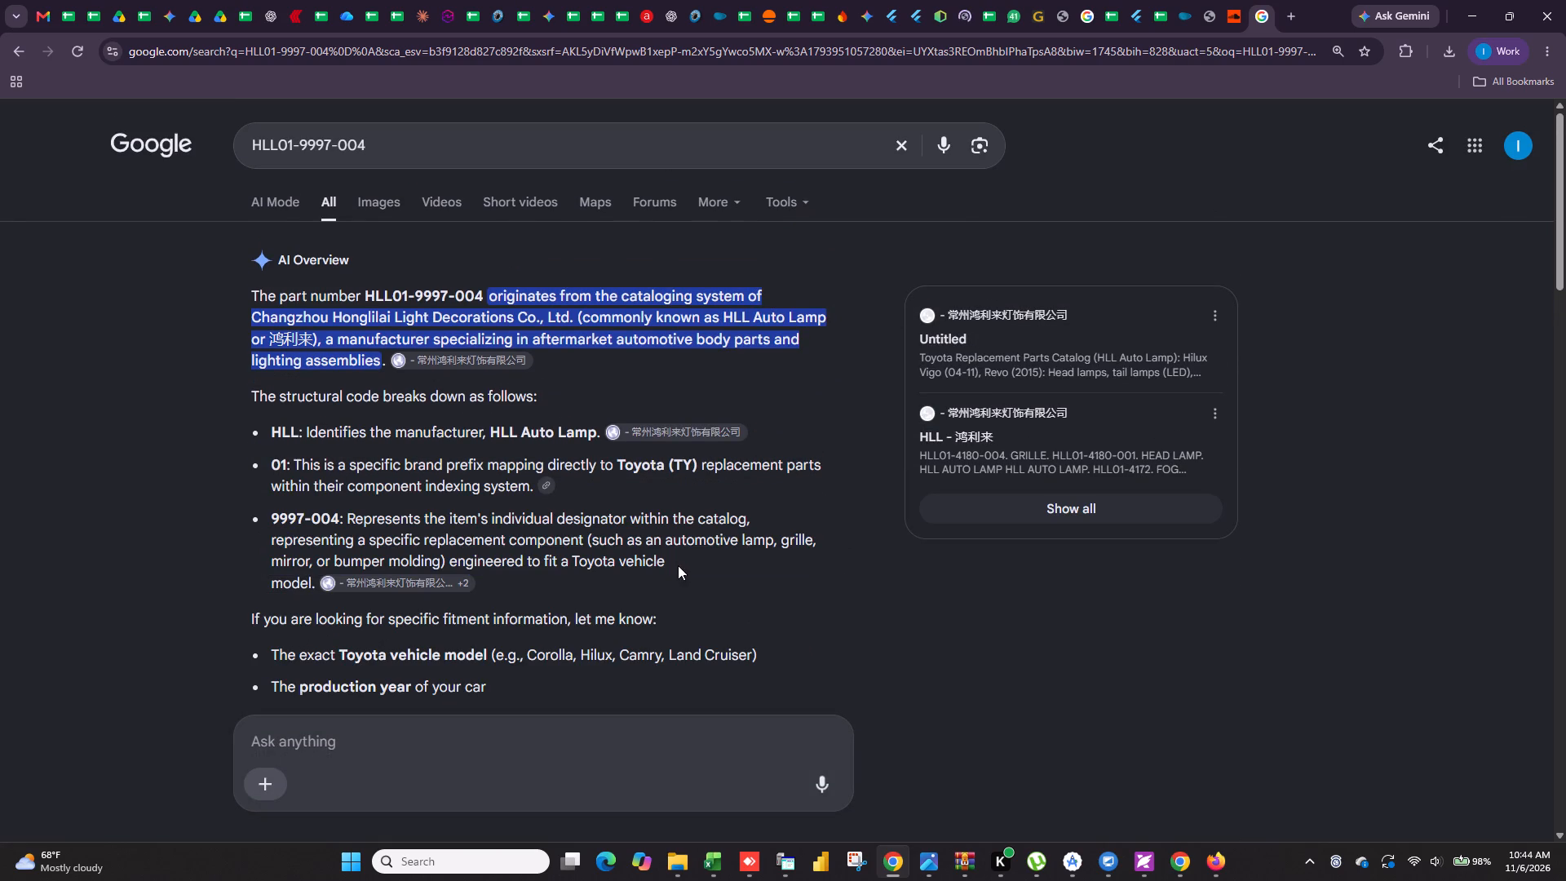
pyautogui.scroll(-1, 683, 565)
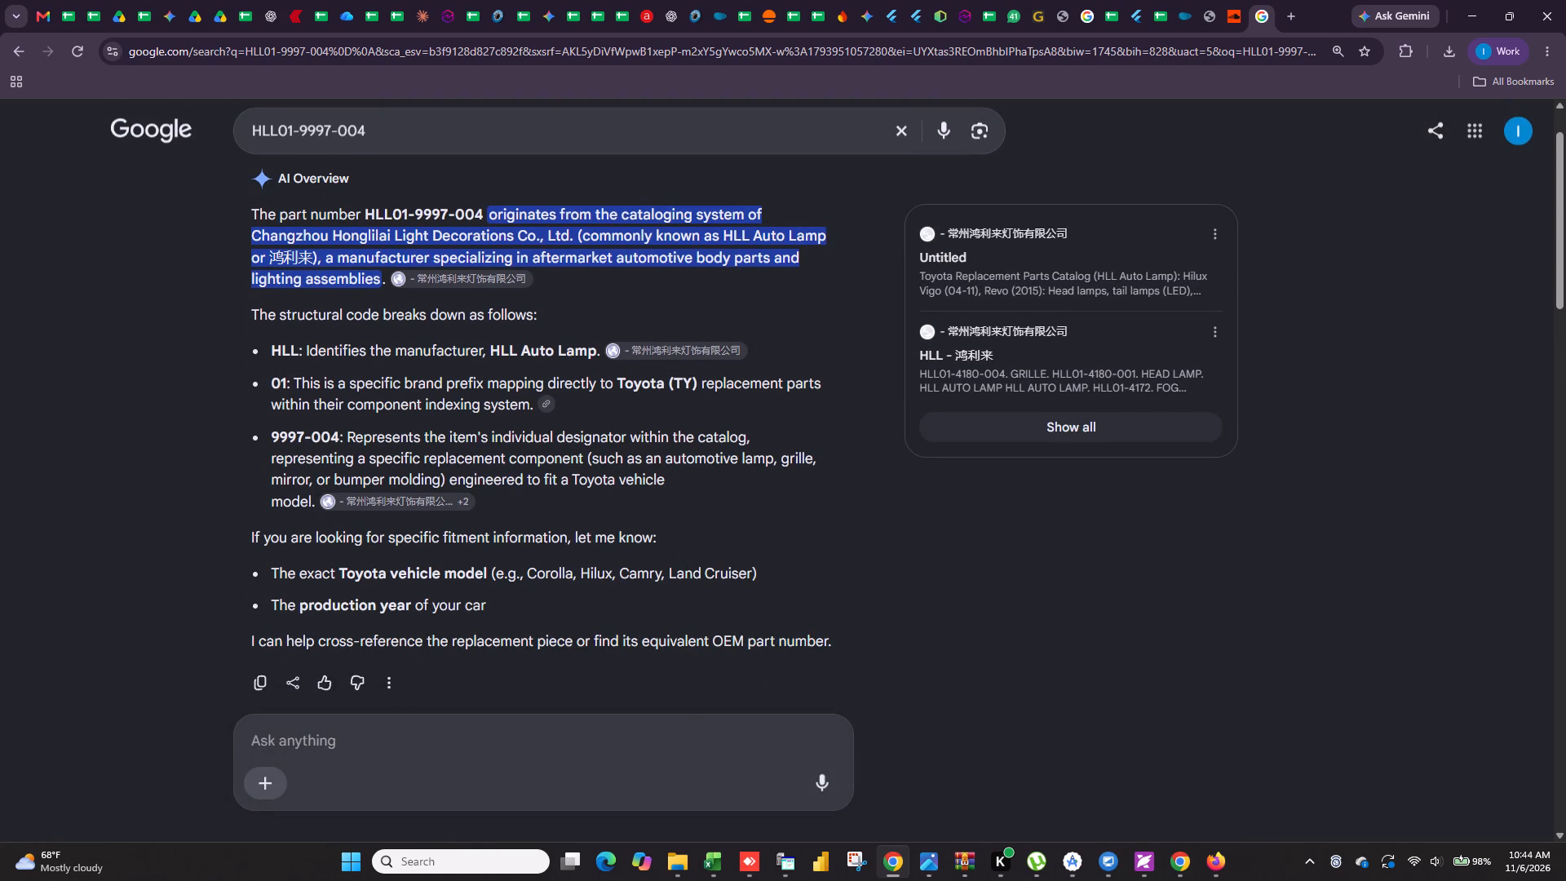
pyautogui.scroll(-1, 692, 568)
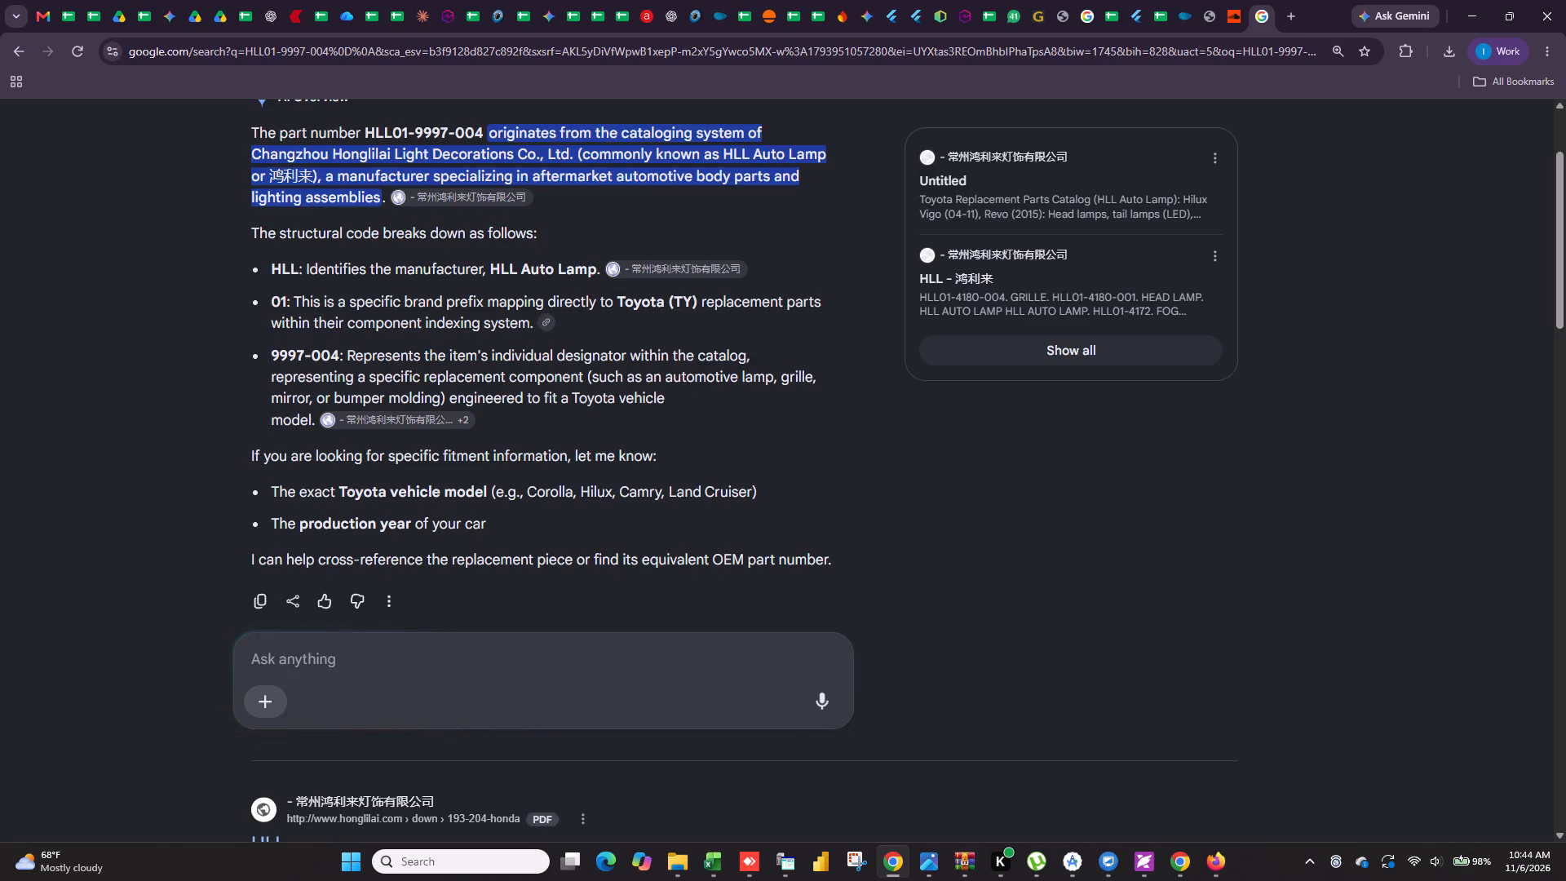
pyautogui.scroll(-6, 692, 568)
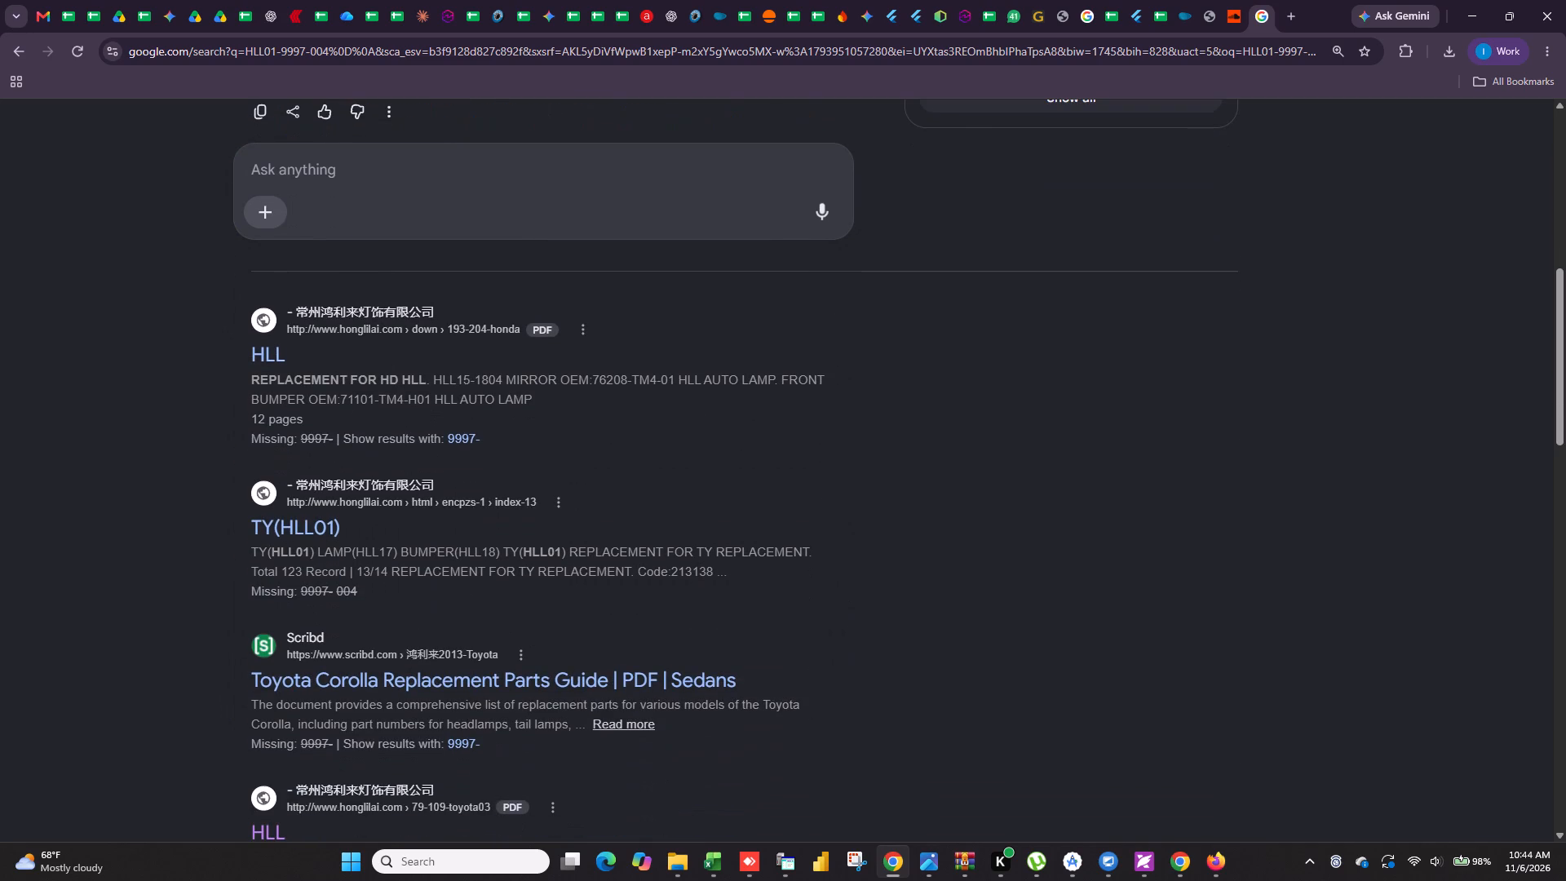
pyautogui.click(1212, 870)
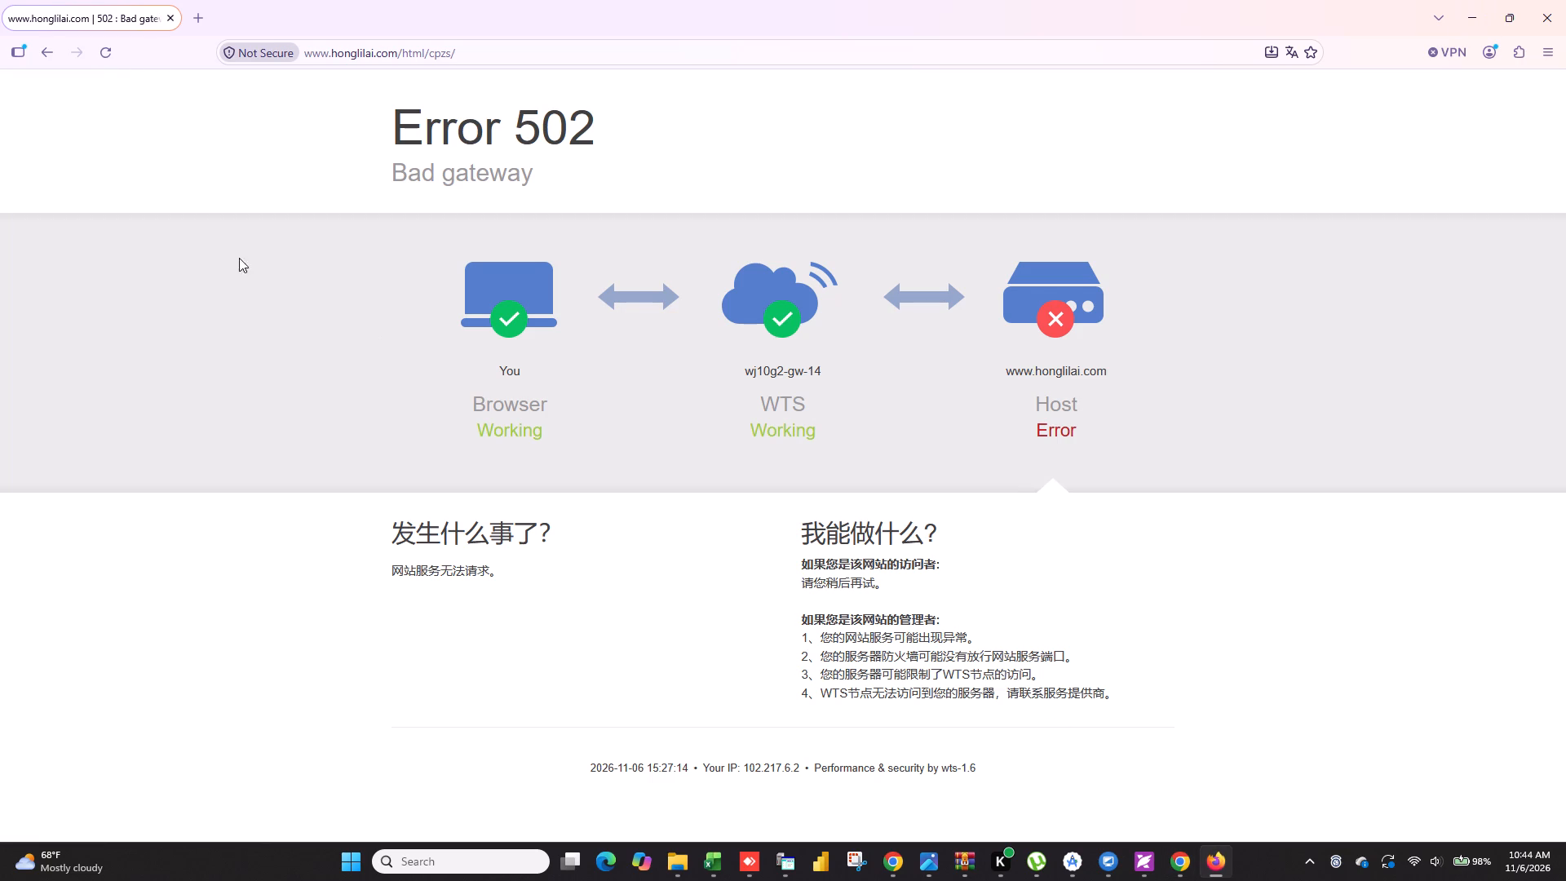
pyautogui.click(37, 55)
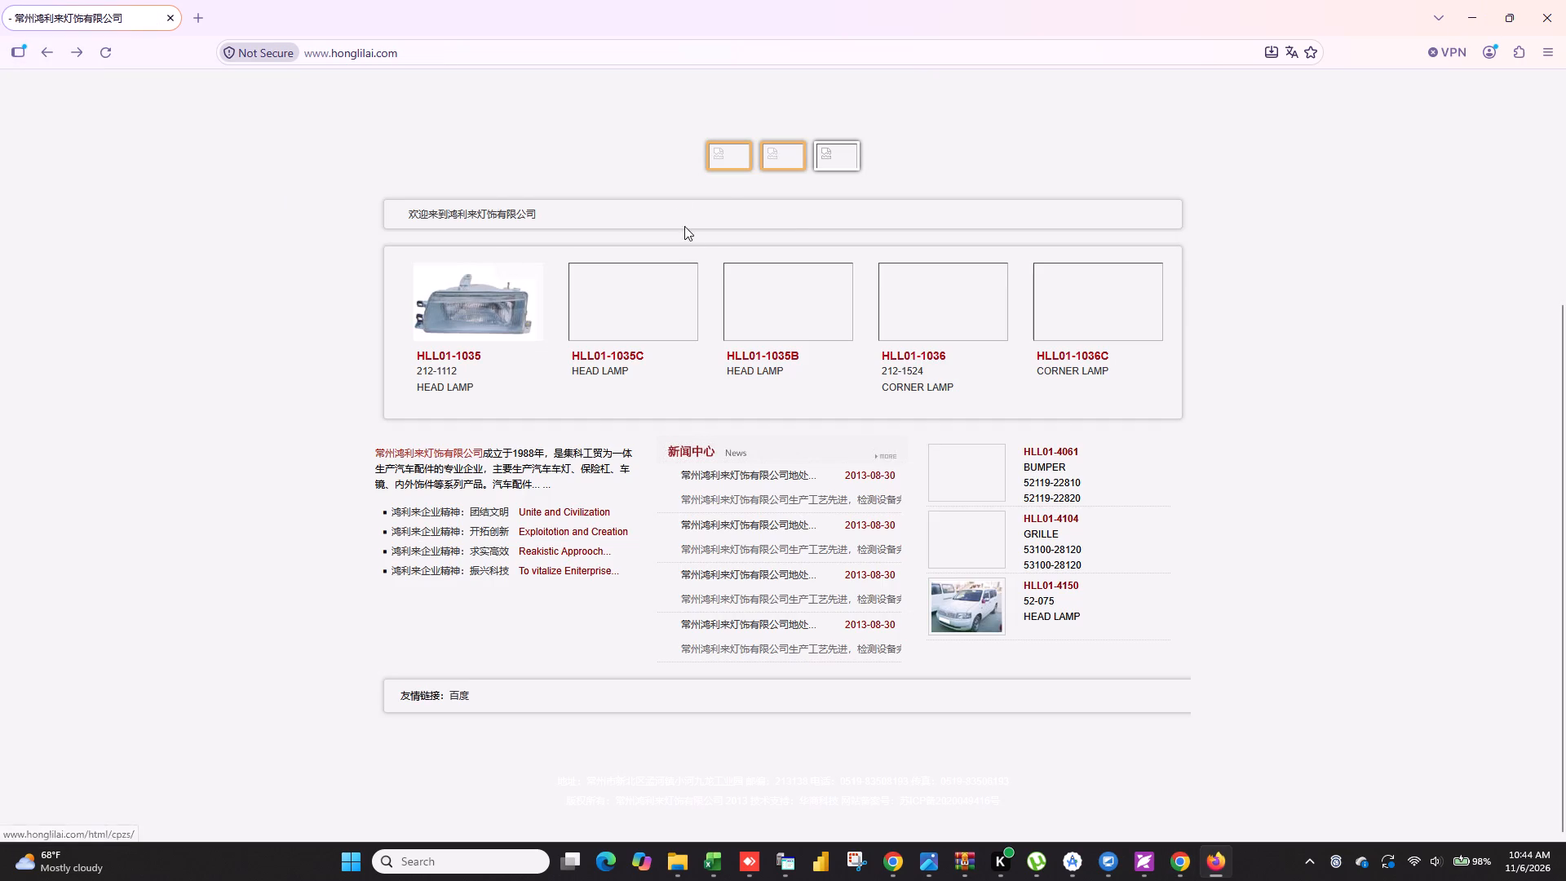
pyautogui.click(1485, 4)
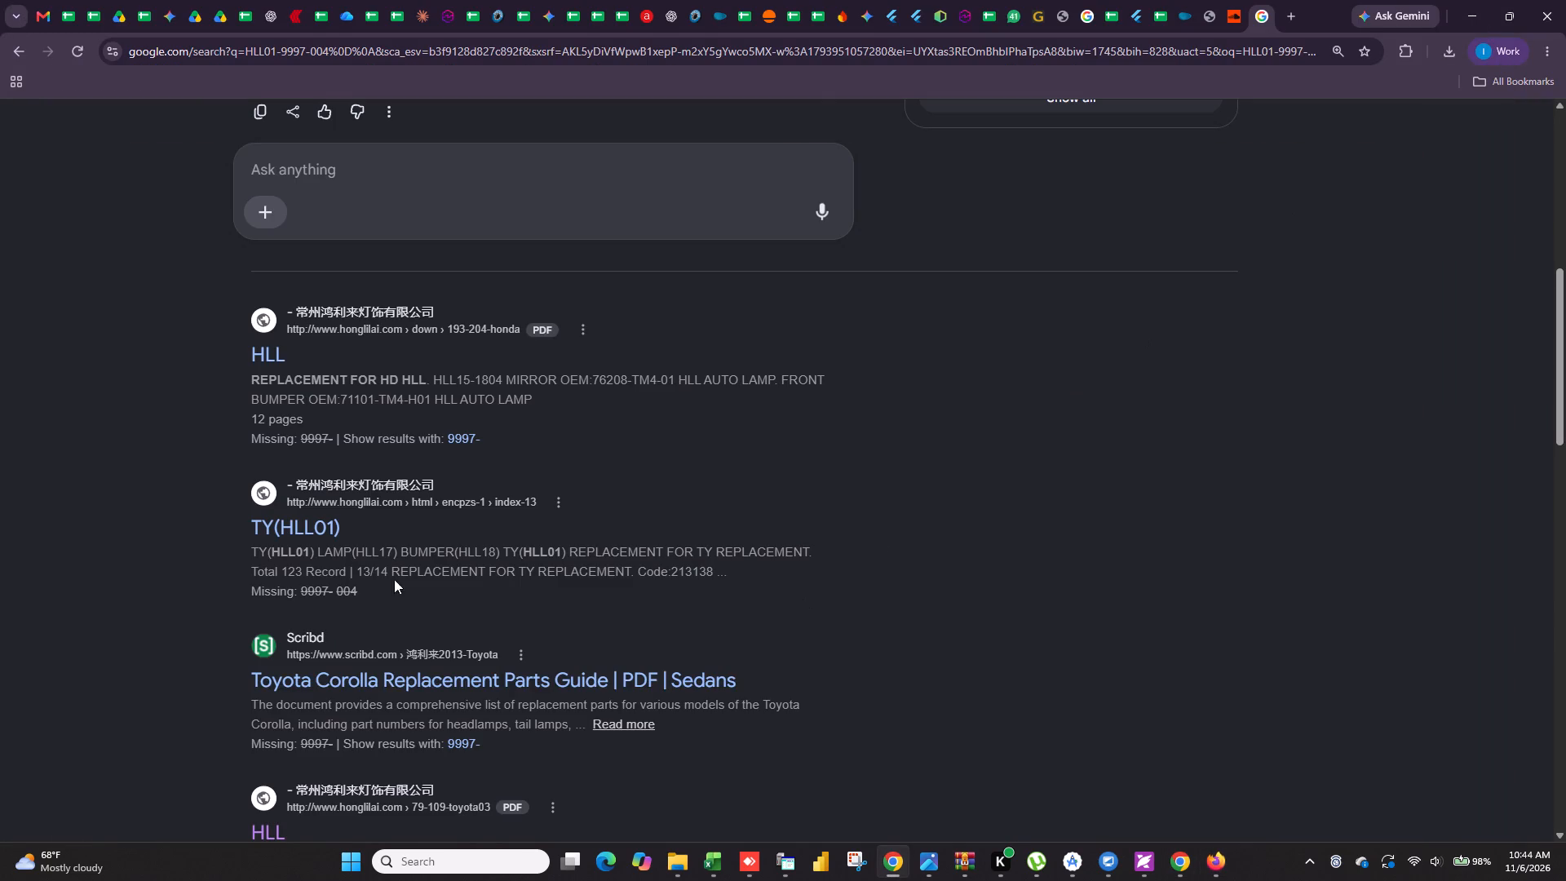
# Back in the loading list, examine the items with blank descriptions in rows 27 to 29 and 88 to 89.
pyautogui.click(710, 866)
pyautogui.click(1498, 780)
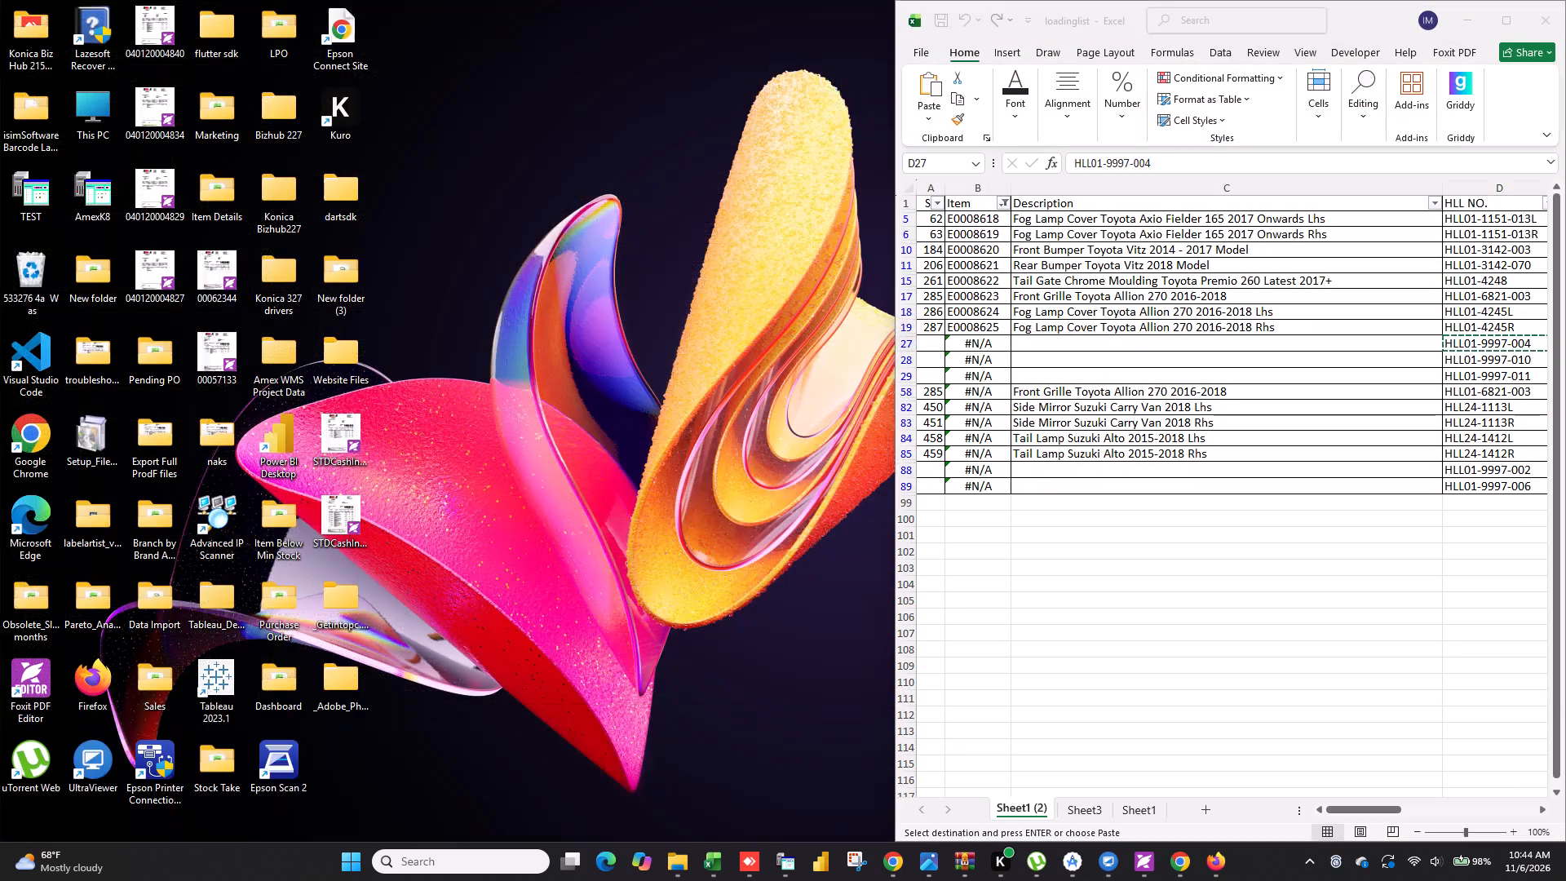
pyautogui.moveTo(1073, 344); pyautogui.dragTo(1078, 369)
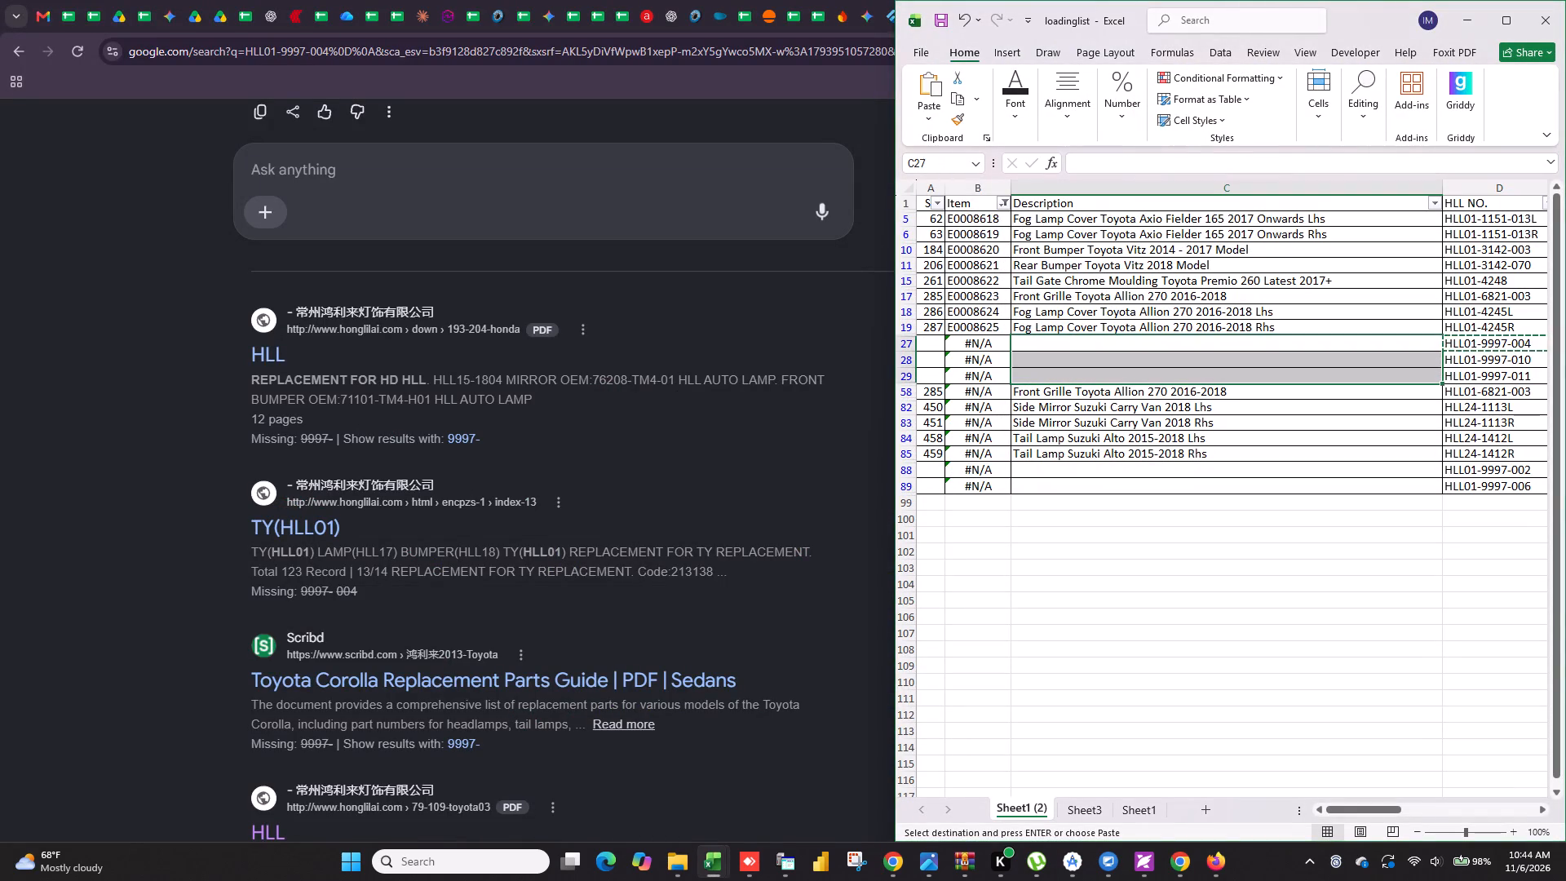
pyautogui.moveTo(1069, 470); pyautogui.dragTo(1081, 485)
pyautogui.moveTo(1081, 345); pyautogui.dragTo(1082, 345)
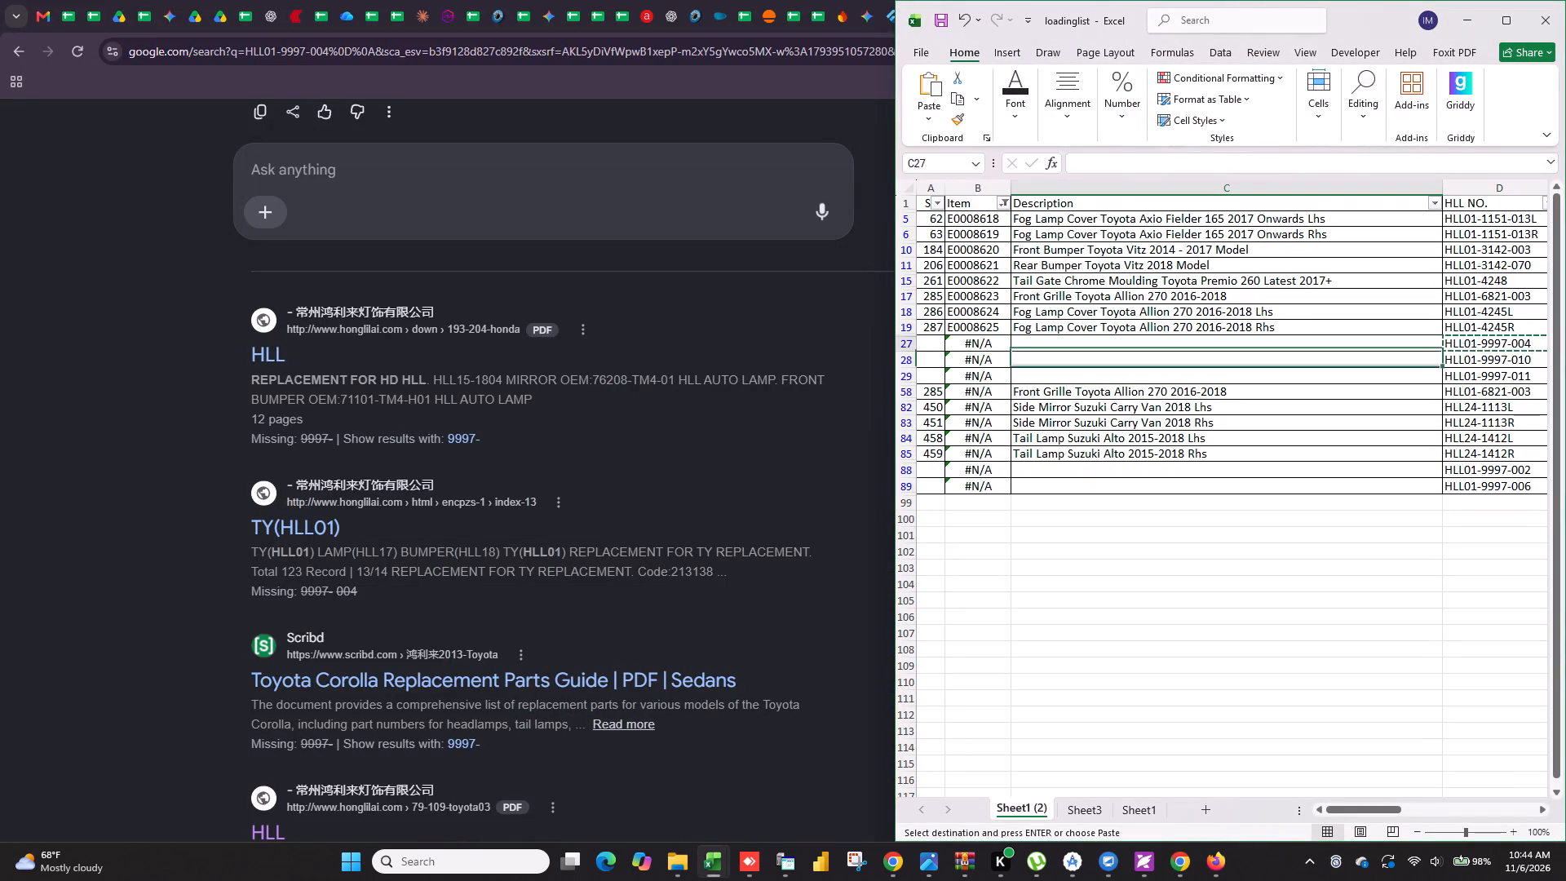
pyautogui.moveTo(1082, 345); pyautogui.dragTo(1083, 374)
pyautogui.moveTo(1102, 467); pyautogui.dragTo(1105, 484)
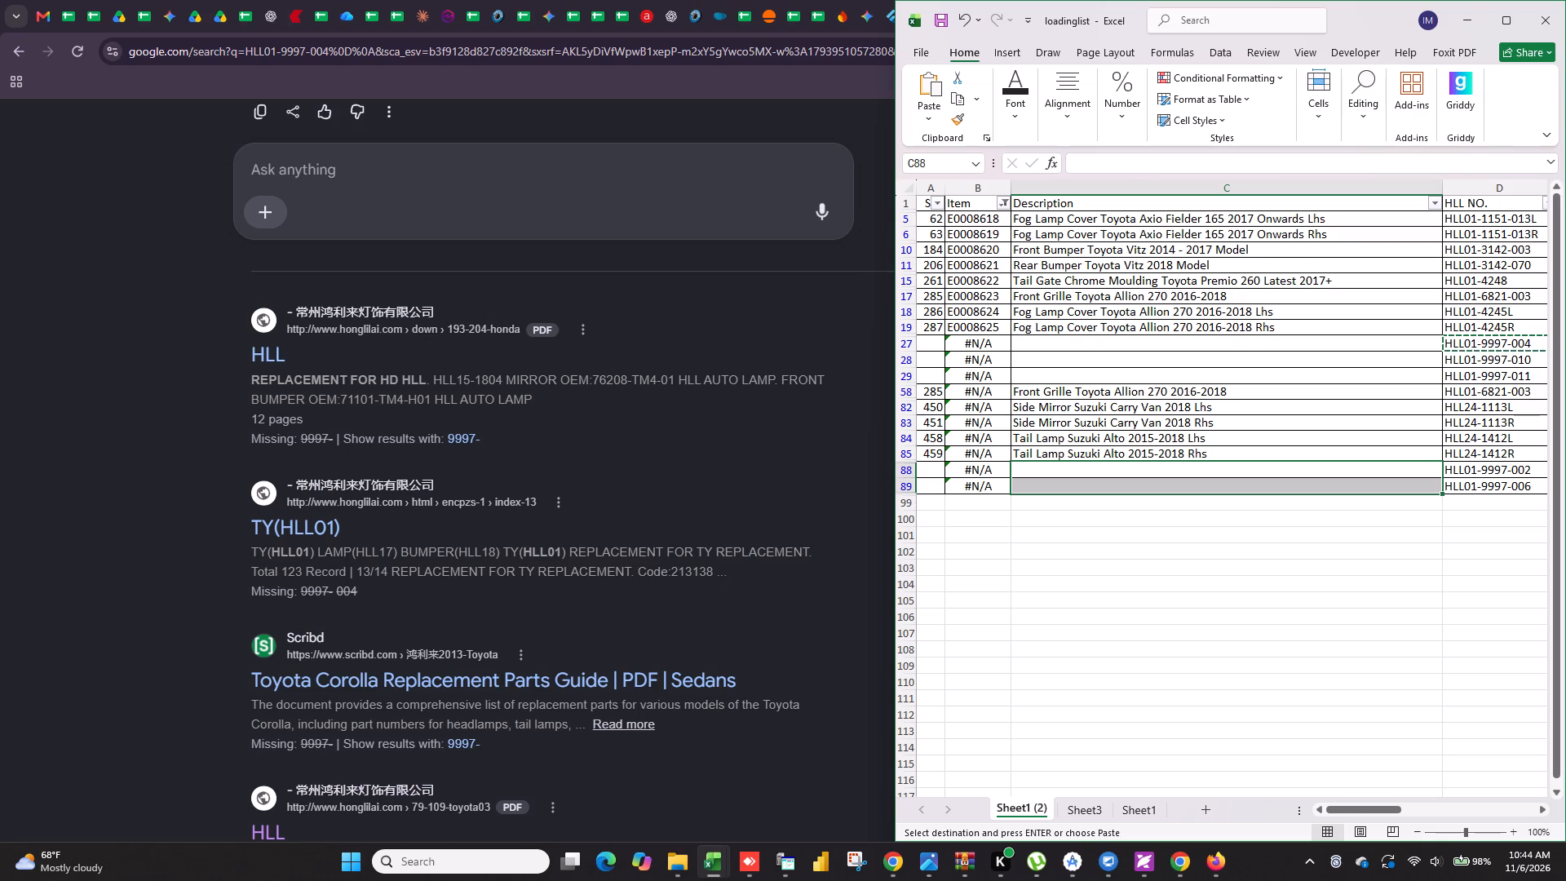
pyautogui.scroll(-3, 353, 736)
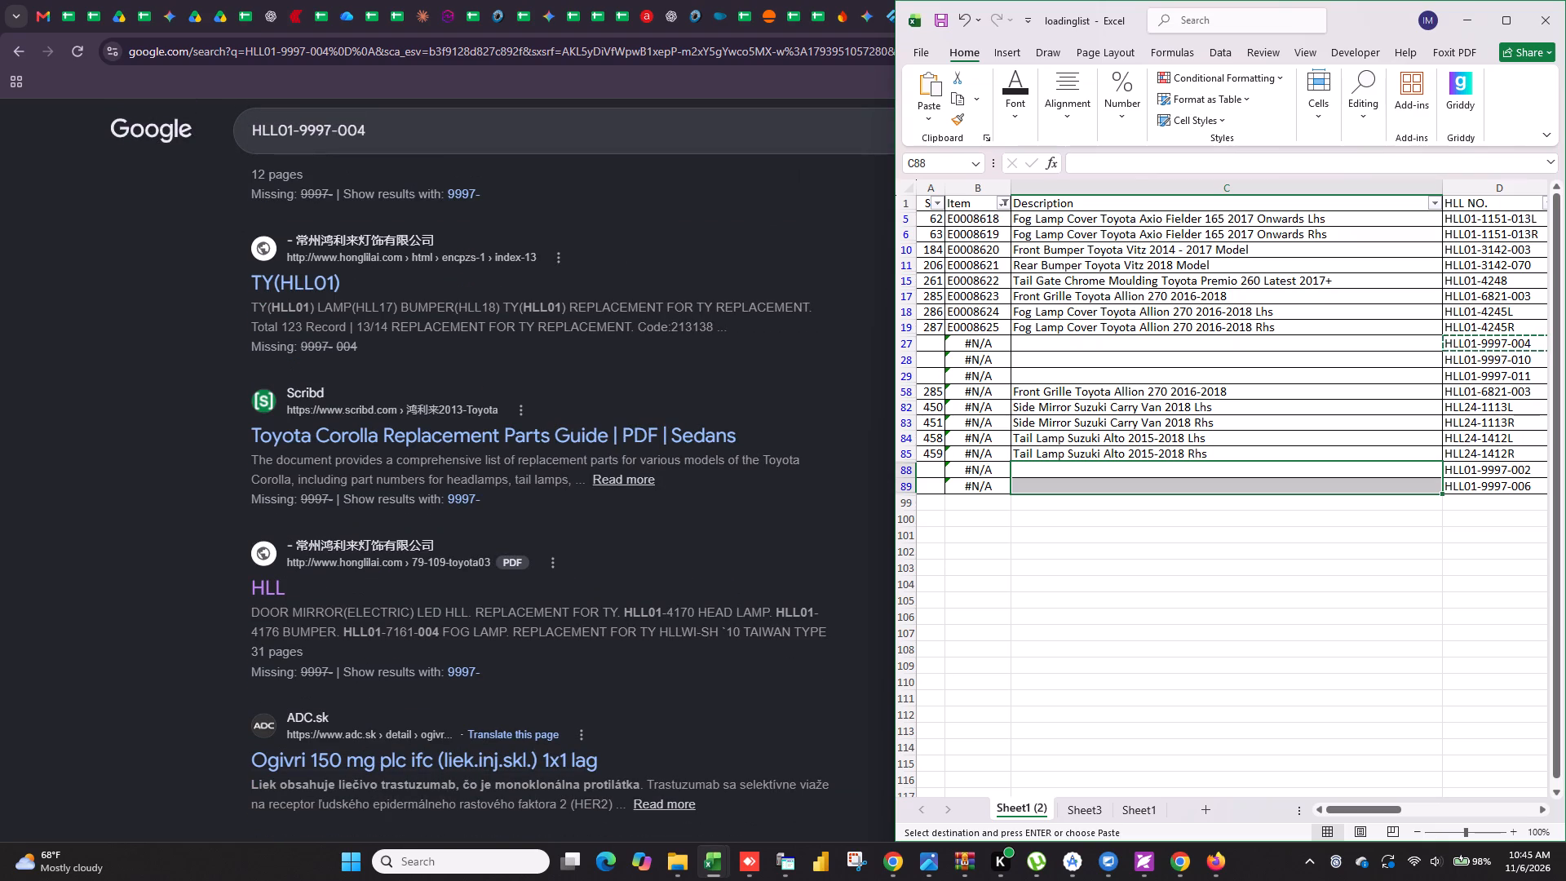
pyautogui.click(1369, 660)
pyautogui.click(1375, 591)
pyautogui.press('Escape')
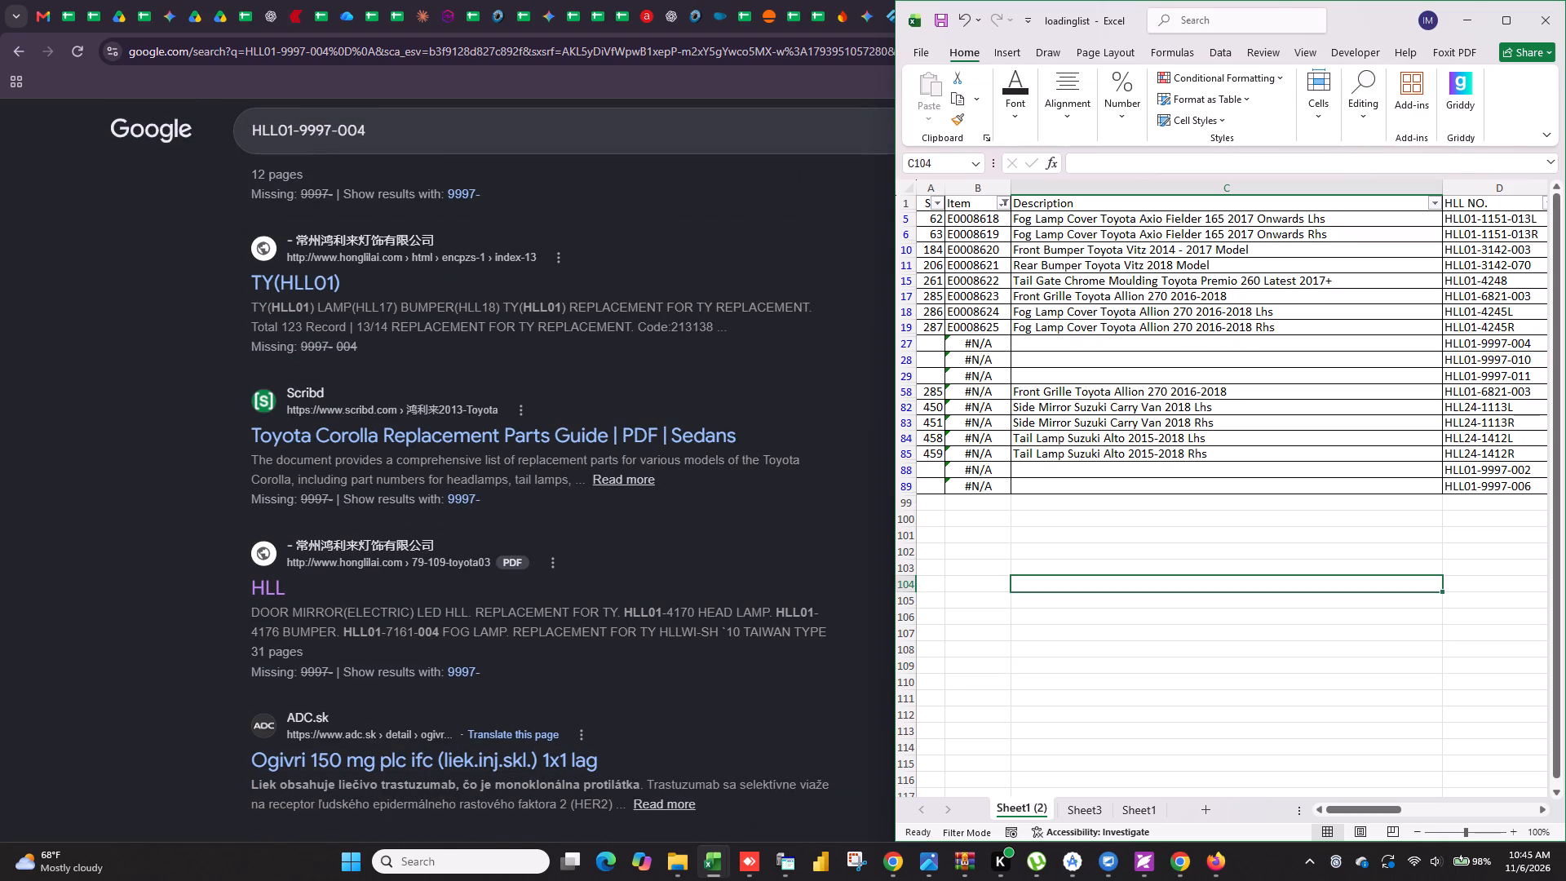
pyautogui.click(1422, 500)
pyautogui.click(1242, 611)
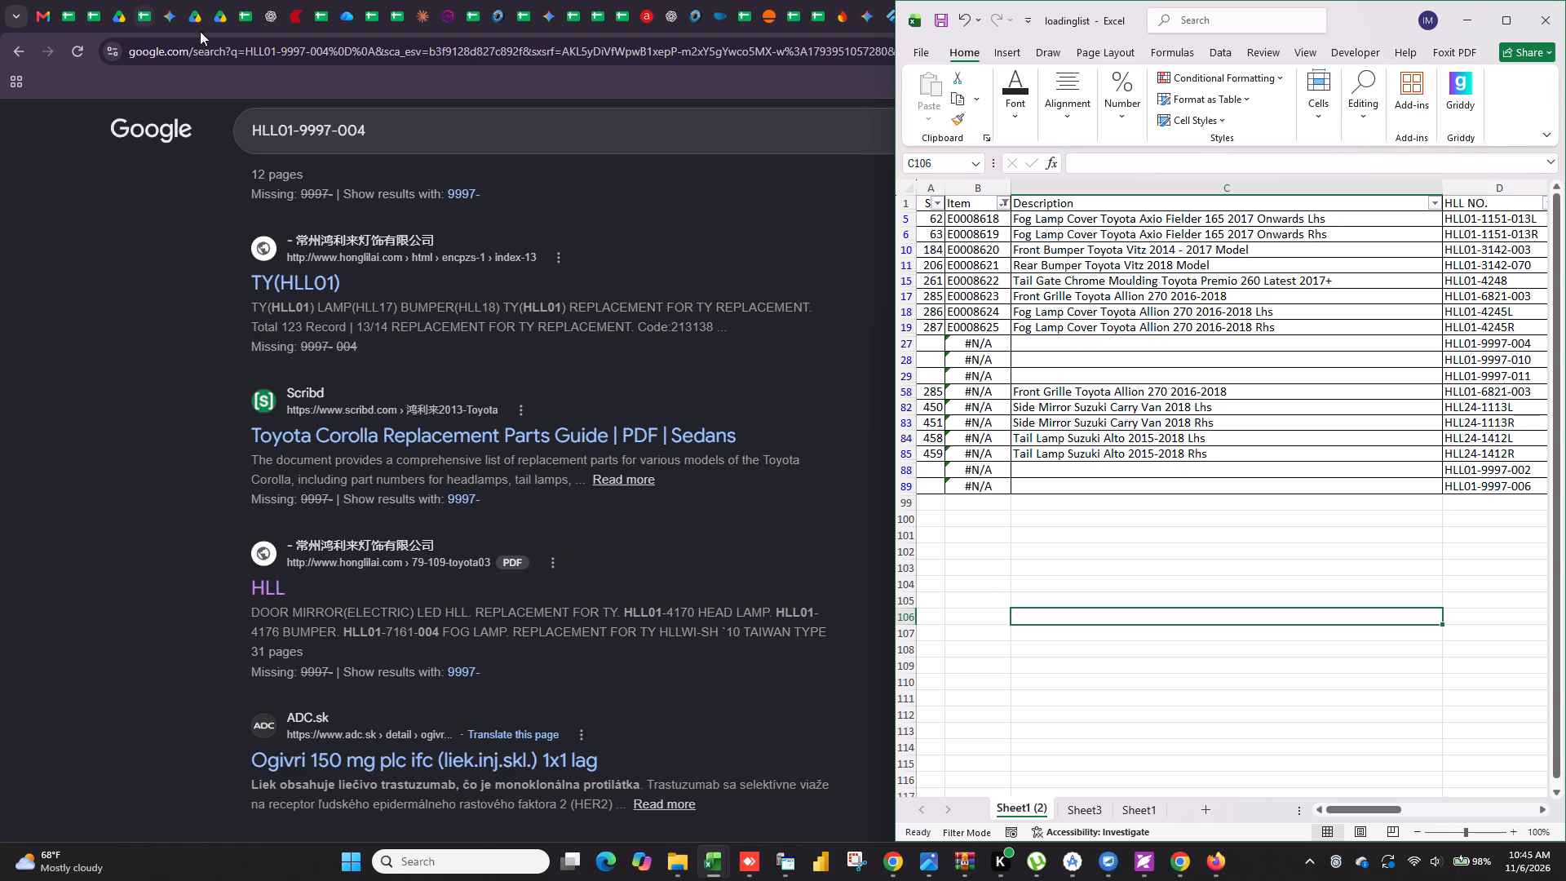
# Bring up the order requisition beside the loading list and compare rows 17 and 58, both for HLL01-6821-003, across their columns.
pyautogui.hotkey('alt', 'Tab')
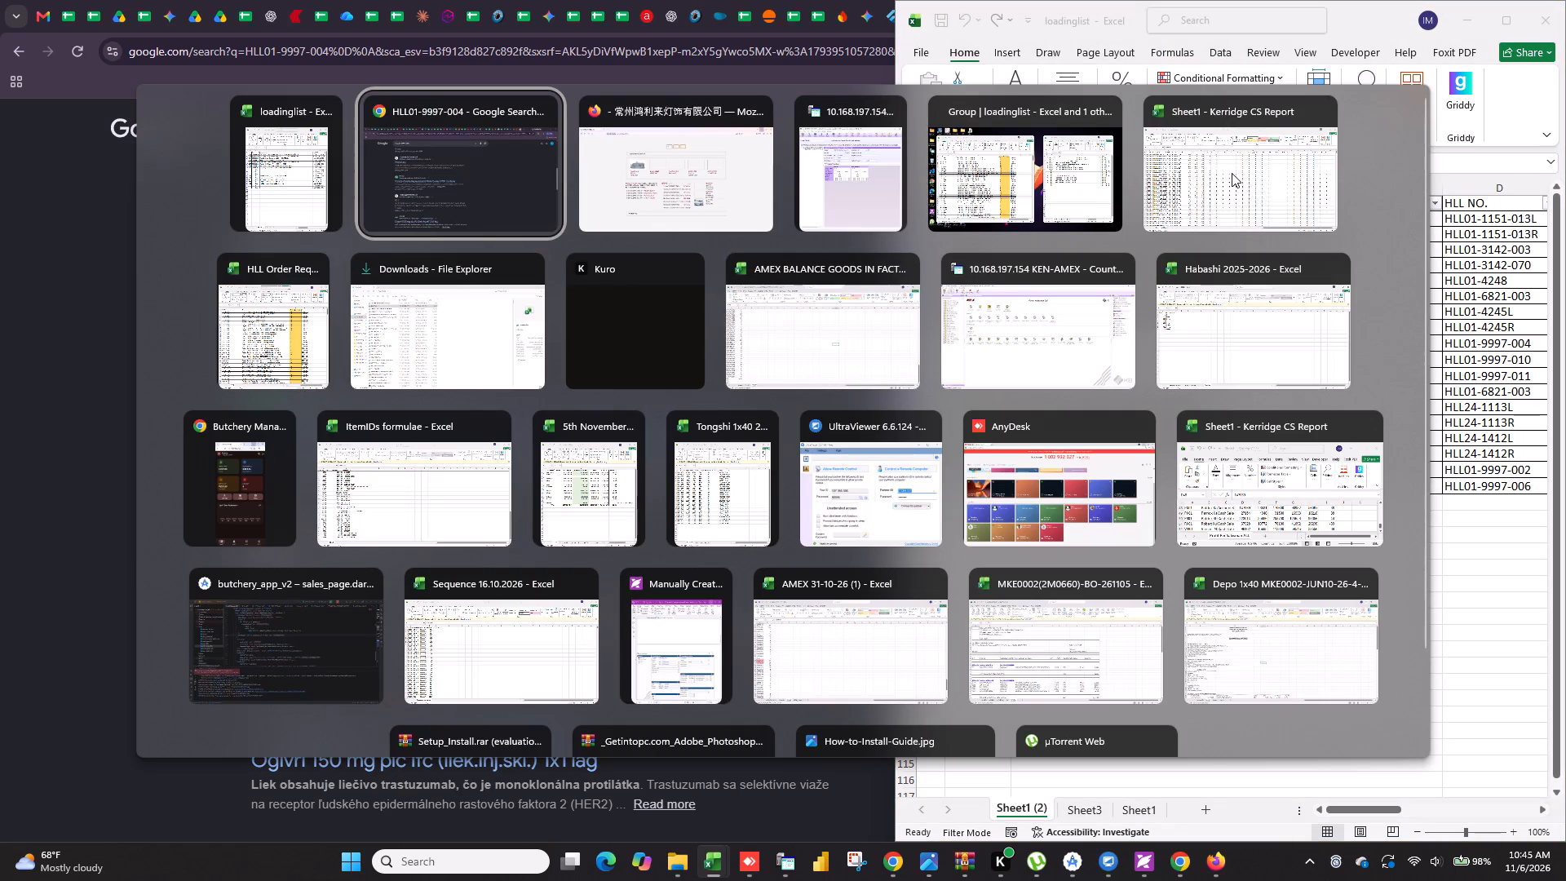
pyautogui.keyDown('alt'); pyautogui.click(973, 175); pyautogui.keyUp('alt')
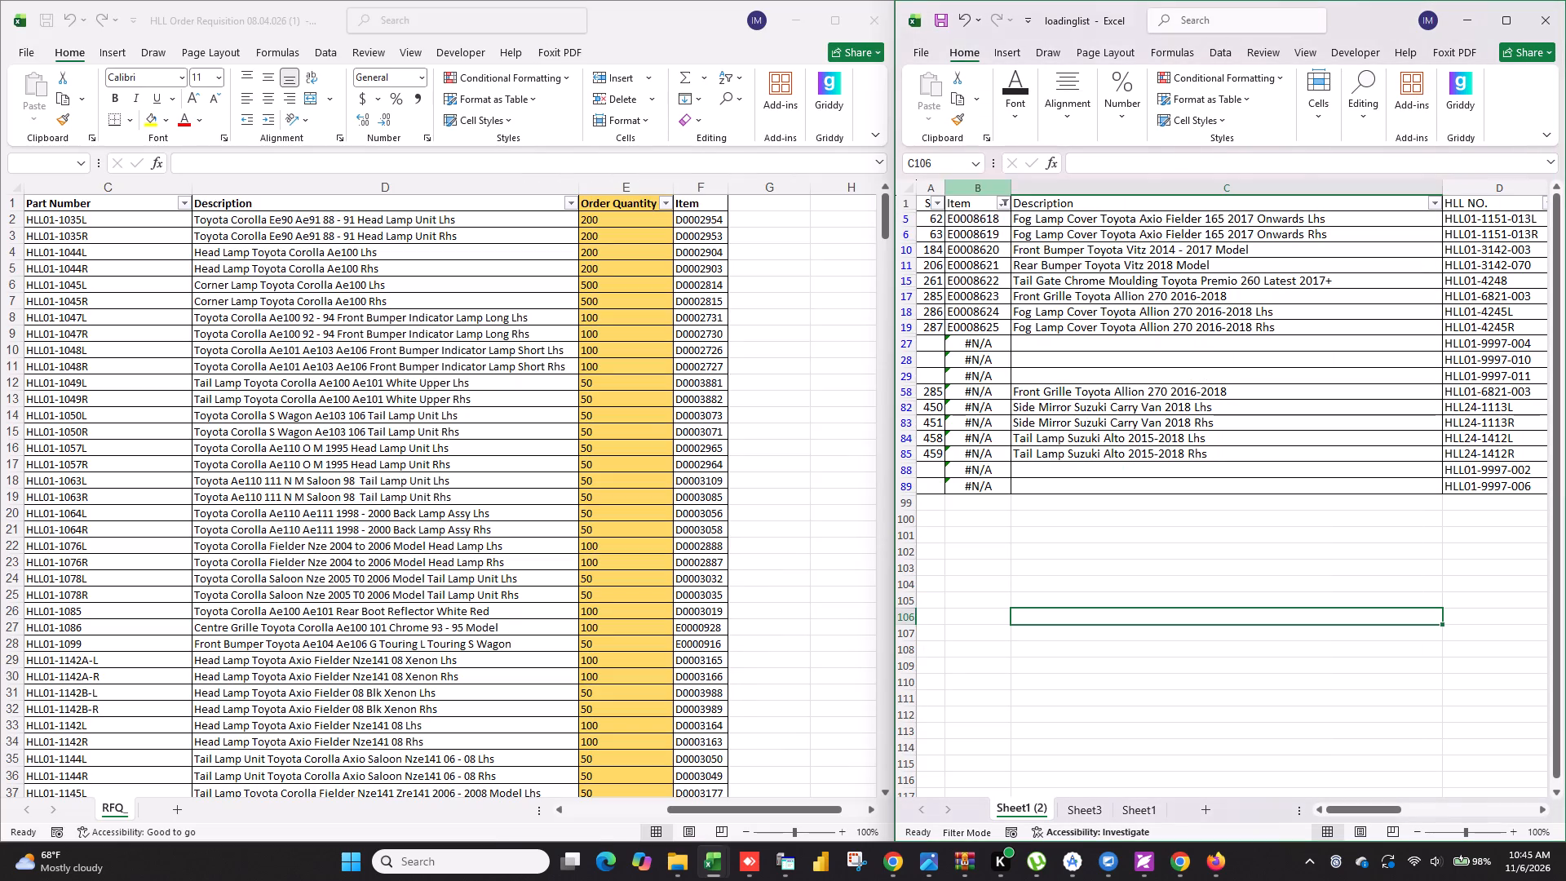
pyautogui.click(1027, 542)
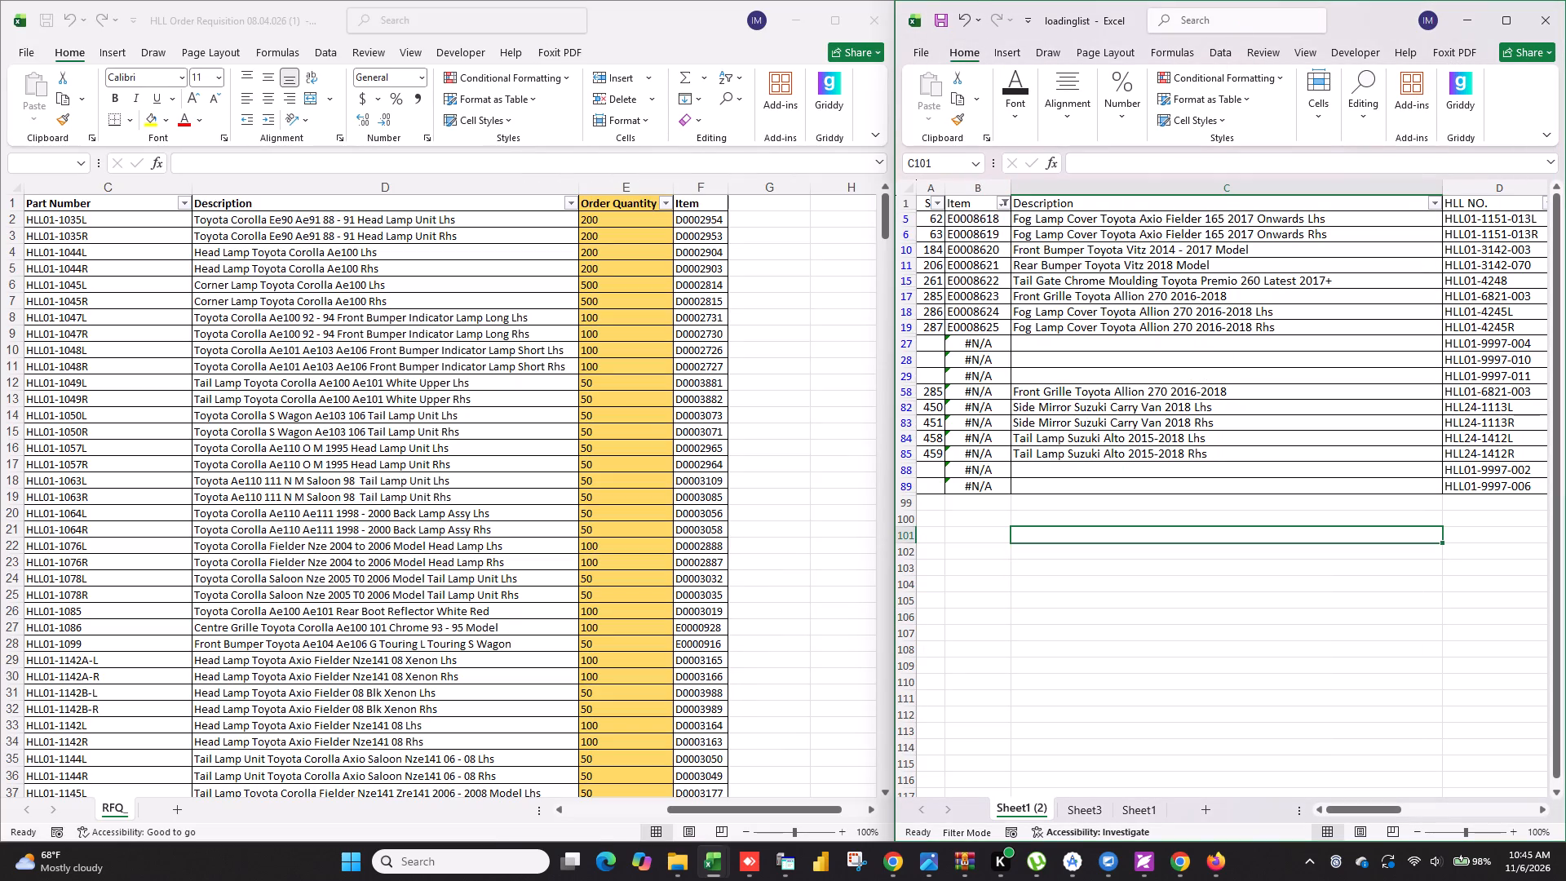
pyautogui.click(1110, 388)
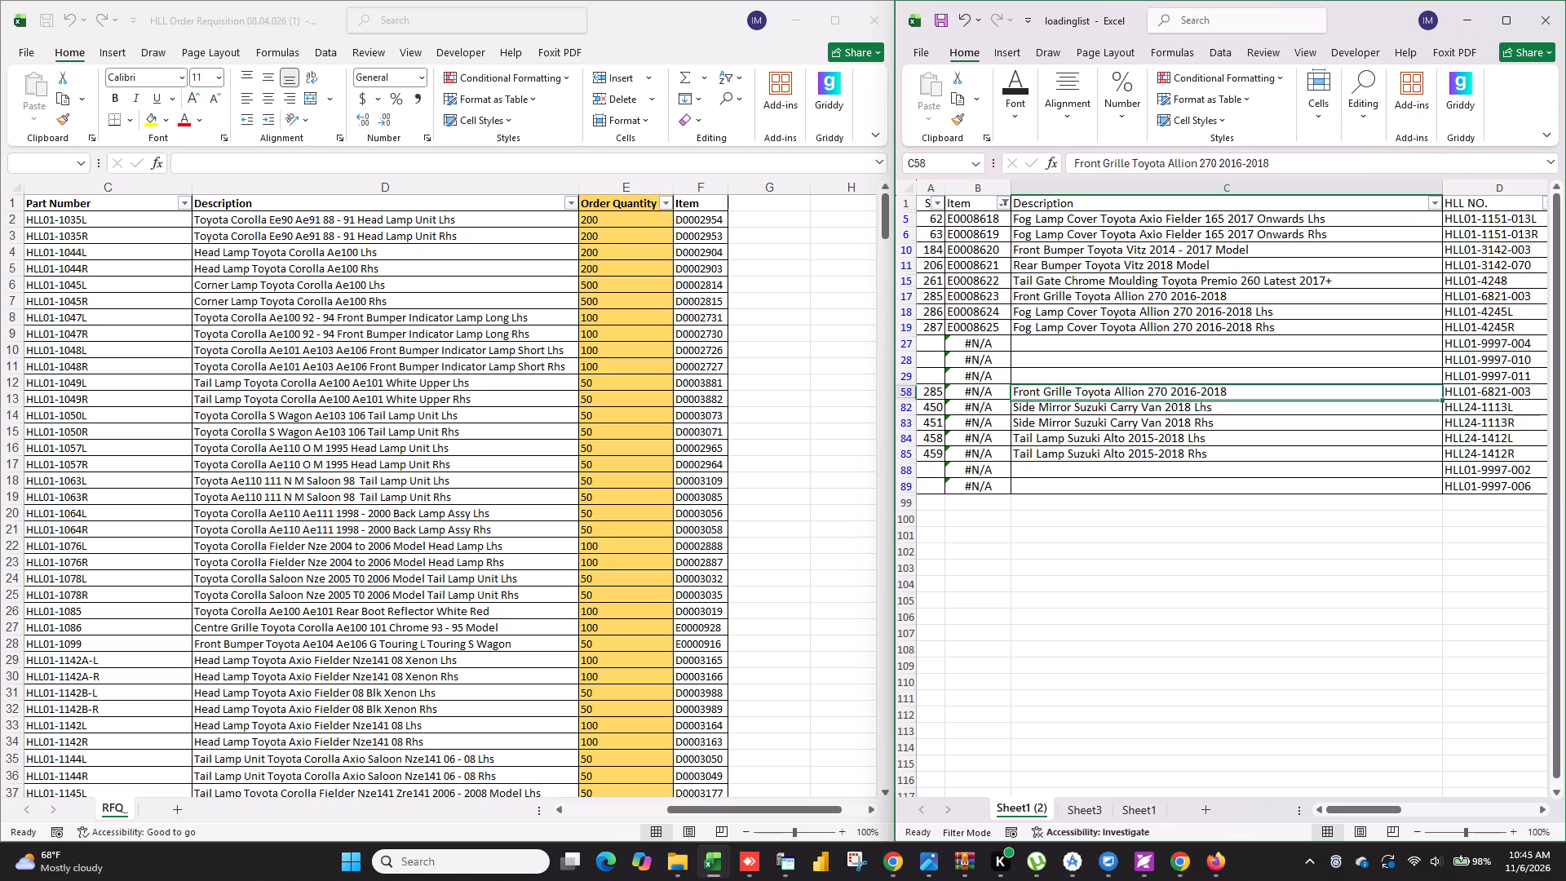
pyautogui.click(1079, 299)
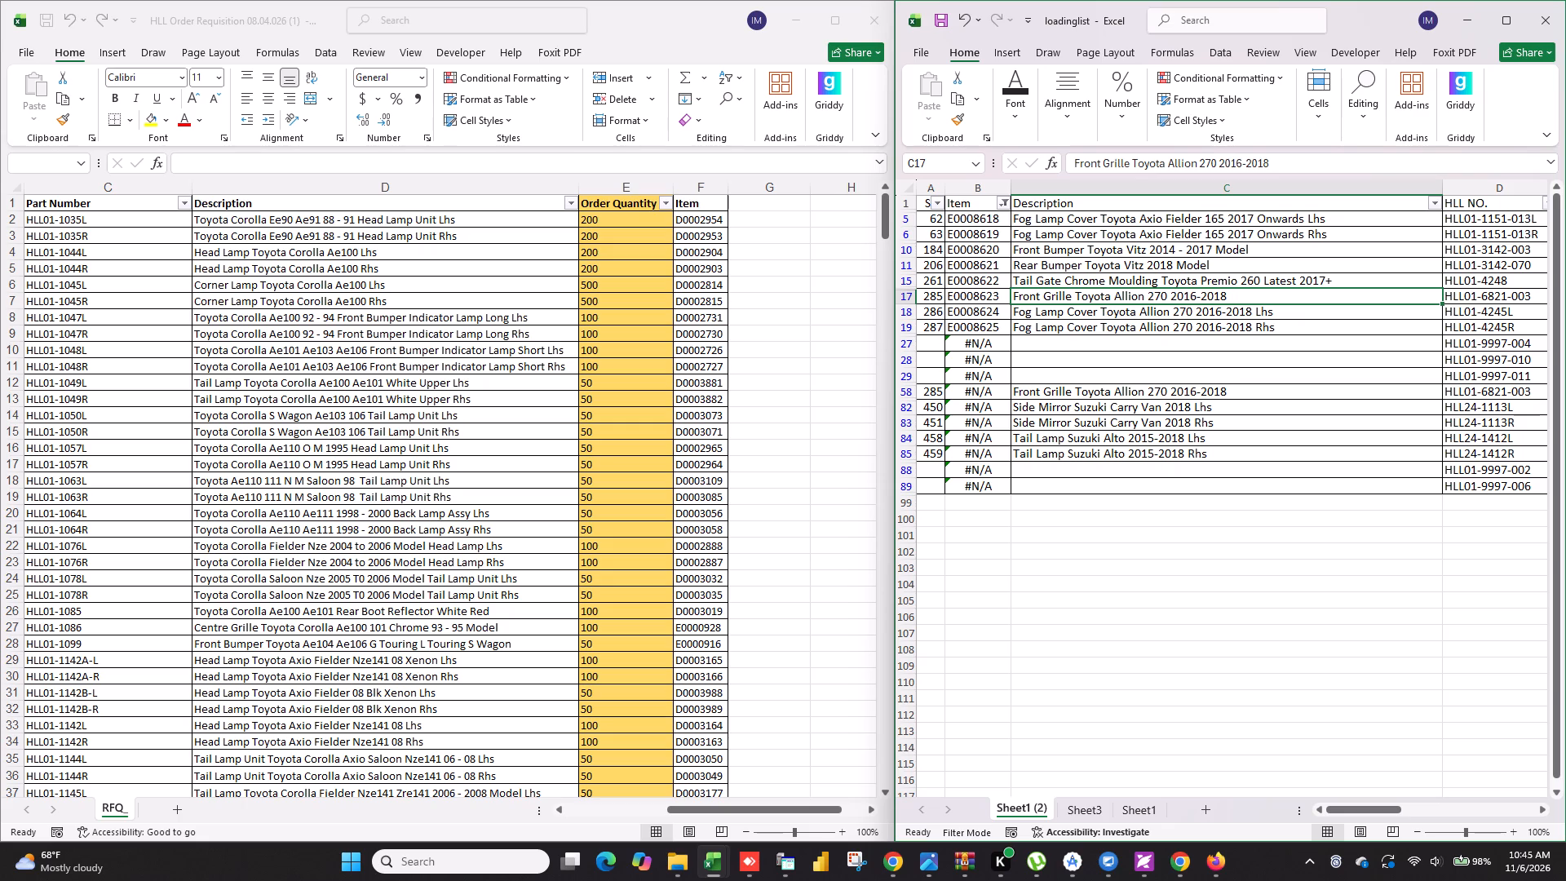
pyautogui.click(1134, 269)
pyautogui.click(1124, 299)
pyautogui.click(912, 300)
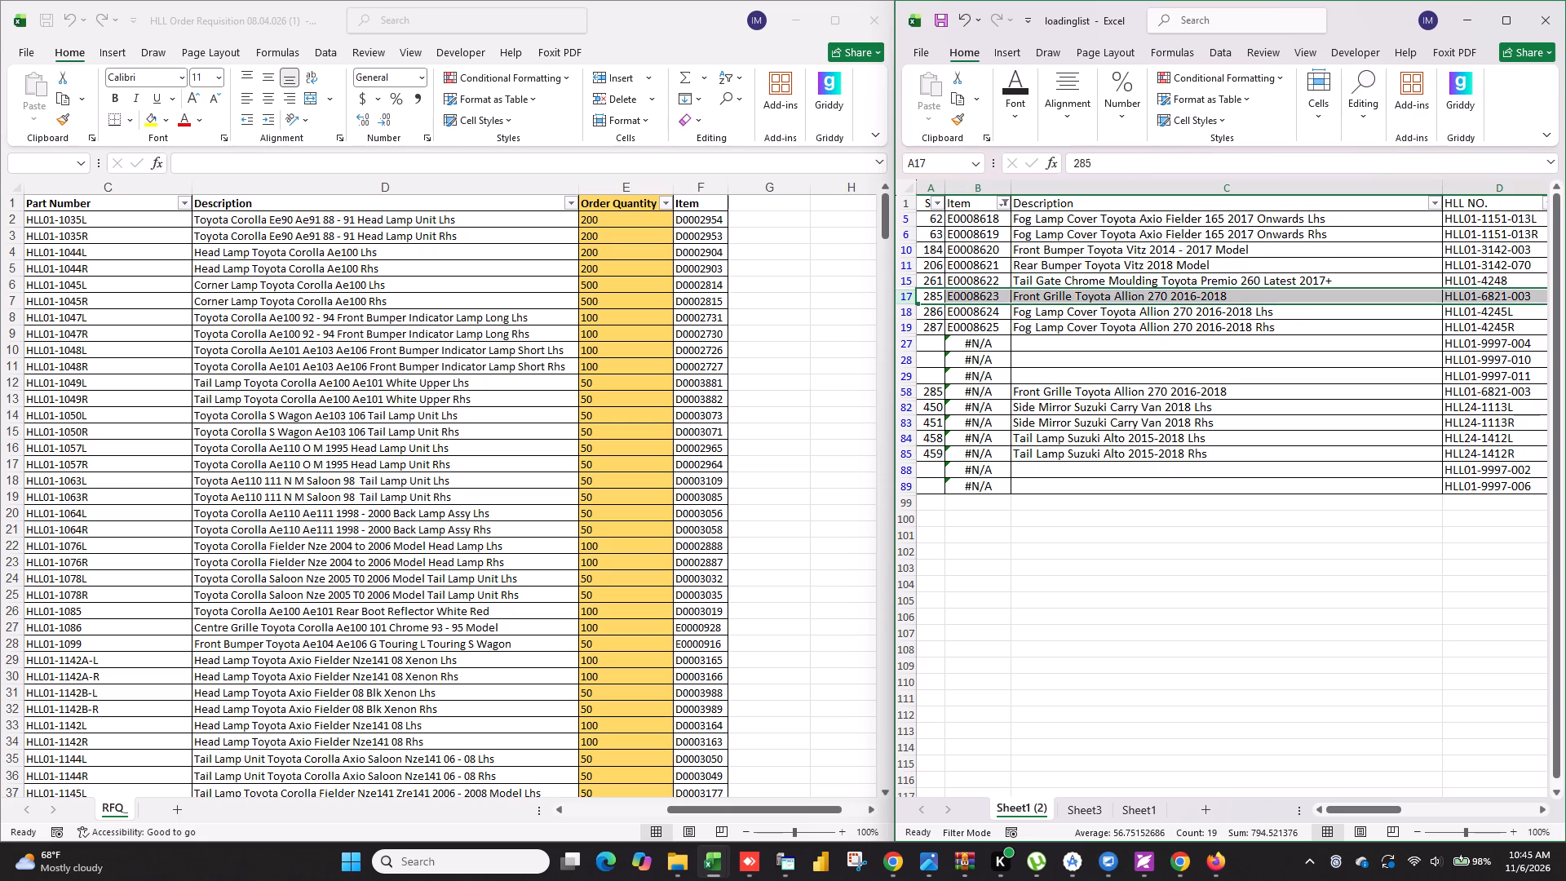
pyautogui.moveTo(1339, 812); pyautogui.dragTo(1373, 812)
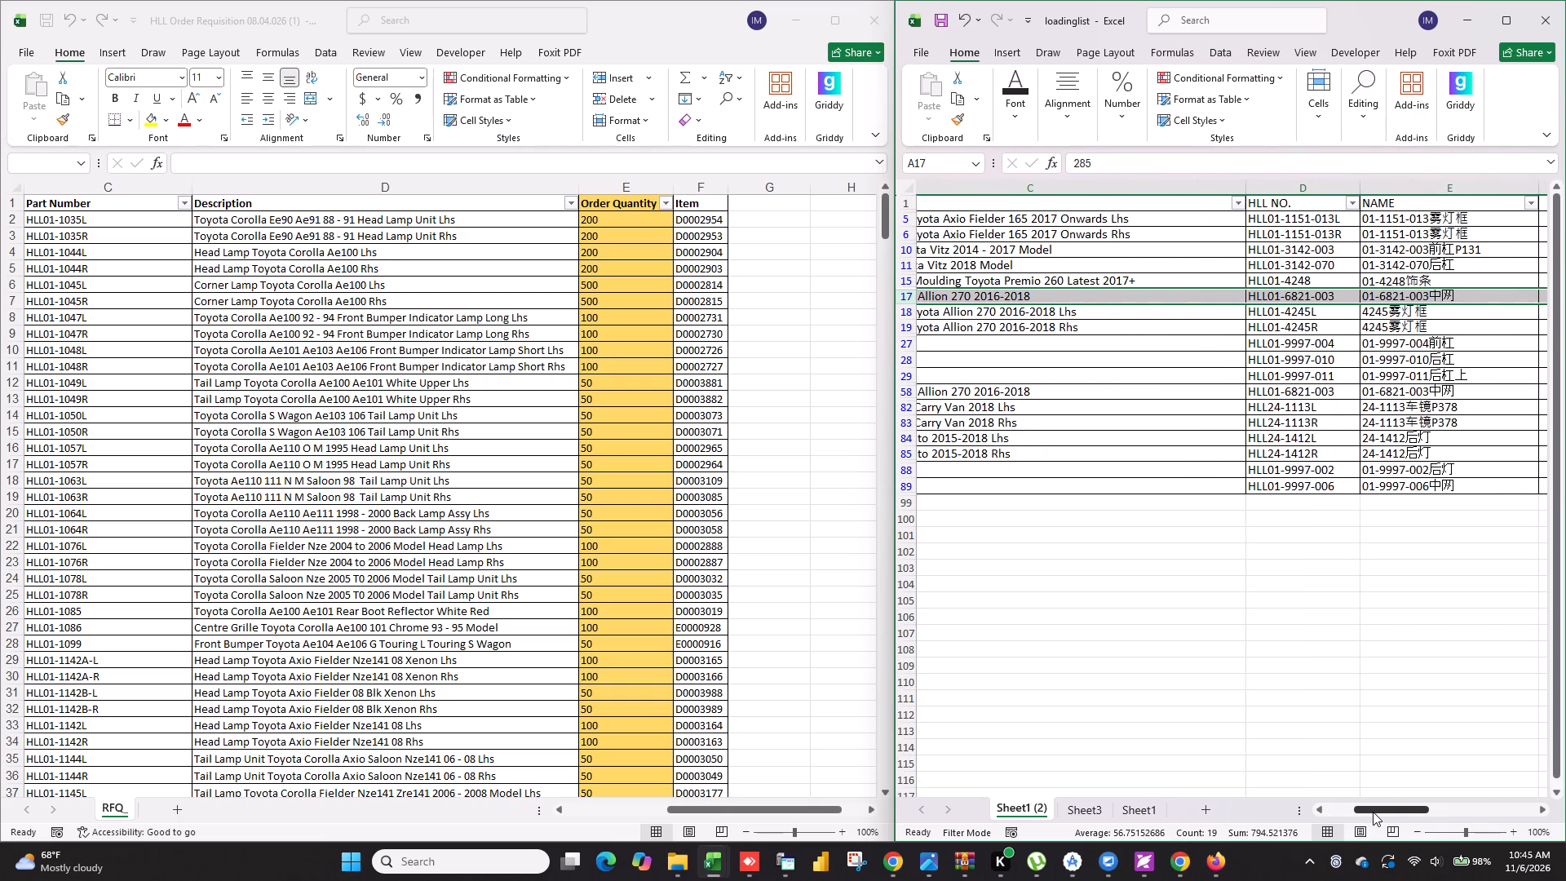
pyautogui.moveTo(1373, 812); pyautogui.dragTo(1255, 802)
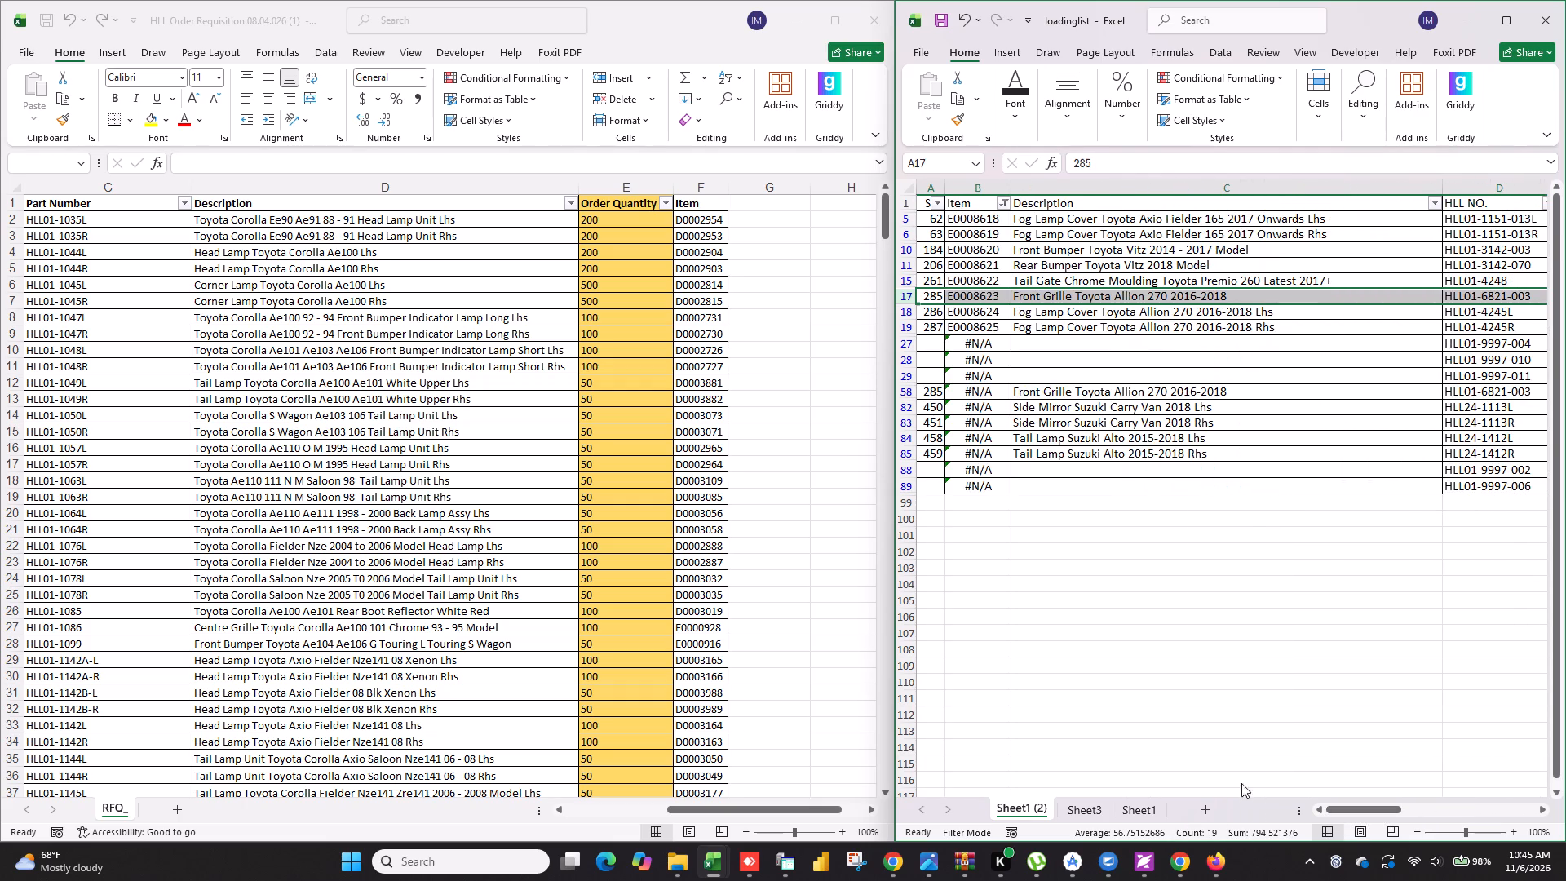
pyautogui.click(906, 396)
pyautogui.click(908, 392)
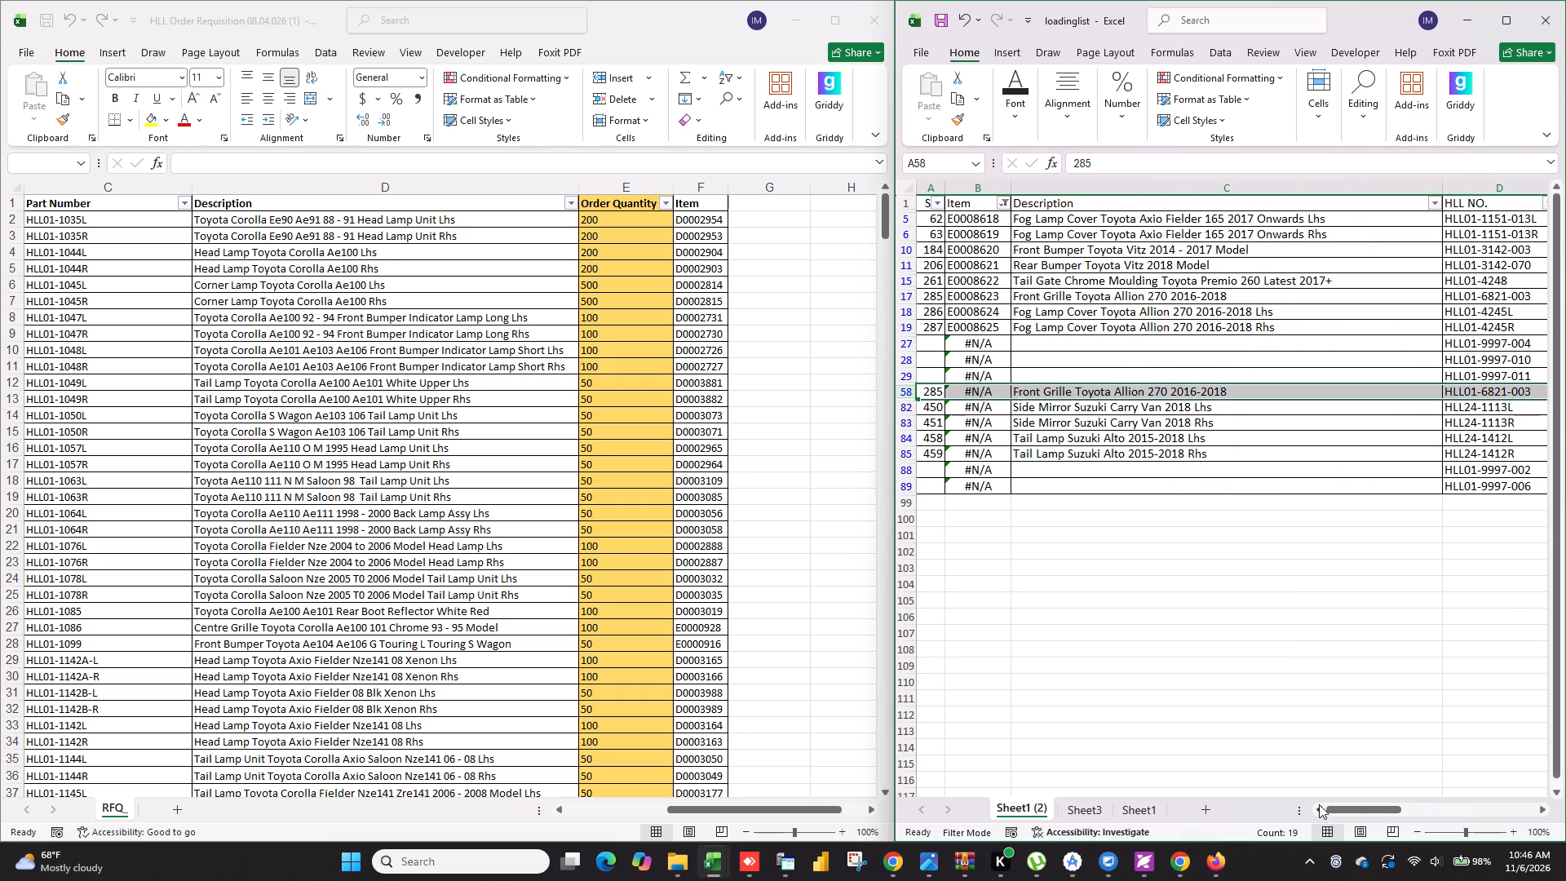
pyautogui.moveTo(1369, 808); pyautogui.dragTo(1444, 816)
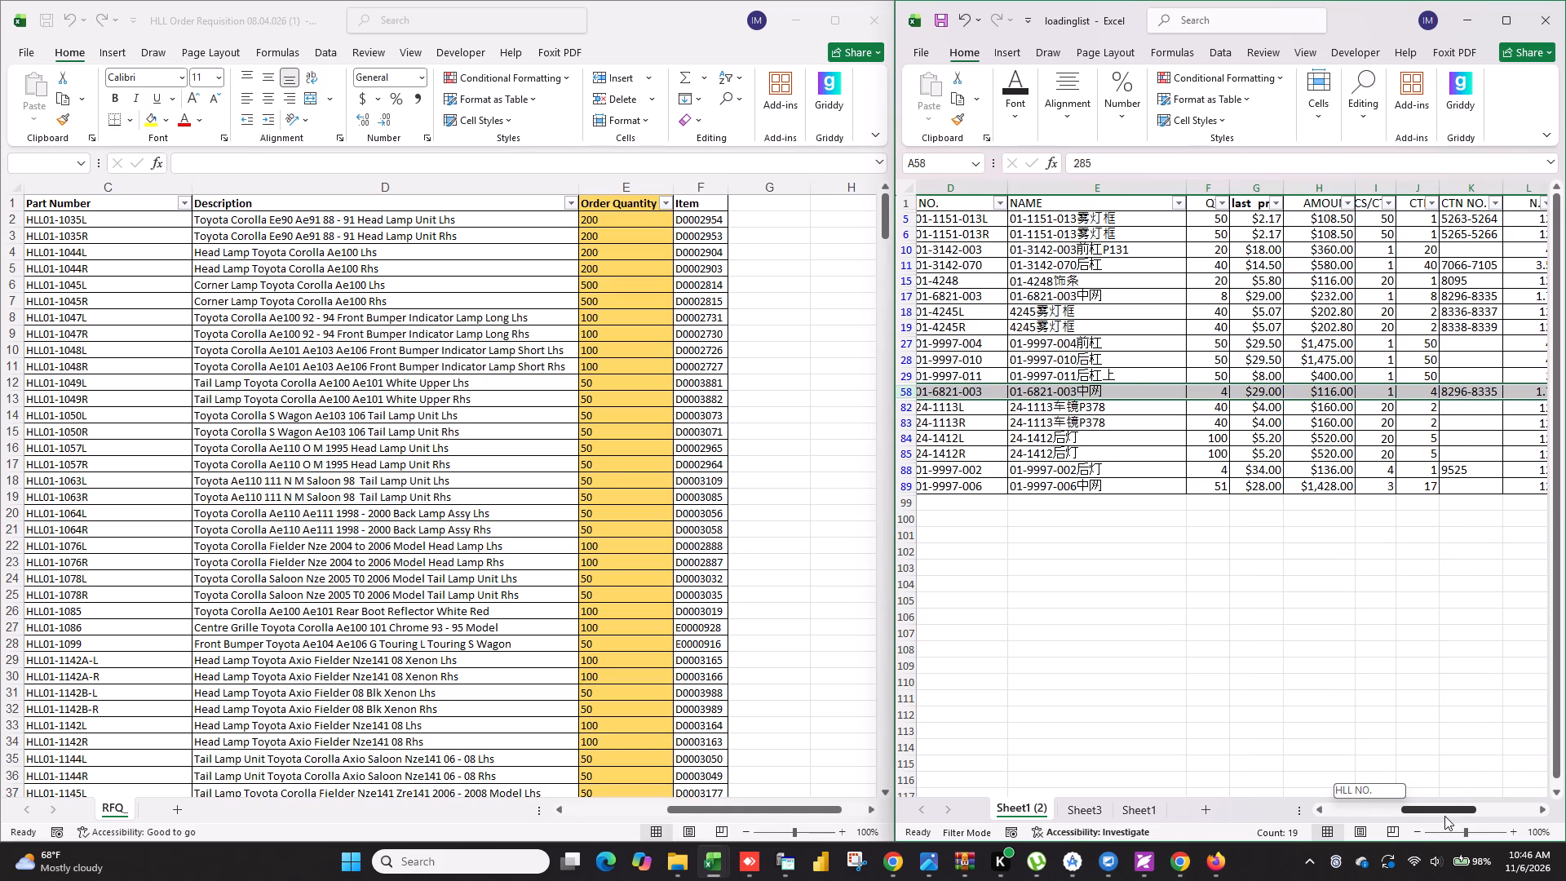
pyautogui.moveTo(1444, 816); pyautogui.dragTo(1208, 796)
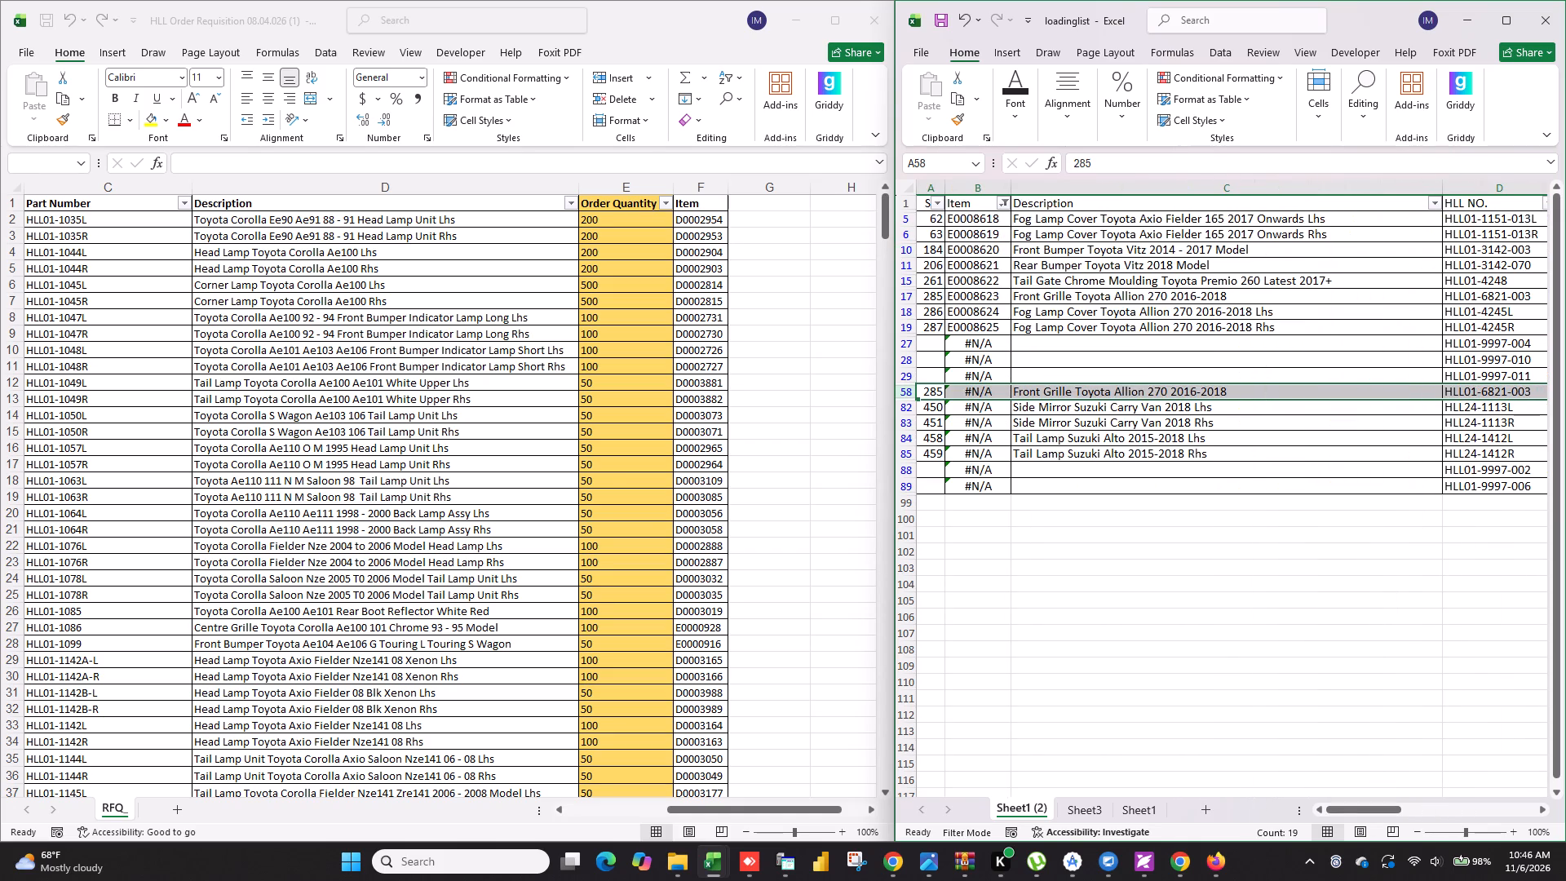
# Copy item code E0008623 from cell B17 into item cell B58 for the repeated Allion front grille.
pyautogui.click(980, 300)
pyautogui.hotkey('ctrl', 'c')
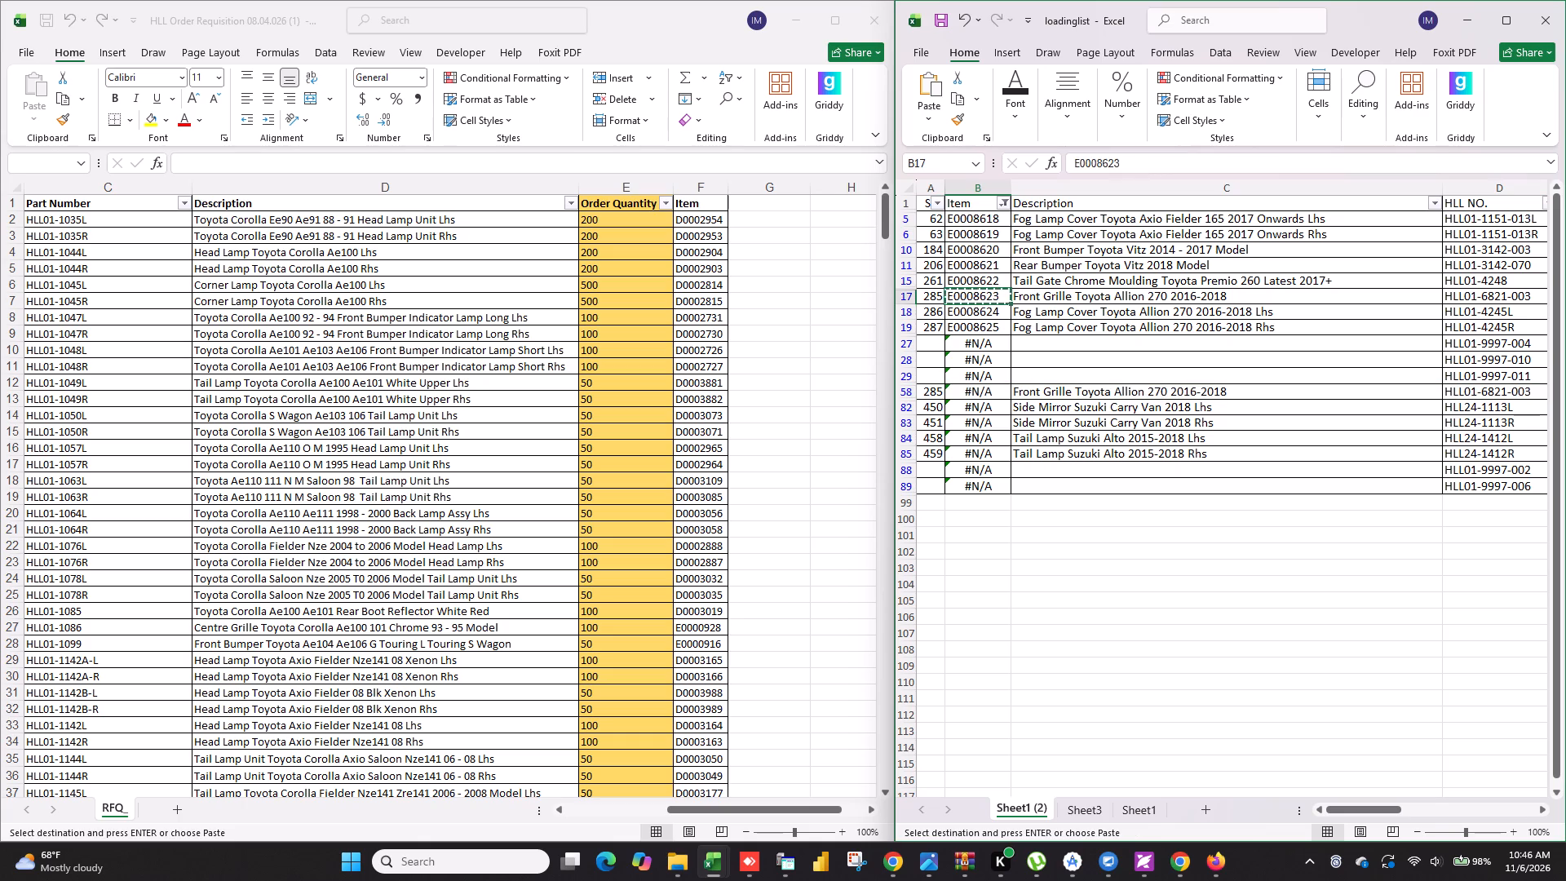
pyautogui.click(977, 389)
pyautogui.hotkey('ctrl', 'v')
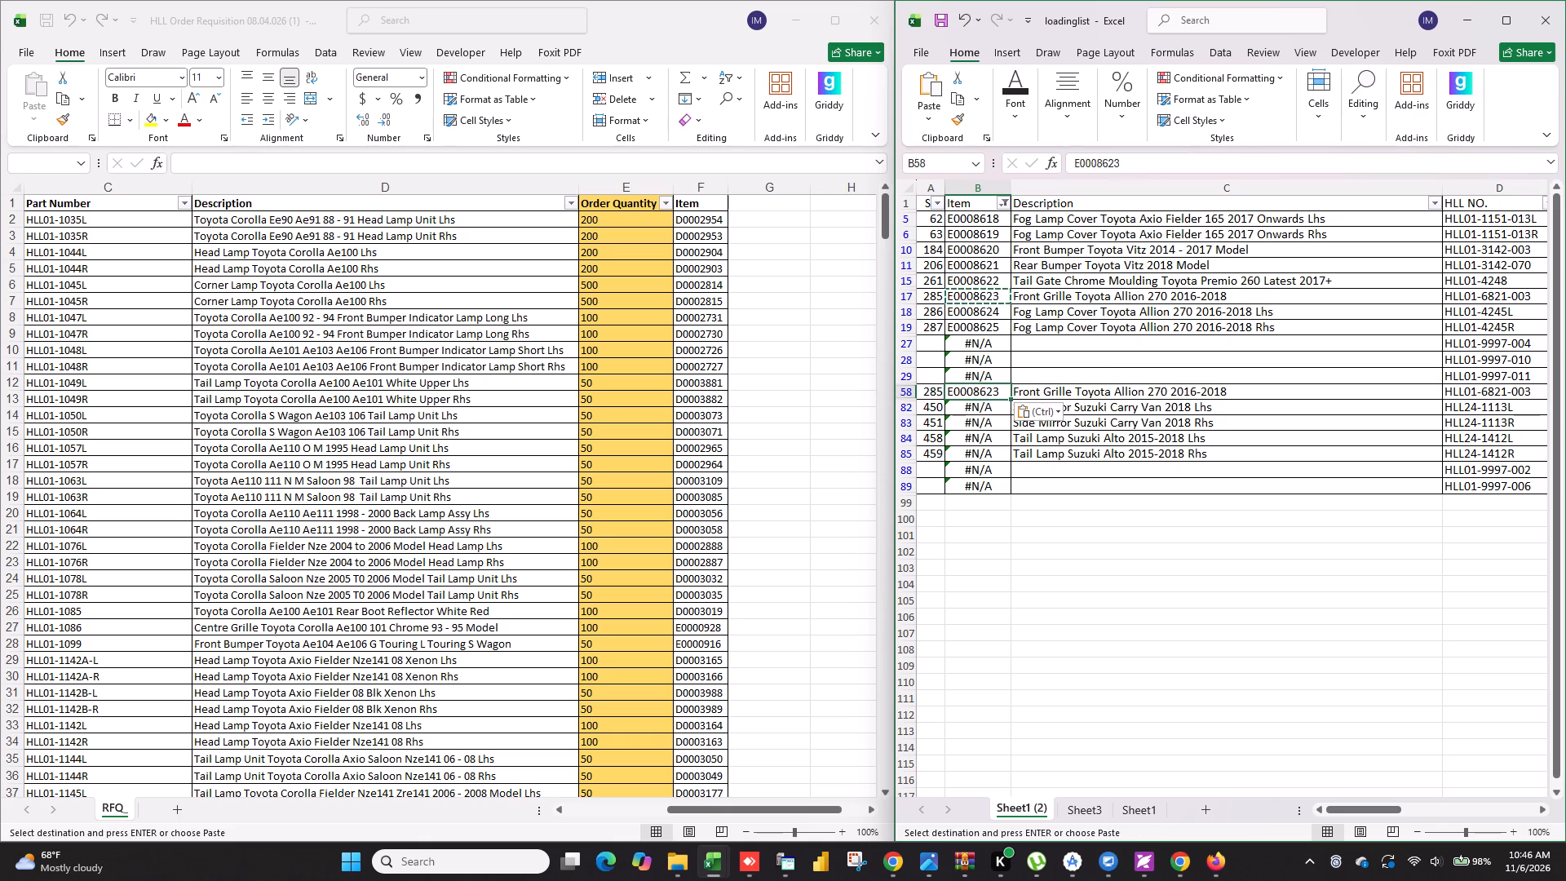
pyautogui.click(1079, 357)
pyautogui.press('Escape')
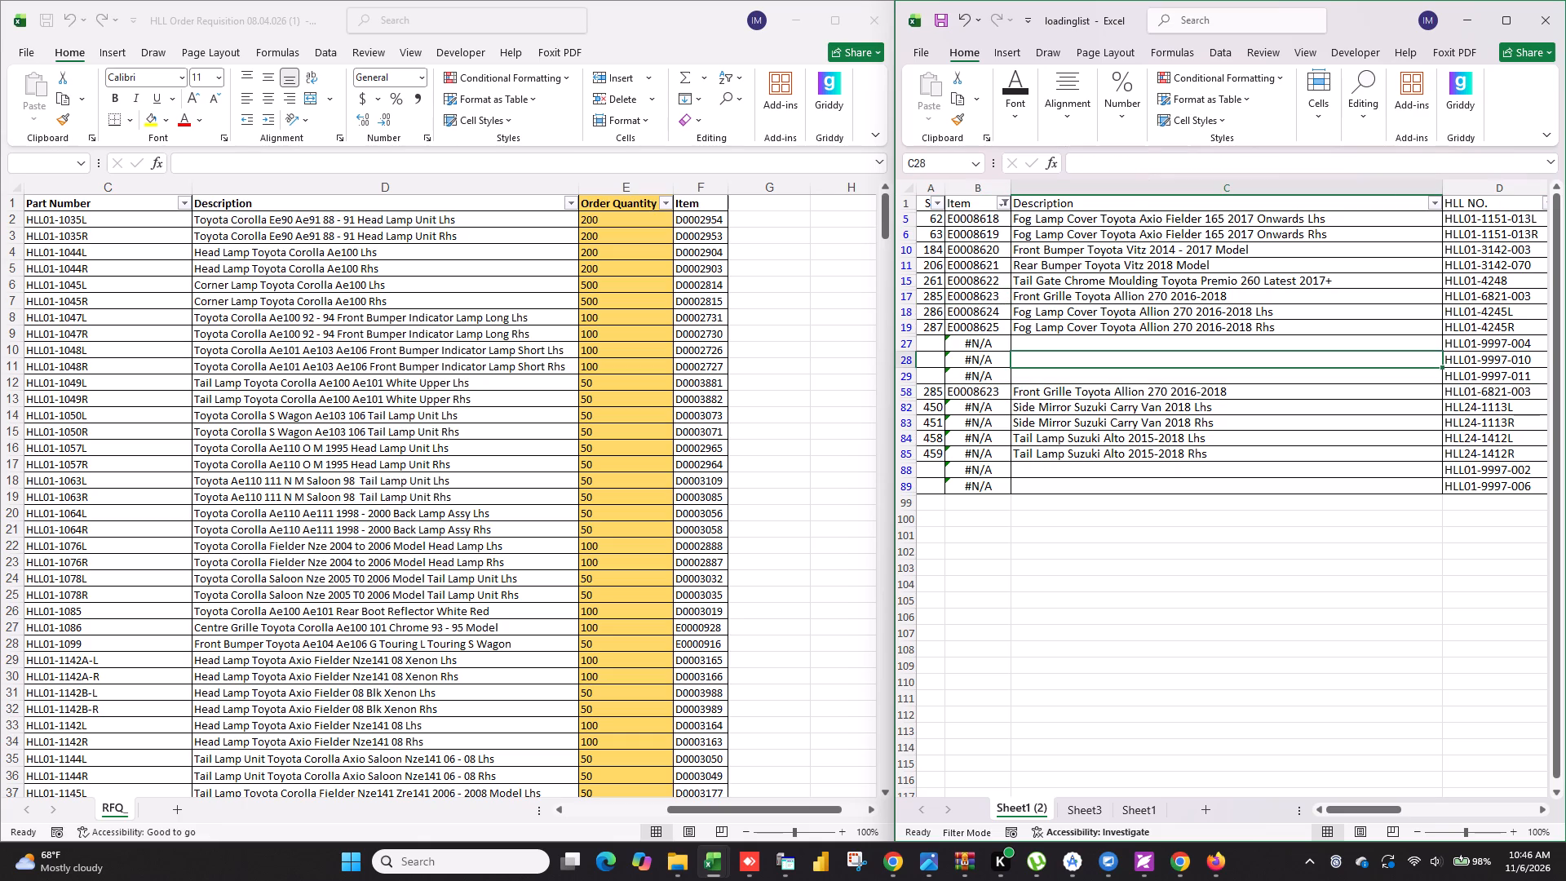
# Copy the side mirror description in cell C82, and search the K8 product records for Side Mirror Suzuki.
pyautogui.click(1043, 405)
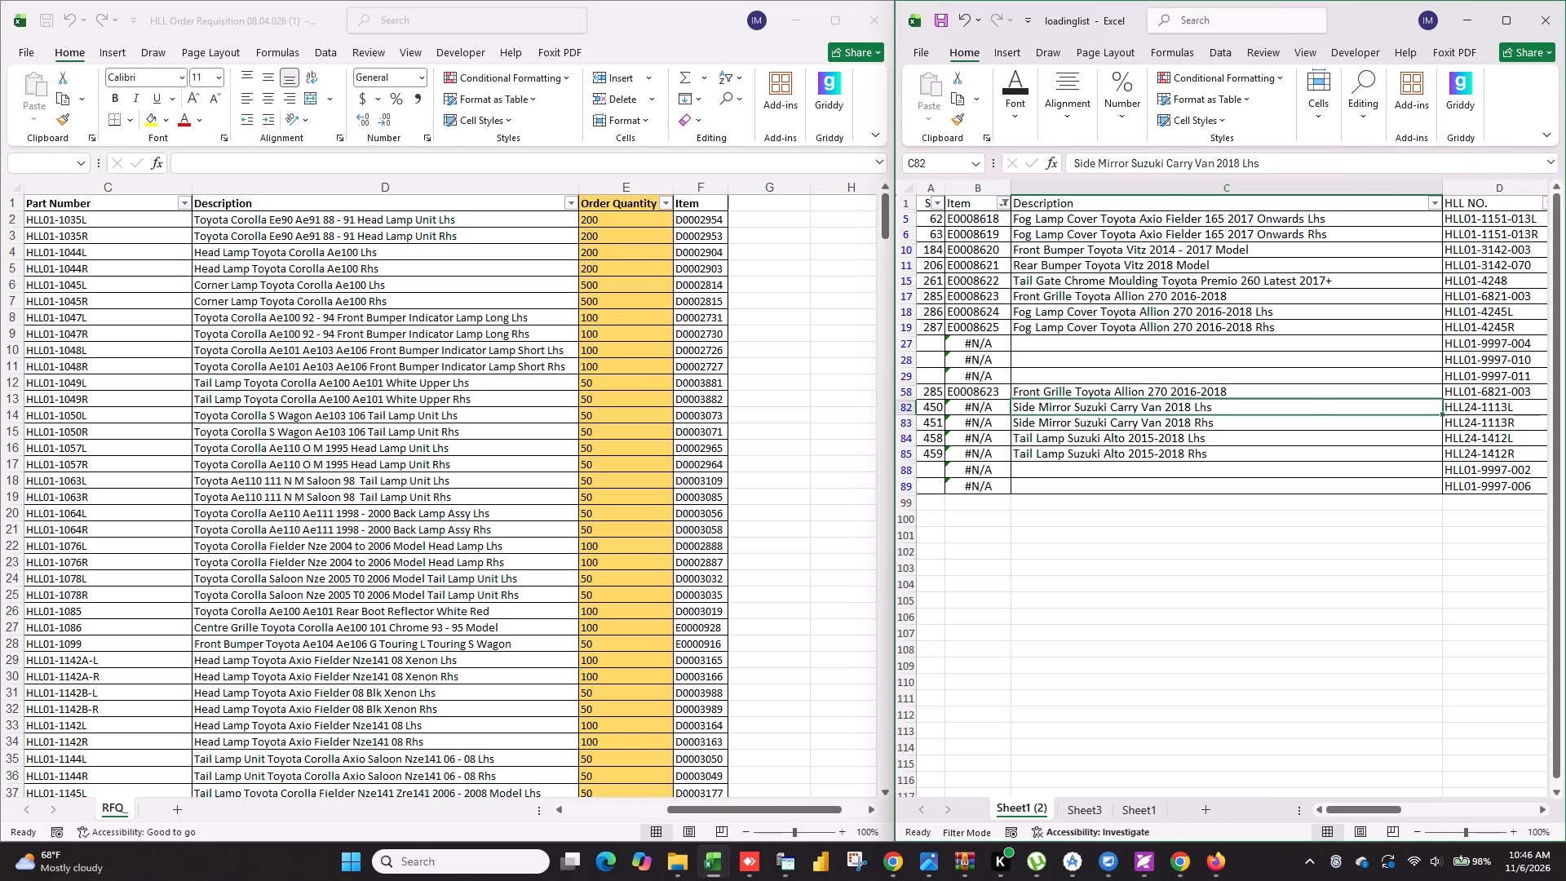
pyautogui.hotkey('ctrl', 'c')
pyautogui.click(798, 866)
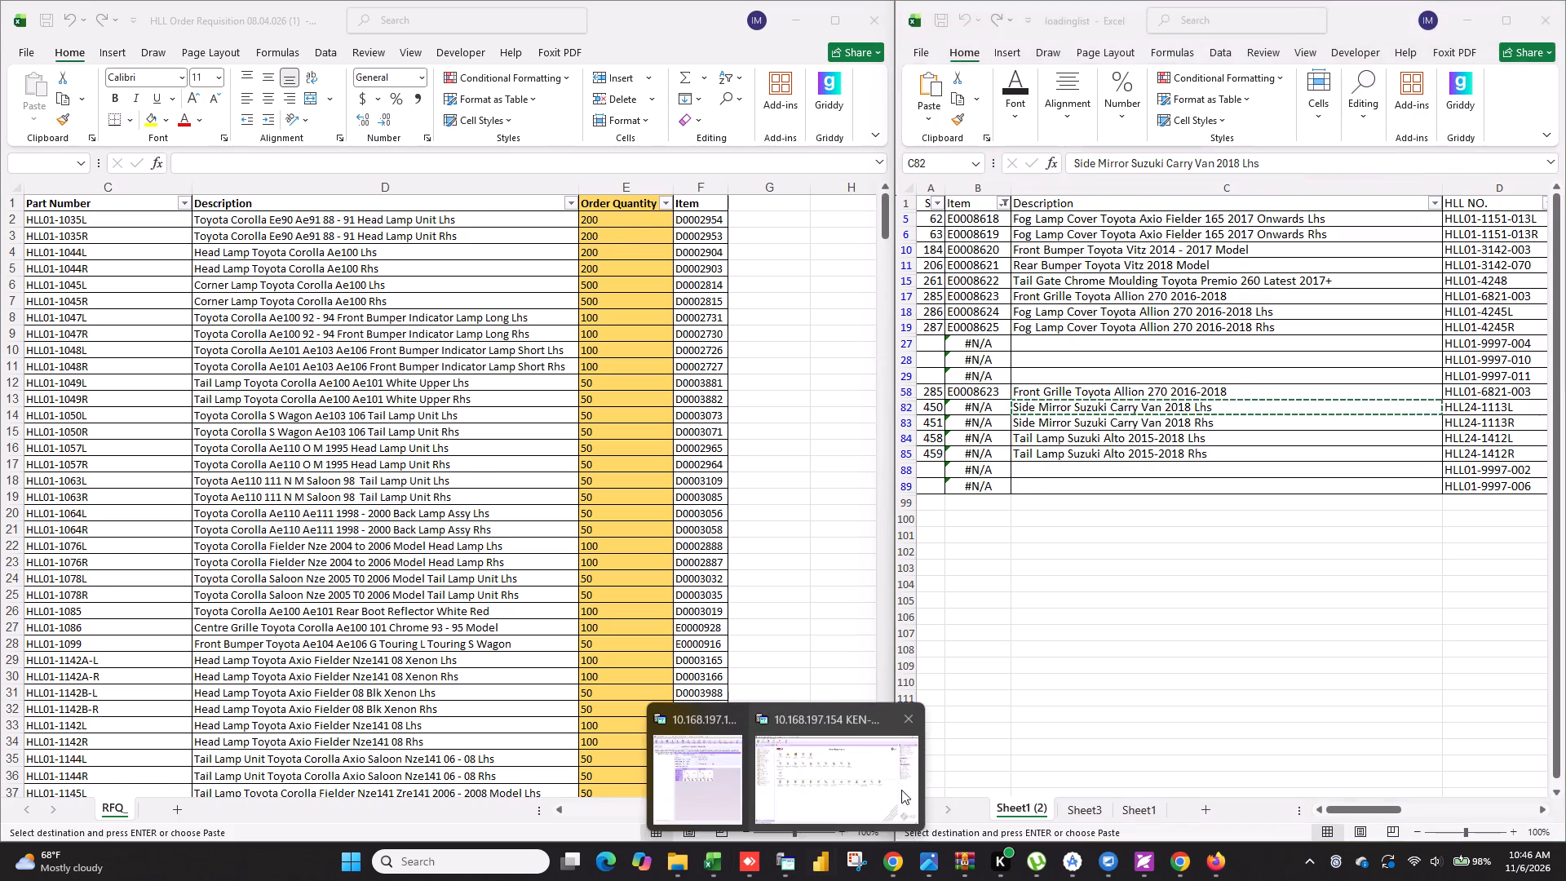
pyautogui.click(728, 800)
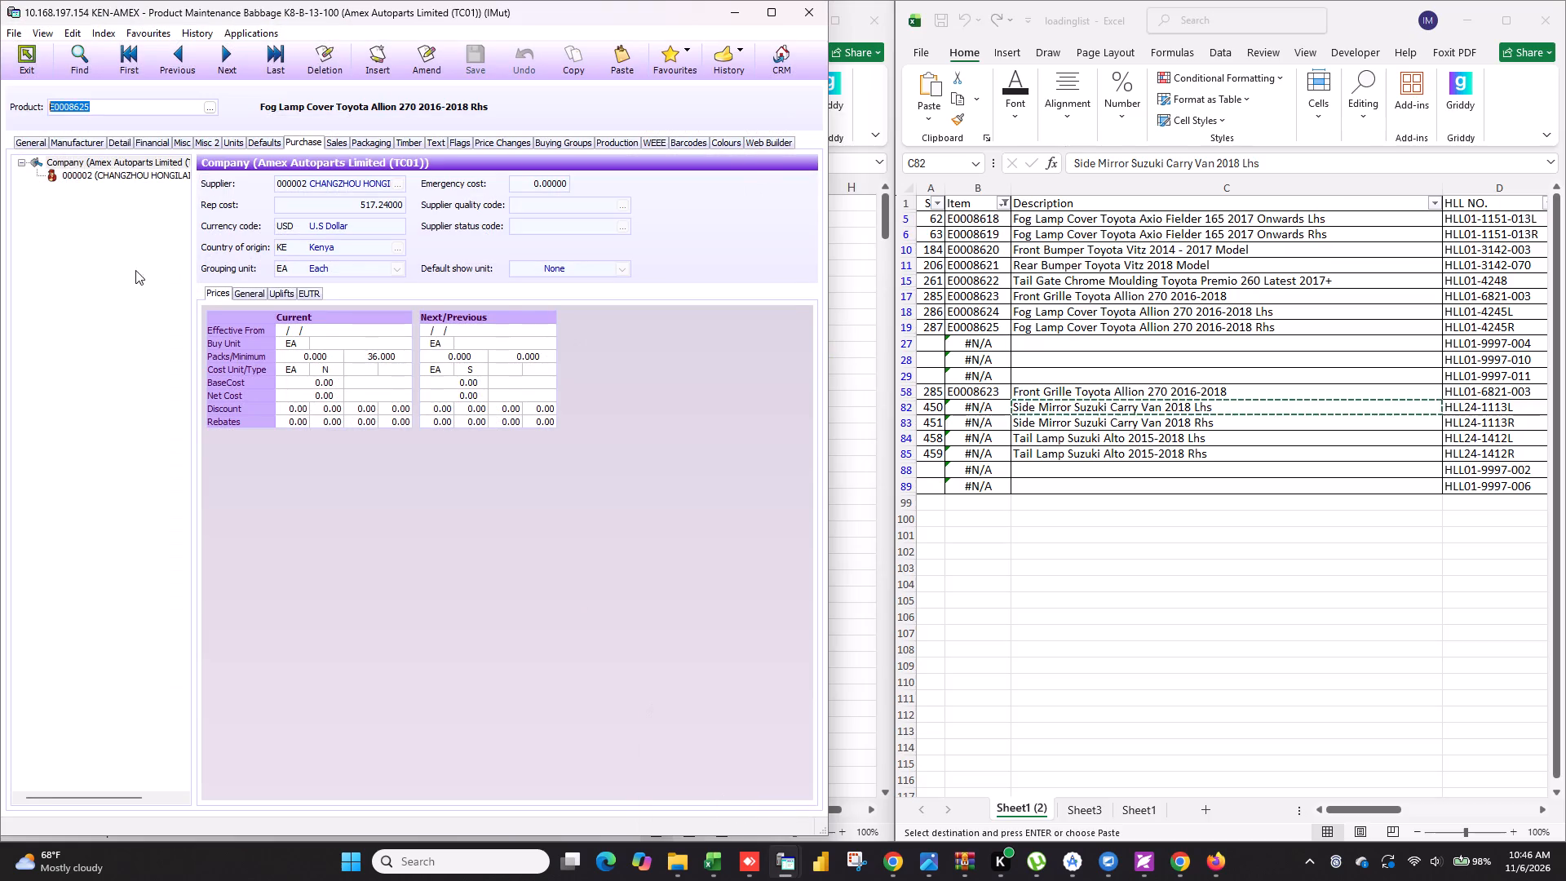
pyautogui.press('BackSpace')
pyautogui.write('Side')
pyautogui.press('space')
pyautogui.write('Miri')
pyautogui.press('BackSpace')
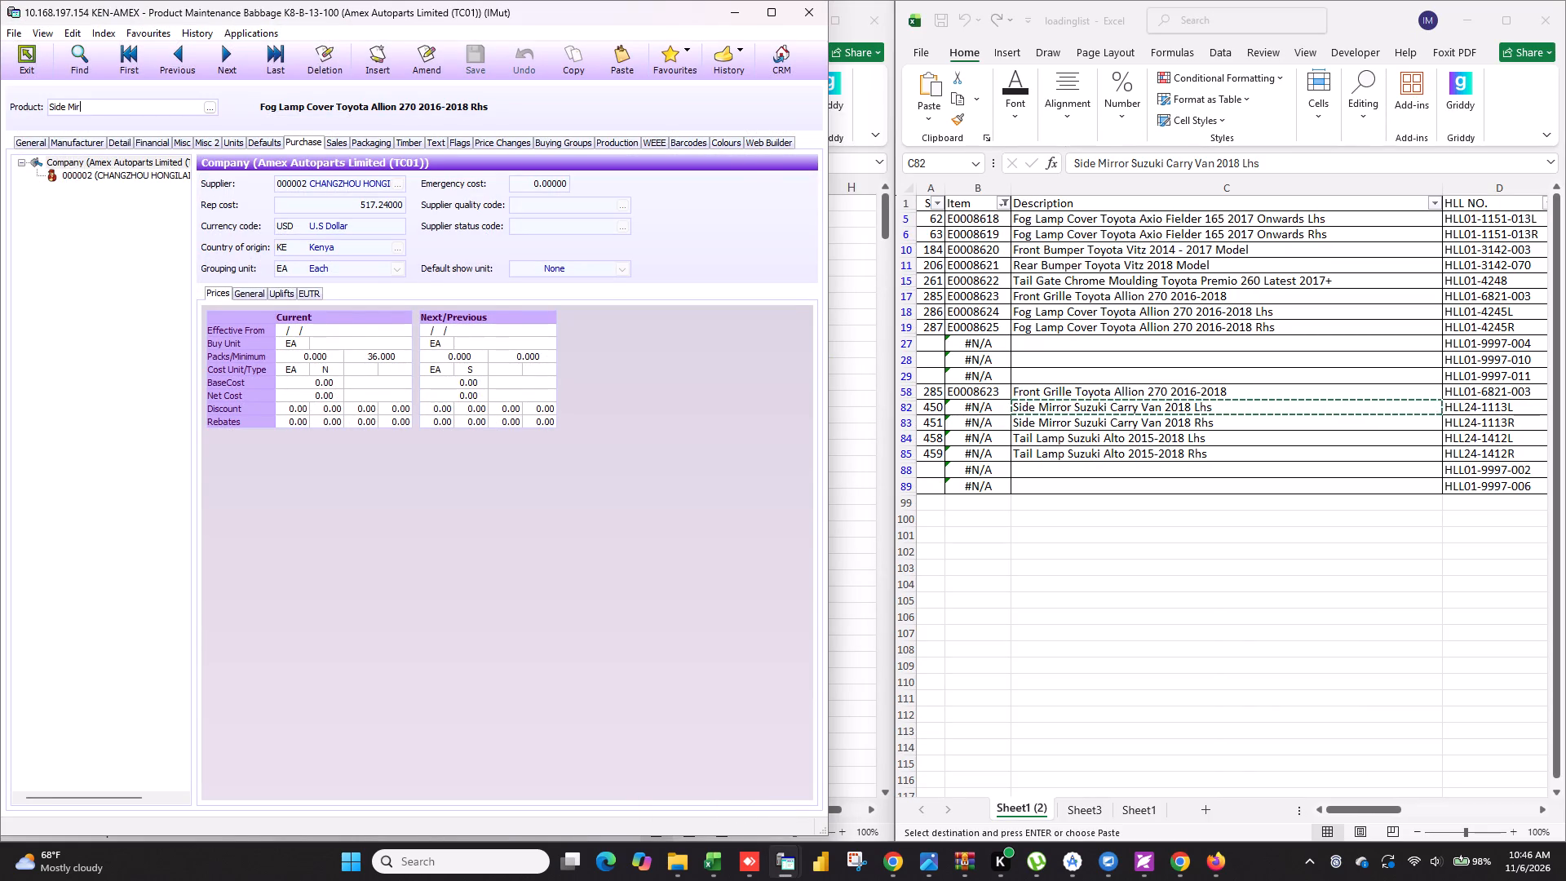
pyautogui.write('ror Suzuki')
pyautogui.press('Tab')
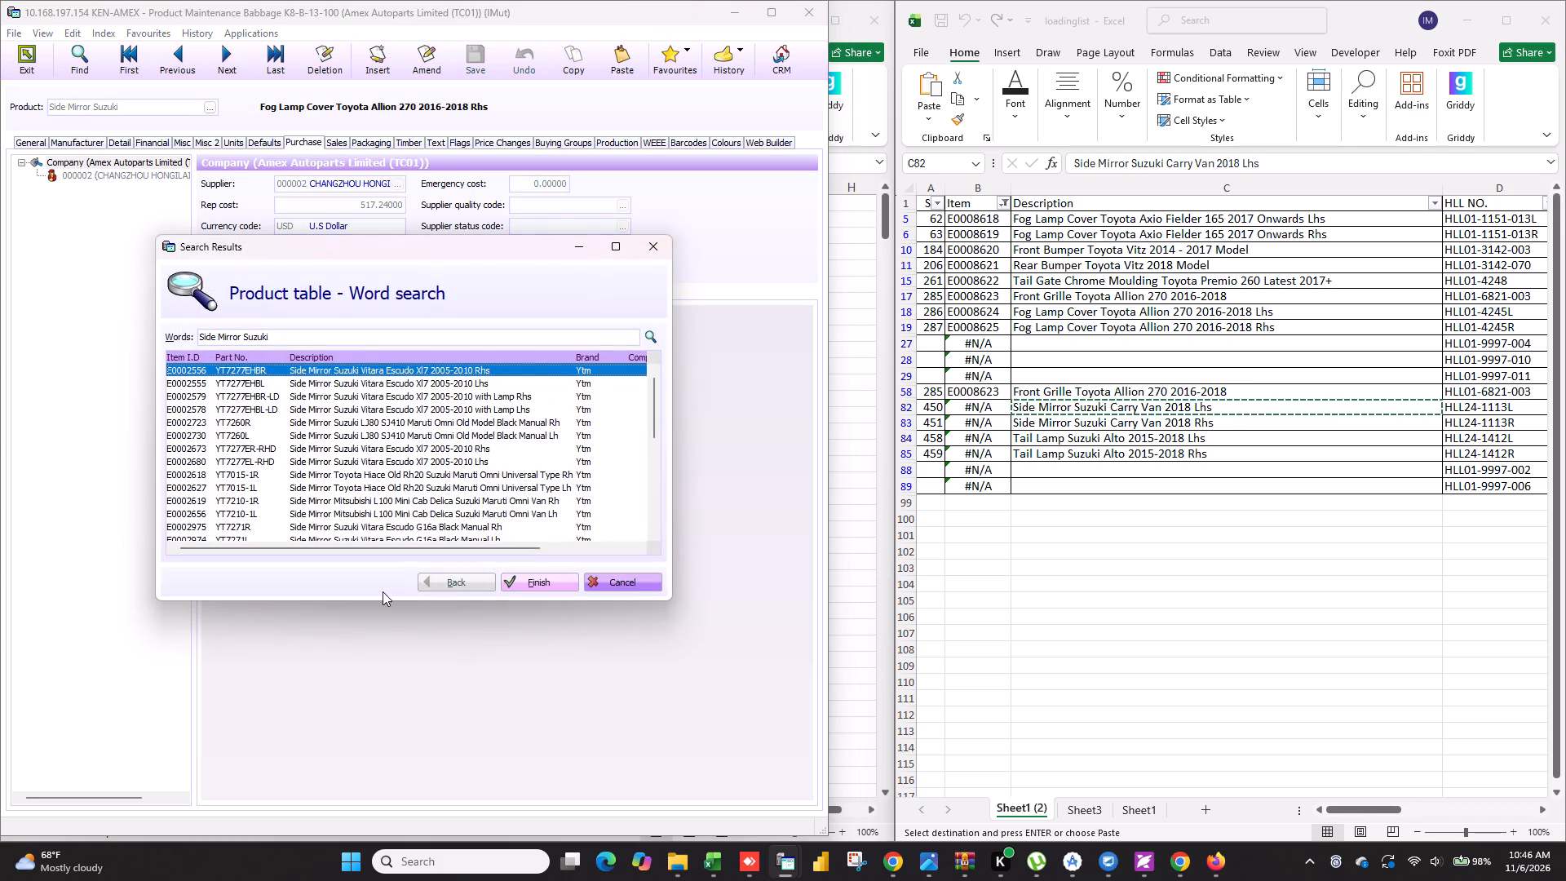
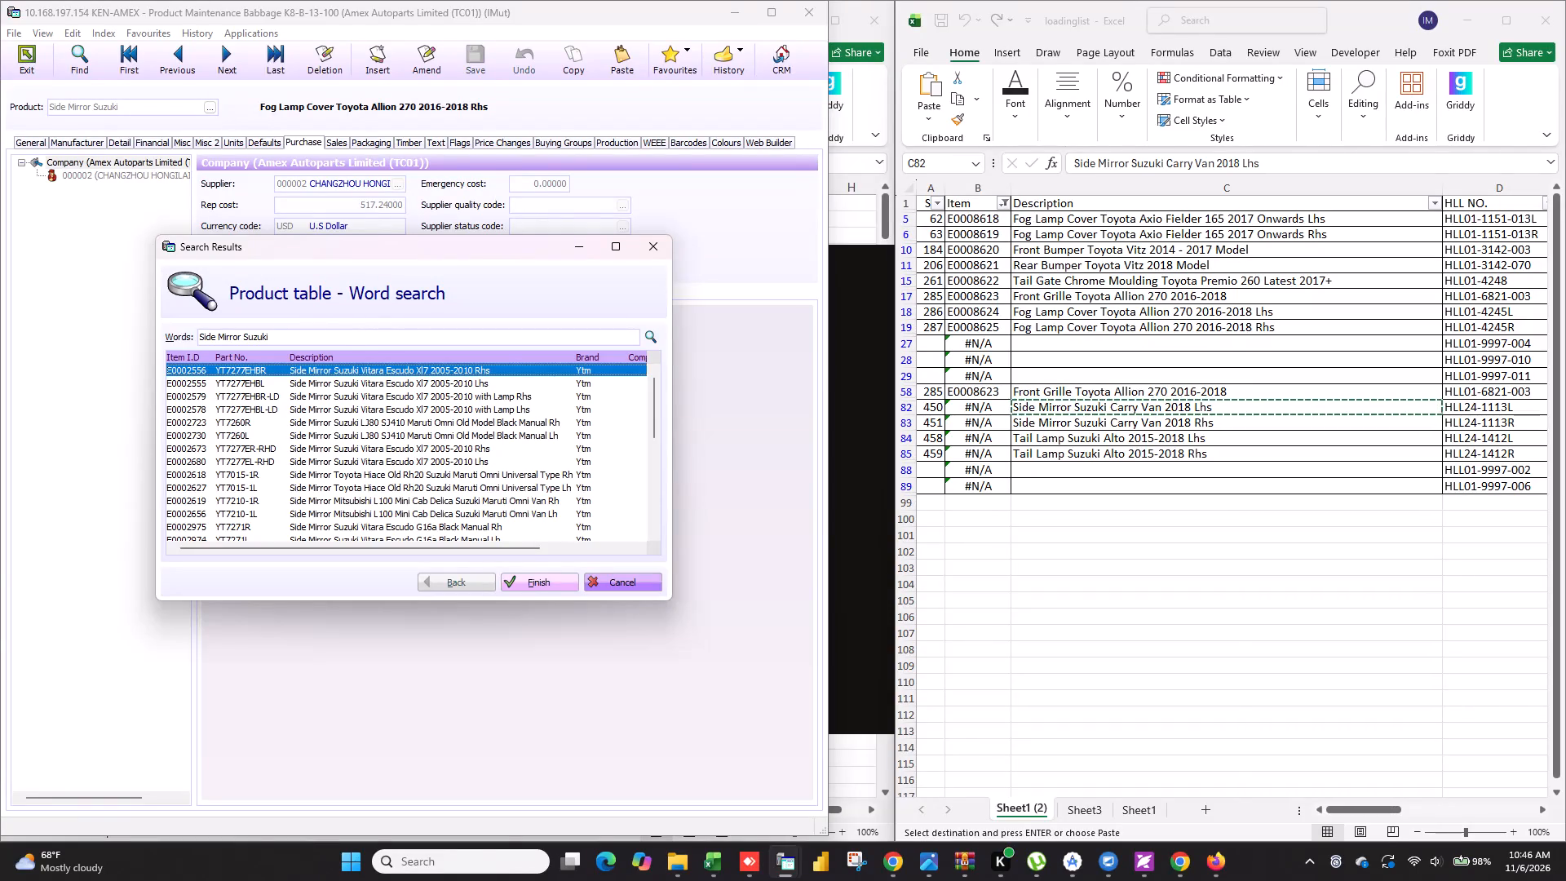
# Search the product records for Side Mirror Suzuki Carry, and return to the Side Mirror Suzuki search.
pyautogui.click(337, 343)
pyautogui.press('space')
pyautogui.write('Carry')
pyautogui.press('Tab')
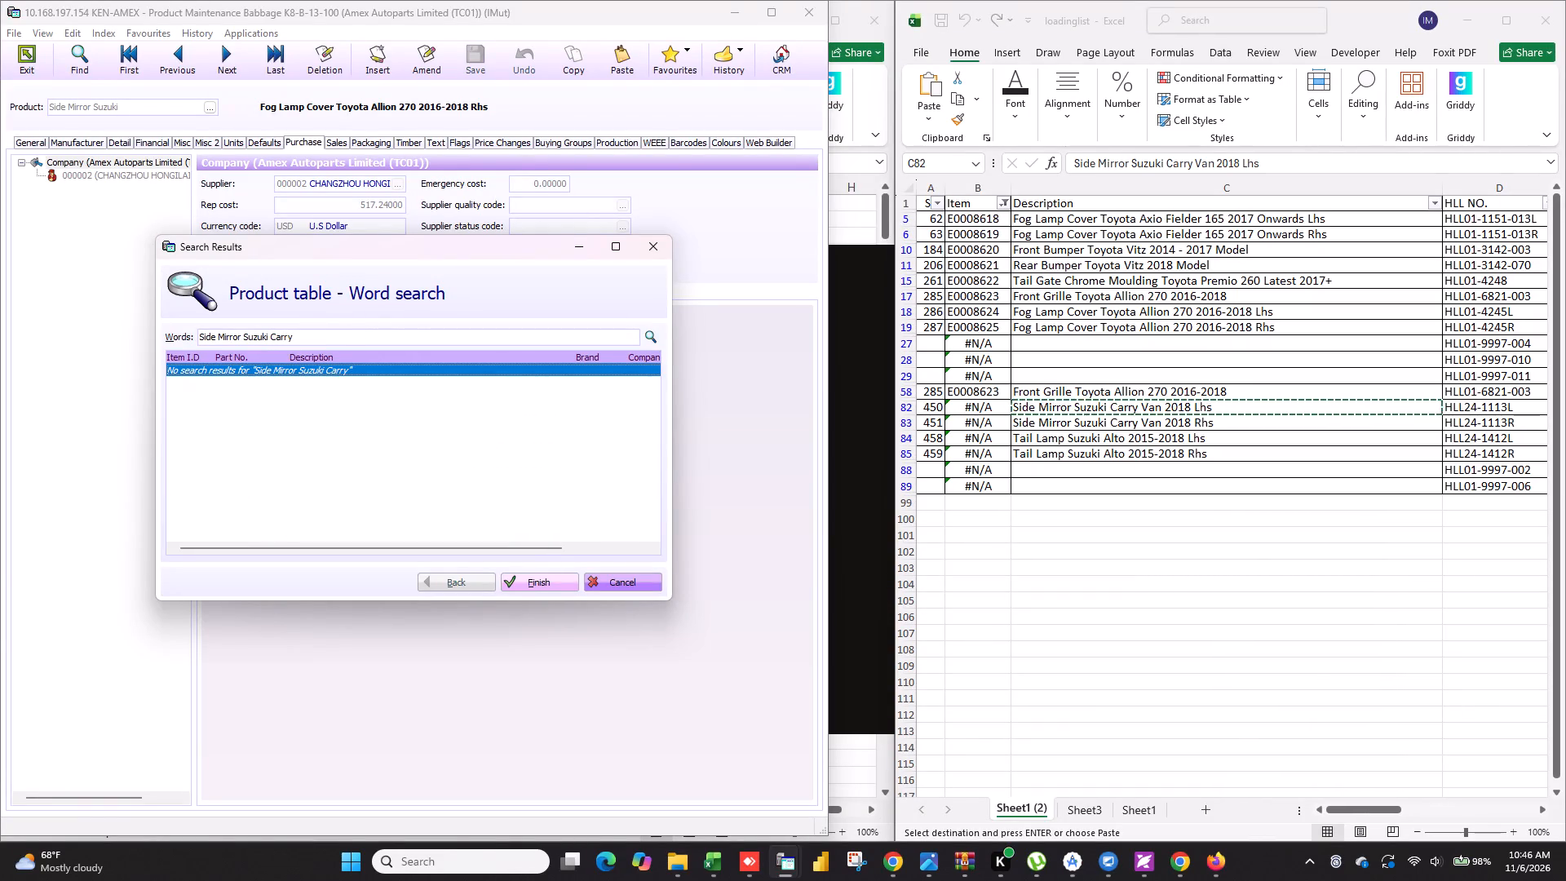
pyautogui.click(337, 343)
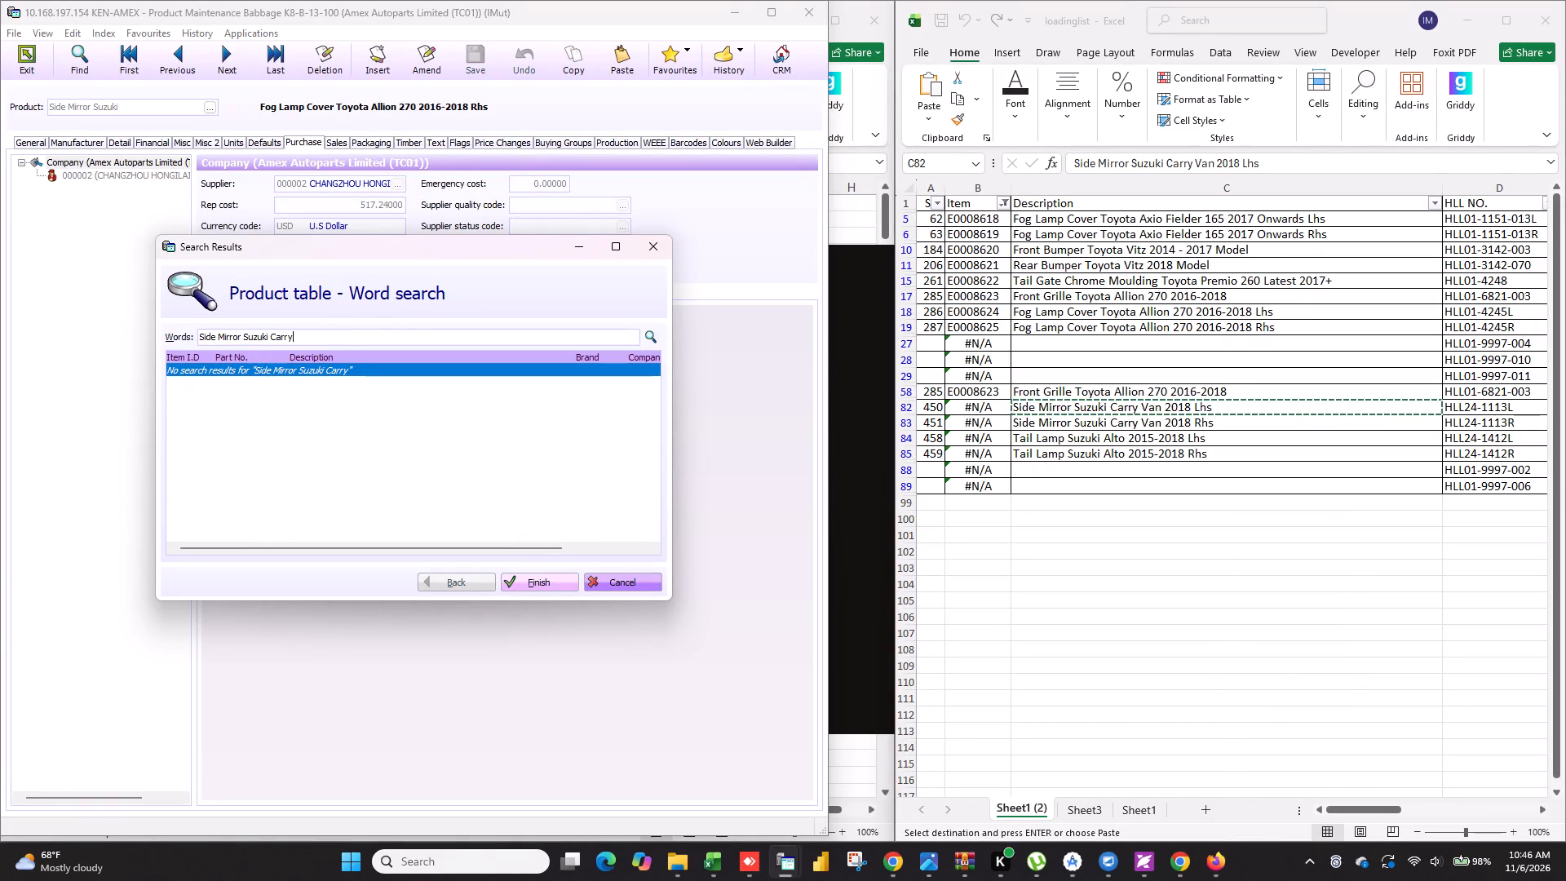
pyautogui.press('BackSpace')
pyautogui.press('BackSpace')
pyautogui.press('BackSpace')
pyautogui.press('BackSpace')
pyautogui.press('BackSpace')
pyautogui.press('BackSpace')
pyautogui.press('Tab')
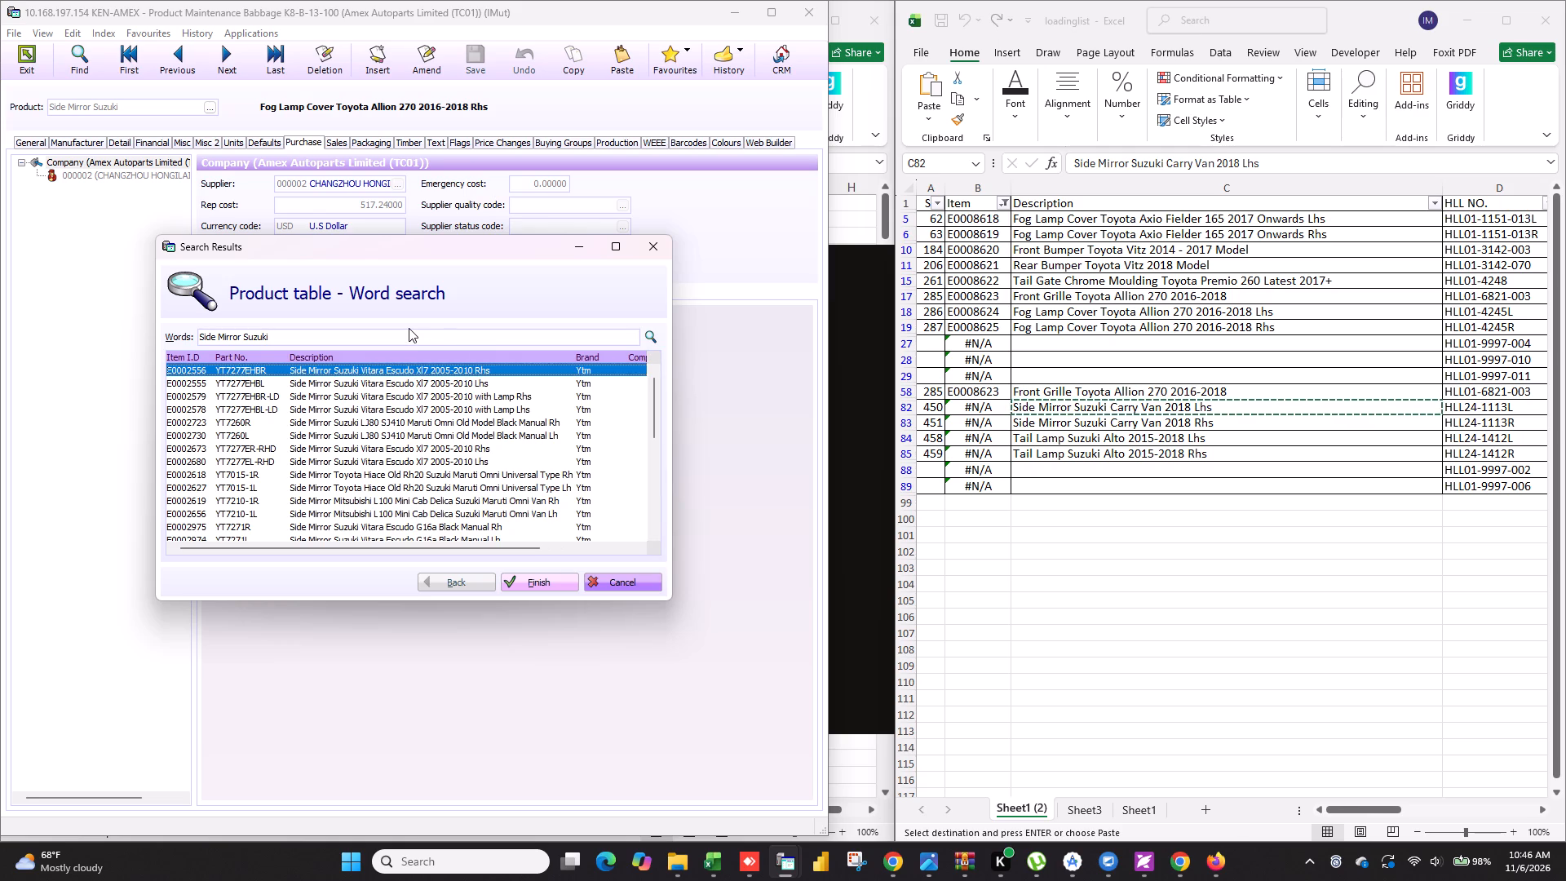
# Search the product records for Side Mirror Suzuki HLL, and look through the broader Side Mirror Suzuki results.
pyautogui.click(354, 333)
pyautogui.press('space')
pyautogui.write('HLL')
pyautogui.press('Tab')
pyautogui.click(354, 333)
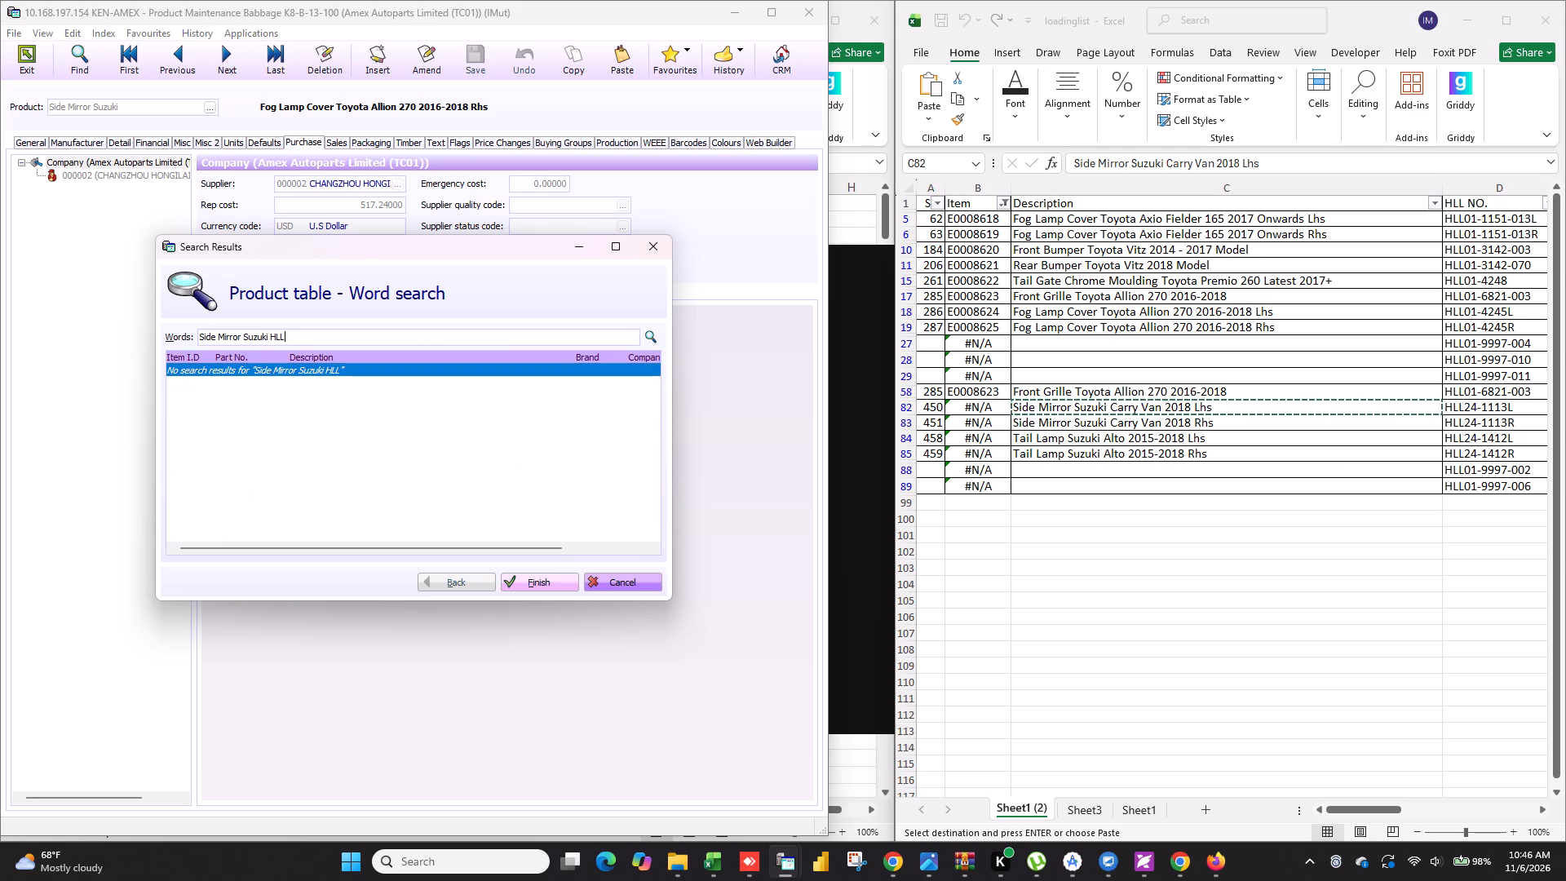
pyautogui.press('BackSpace')
pyautogui.press('BackSpace')
pyautogui.press('BackSpace')
pyautogui.press('BackSpace')
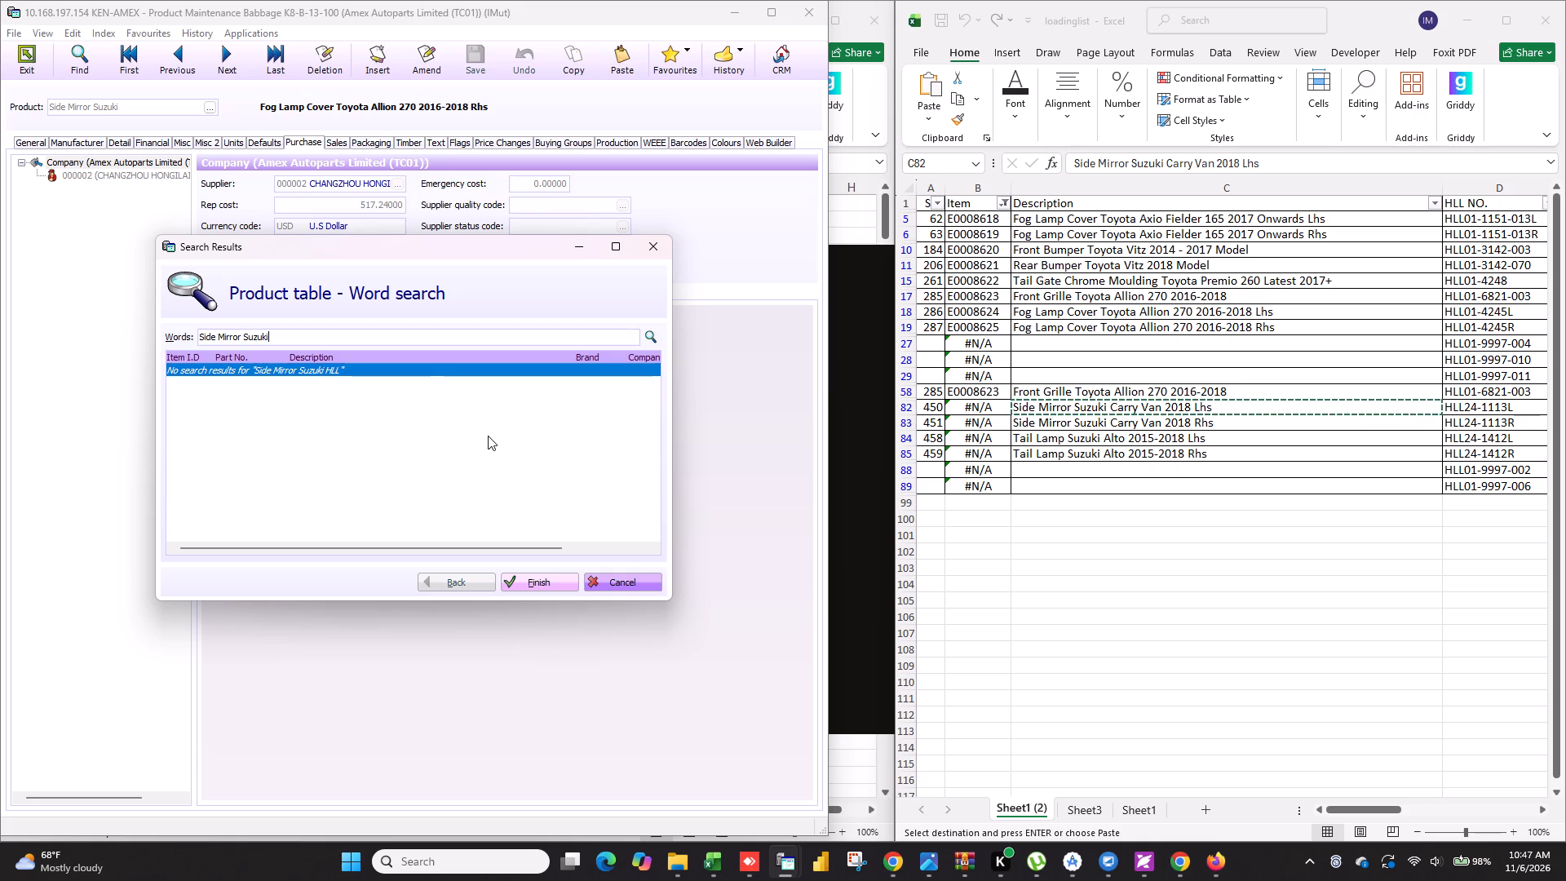
pyautogui.press('Return')
pyautogui.scroll(-8, 471, 411)
pyautogui.scroll(1, 472, 436)
pyautogui.scroll(-4, 473, 439)
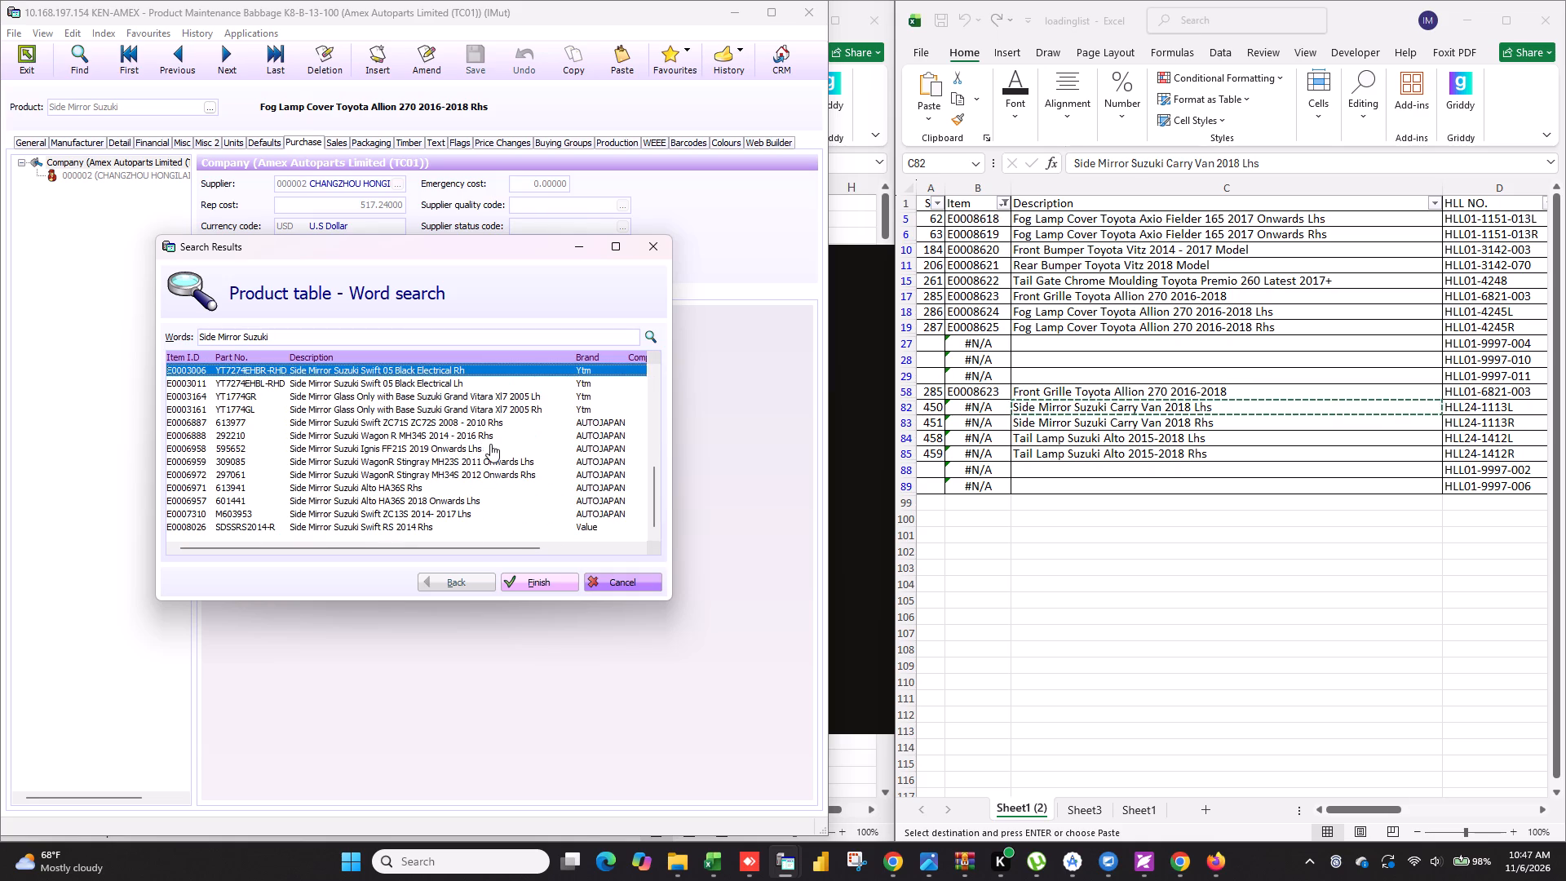
pyautogui.scroll(-7, 490, 444)
pyautogui.scroll(8, 504, 456)
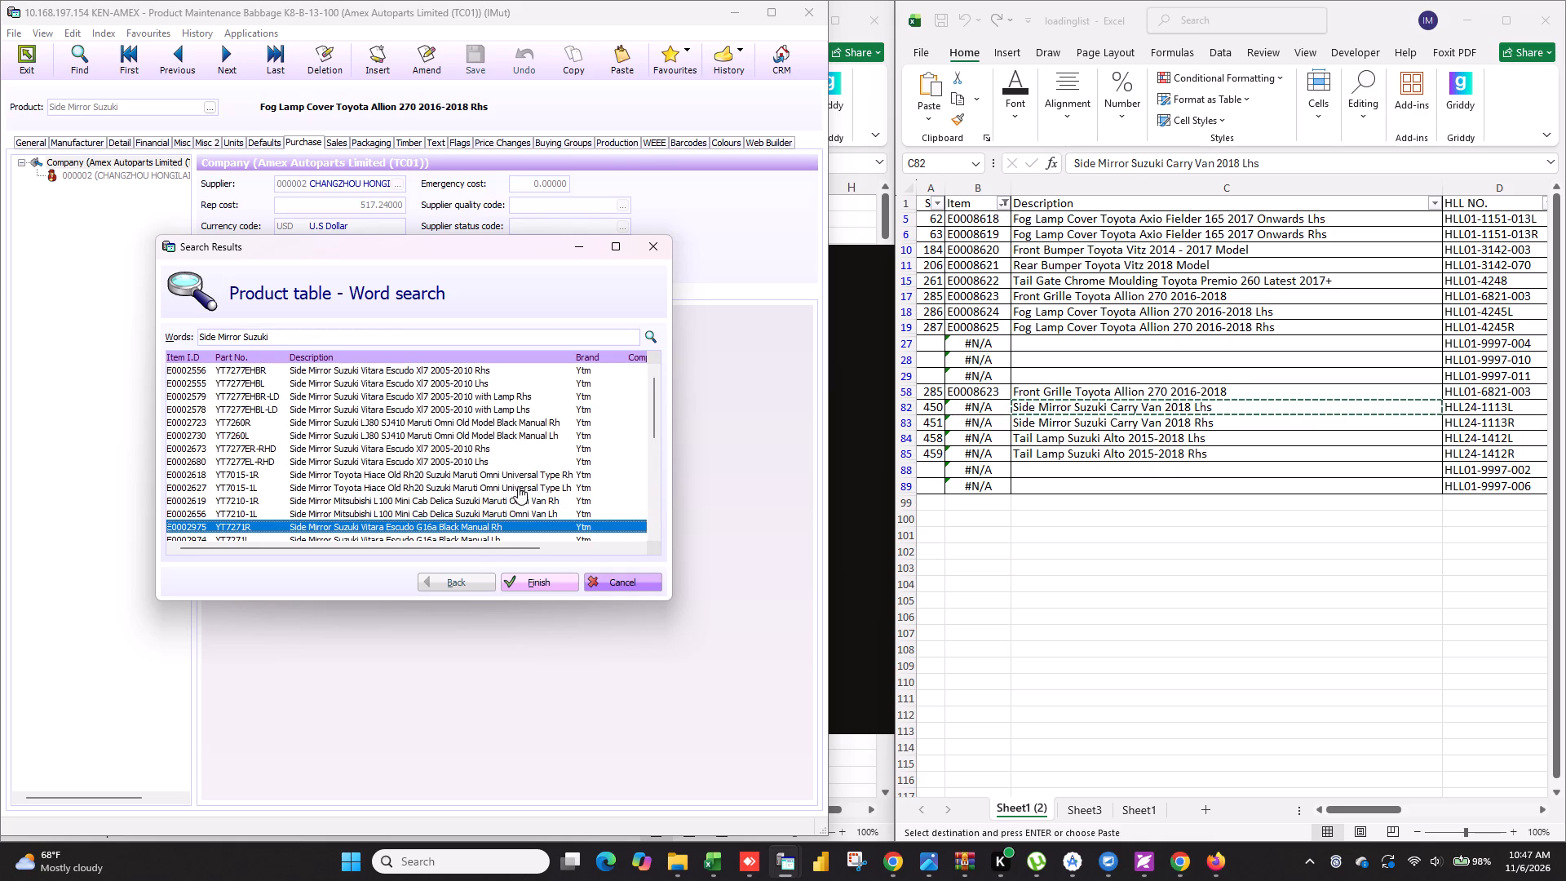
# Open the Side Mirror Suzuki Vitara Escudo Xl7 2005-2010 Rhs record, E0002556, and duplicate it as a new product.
pyautogui.click(441, 372)
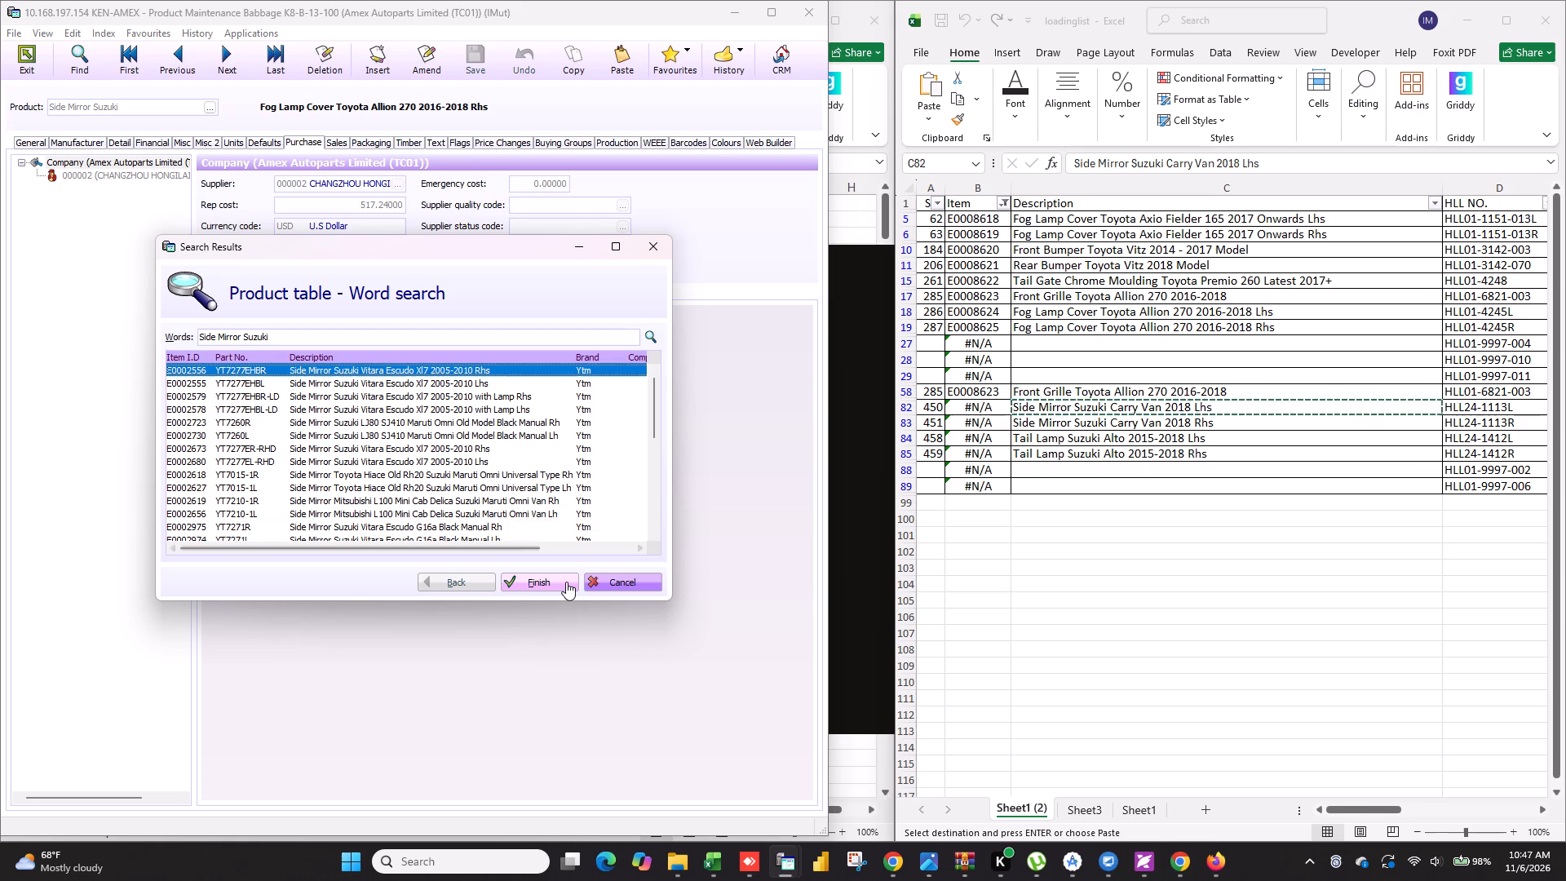
pyautogui.click(566, 582)
pyautogui.click(23, 143)
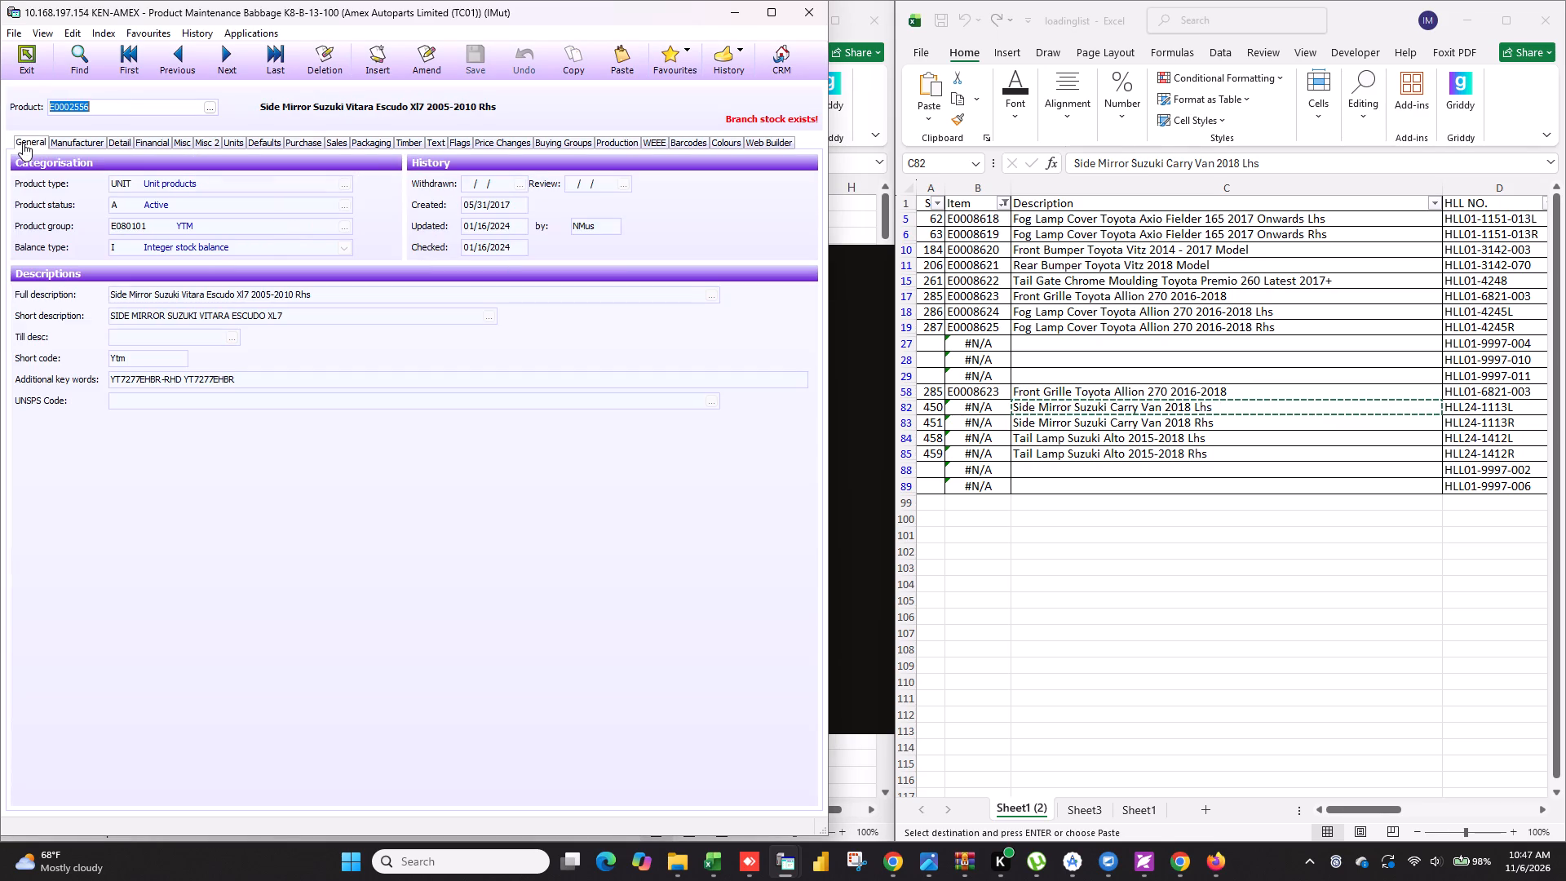
pyautogui.click(578, 61)
pyautogui.click(620, 63)
# Replace the new product's full description with Side Mirror Suzuki Carry Van 2018 Lhs, copied from cell C82 of the loading list.
pyautogui.click(1130, 536)
pyautogui.click(1154, 577)
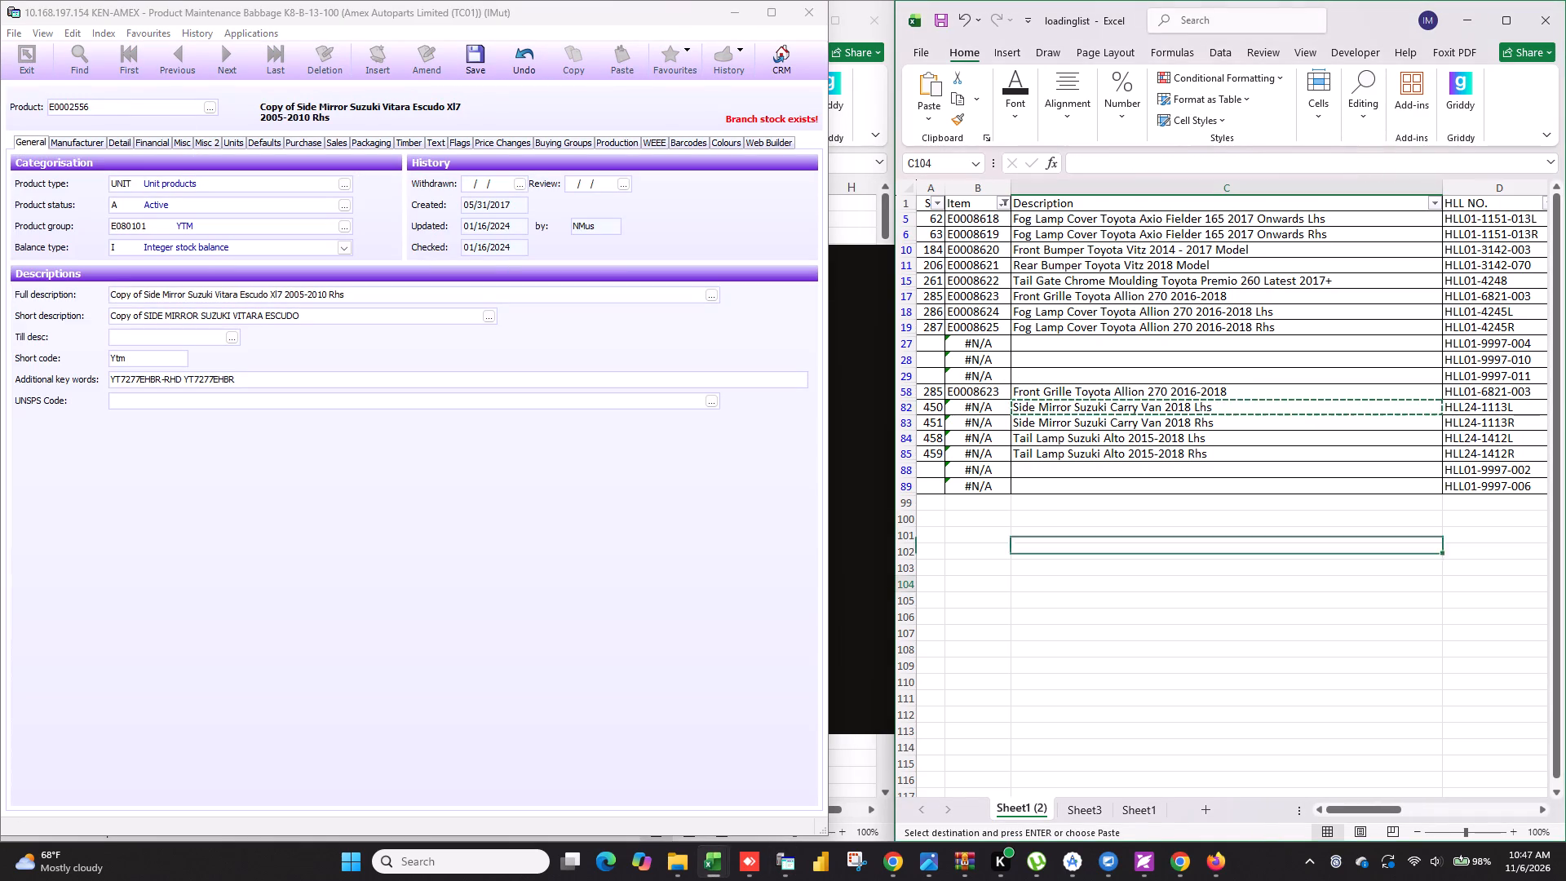
pyautogui.press('Escape')
pyautogui.click(1129, 405)
pyautogui.hotkey('ctrl', 'c')
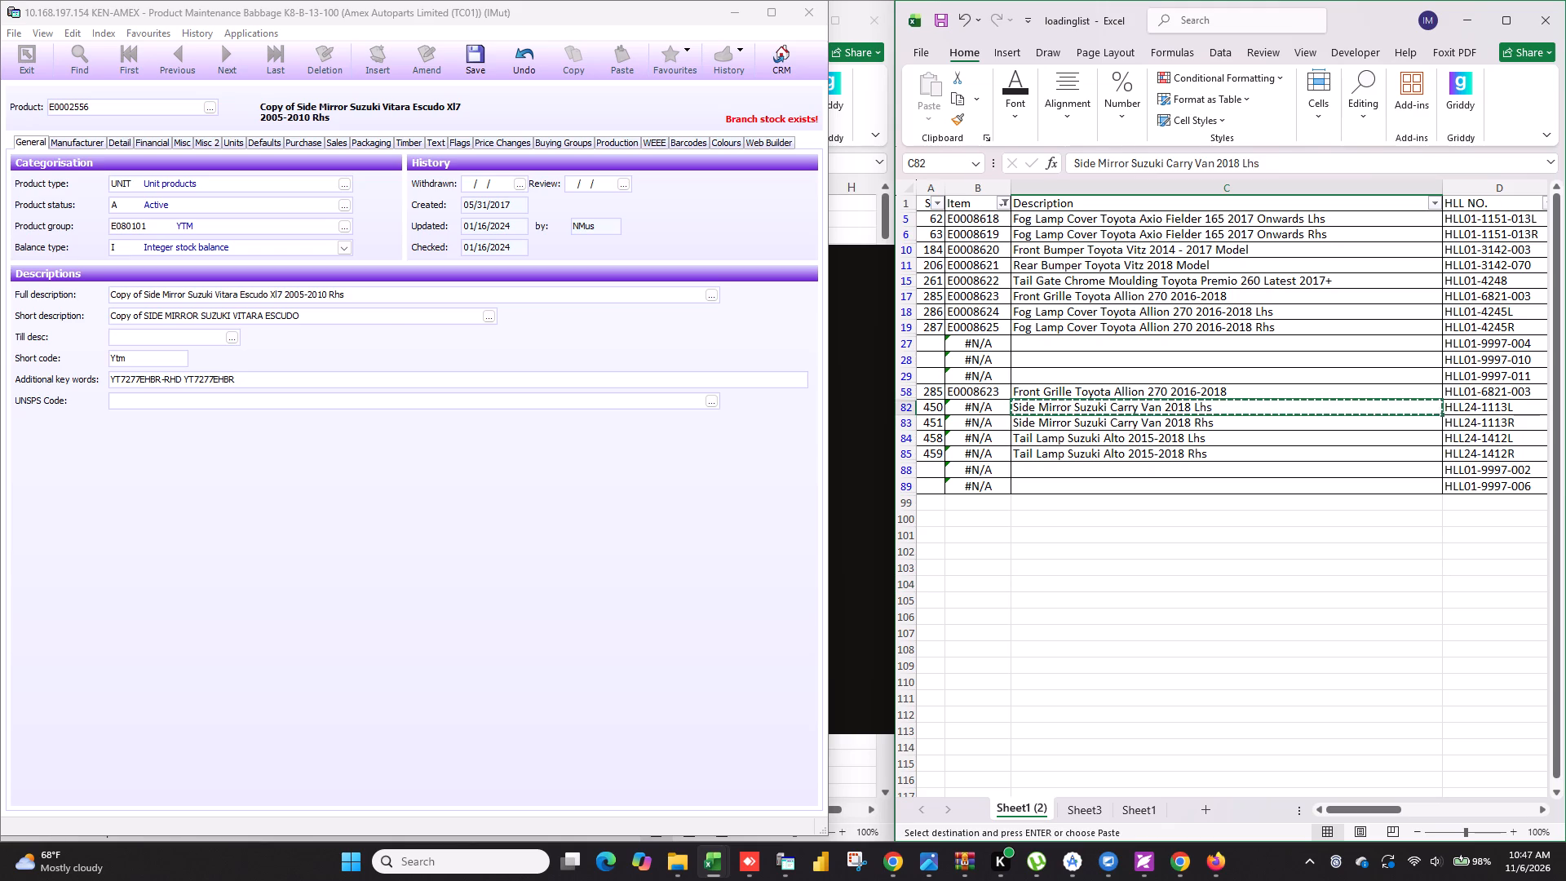
pyautogui.moveTo(375, 288); pyautogui.dragTo(63, 286)
pyautogui.hotkey('ctrl', 'v')
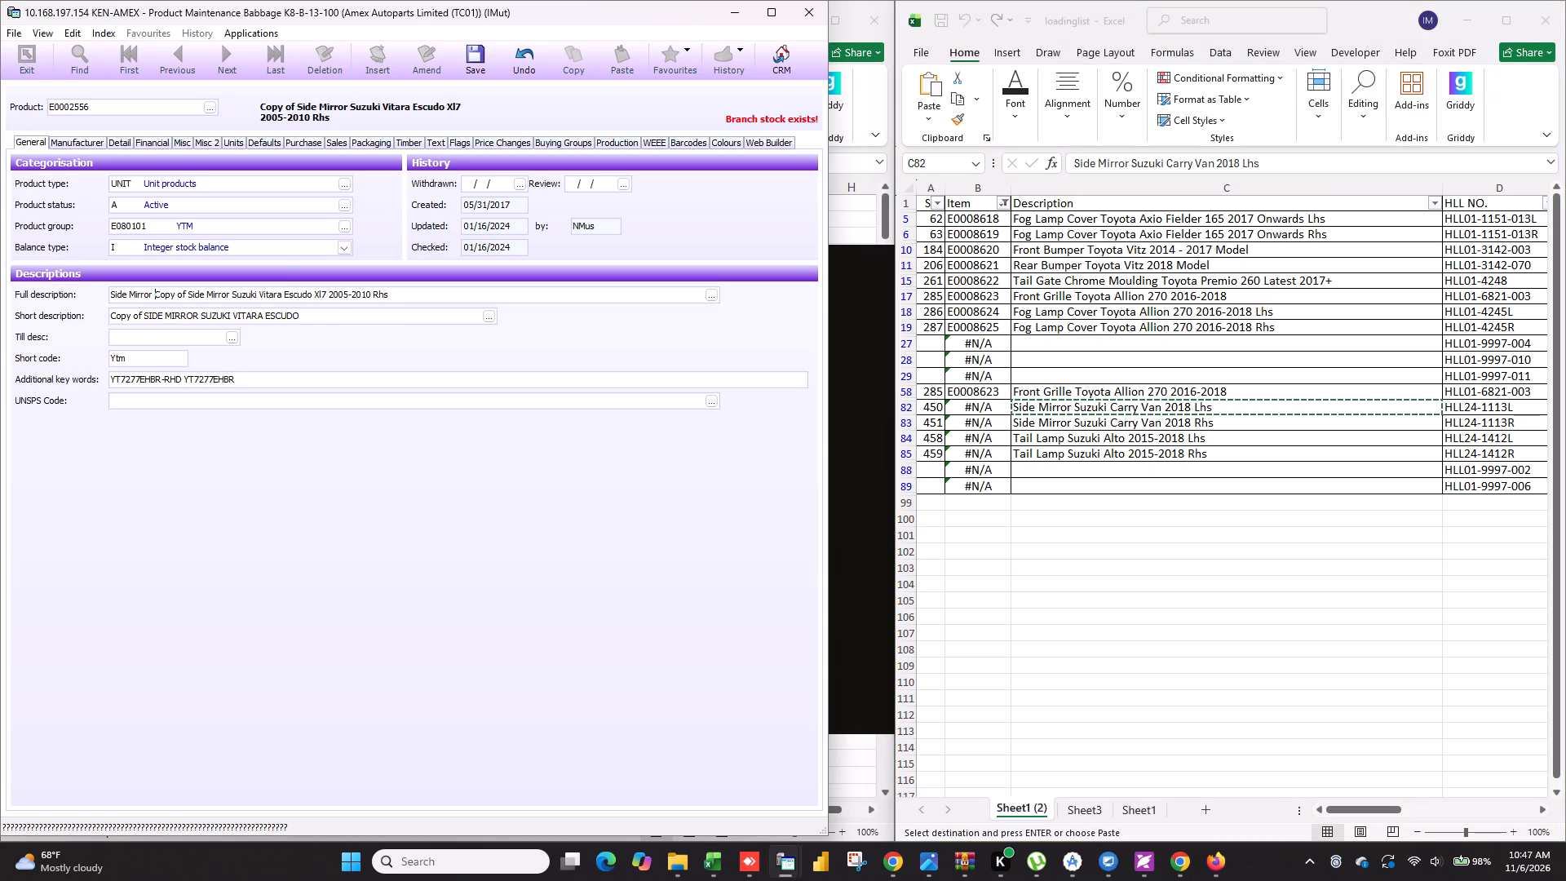
pyautogui.hotkey('ctrl', 'a')
pyautogui.hotkey('ctrl', 'v')
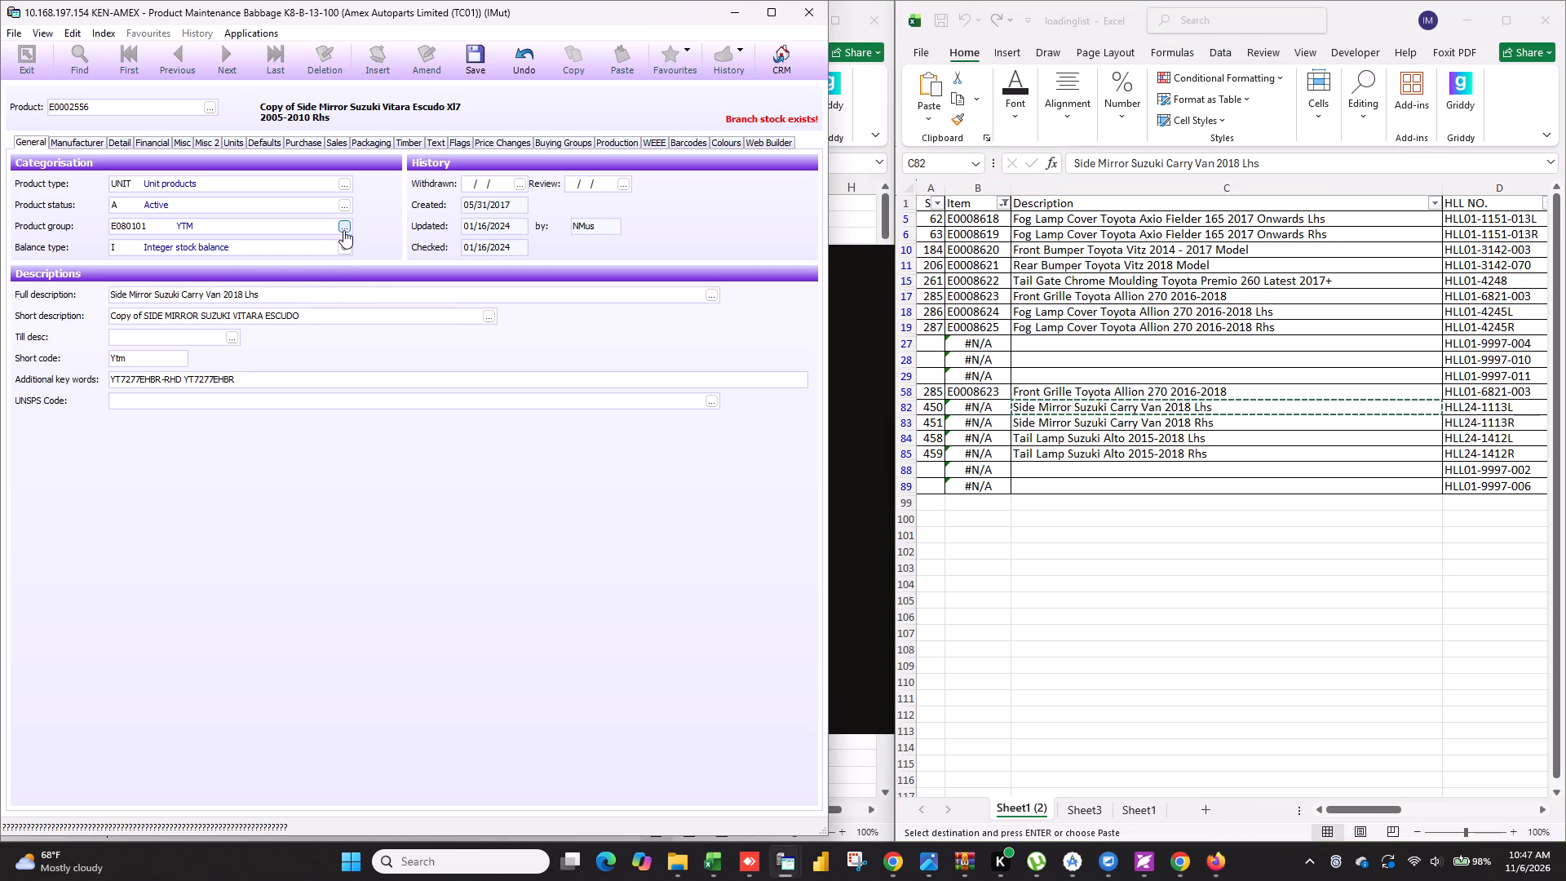
pyautogui.press('BackSpace')
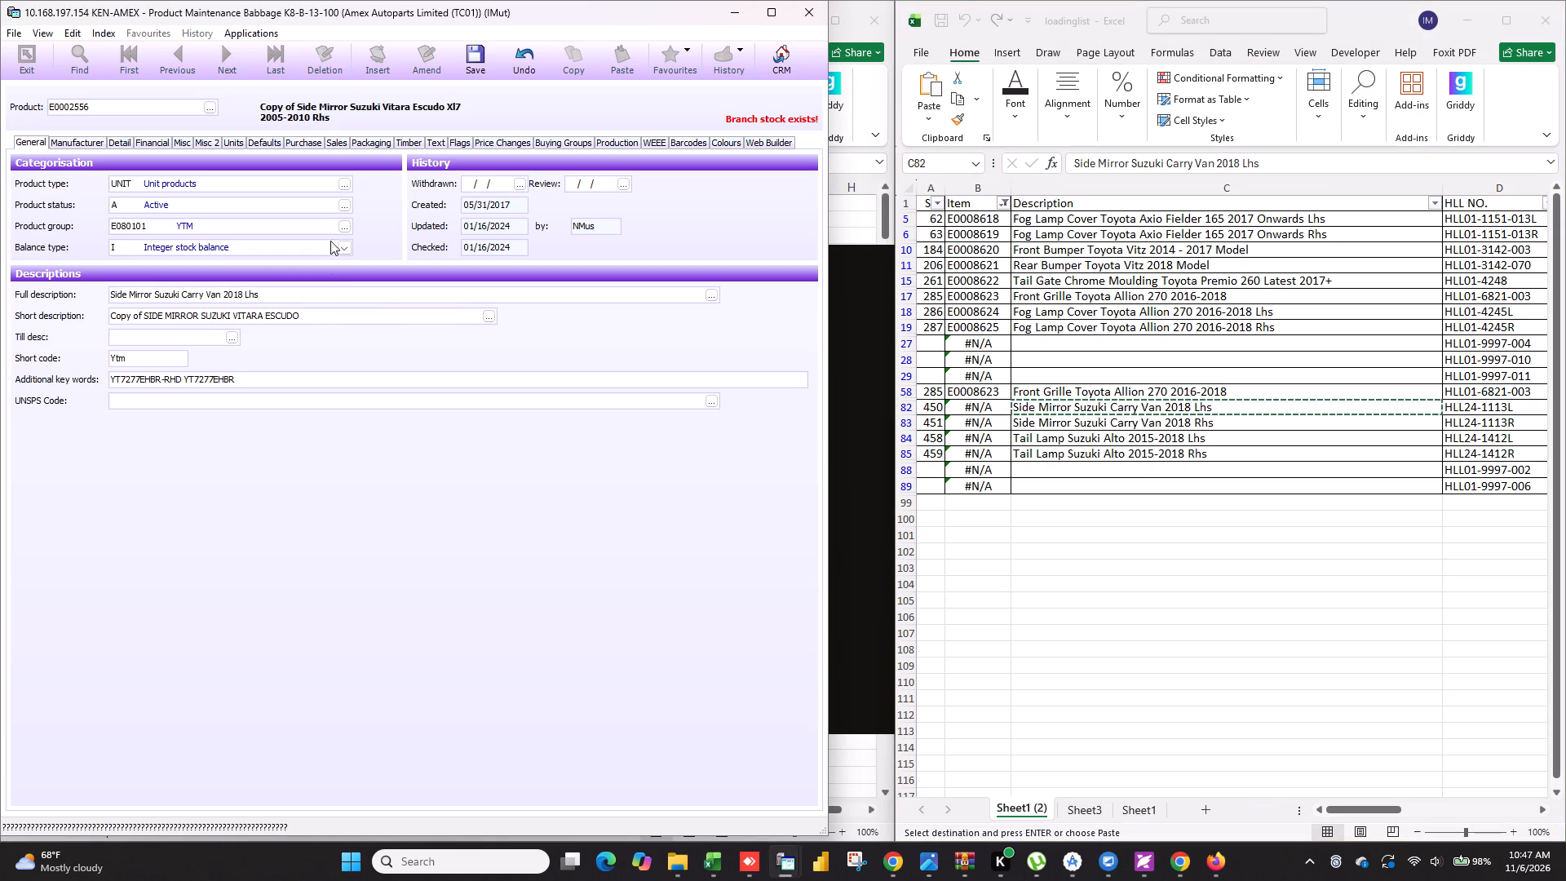
# Set the product group to E080102 - Value under Mirror.
pyautogui.click(343, 226)
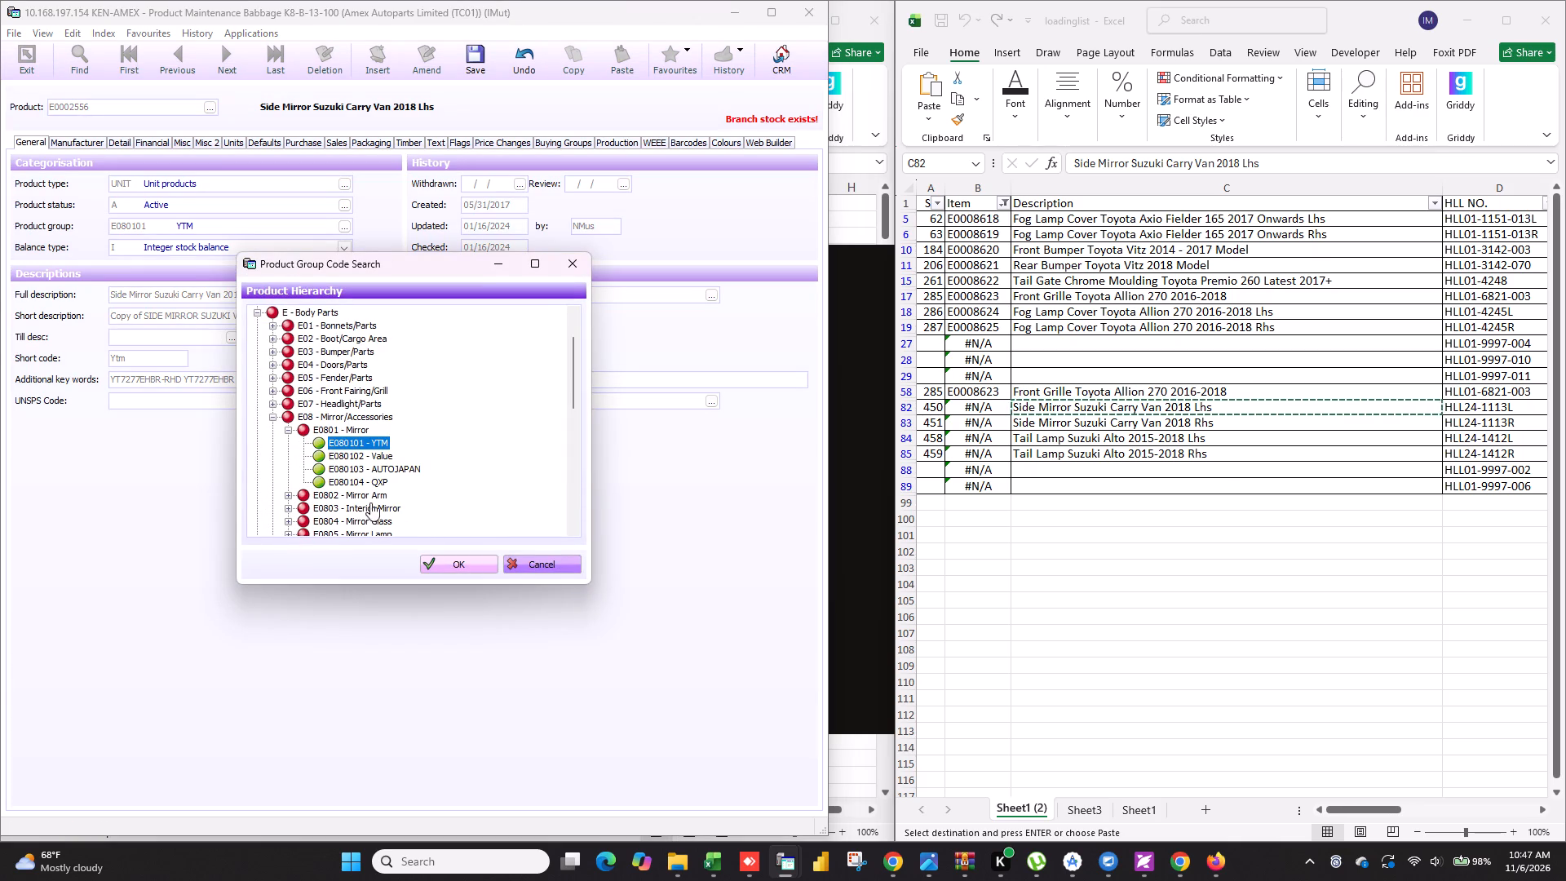
pyautogui.click(353, 457)
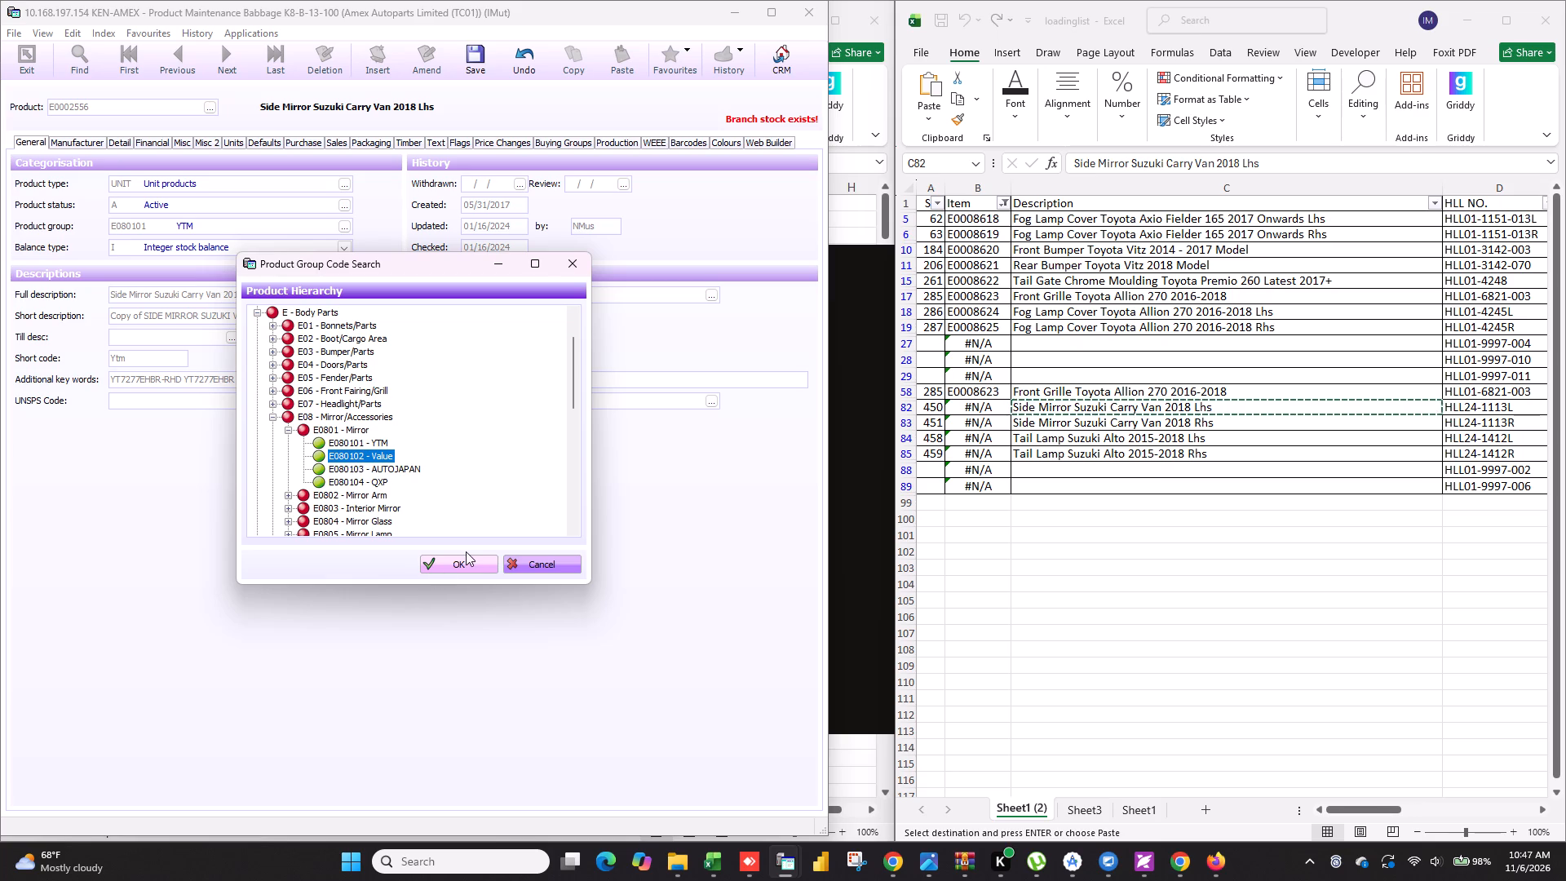
pyautogui.click(474, 558)
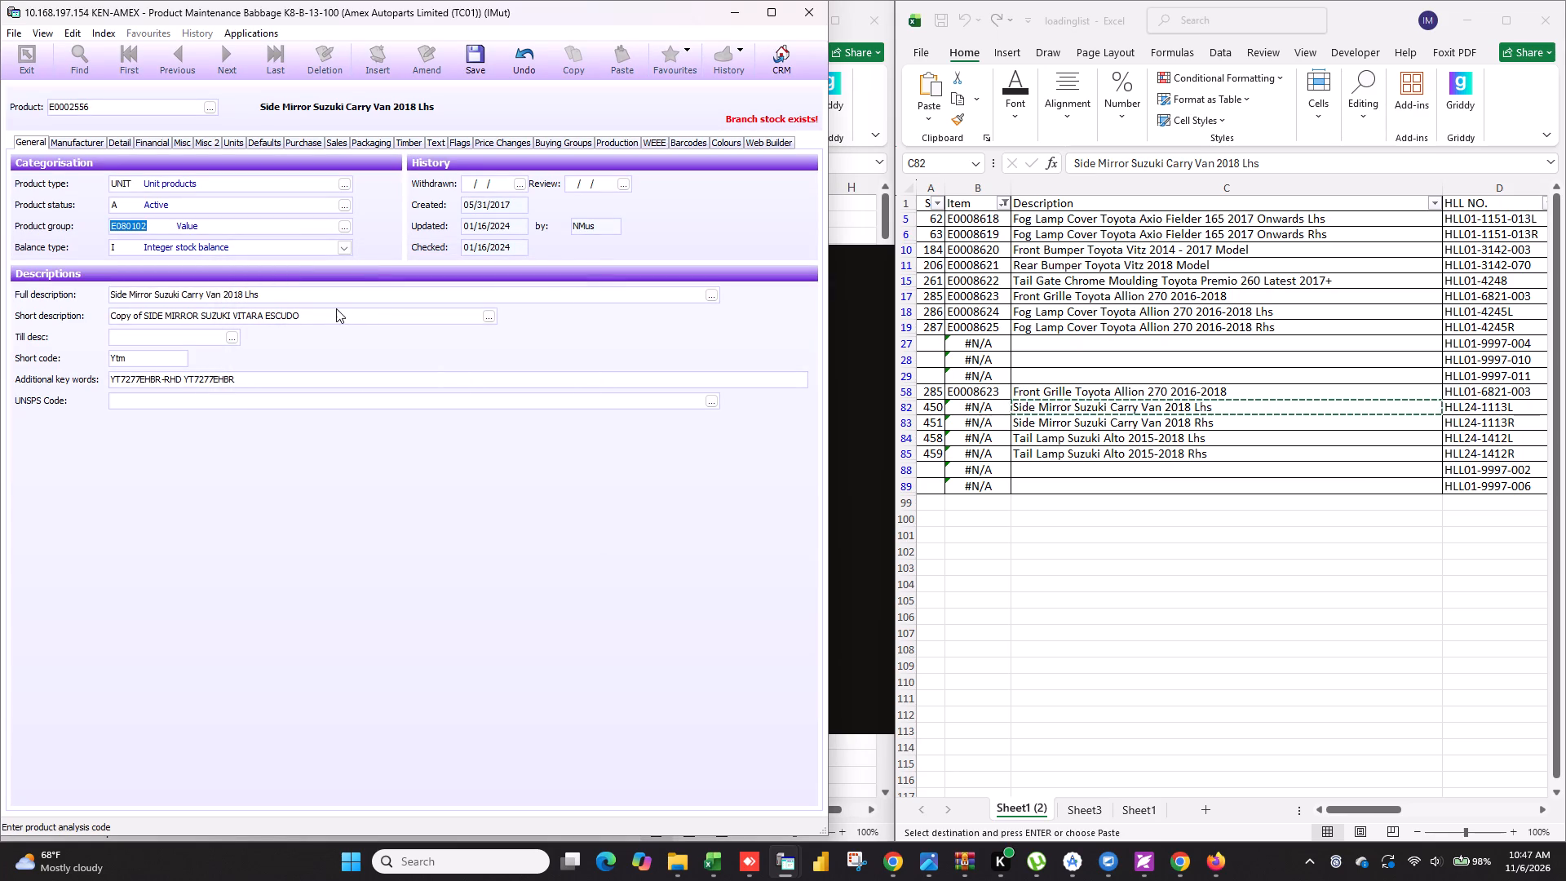
# Set the short description to Side Mirror Suzuki Carry Van 2018 Lhs and the short code to HLL.
pyautogui.moveTo(336, 308); pyautogui.dragTo(240, 315)
pyautogui.moveTo(336, 321); pyautogui.dragTo(0, 318)
pyautogui.hotkey('ctrl', 'v')
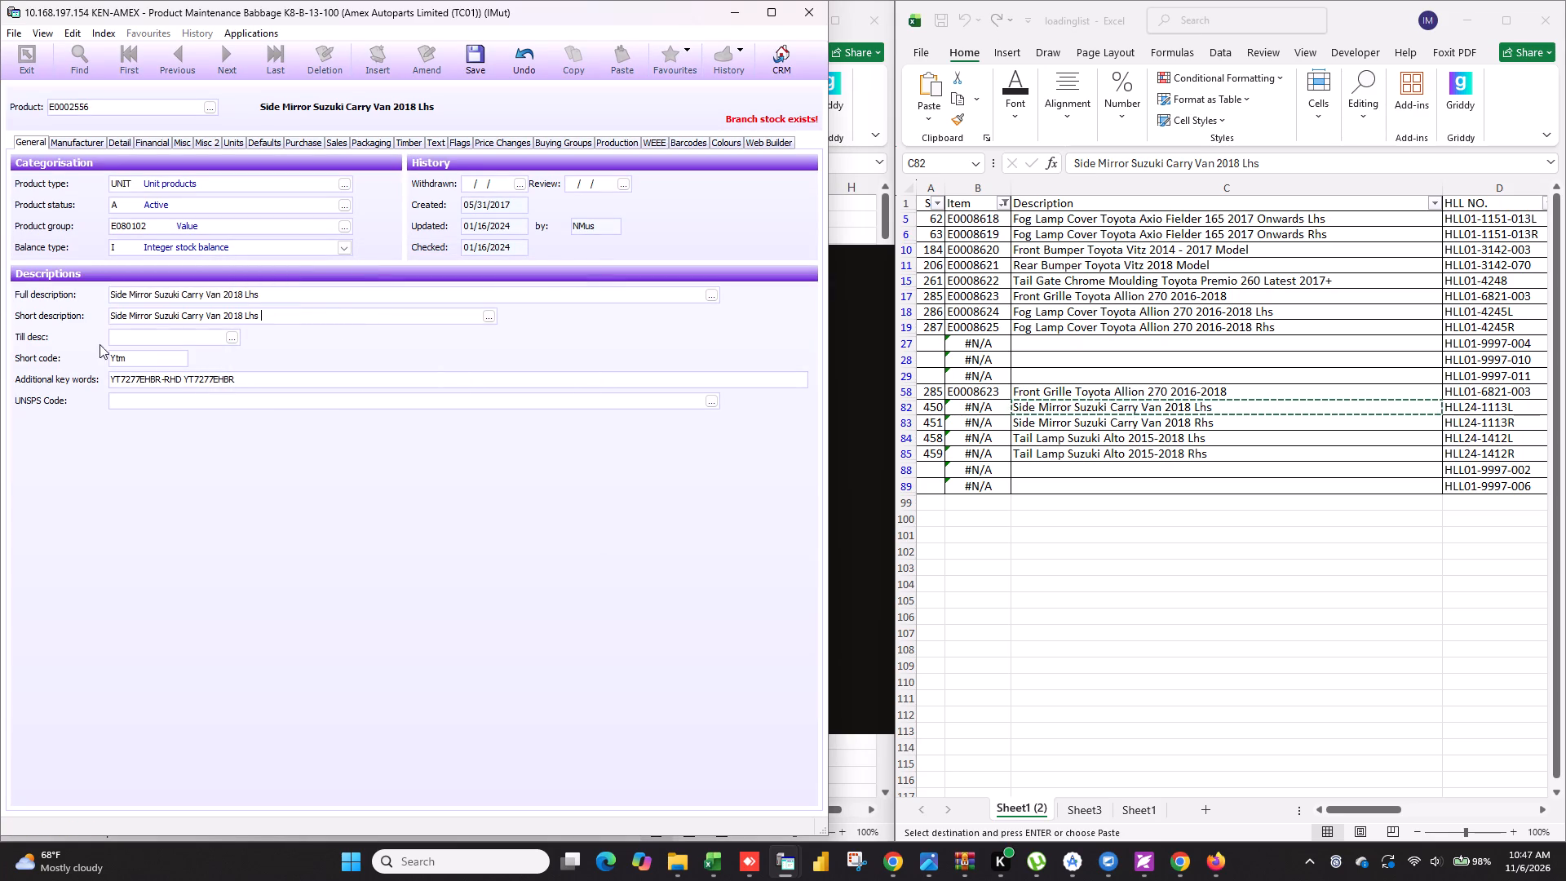
pyautogui.press('BackSpace')
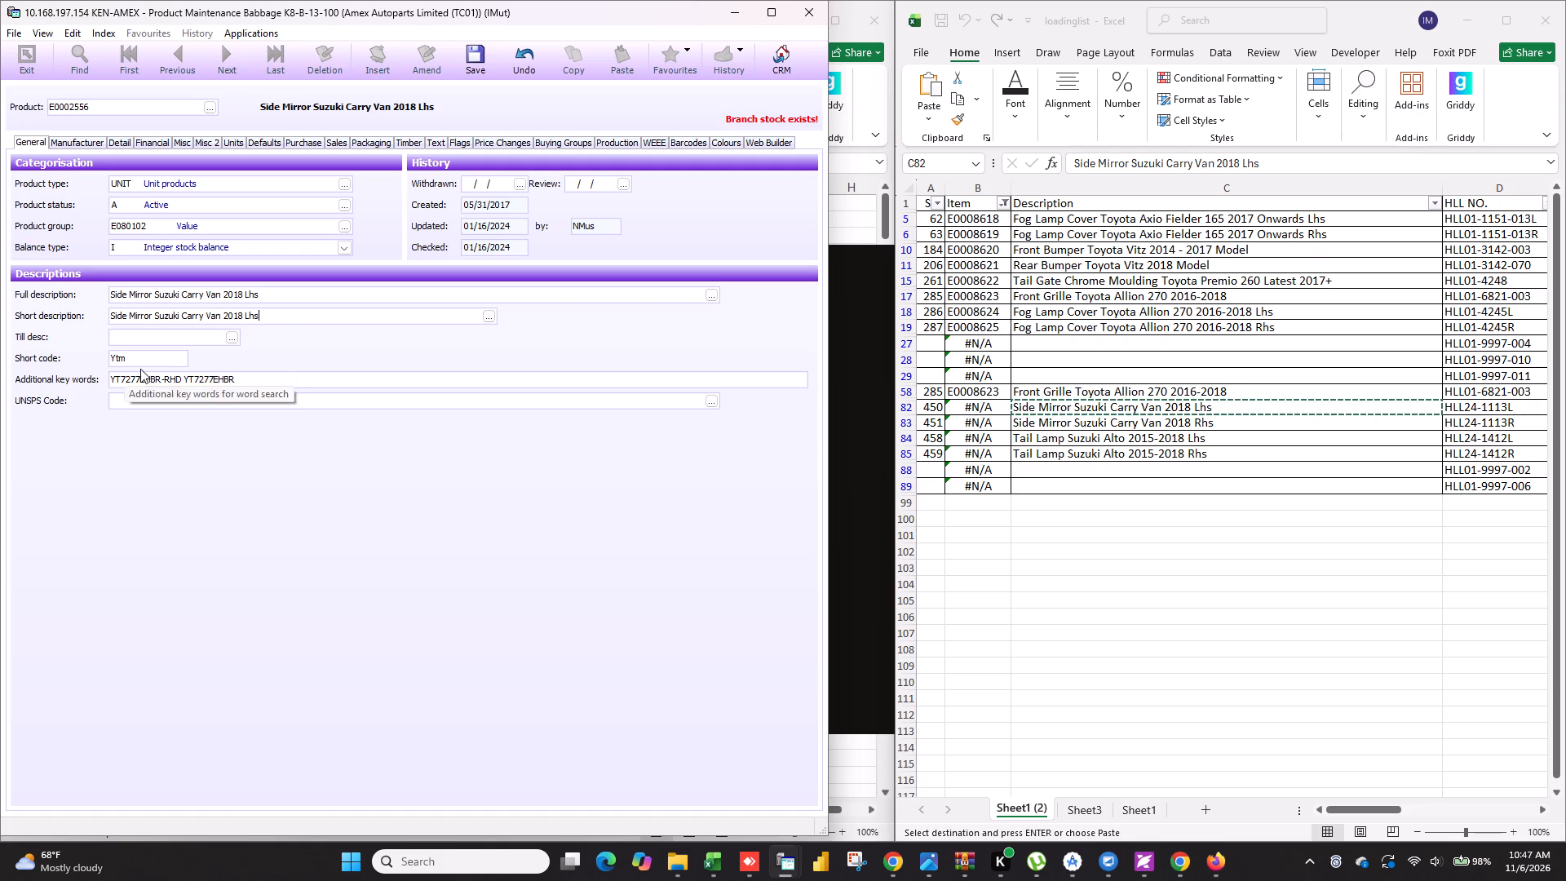
pyautogui.click(145, 360)
pyautogui.press('BackSpace')
pyautogui.press('BackSpace')
pyautogui.press('BackSpace')
pyautogui.press('BackSpace')
pyautogui.write('HLL')
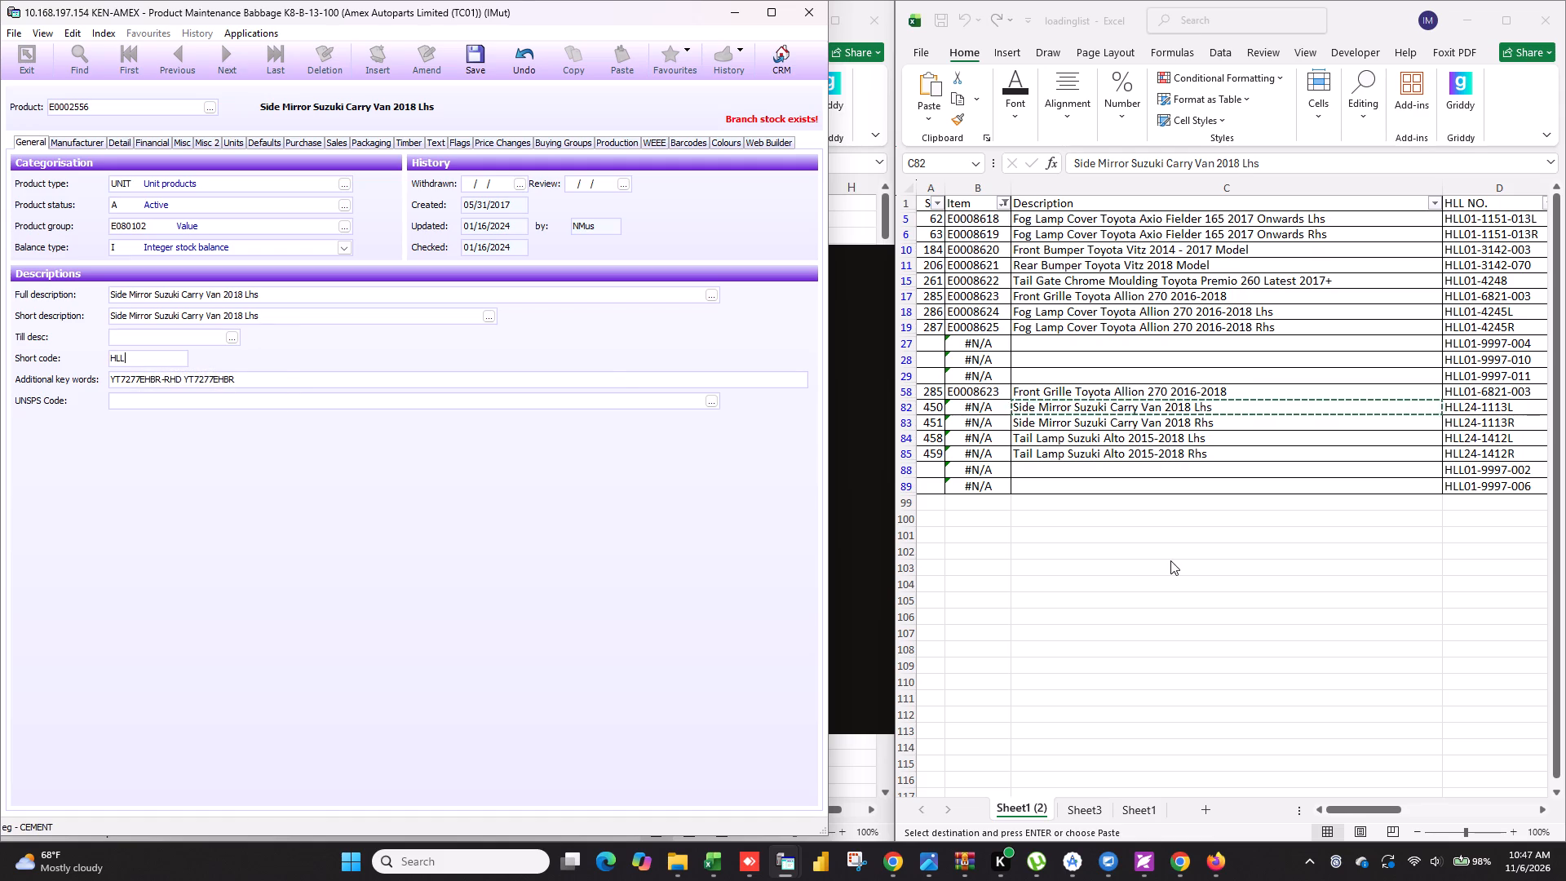
# Enter HLL24-1113L, copied from cell D82, as both the additional key words and the manufacturer product code.
pyautogui.click(1224, 592)
pyautogui.press('Escape')
pyautogui.click(1494, 406)
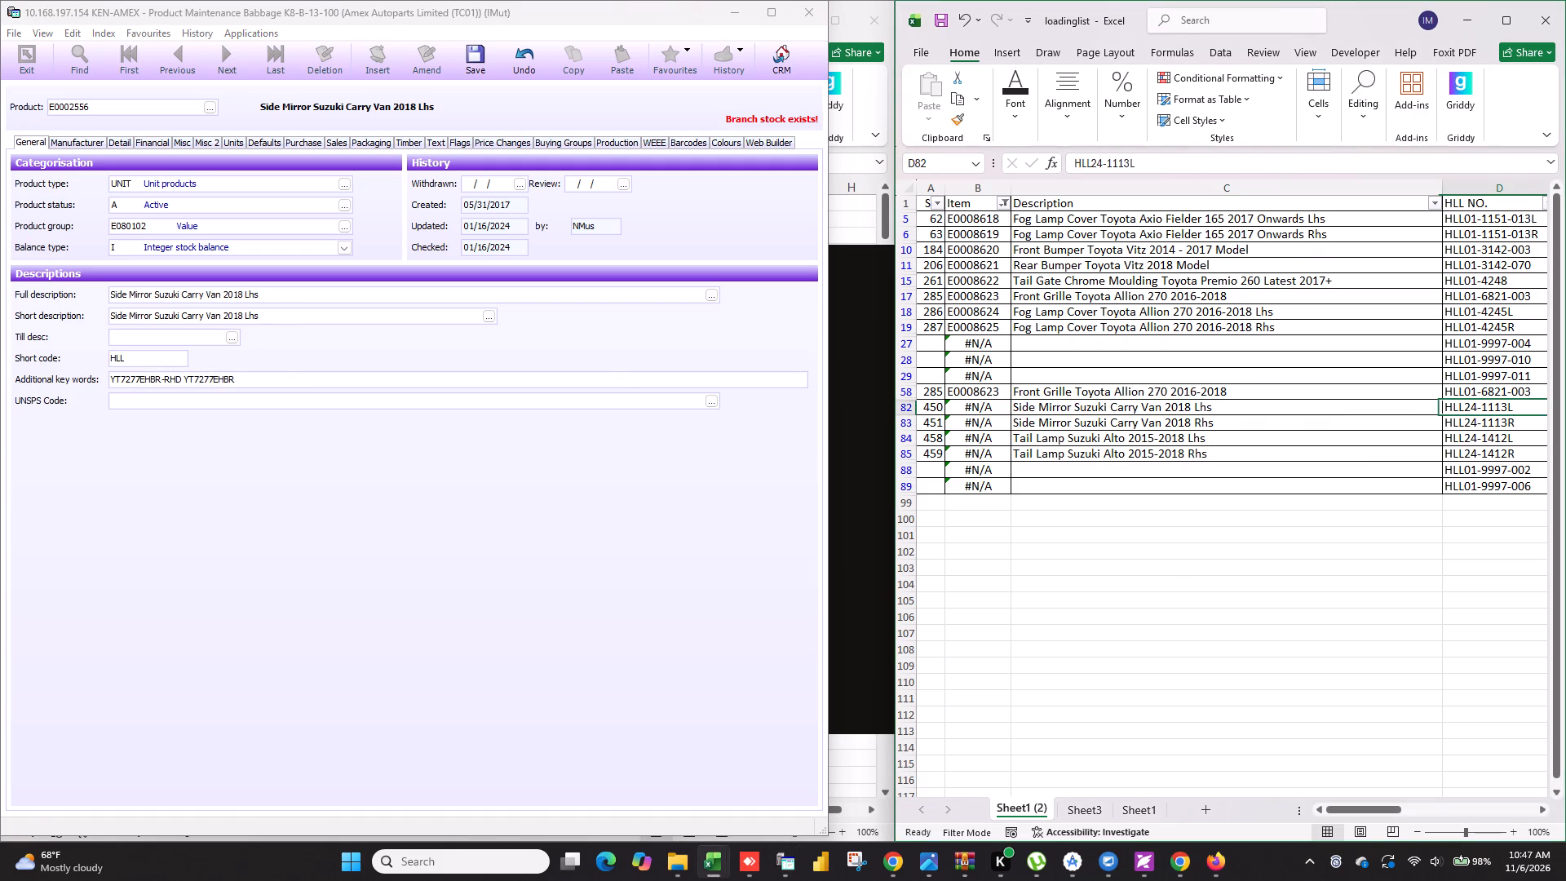
pyautogui.hotkey('ctrl', 'c')
pyautogui.moveTo(265, 374); pyautogui.dragTo(0, 359)
pyautogui.hotkey('ctrl', 'v')
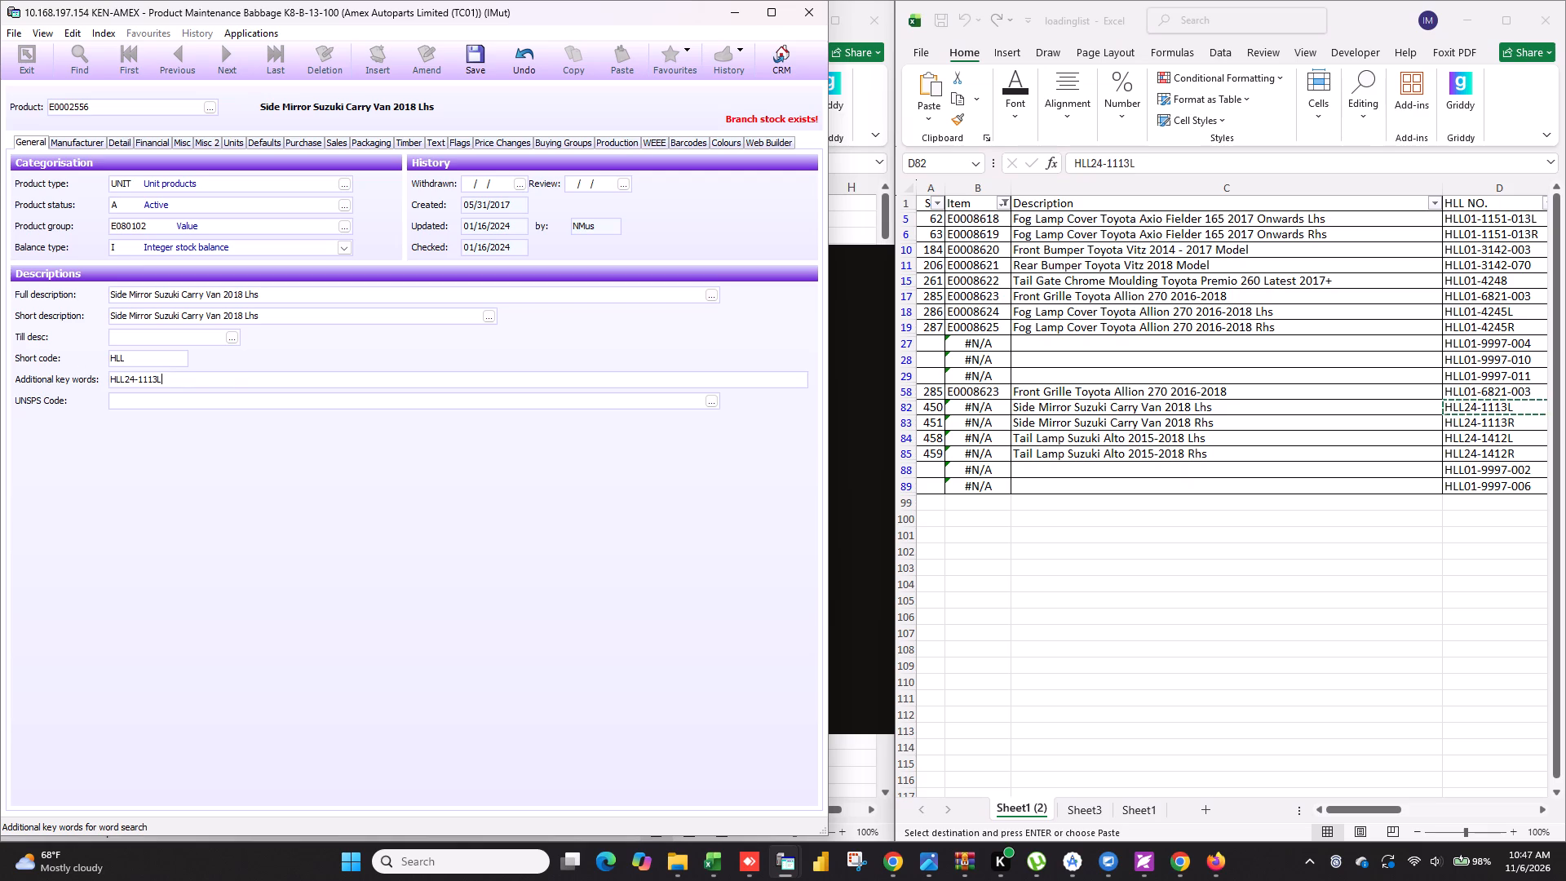
pyautogui.click(69, 140)
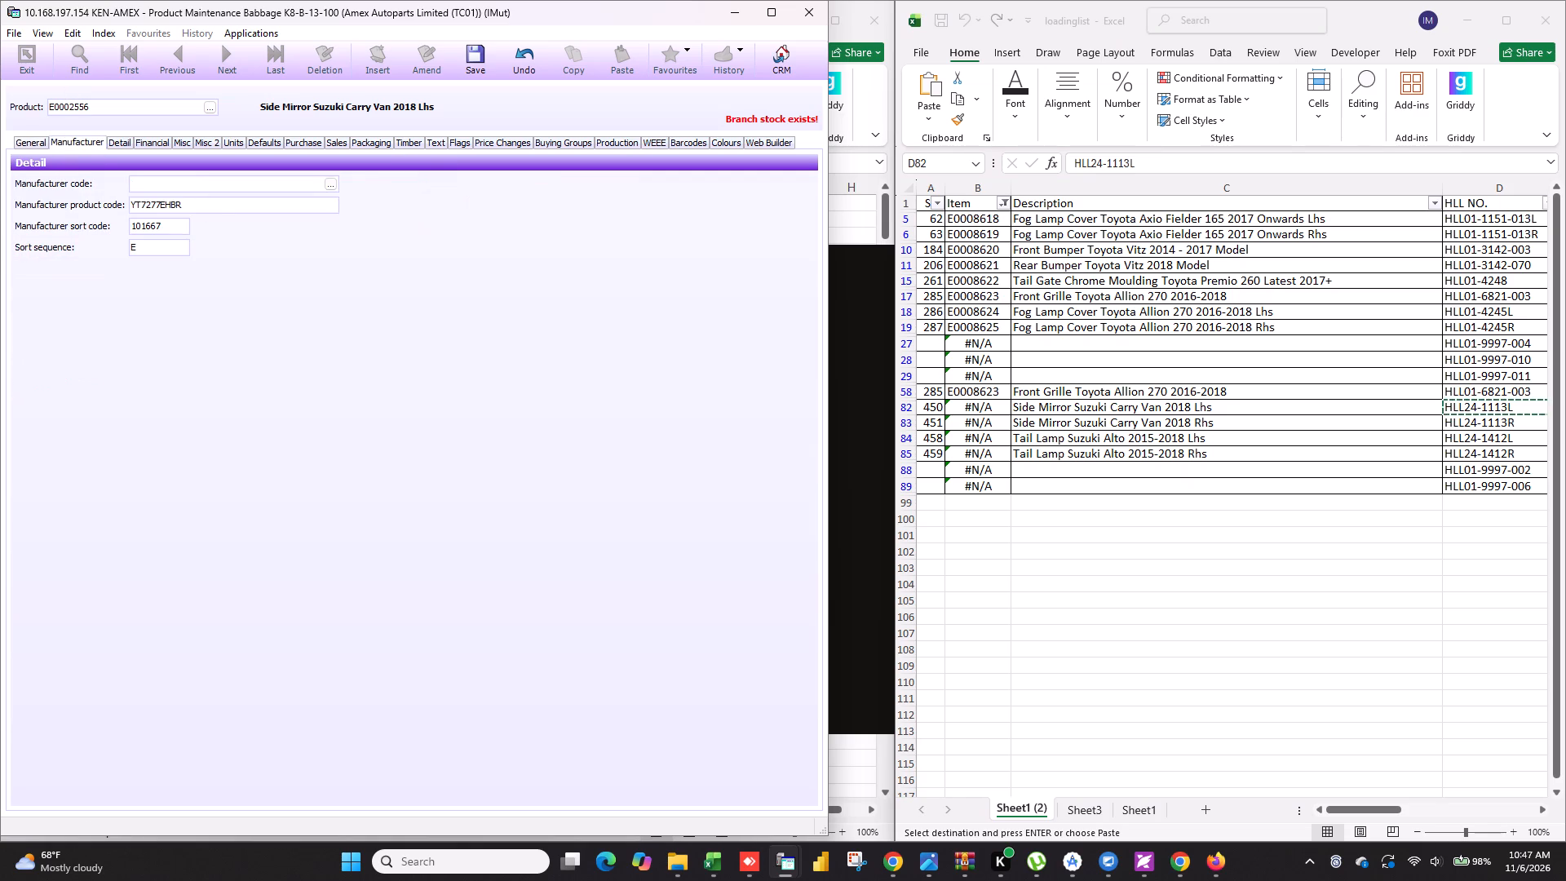
pyautogui.moveTo(207, 211); pyautogui.dragTo(33, 206)
pyautogui.hotkey('ctrl', 'v')
# Set the preferred supplier to 000002, Changzhou Hongilai Autolamp, accepting the supplier change.
pyautogui.click(254, 139)
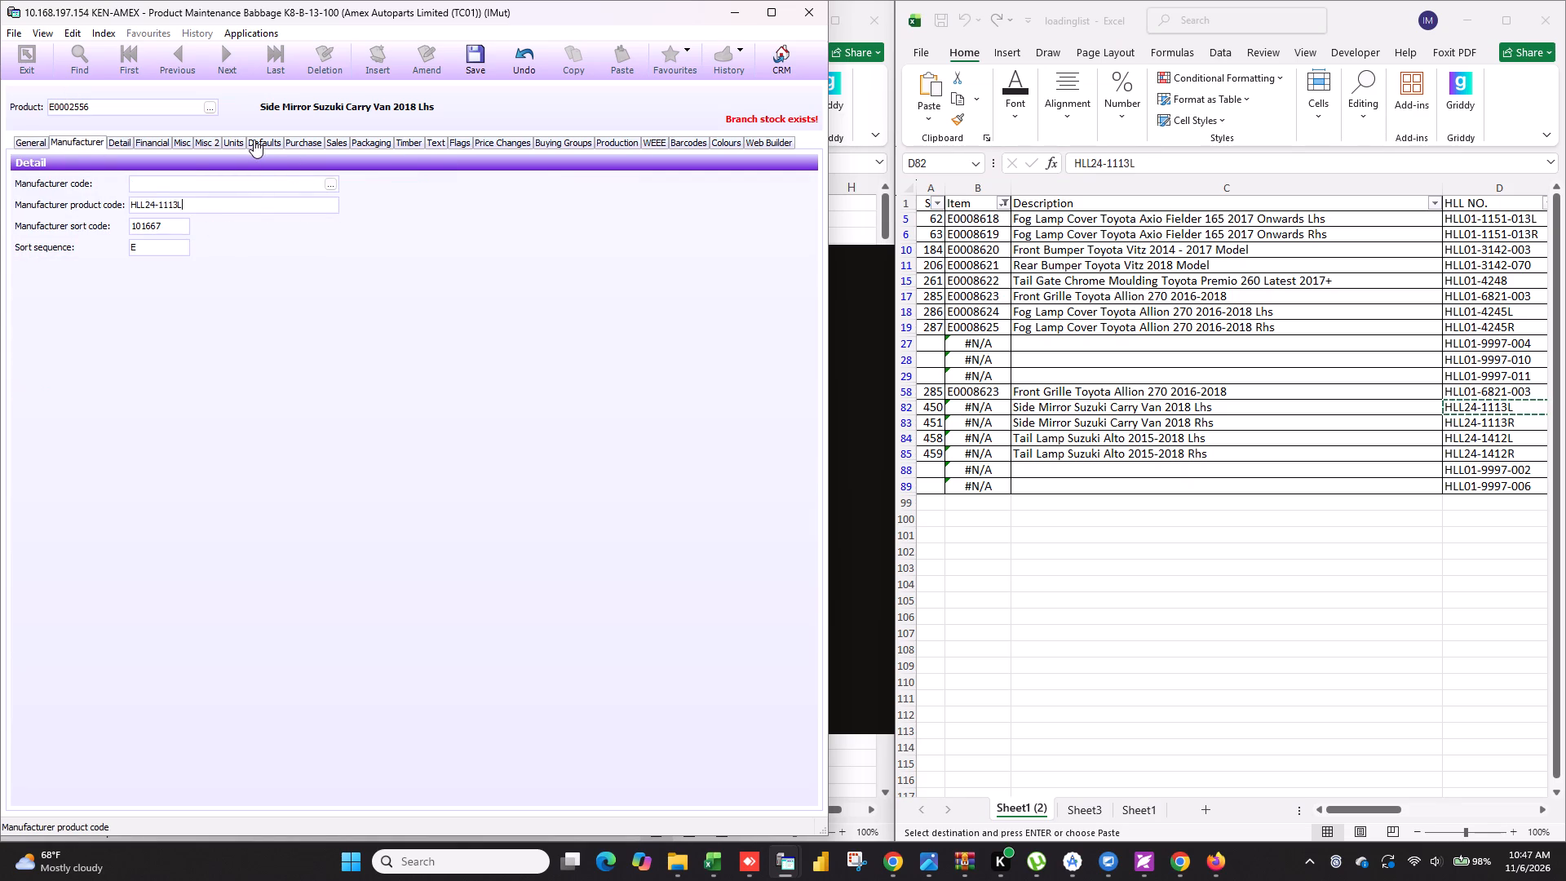
pyautogui.moveTo(303, 186); pyautogui.dragTo(0, 165)
pyautogui.press('BackSpace')
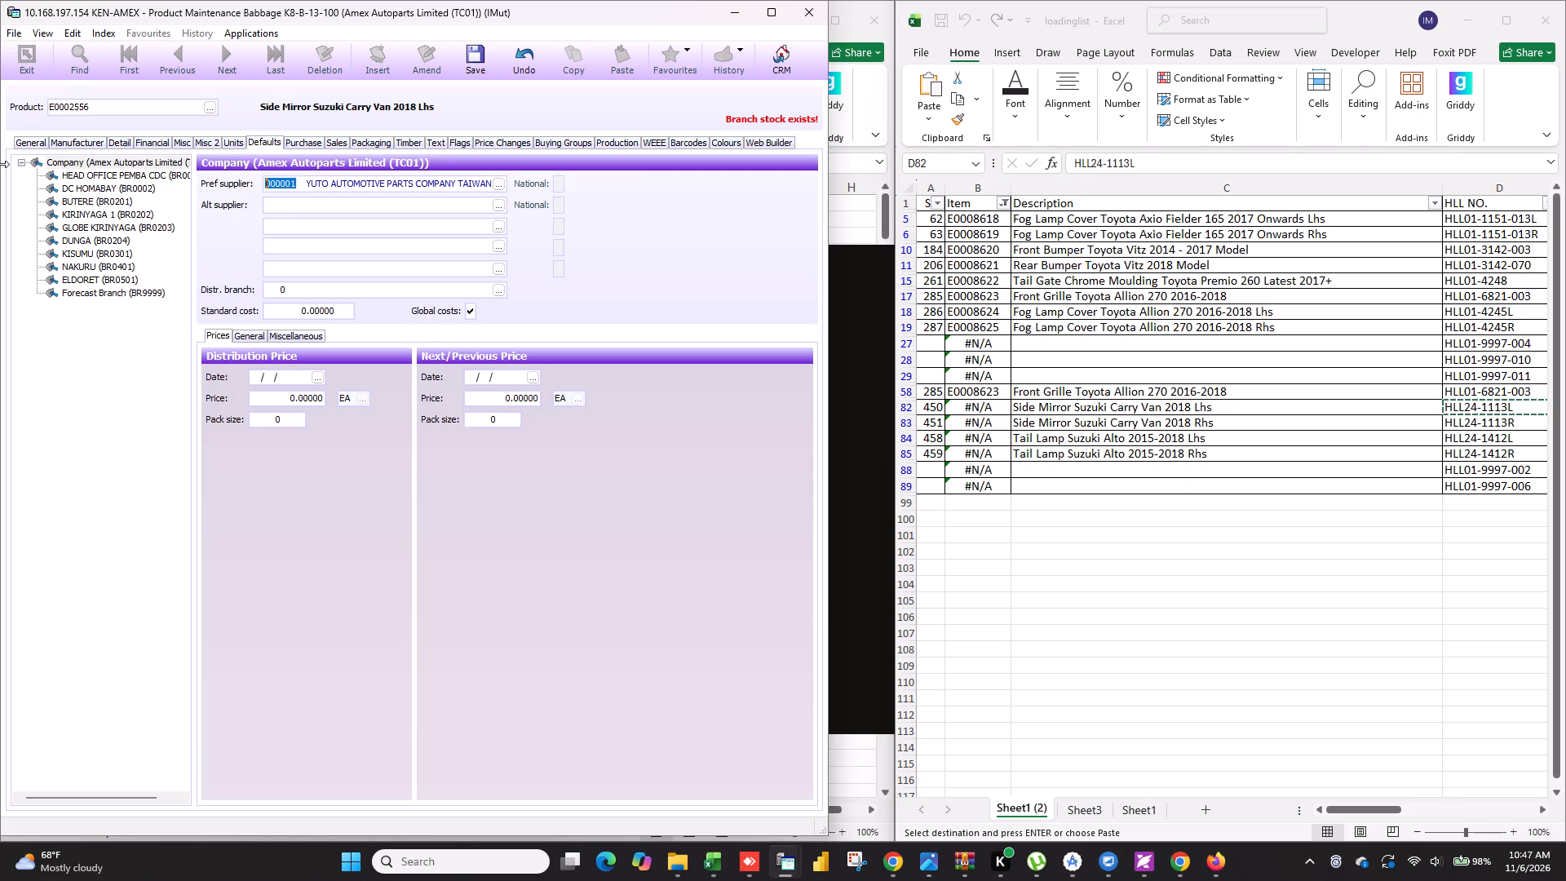
pyautogui.write('02')
pyautogui.press('Tab')
pyautogui.press('Return')
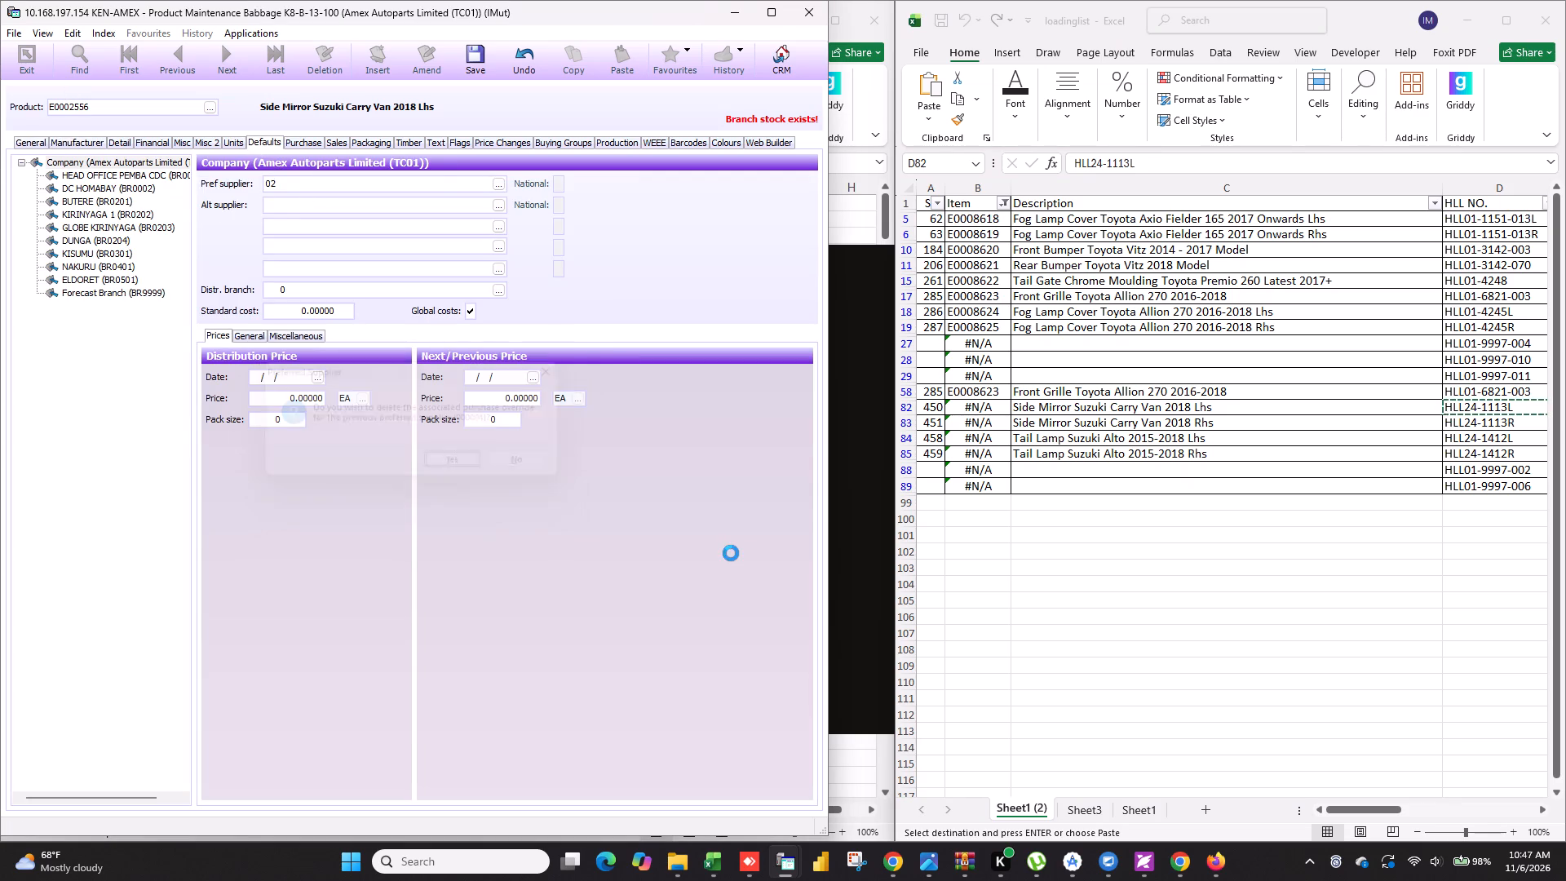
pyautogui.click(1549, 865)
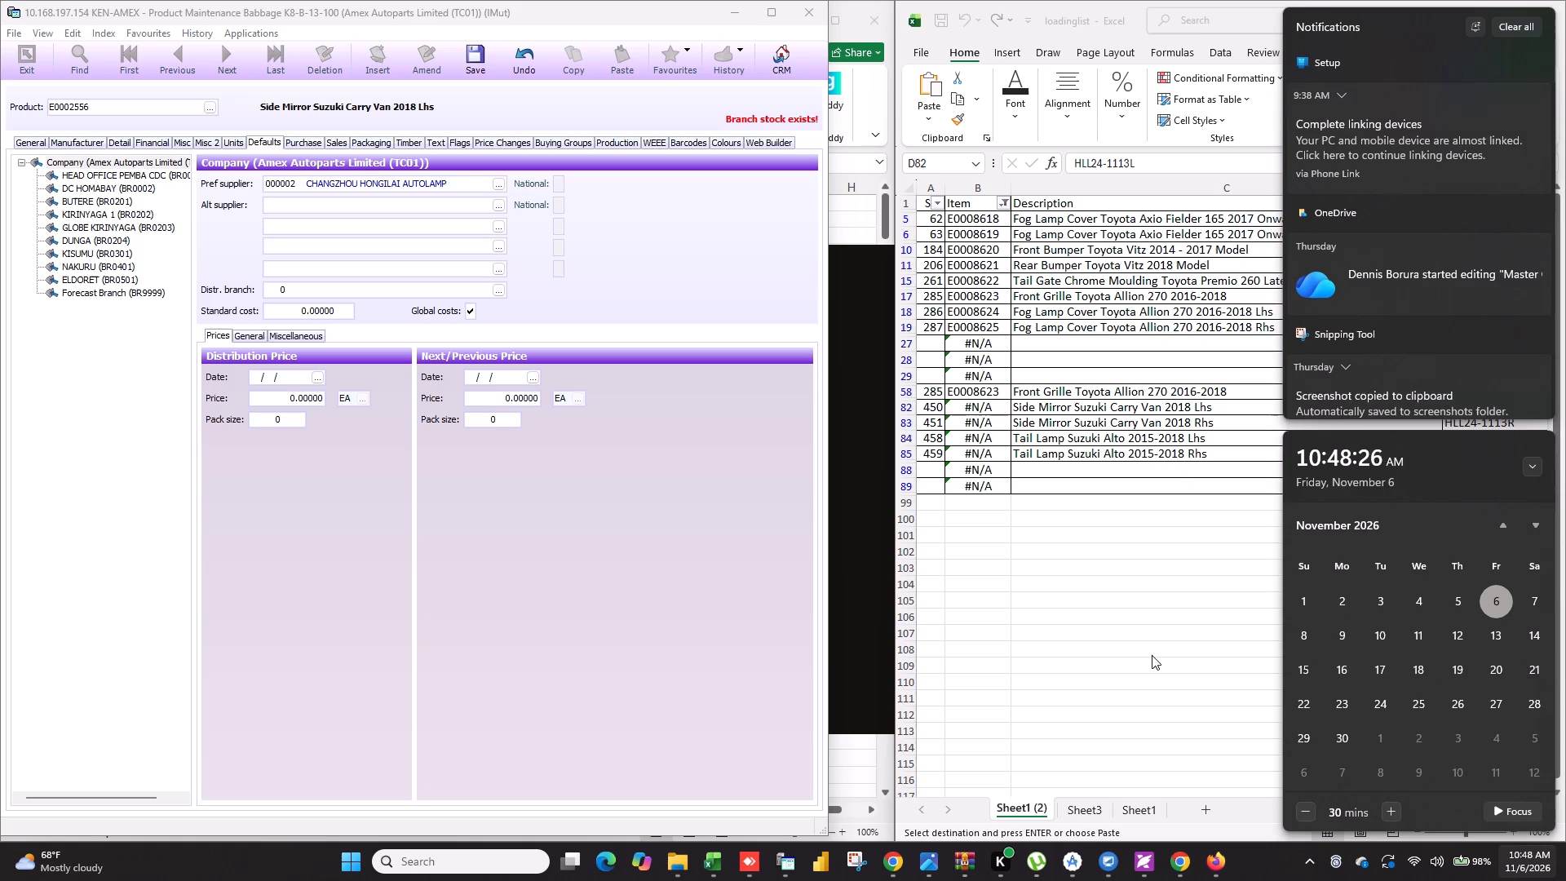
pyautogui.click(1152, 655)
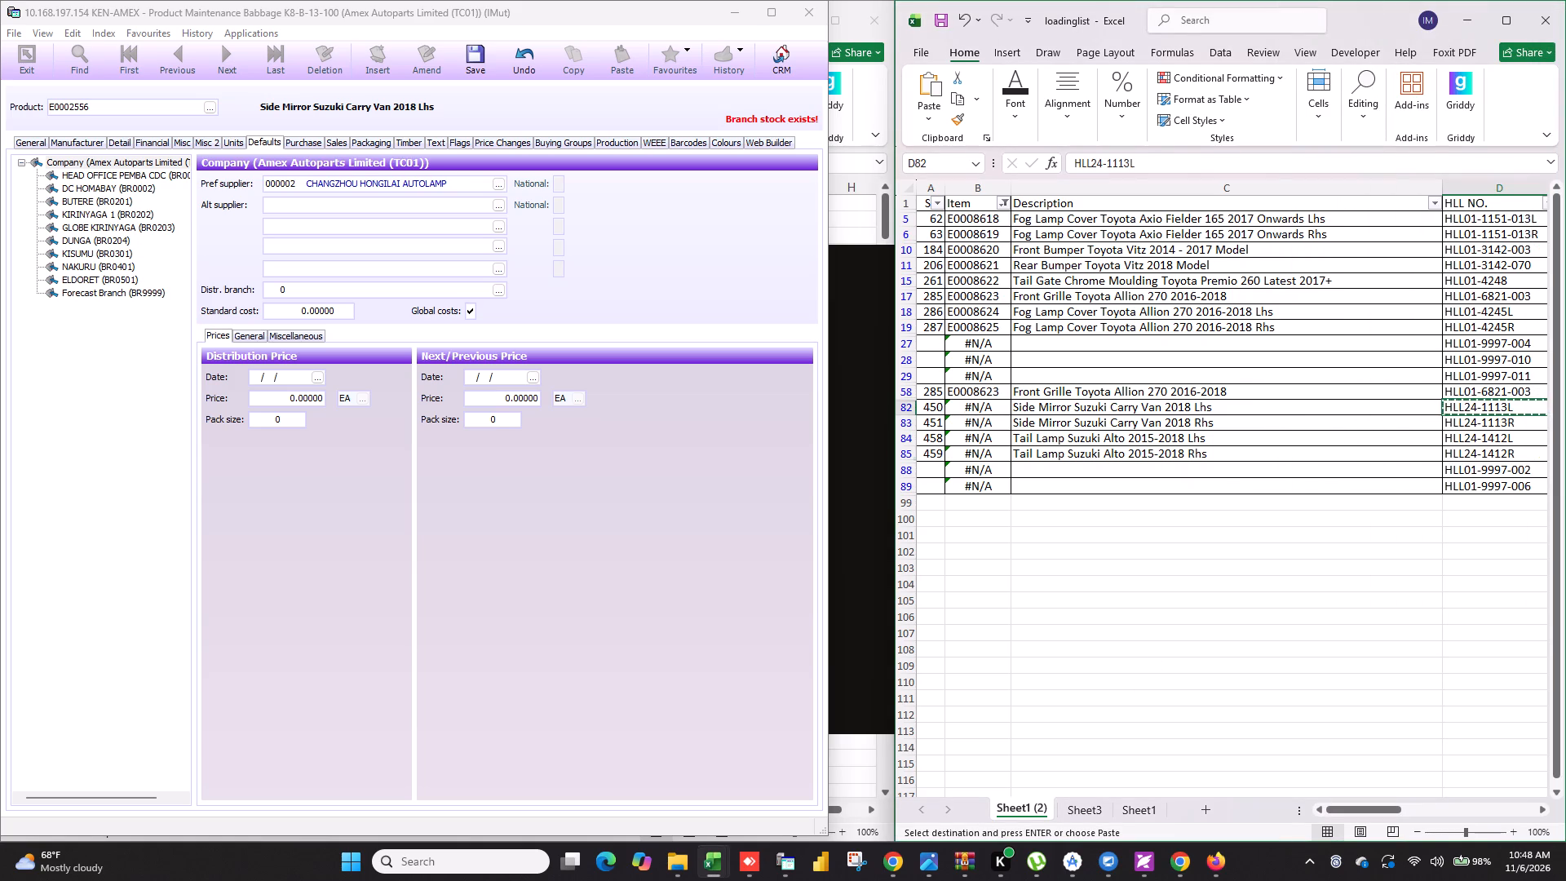
# Check the purchase supplier, and clear the current delivered base, retail, trade and credit sales prices.
pyautogui.click(310, 141)
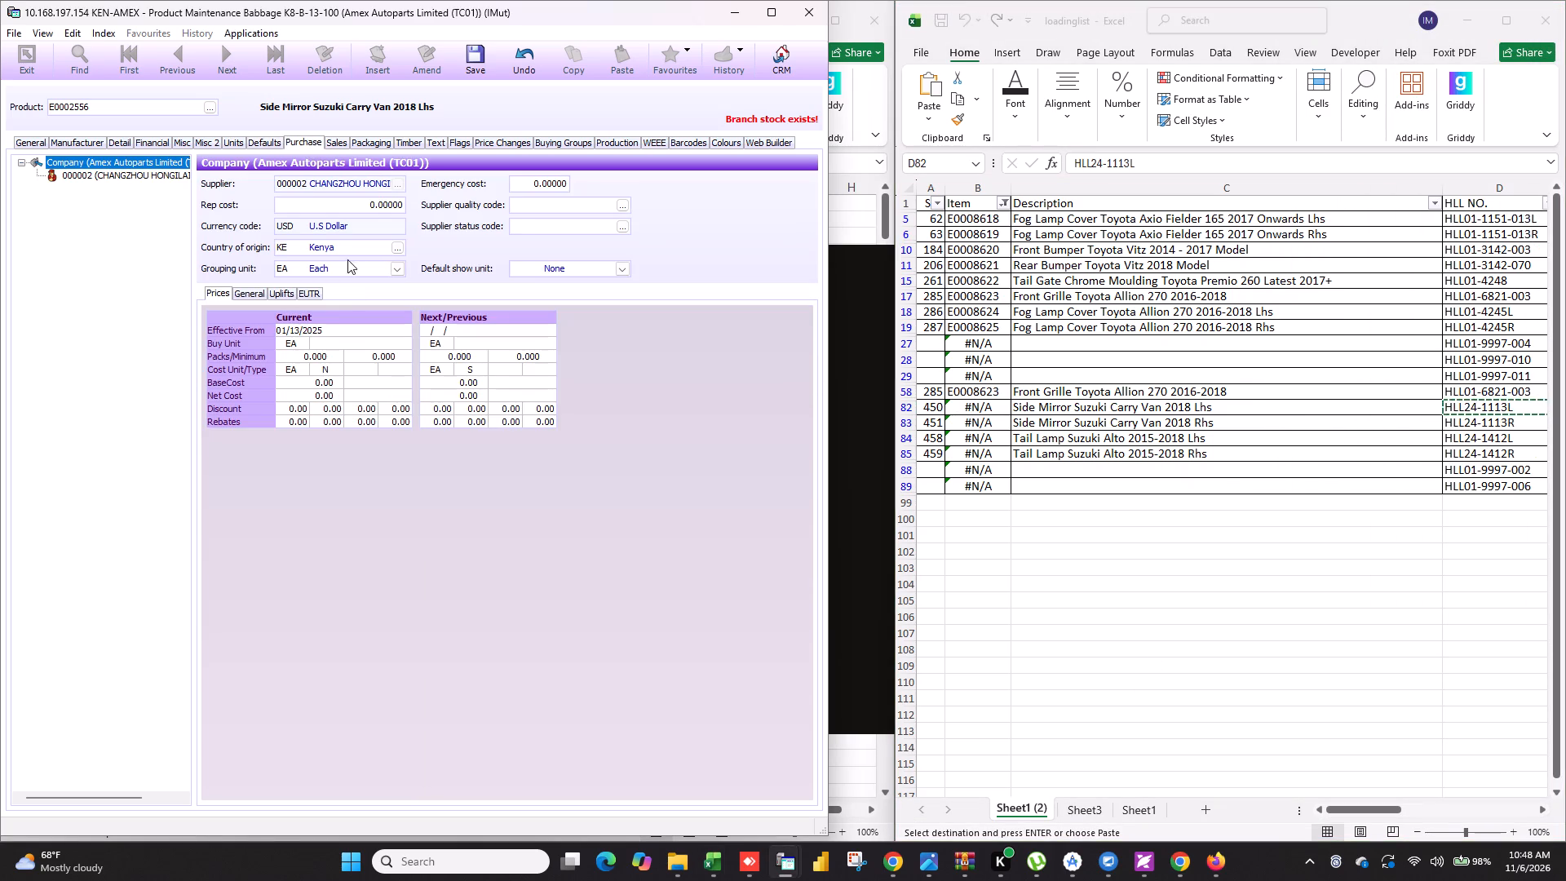
pyautogui.click(335, 141)
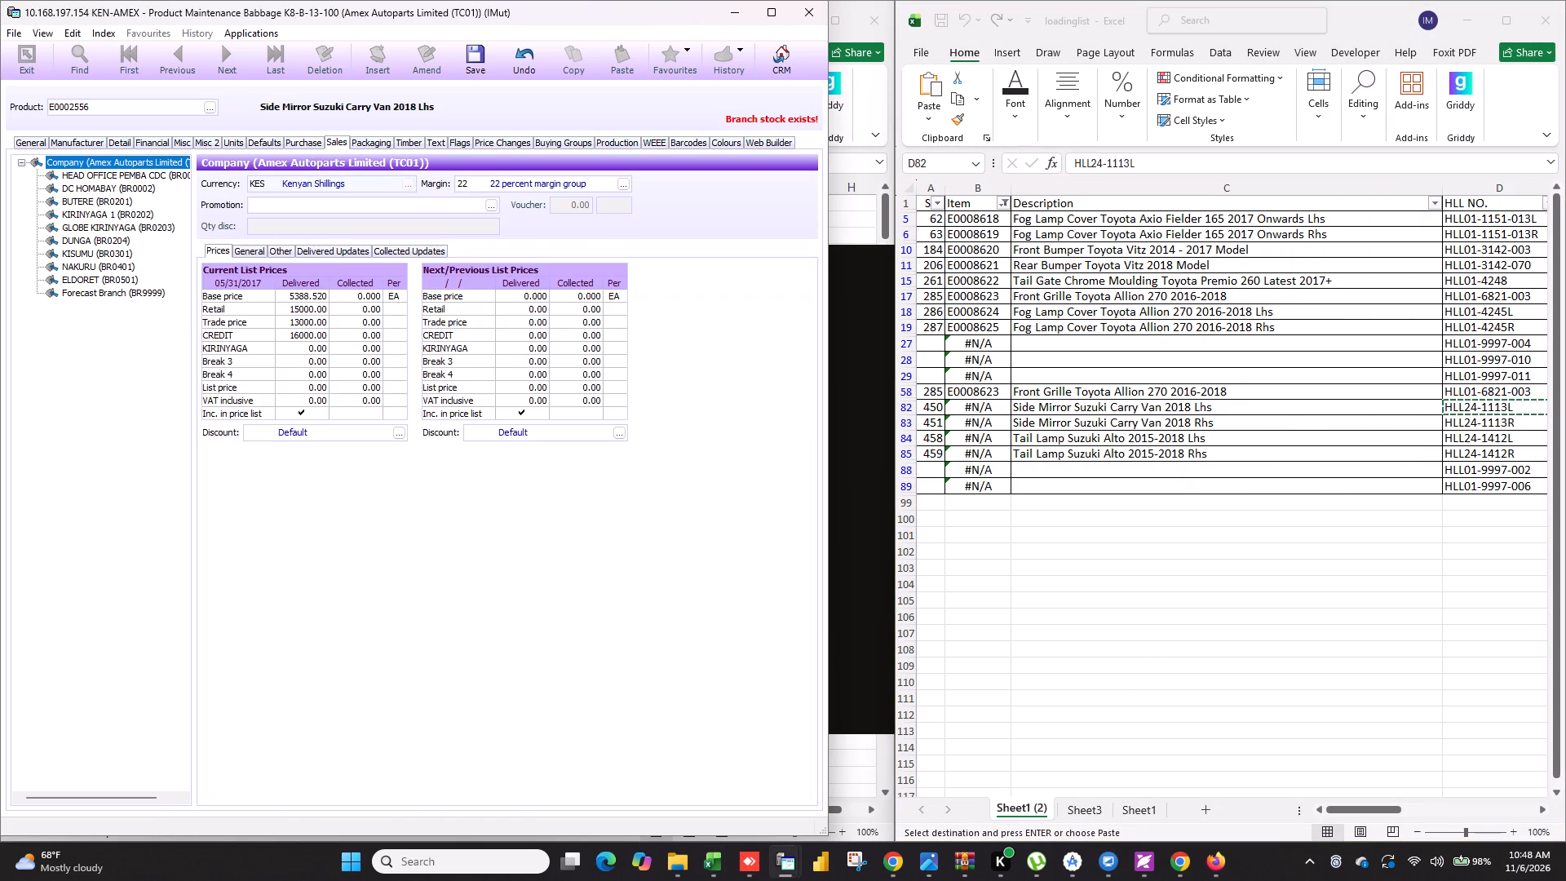
pyautogui.click(320, 297)
pyautogui.click(308, 312)
pyautogui.press('BackSpace')
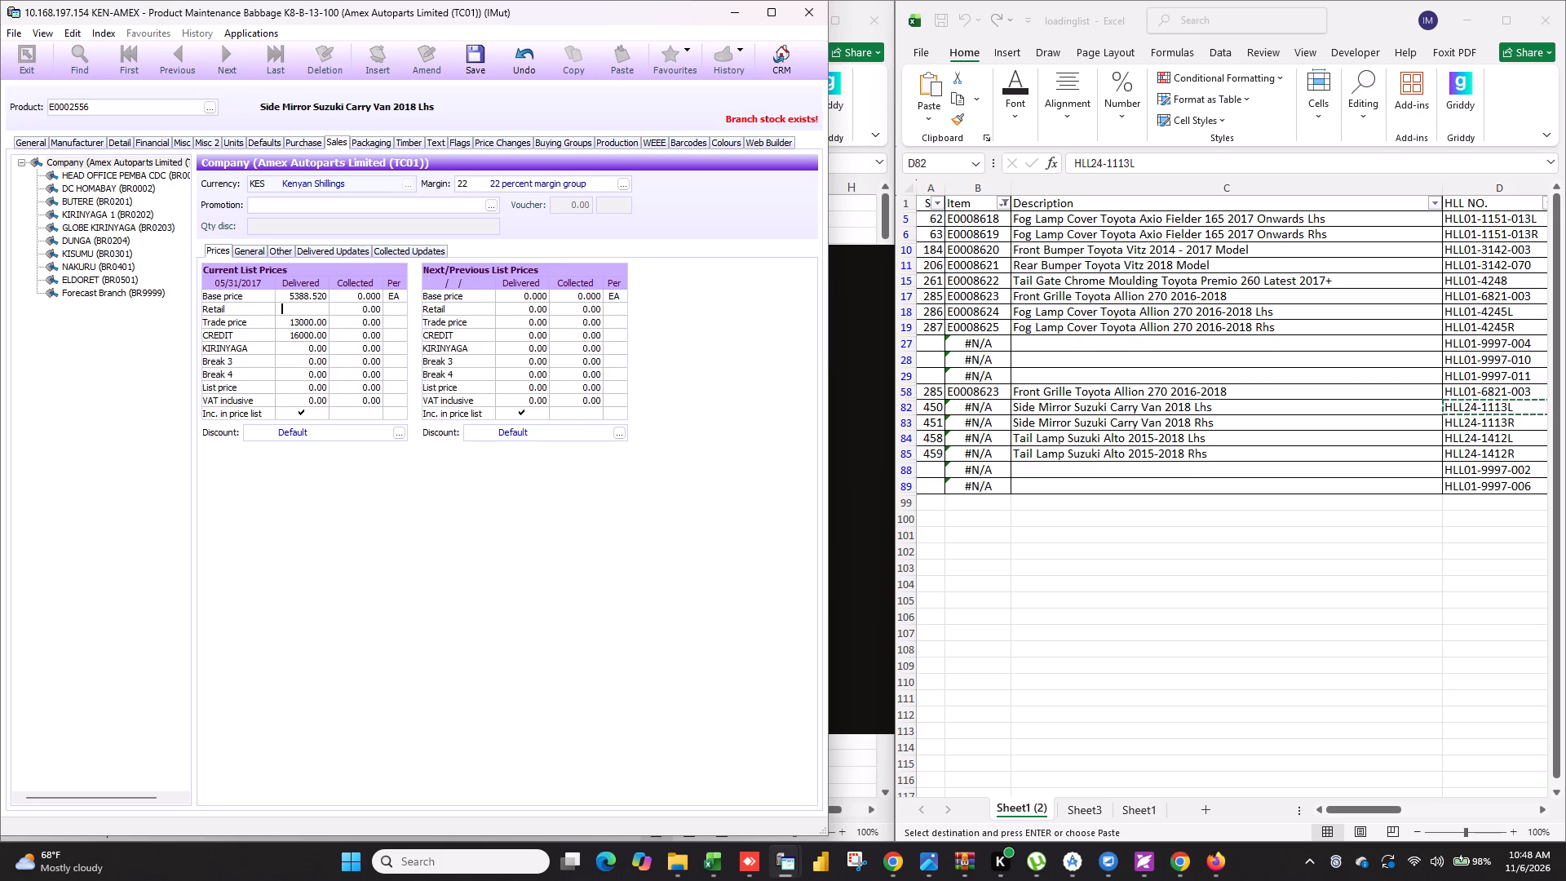
pyautogui.click(306, 321)
pyautogui.press('BackSpace')
pyautogui.click(305, 321)
pyautogui.click(305, 342)
pyautogui.click(305, 333)
pyautogui.press('BackSpace')
pyautogui.click(317, 299)
pyautogui.press('BackSpace')
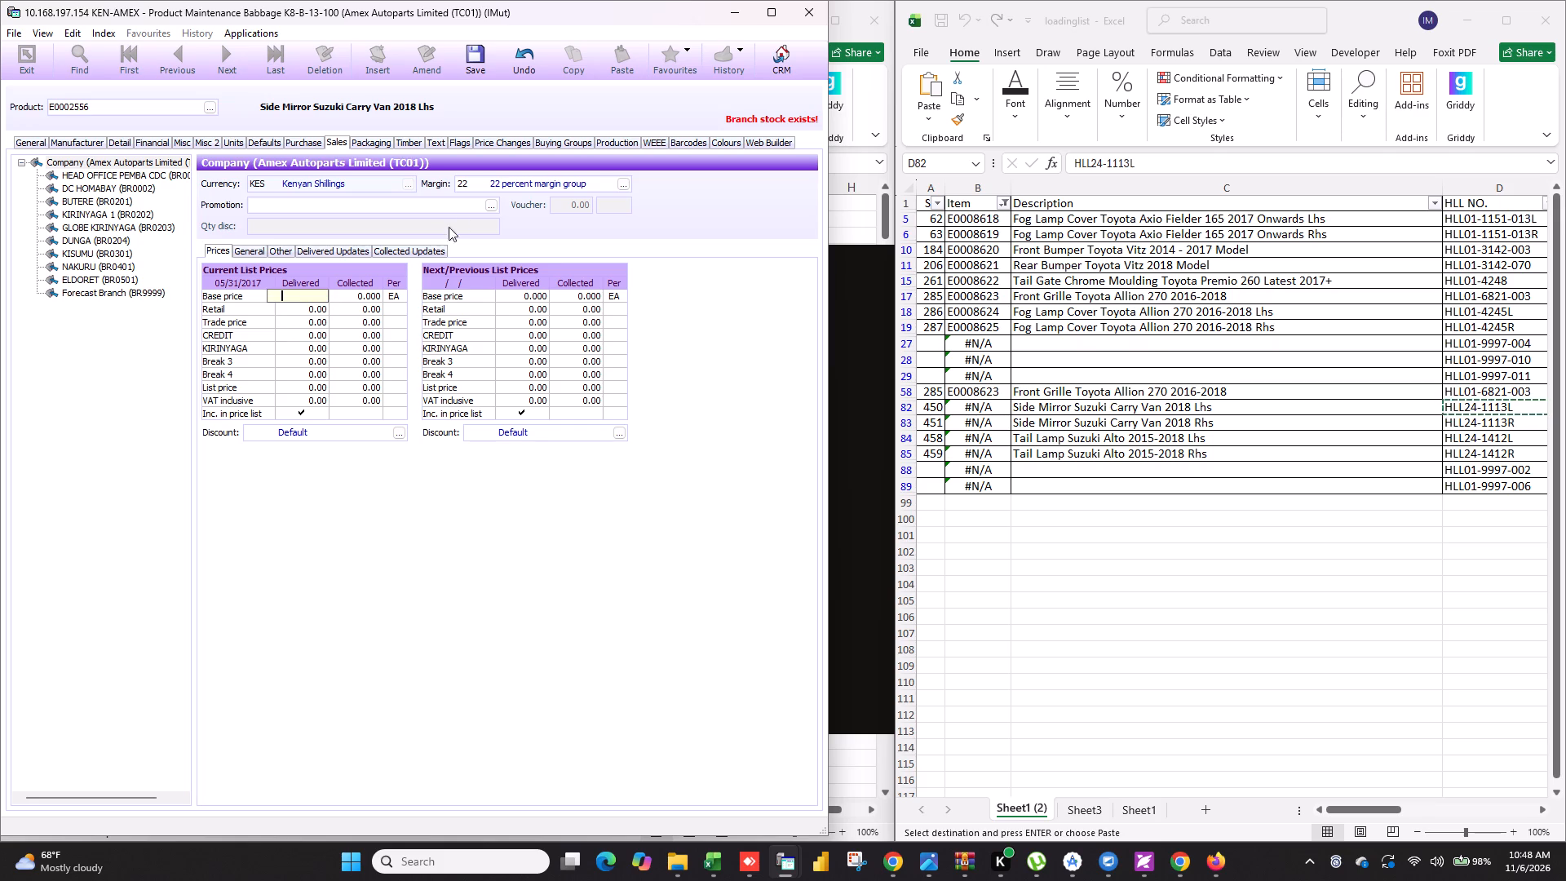
# Replace the copied product code with a newly generated E-series code and save the Side Mirror Suzuki Carry Van 2018 Lhs product.
pyautogui.click(100, 111)
pyautogui.press('BackSpace')
pyautogui.press('Tab')
pyautogui.click(484, 55)
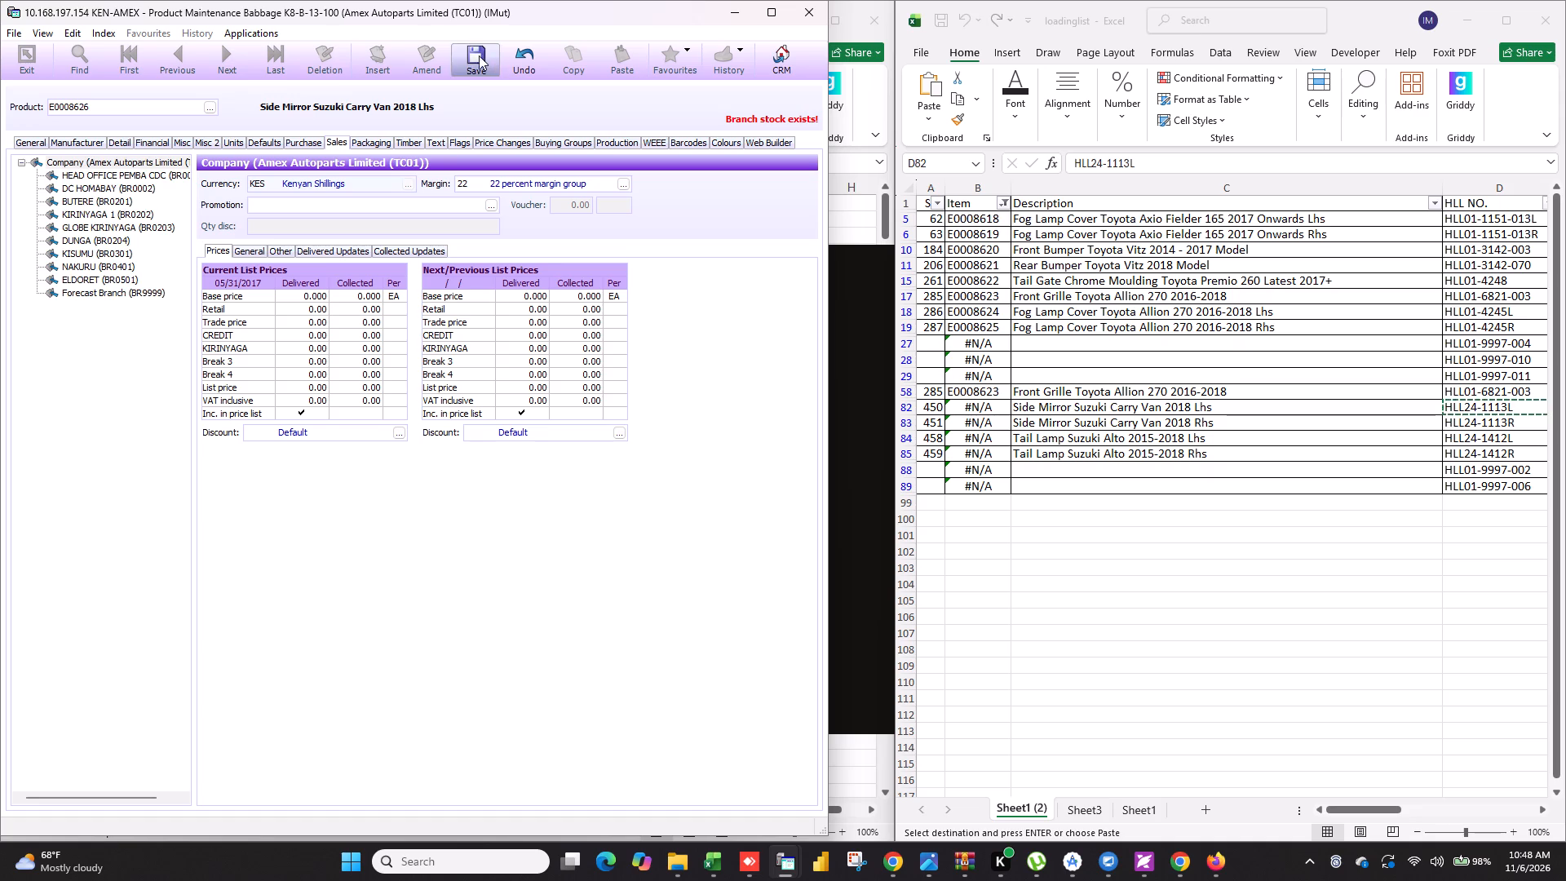
# Copy the new product code E0008626 into item cell B82 of the loading list, replacing the lookup formula.
pyautogui.moveTo(104, 108); pyautogui.dragTo(0, 101)
pyautogui.hotkey('ctrl', 'c')
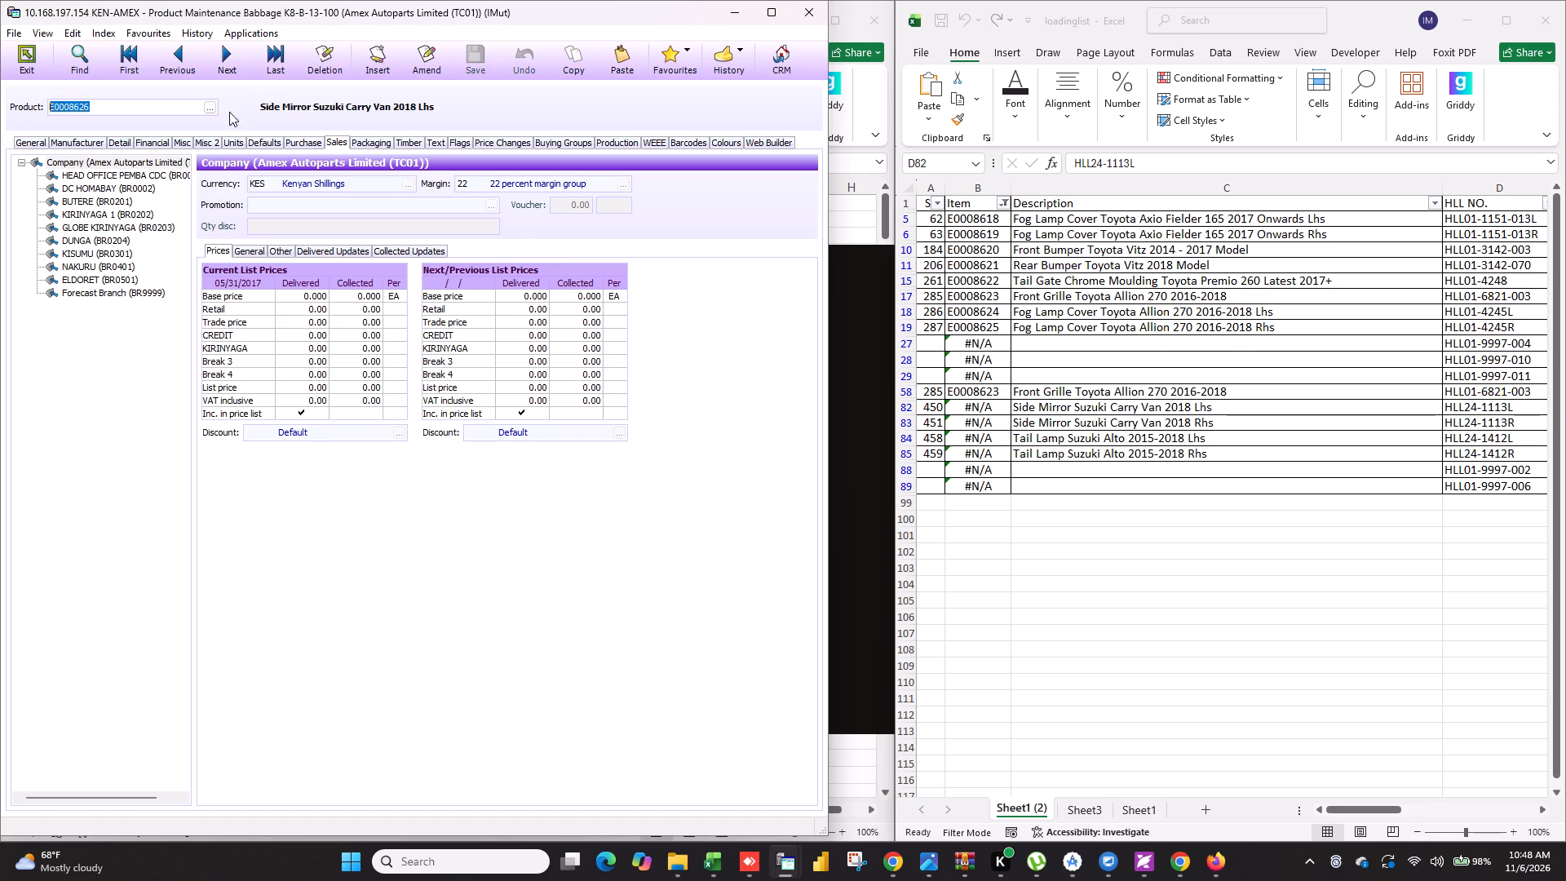
pyautogui.click(1037, 419)
pyautogui.click(1008, 555)
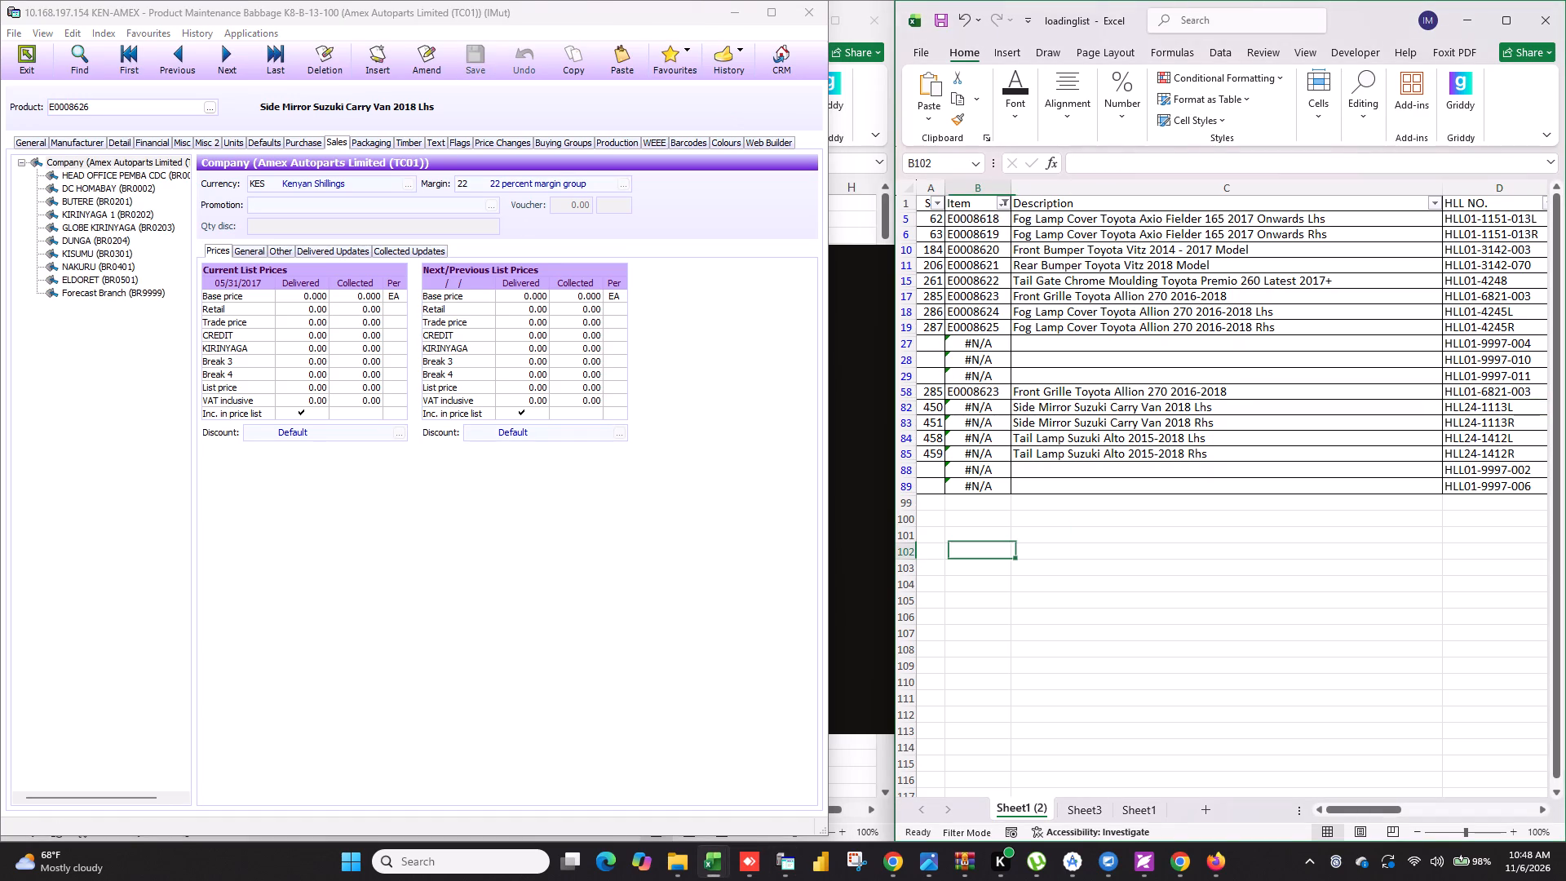
pyautogui.click(995, 410)
pyautogui.hotkey('ctrl', 'v')
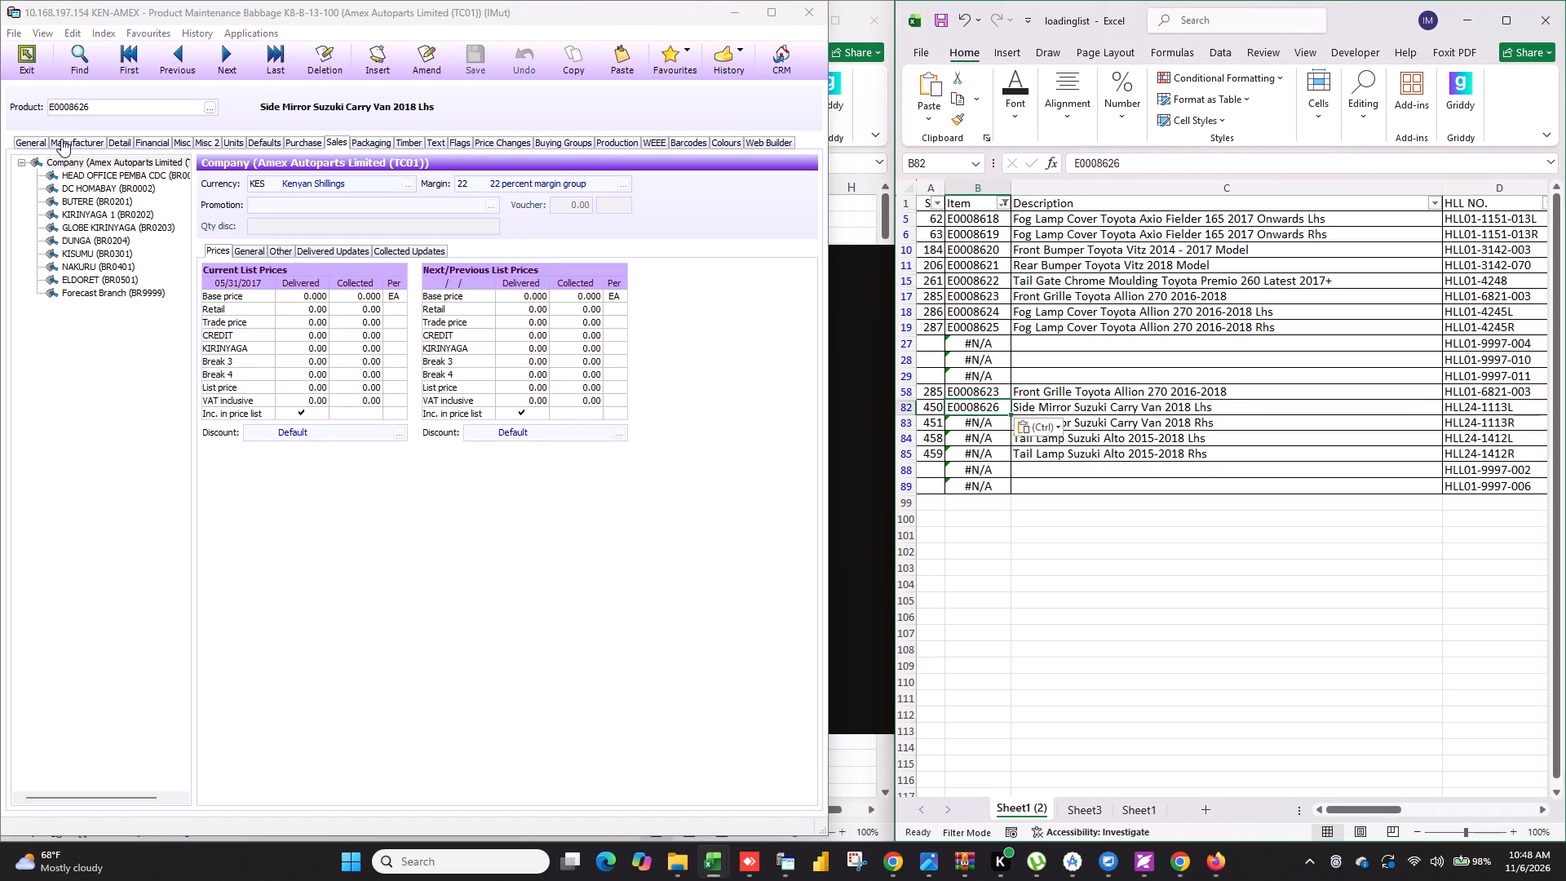
# Duplicate the saved Lhs side mirror product record as the basis for a new product.
pyautogui.click(21, 140)
pyautogui.click(574, 56)
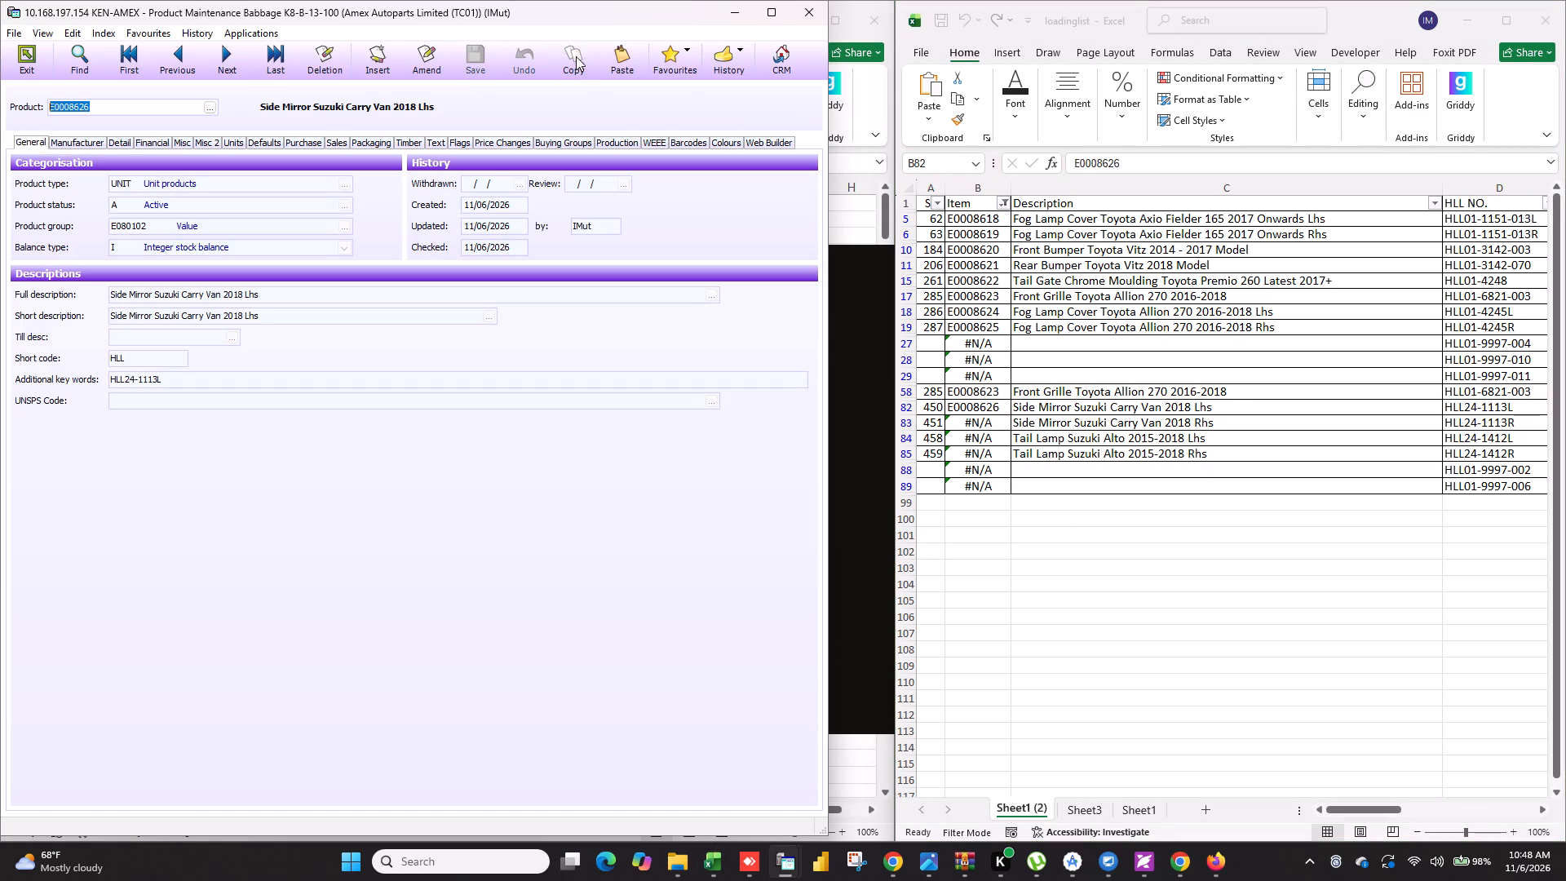
pyautogui.click(609, 58)
# Remove the "Copy of" prefix from the full description and reuse the cleaned text as the short description.
pyautogui.click(143, 294)
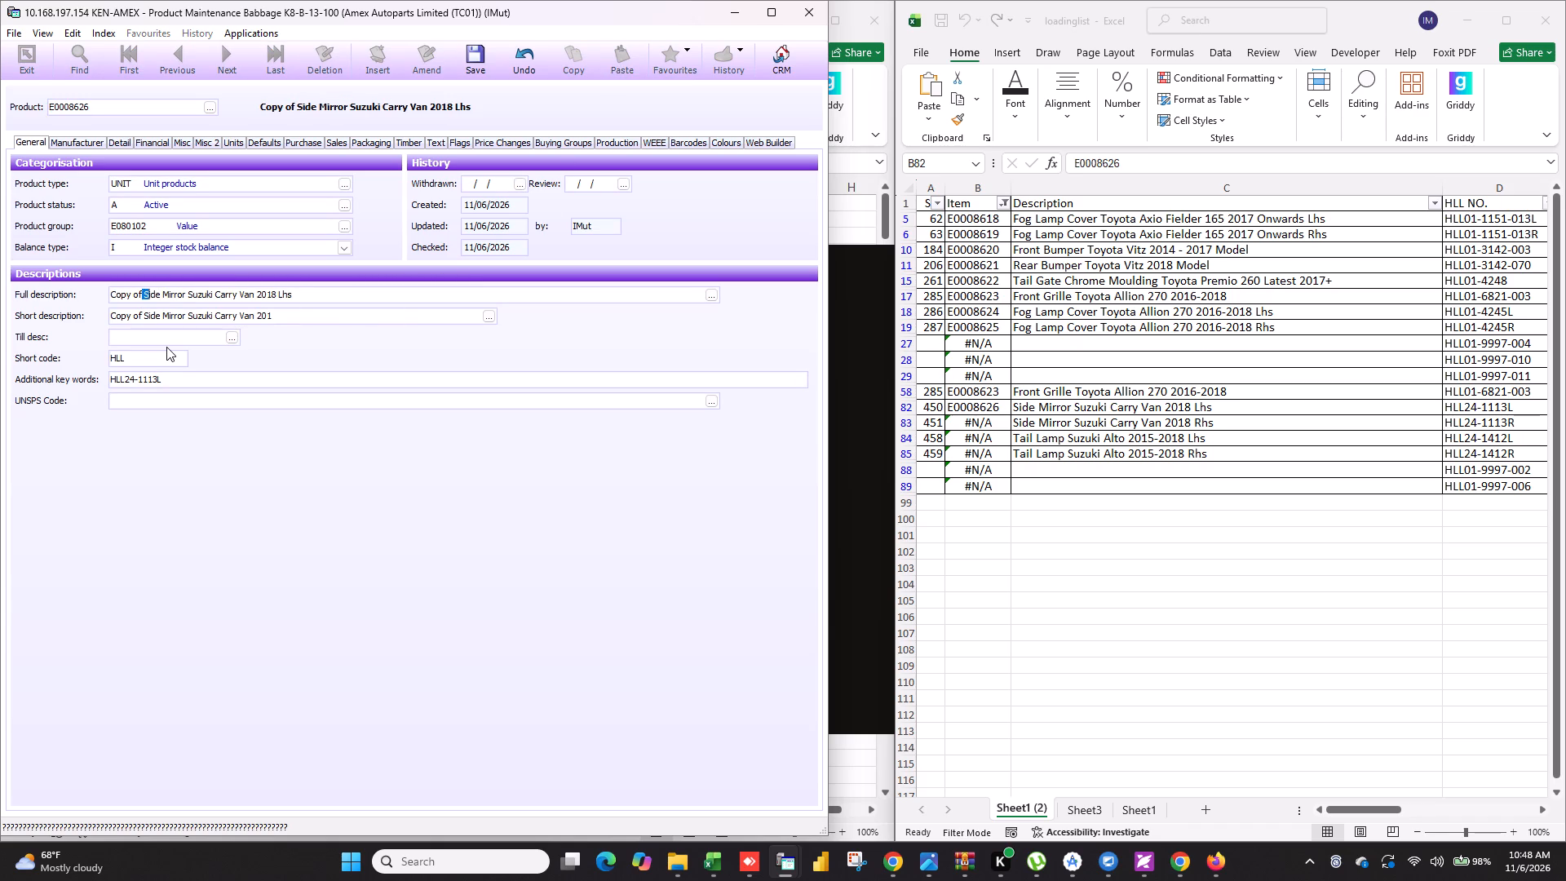
pyautogui.press('Right')
pyautogui.press('BackSpace')
pyautogui.press('BackSpace')
pyautogui.press('BackSpace')
pyautogui.press('BackSpace')
pyautogui.press('BackSpace')
pyautogui.press('BackSpace')
pyautogui.press('BackSpace')
pyautogui.press('BackSpace')
pyautogui.press('BackSpace')
pyautogui.press('BackSpace')
pyautogui.press('BackSpace')
pyautogui.press('BackSpace')
pyautogui.press('BackSpace')
pyautogui.press('BackSpace')
pyautogui.press('BackSpace')
pyautogui.press('BackSpace')
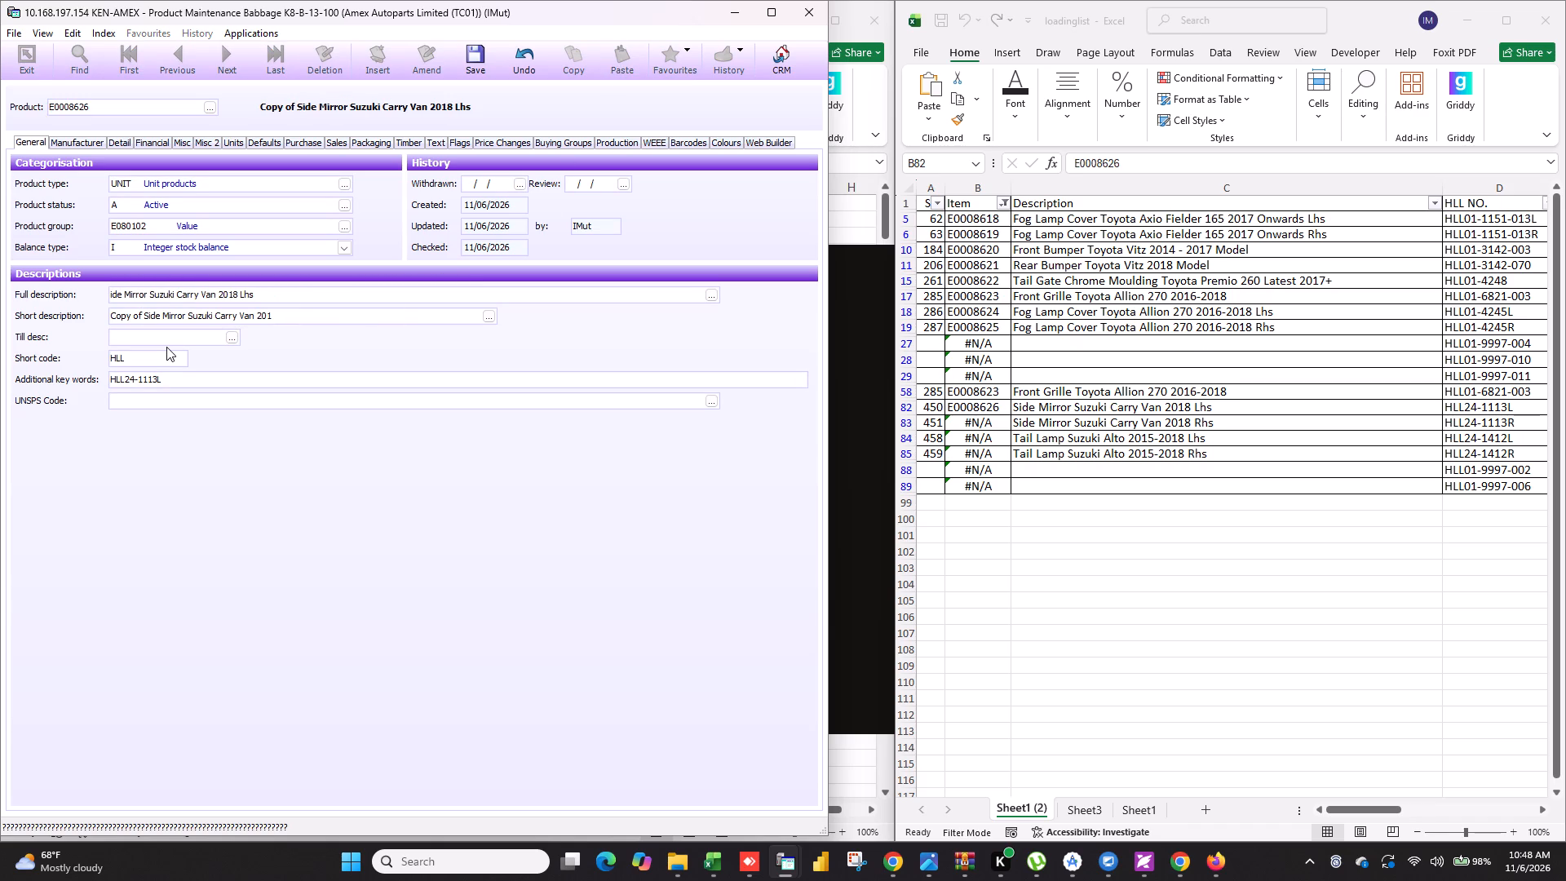
pyautogui.hotkey('shift', 's')
pyautogui.moveTo(275, 296); pyautogui.dragTo(270, 296)
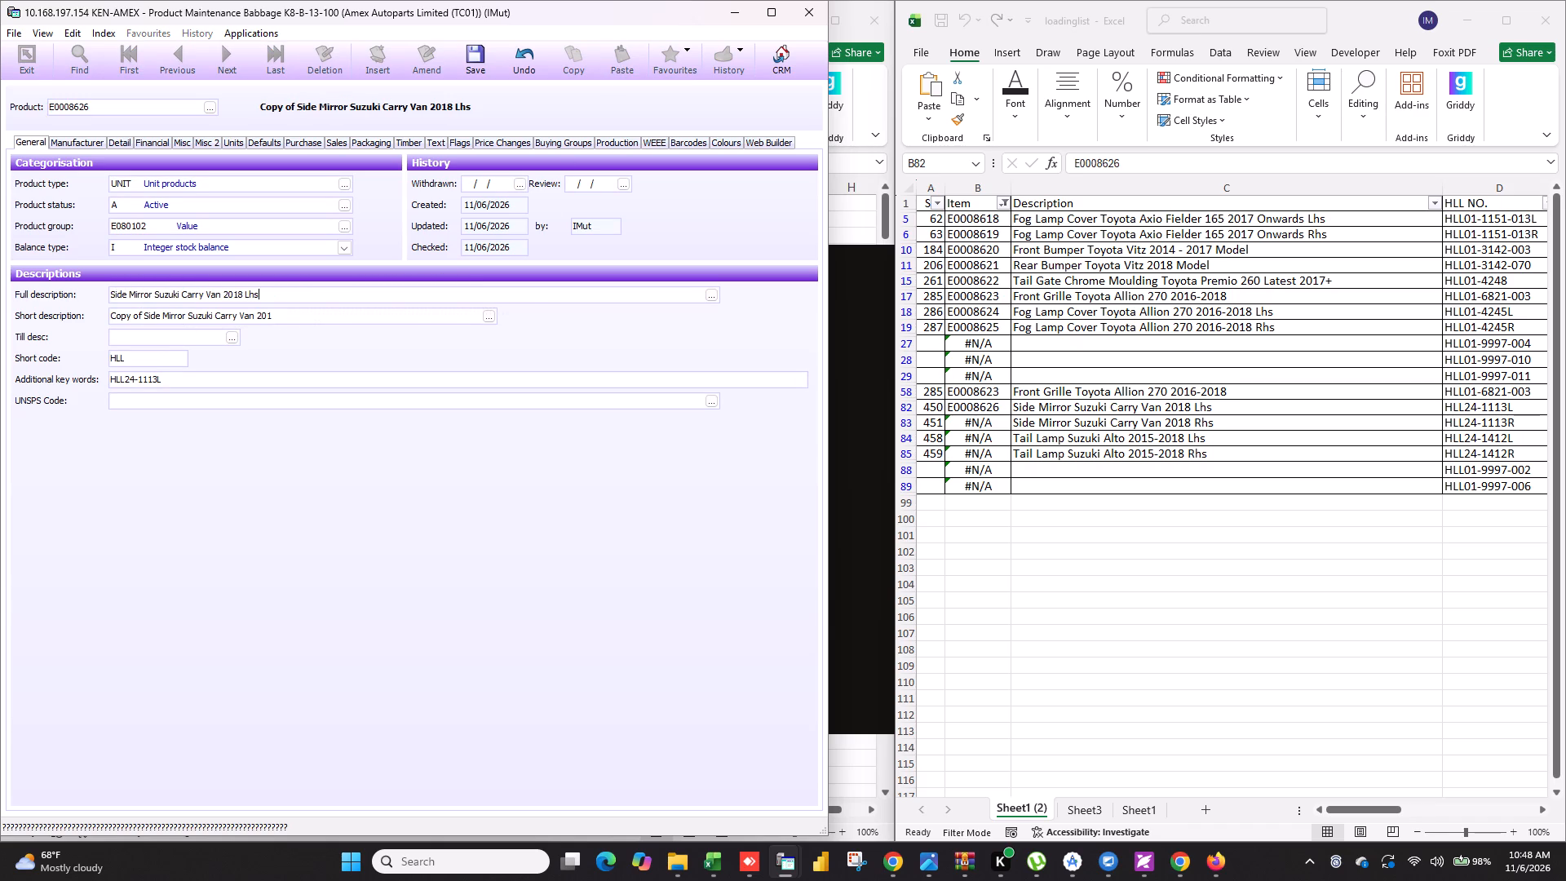
pyautogui.moveTo(270, 296); pyautogui.dragTo(0, 296)
pyautogui.hotkey('ctrl', 'c')
pyautogui.moveTo(294, 320); pyautogui.dragTo(0, 322)
pyautogui.hotkey('ctrl', 'v')
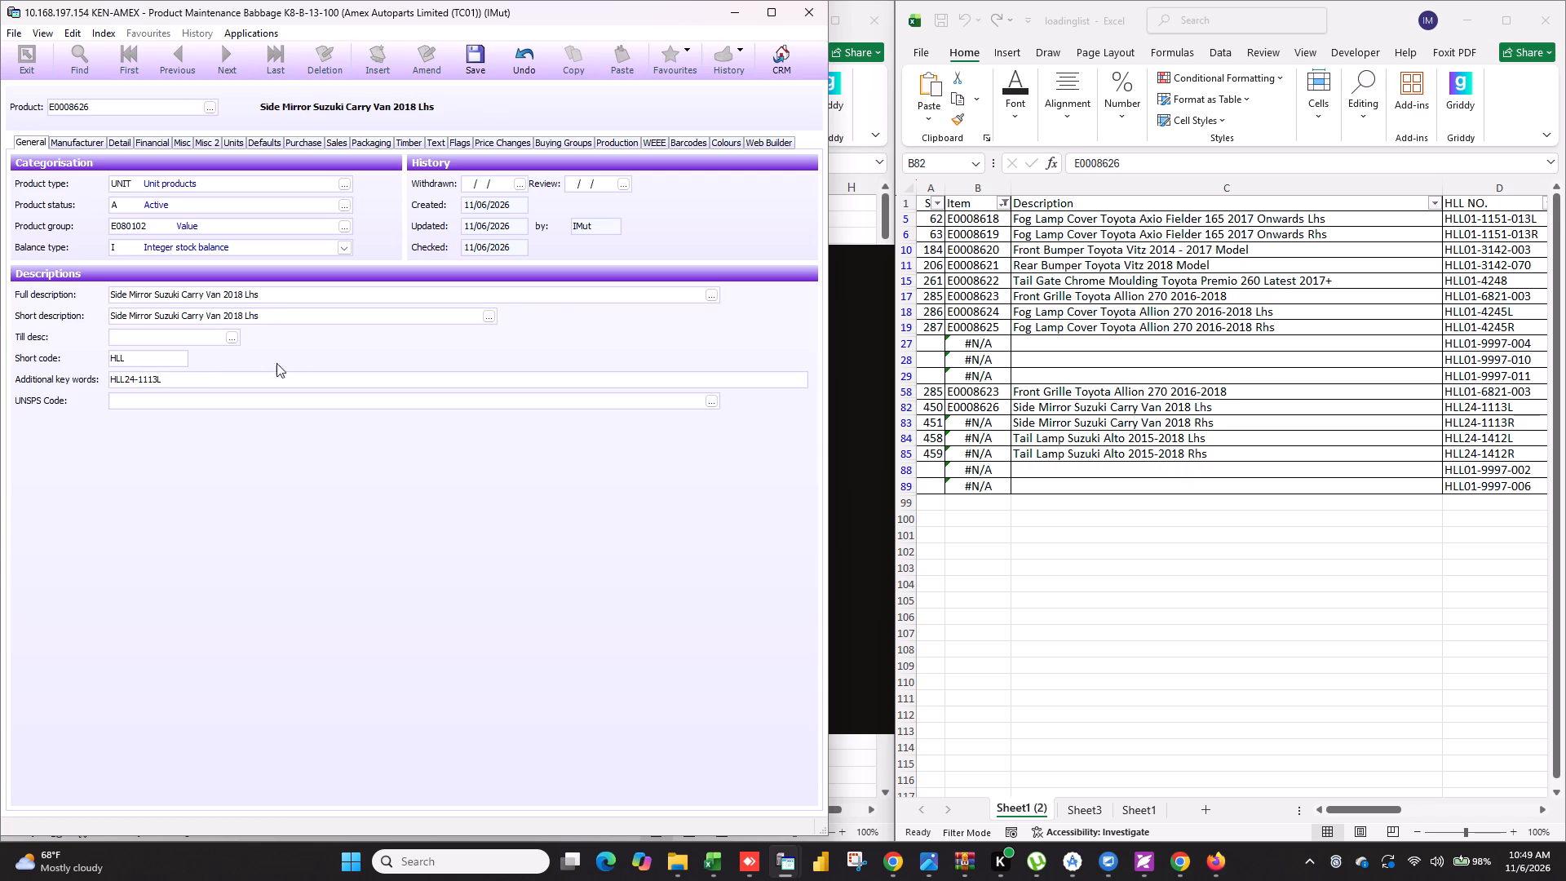
# Change the full and short descriptions to Side Mirror Suzuki Carry Van 2018 Rhs, matching cell C83.
pyautogui.click(1152, 416)
pyautogui.click(1117, 425)
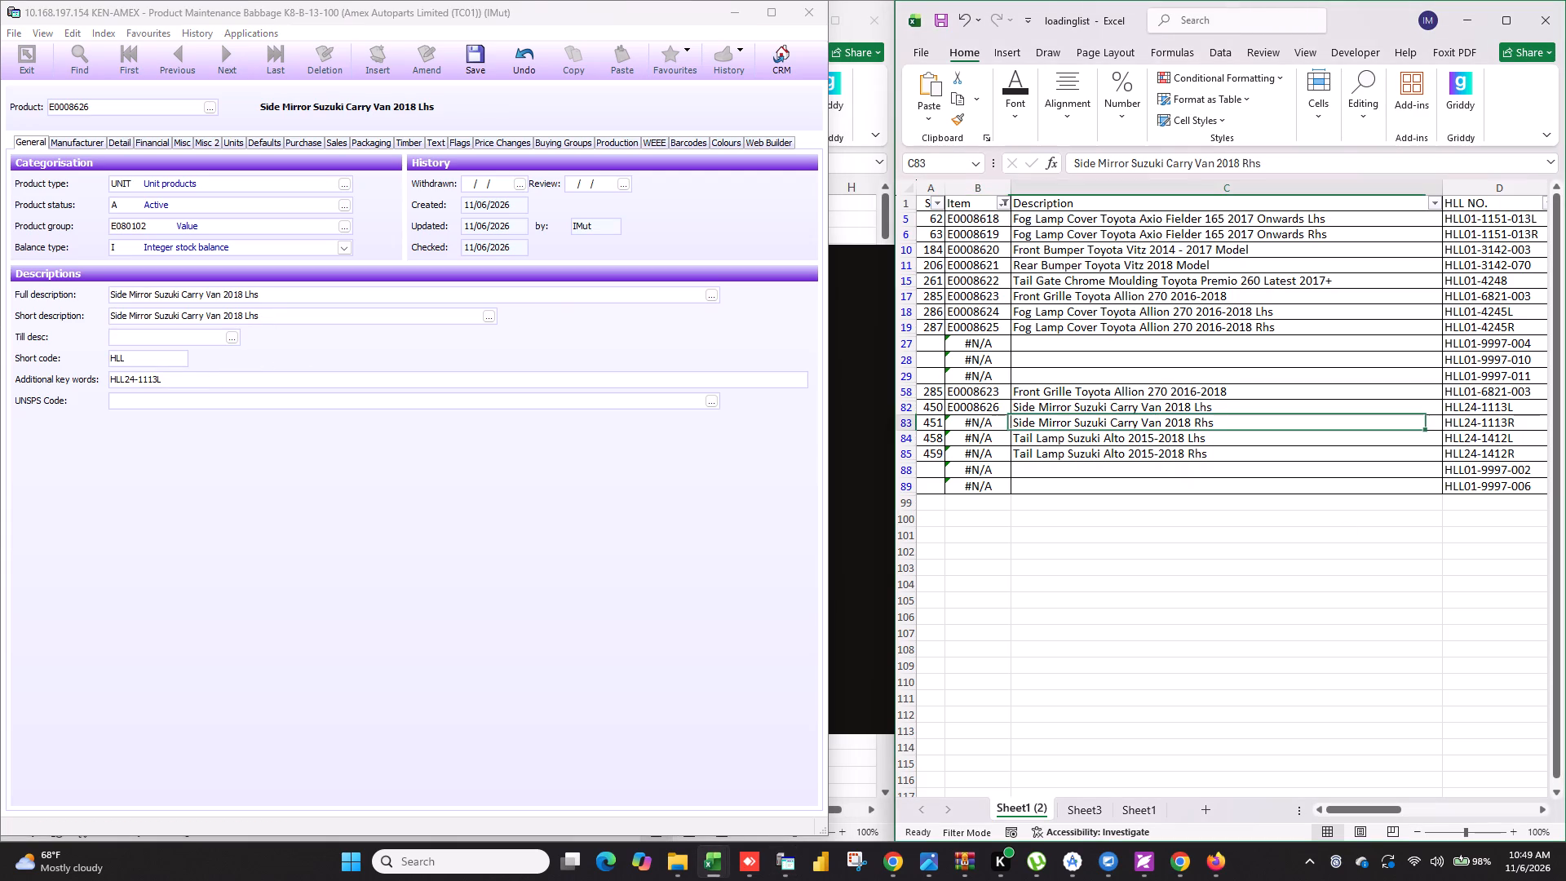
pyautogui.hotkey('ctrl', 'c')
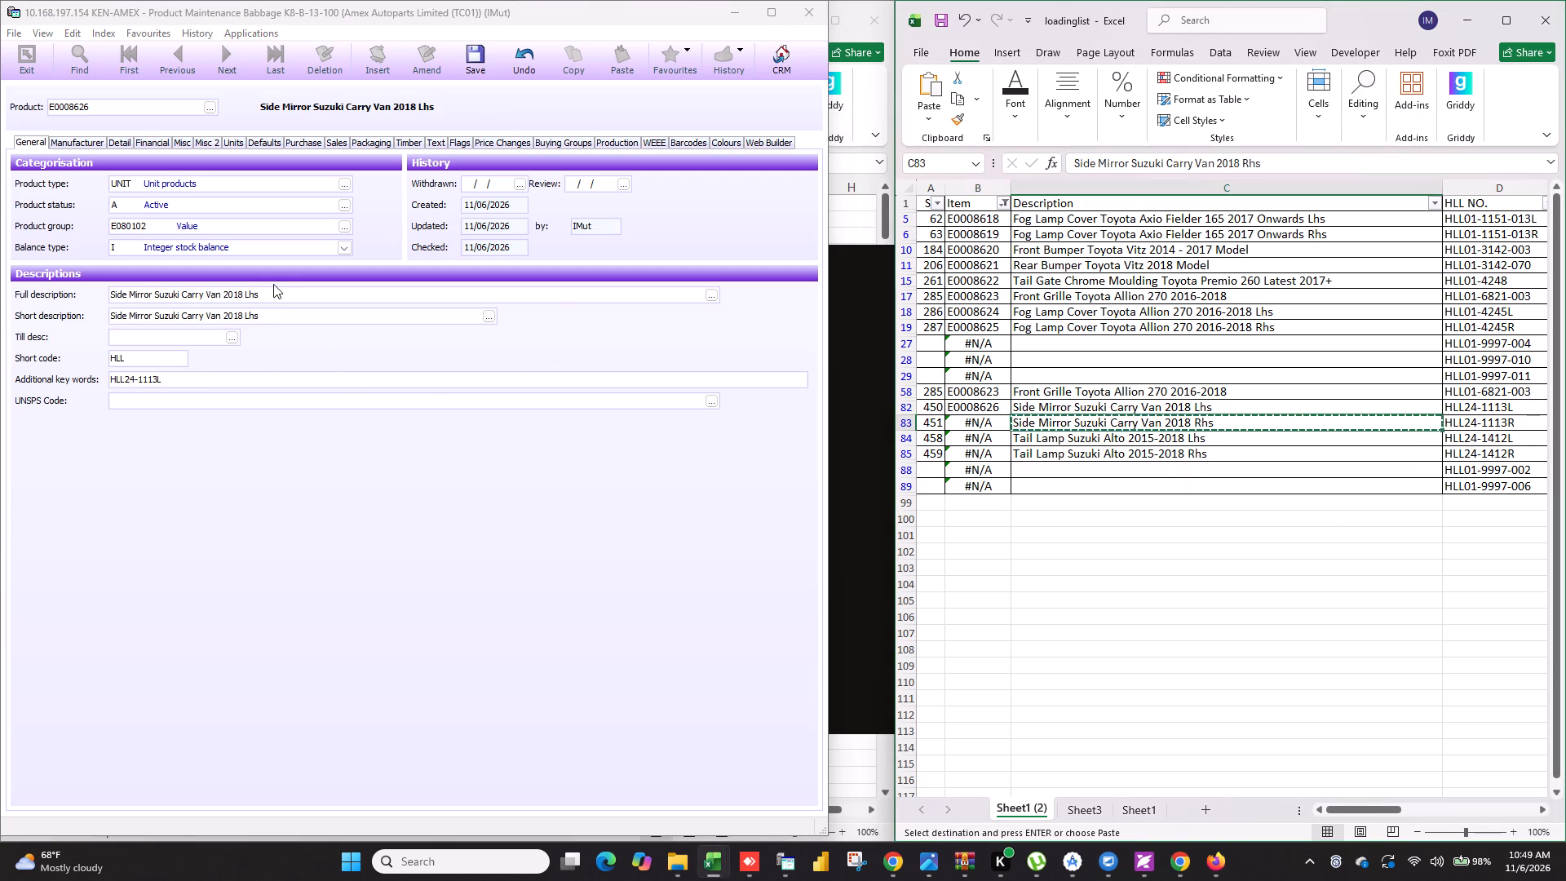
pyautogui.click(243, 301)
pyautogui.click(250, 299)
pyautogui.press('BackSpace')
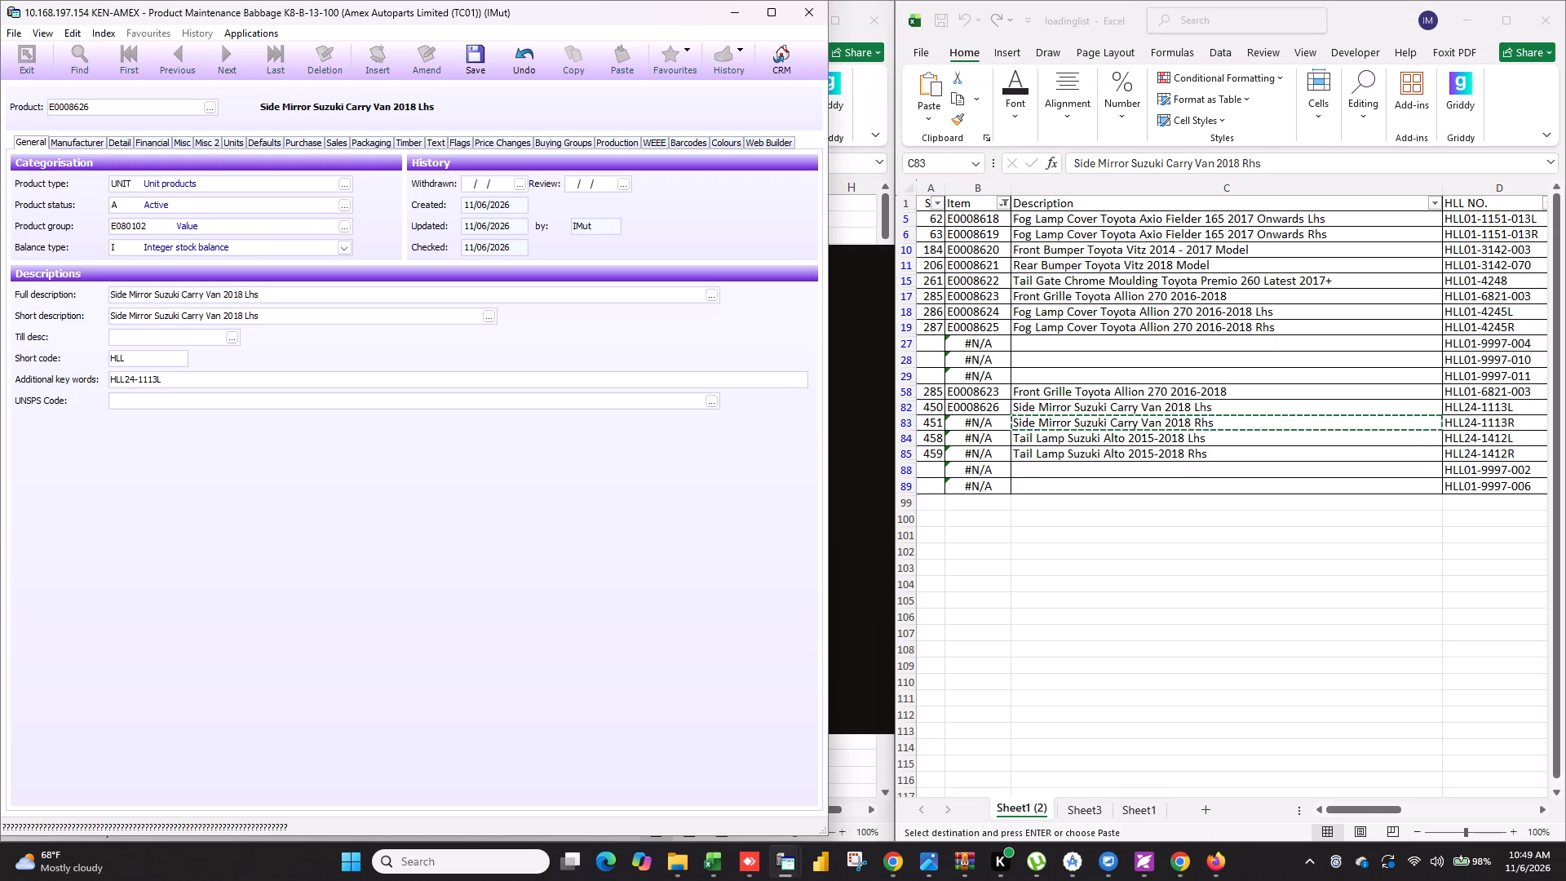
pyautogui.hotkey('shift', 'r')
pyautogui.click(248, 324)
pyautogui.click(248, 319)
pyautogui.press('BackSpace')
pyautogui.hotkey('shift', 'r')
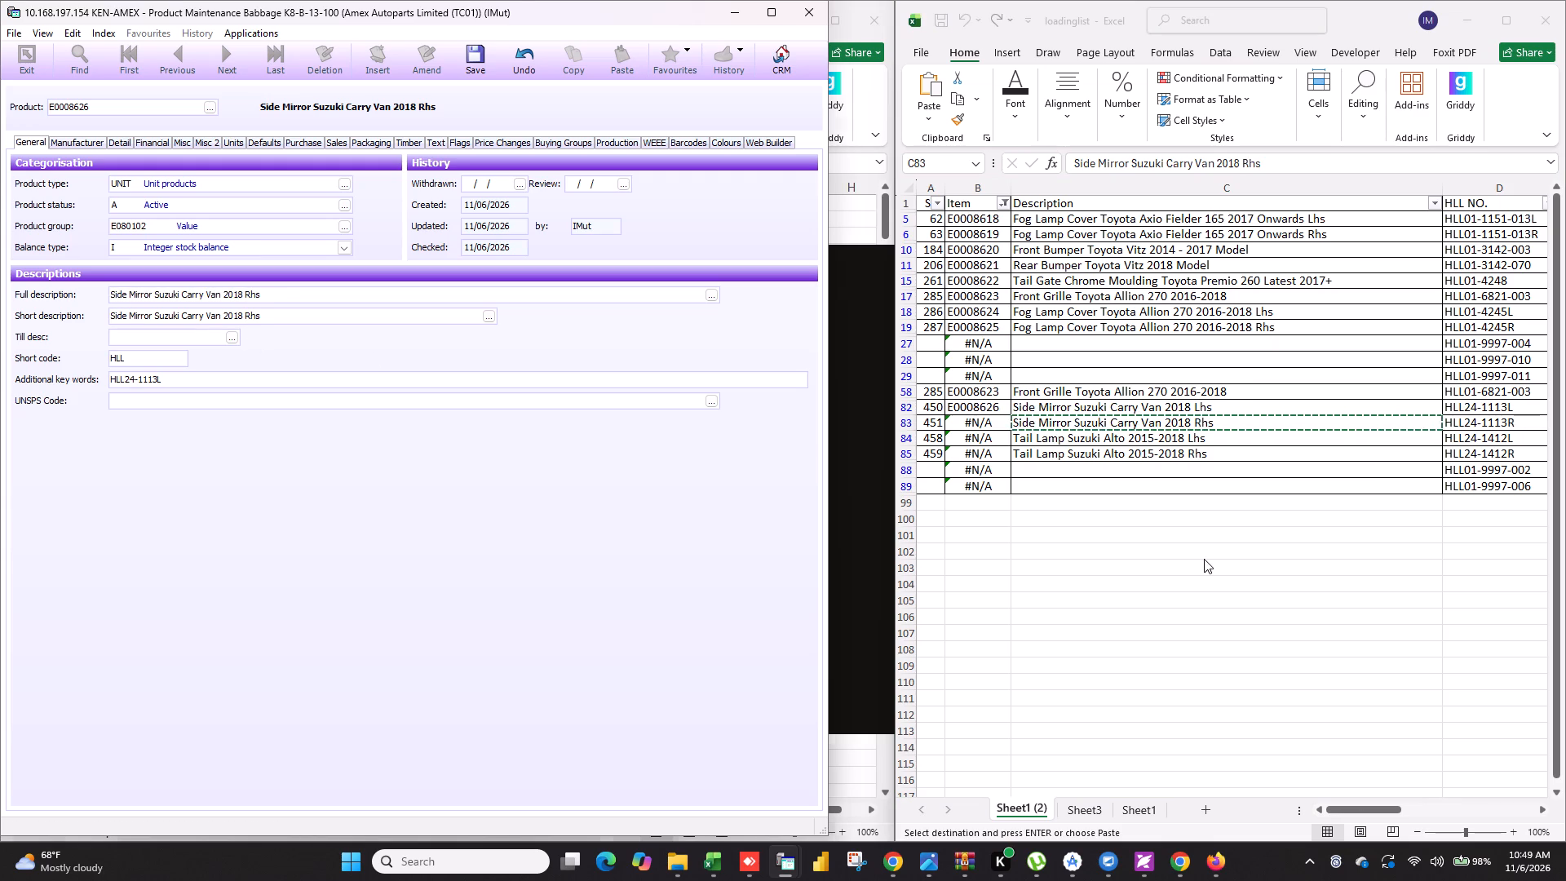
# Enter HLL24-1113R, copied from cell D83, as both the additional key words and the manufacturer product code.
pyautogui.click(1204, 559)
pyautogui.click(1130, 404)
pyautogui.press('Escape')
pyautogui.click(1156, 427)
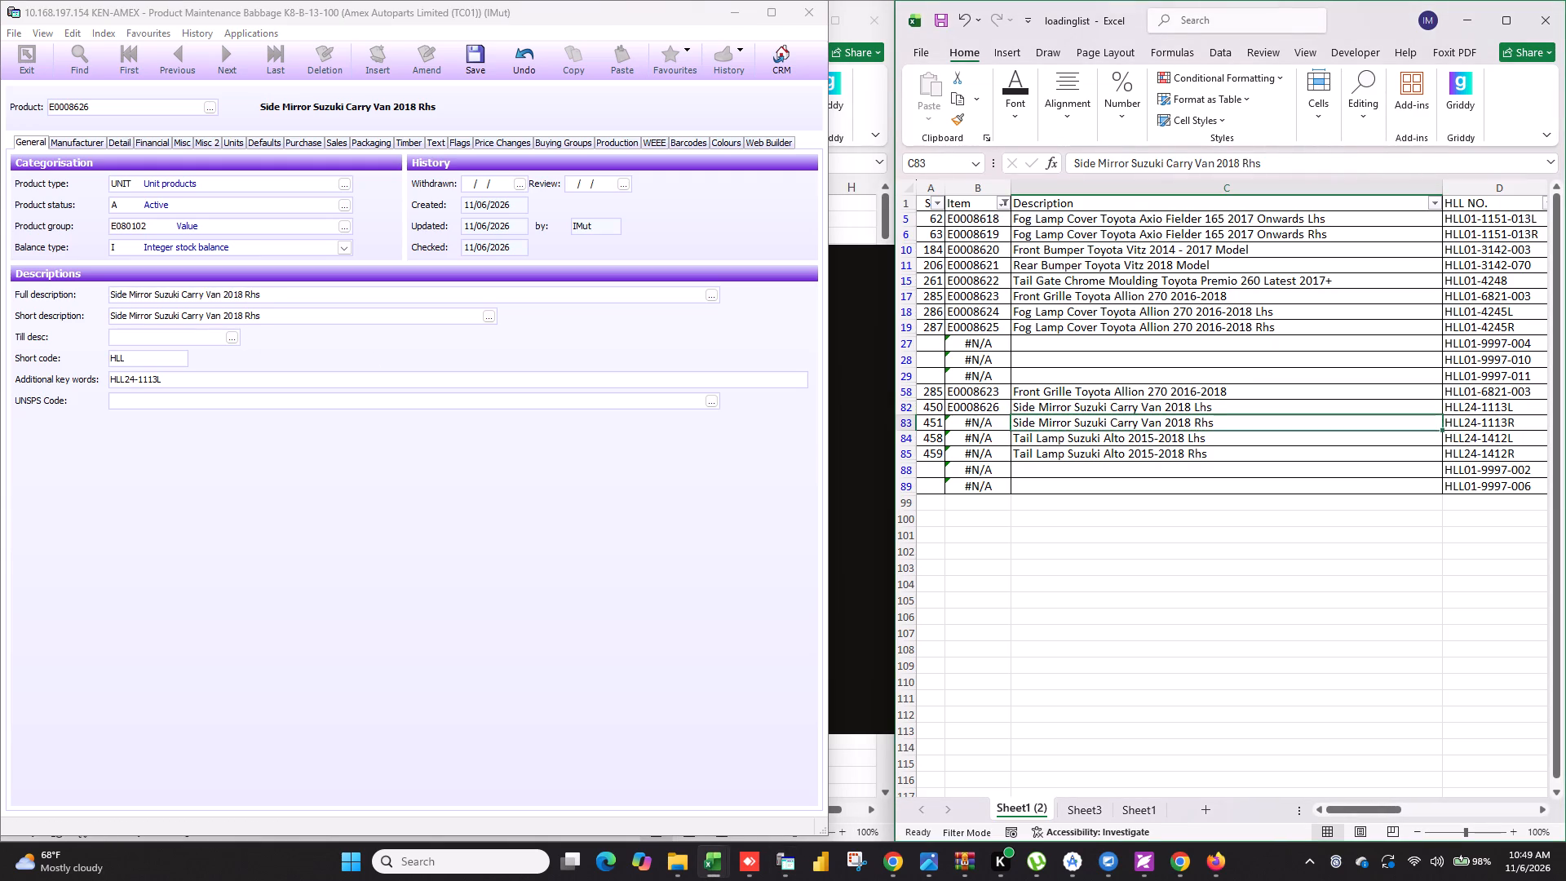
pyautogui.click(1497, 427)
pyautogui.hotkey('ctrl', 'c')
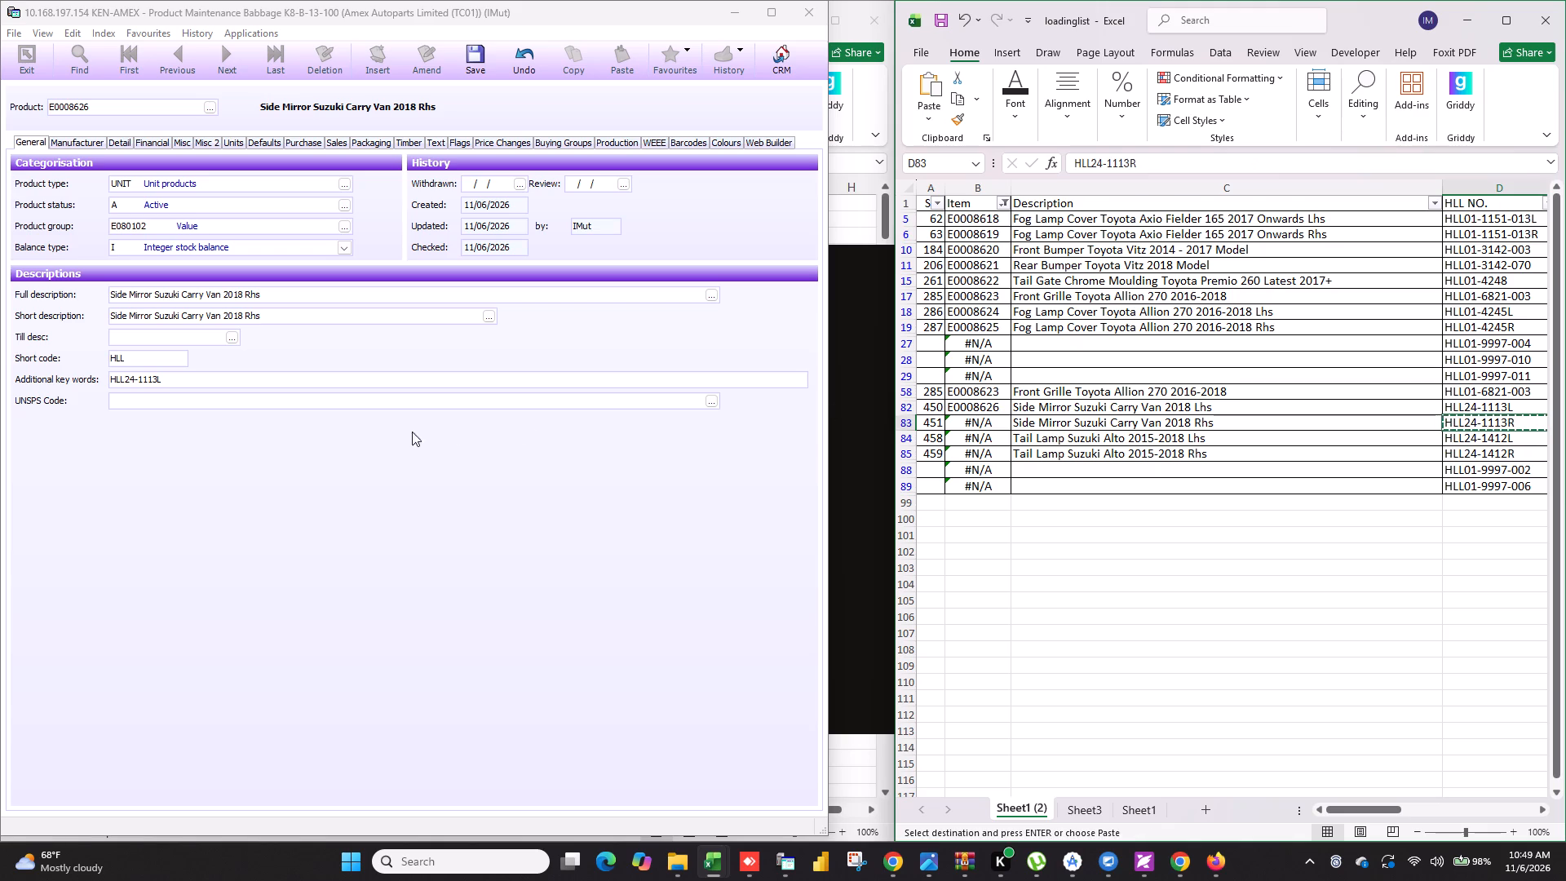
pyautogui.moveTo(192, 380); pyautogui.dragTo(43, 383)
pyautogui.hotkey('ctrl', 'v')
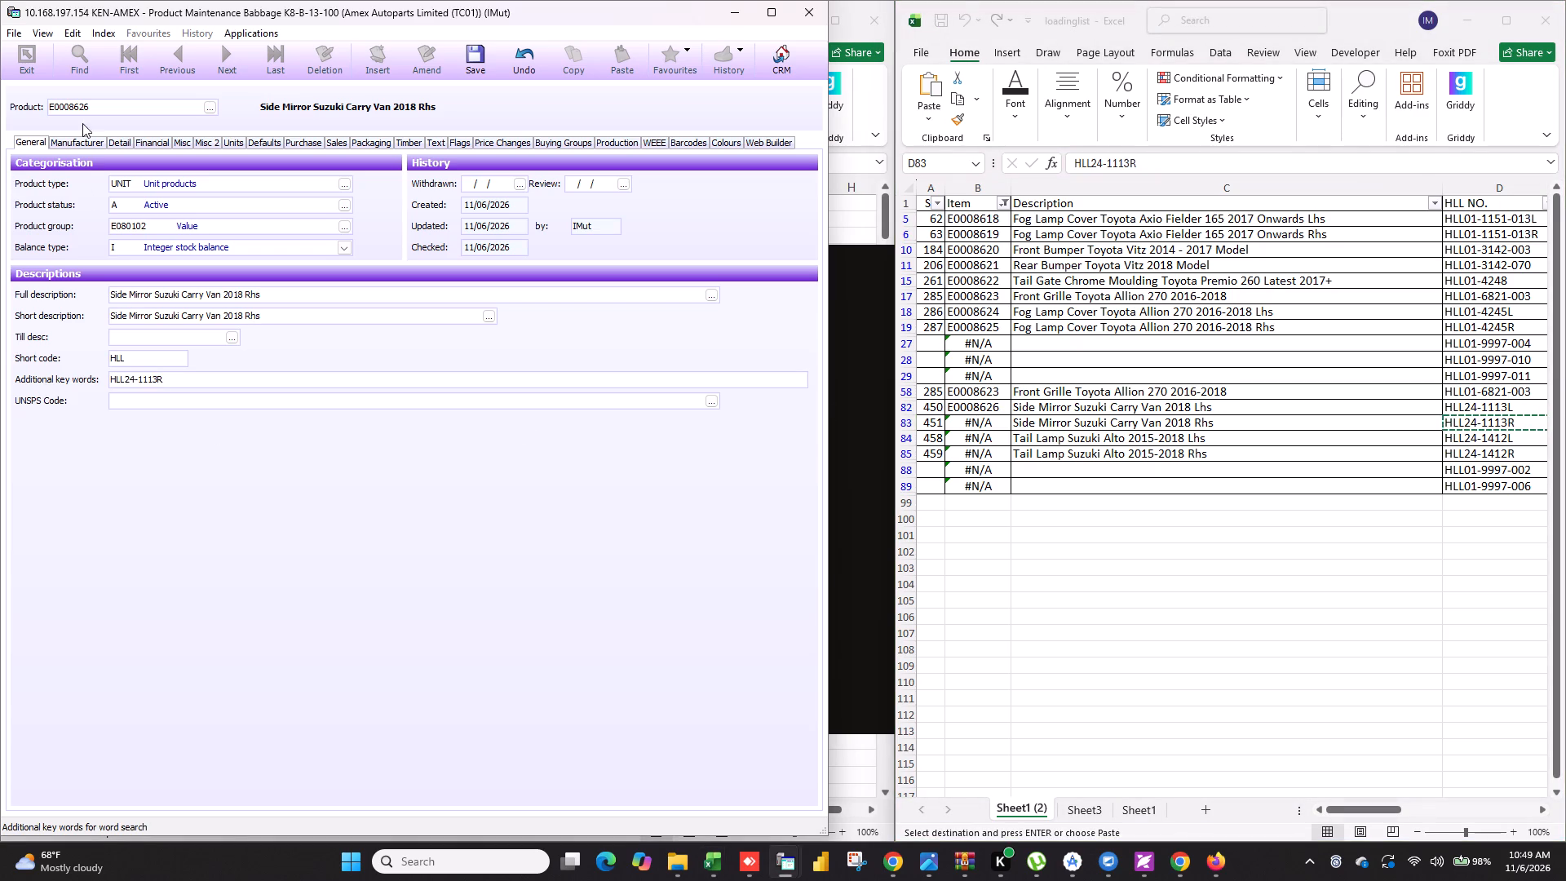
pyautogui.click(76, 144)
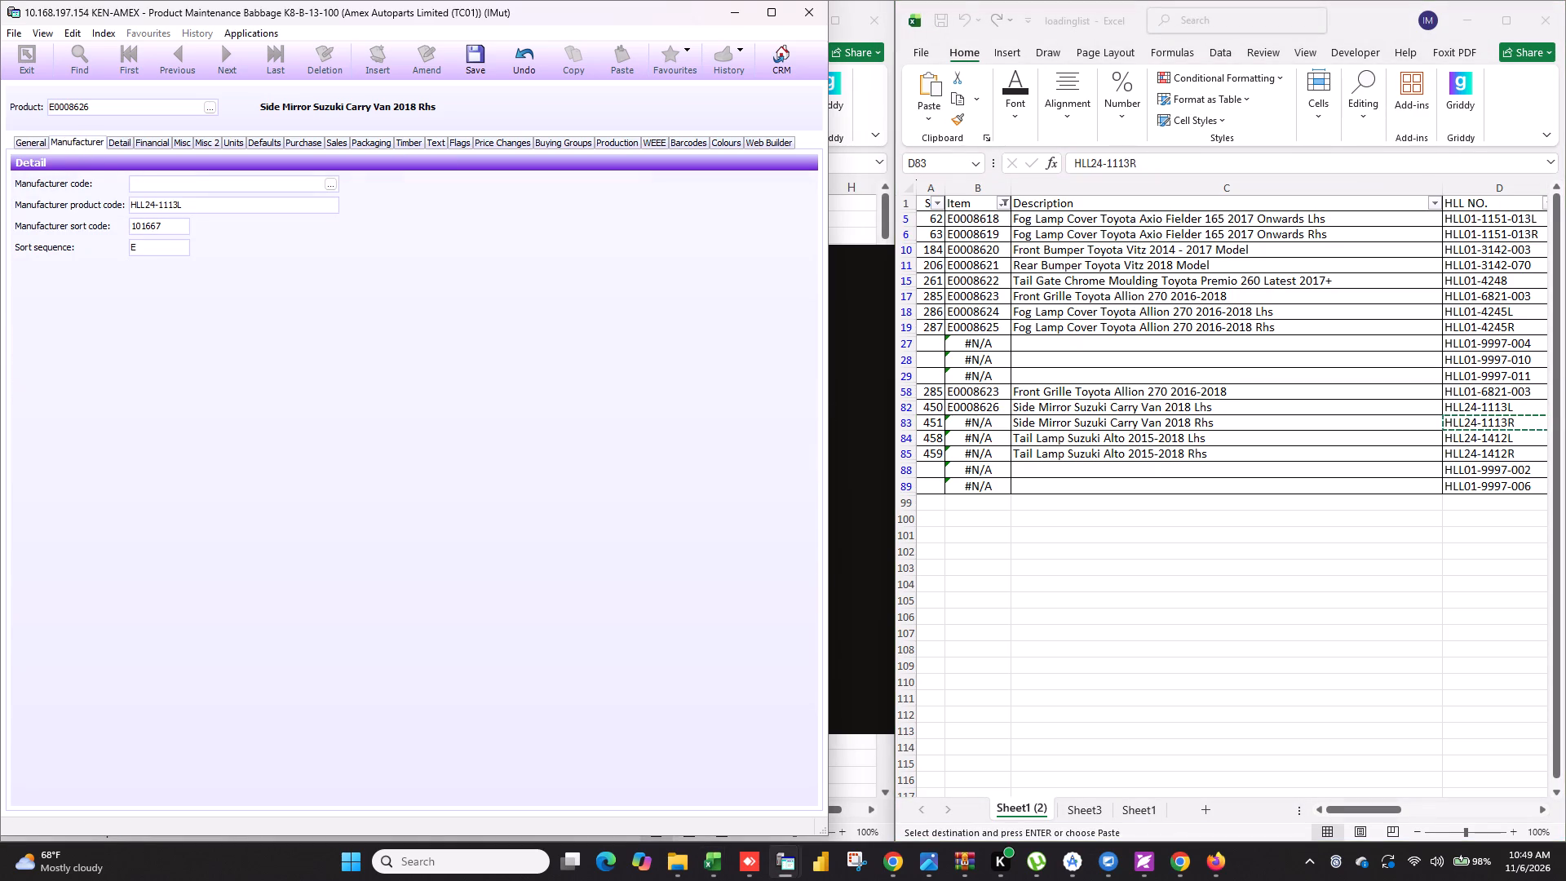
pyautogui.moveTo(190, 204); pyautogui.dragTo(40, 213)
pyautogui.hotkey('ctrl', 'v')
# Replace the product code with a newly generated E-series code and save the Side Mirror Suzuki Carry Van 2018 Rhs product.
pyautogui.click(104, 106)
pyautogui.press('BackSpace')
pyautogui.press('Tab')
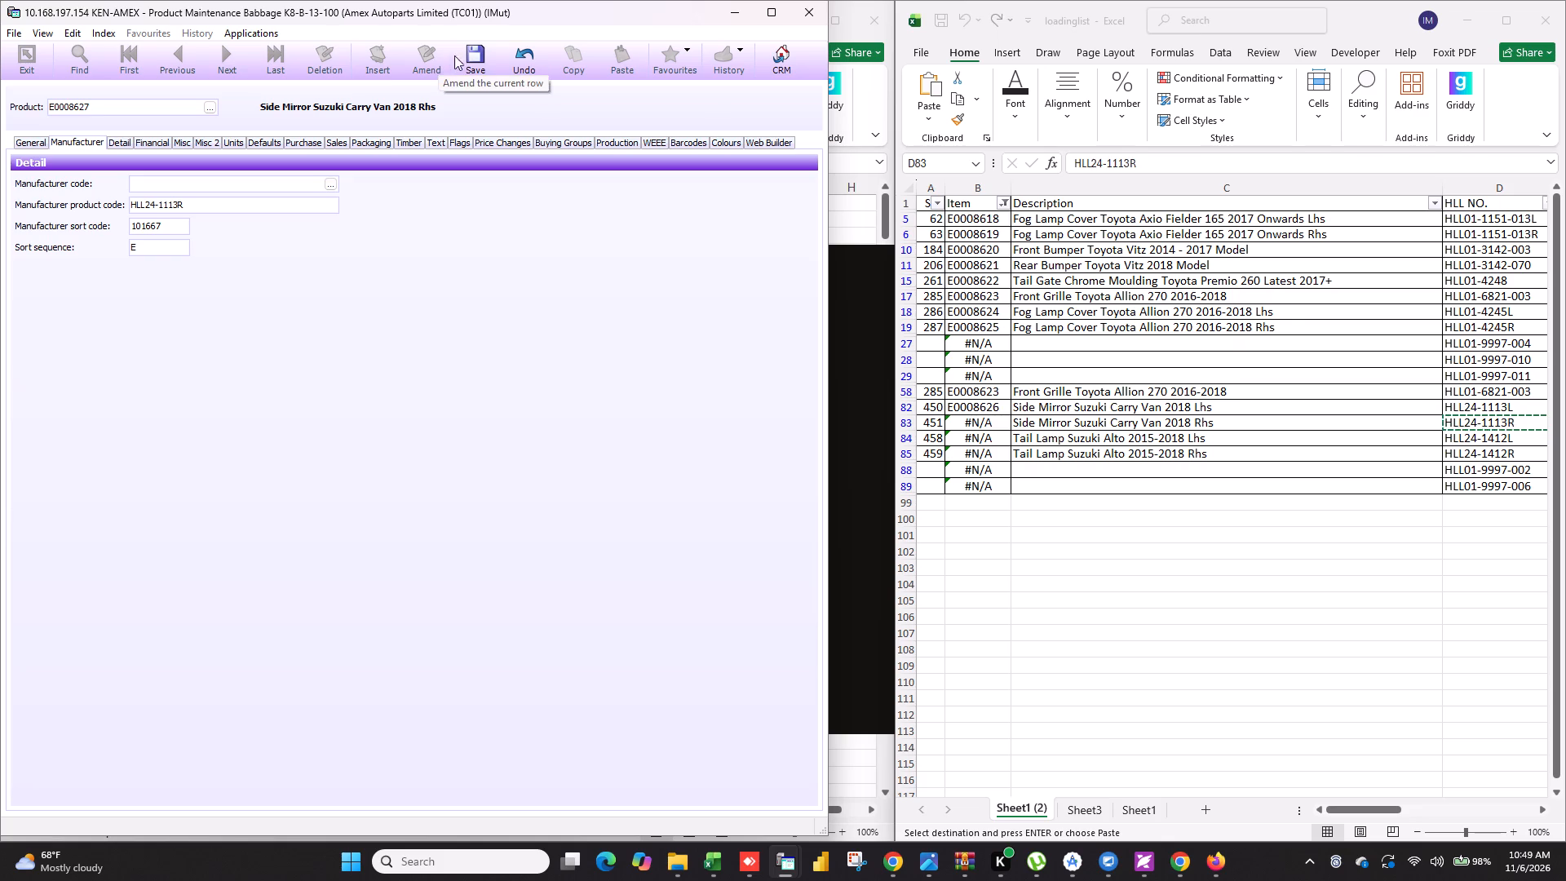
pyautogui.click(462, 54)
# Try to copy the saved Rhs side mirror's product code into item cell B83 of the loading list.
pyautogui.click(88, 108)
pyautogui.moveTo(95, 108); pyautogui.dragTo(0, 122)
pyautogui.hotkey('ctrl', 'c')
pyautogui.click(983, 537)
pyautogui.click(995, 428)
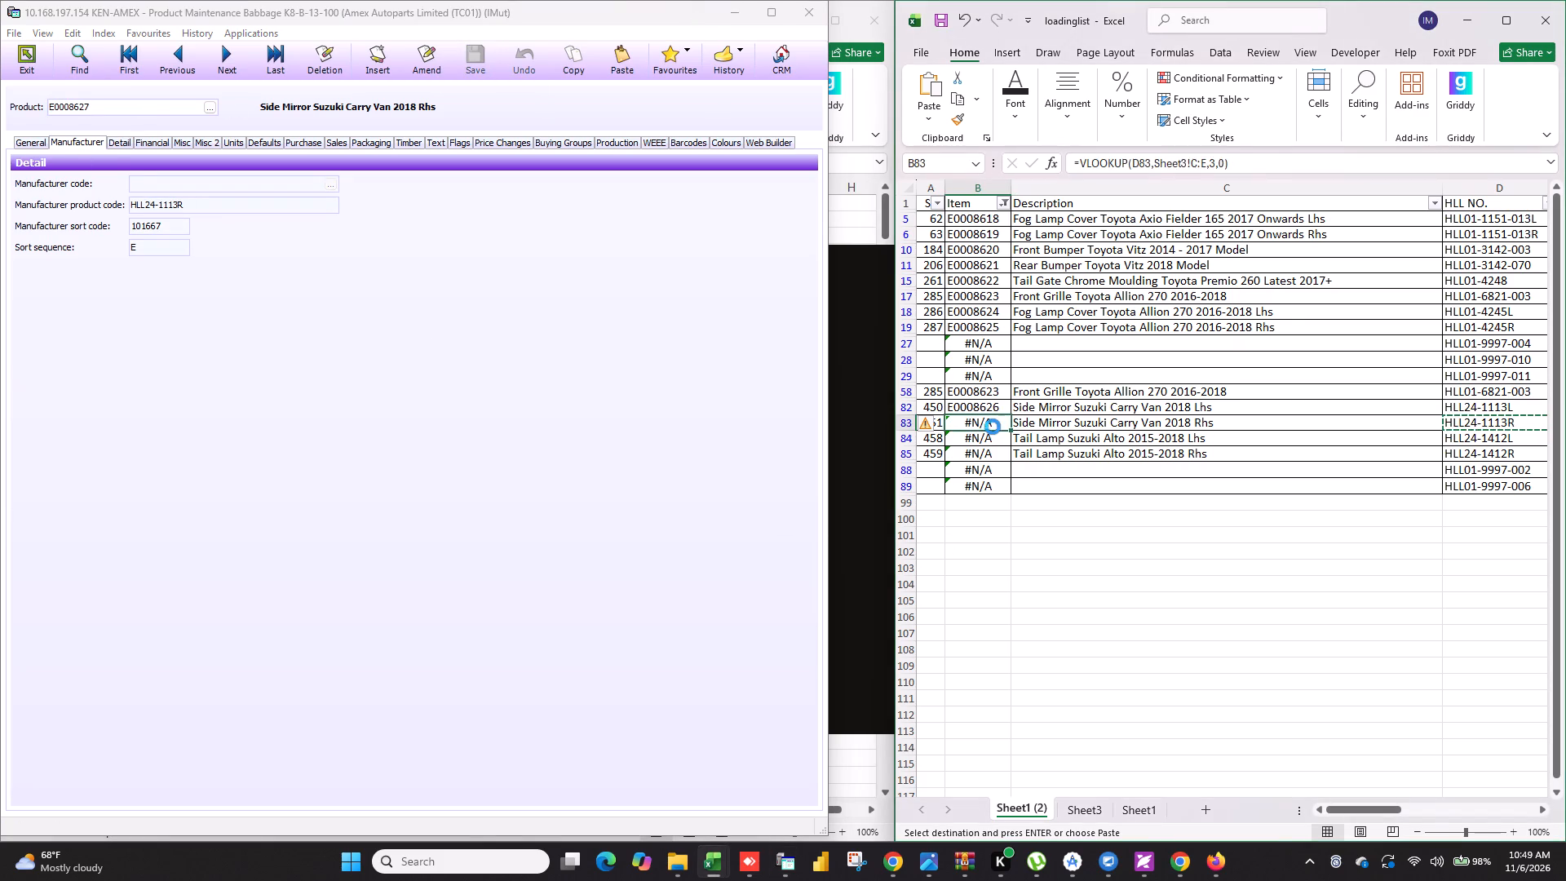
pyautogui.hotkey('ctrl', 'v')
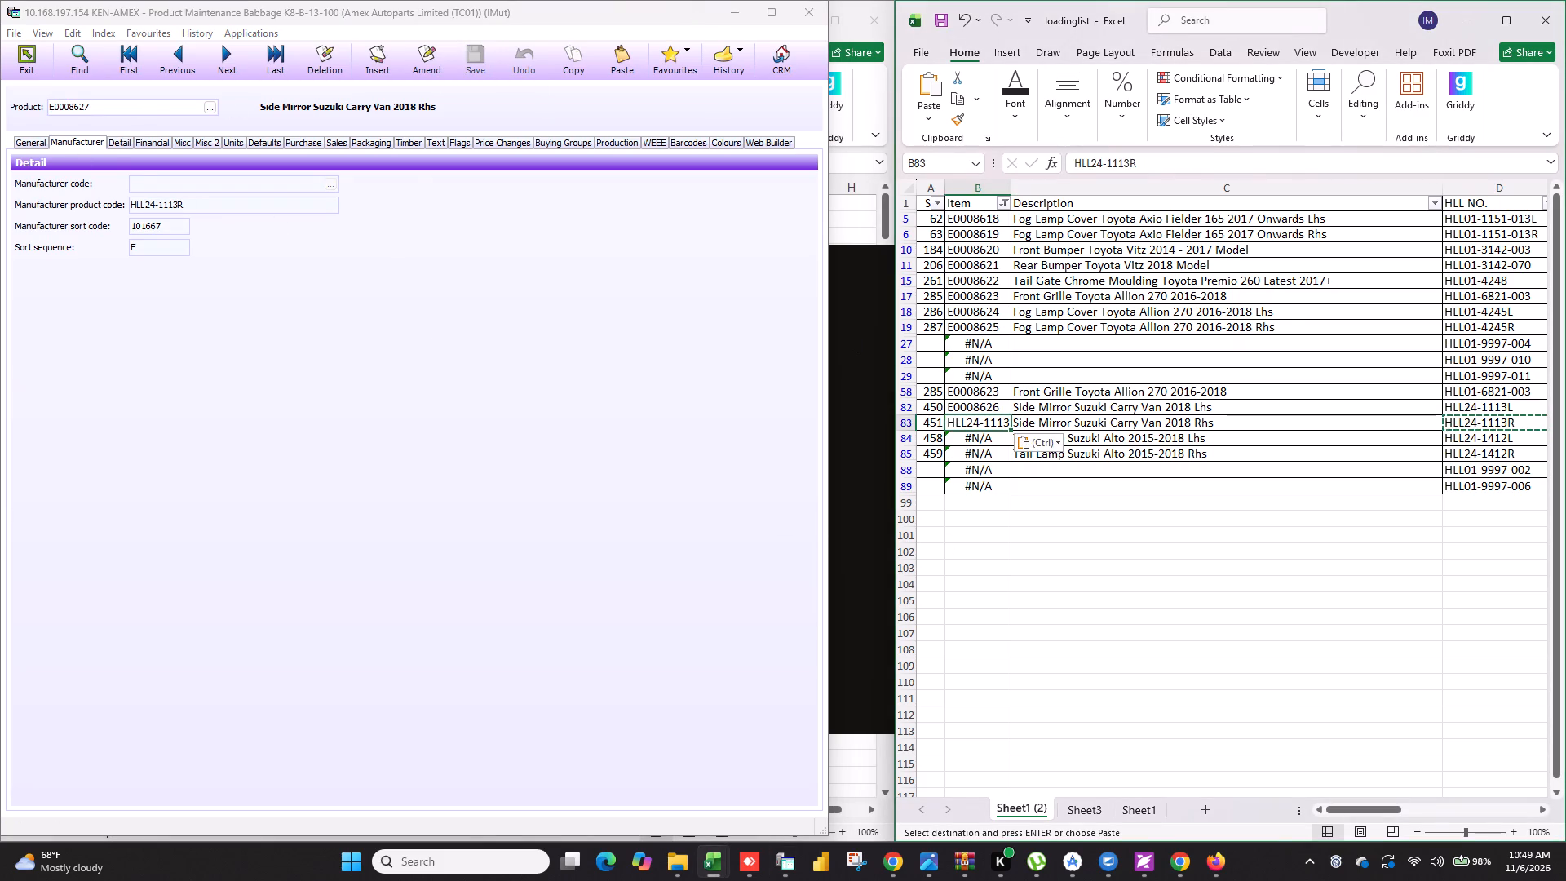
# Fill the item code from cell B82 down to B83 and change it to E0008627.
pyautogui.click(983, 408)
pyautogui.click(1011, 413)
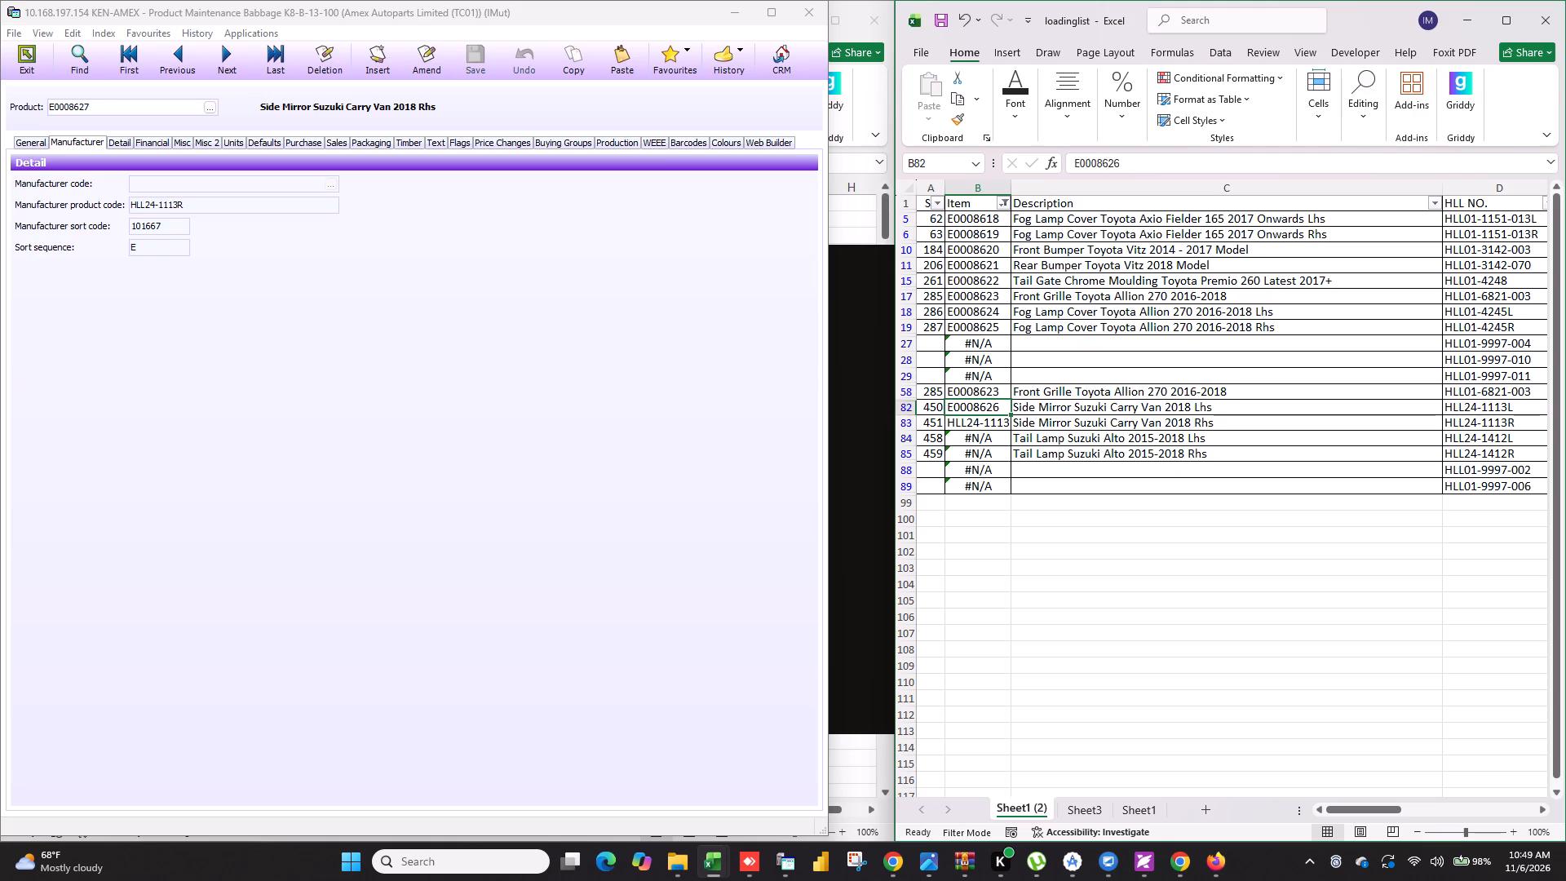
pyautogui.click(1010, 419)
pyautogui.click(1005, 408)
pyautogui.moveTo(1008, 412); pyautogui.dragTo(1011, 427)
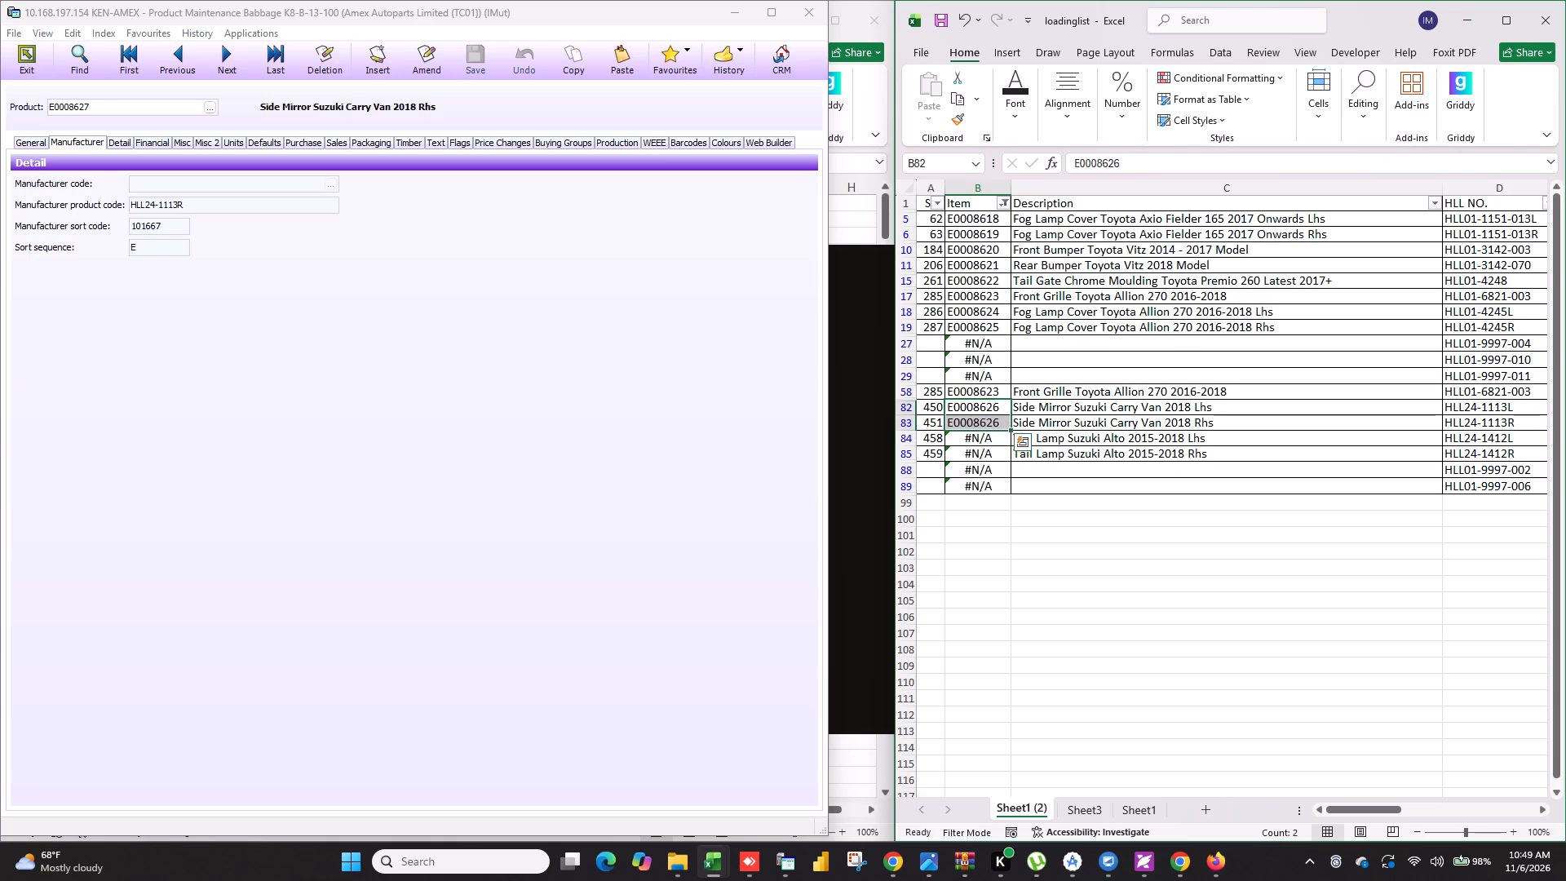
pyautogui.click(997, 424)
pyautogui.click(1143, 170)
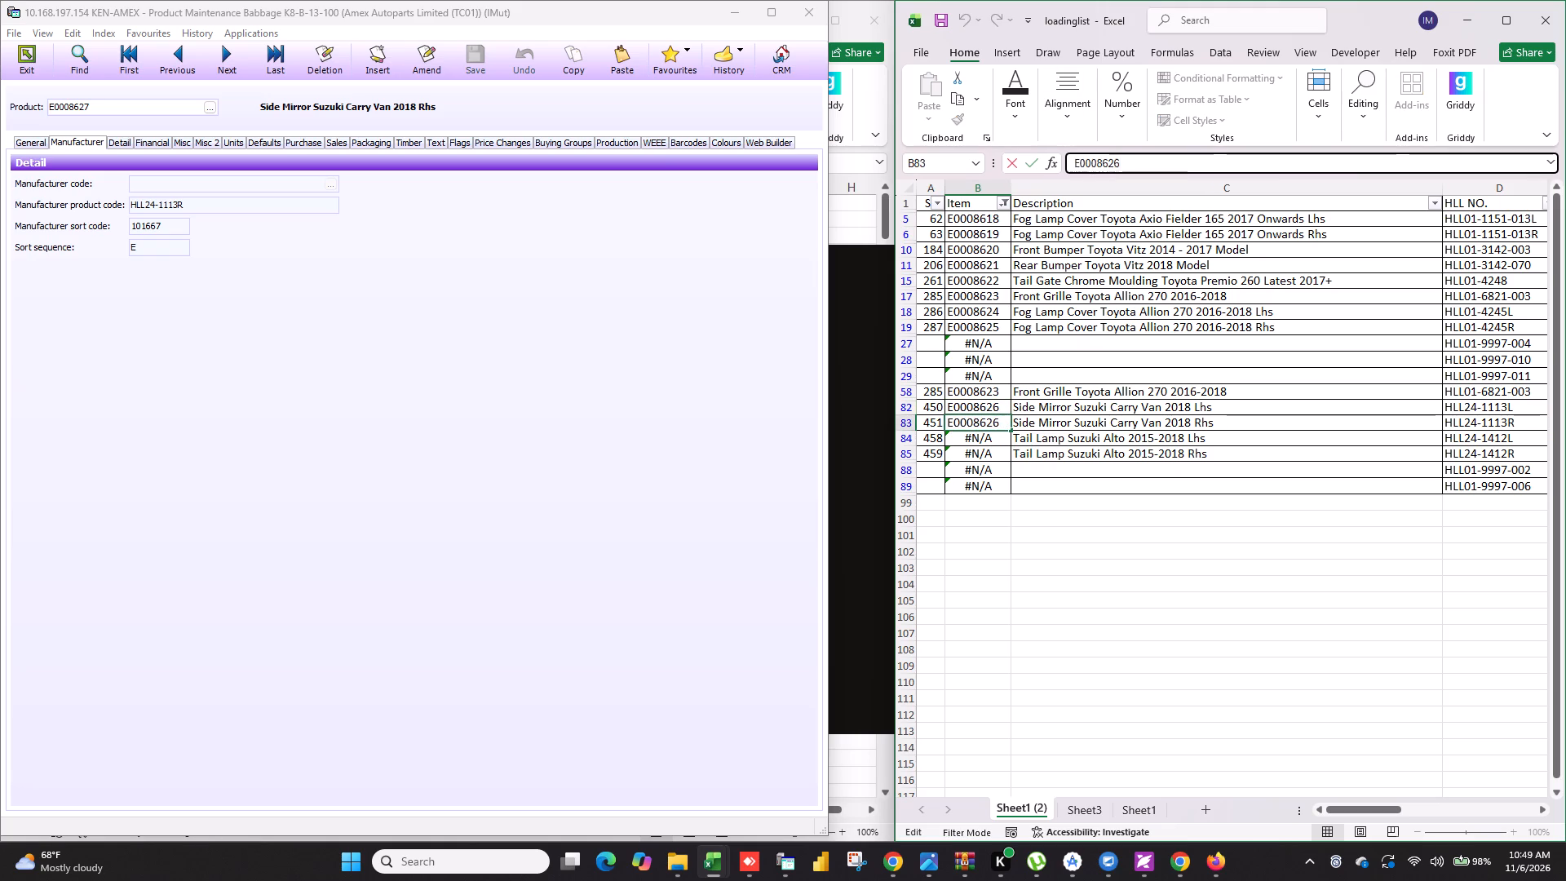
pyautogui.press('BackSpace')
pyautogui.press('7')
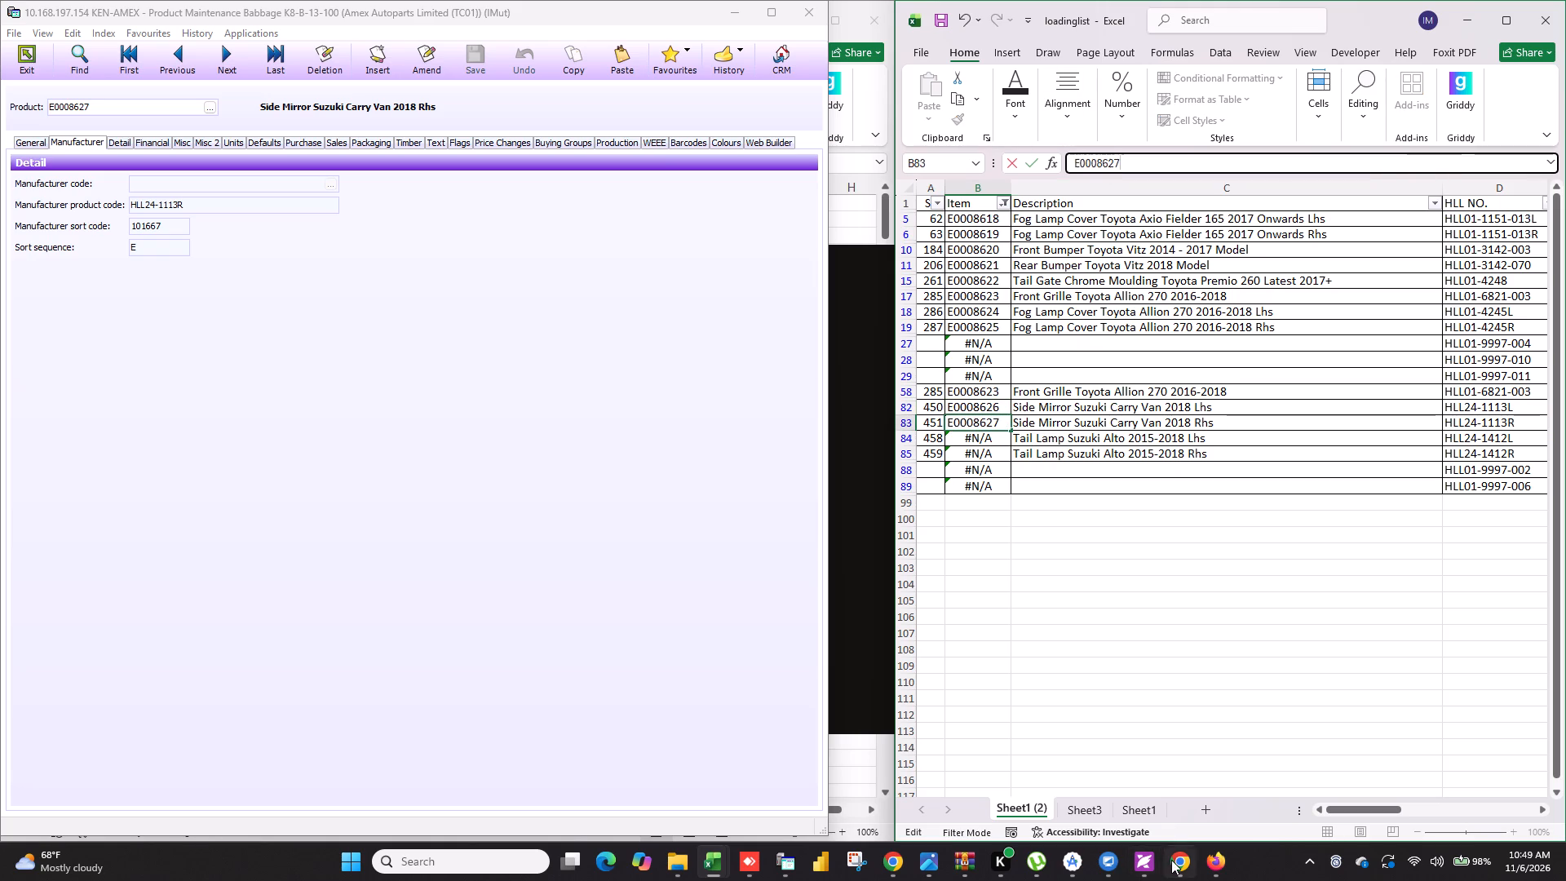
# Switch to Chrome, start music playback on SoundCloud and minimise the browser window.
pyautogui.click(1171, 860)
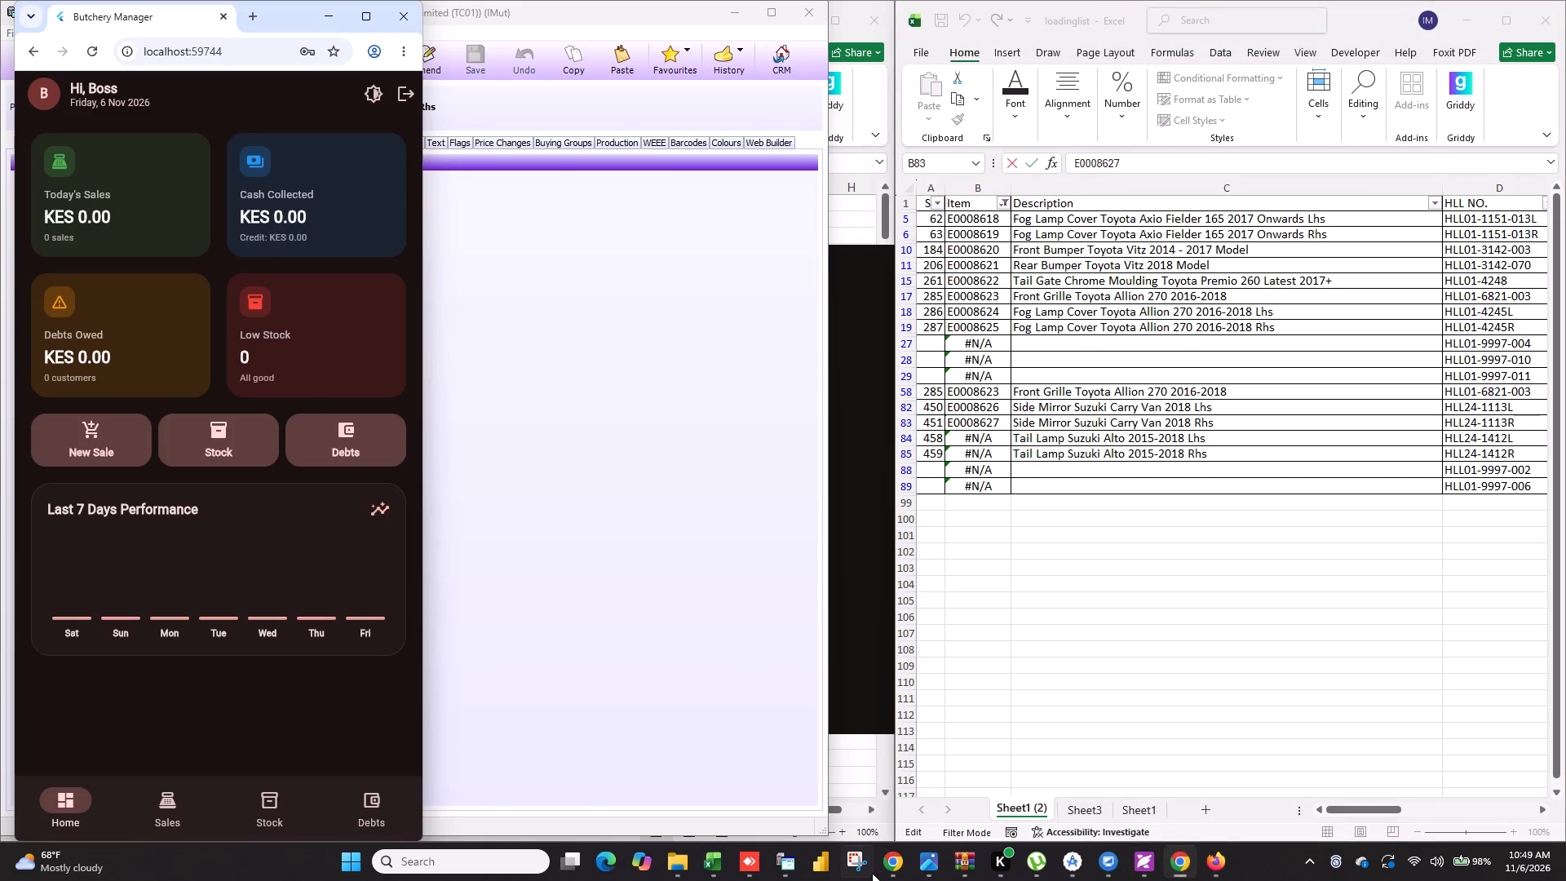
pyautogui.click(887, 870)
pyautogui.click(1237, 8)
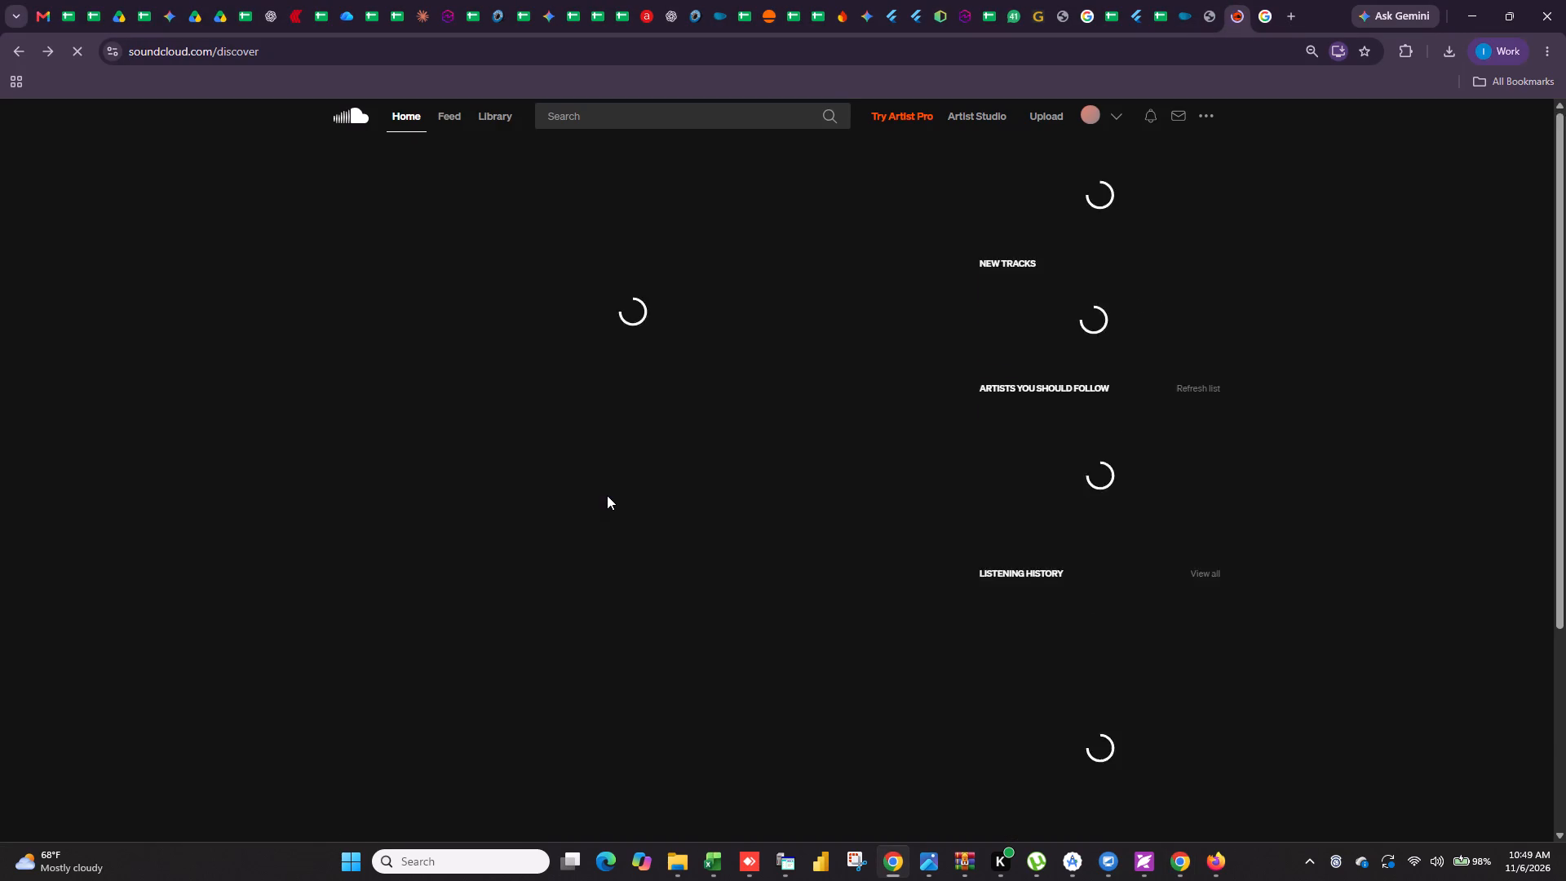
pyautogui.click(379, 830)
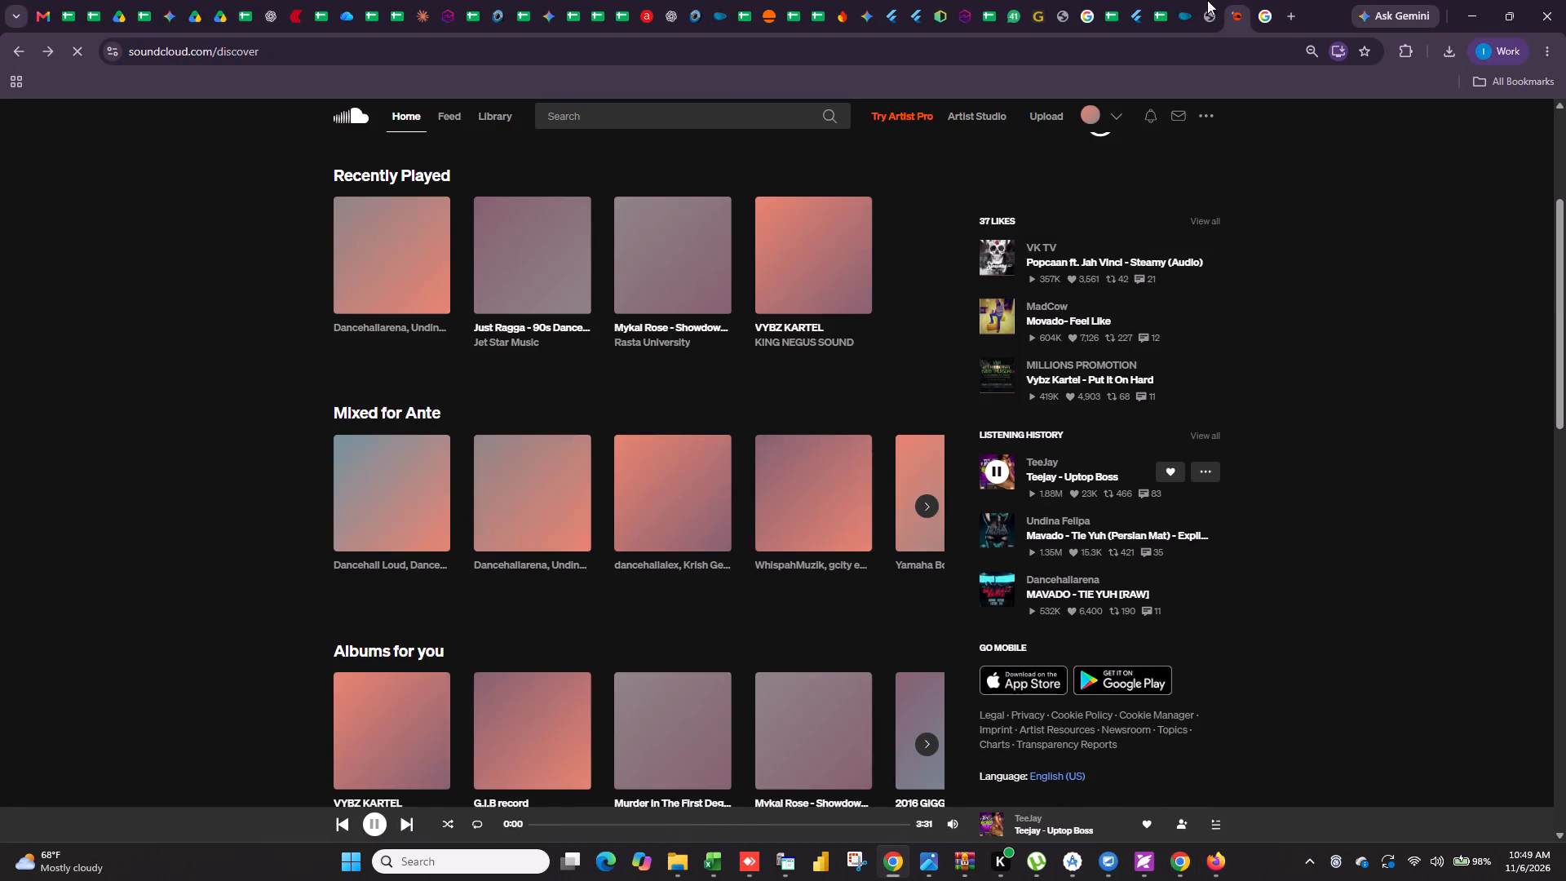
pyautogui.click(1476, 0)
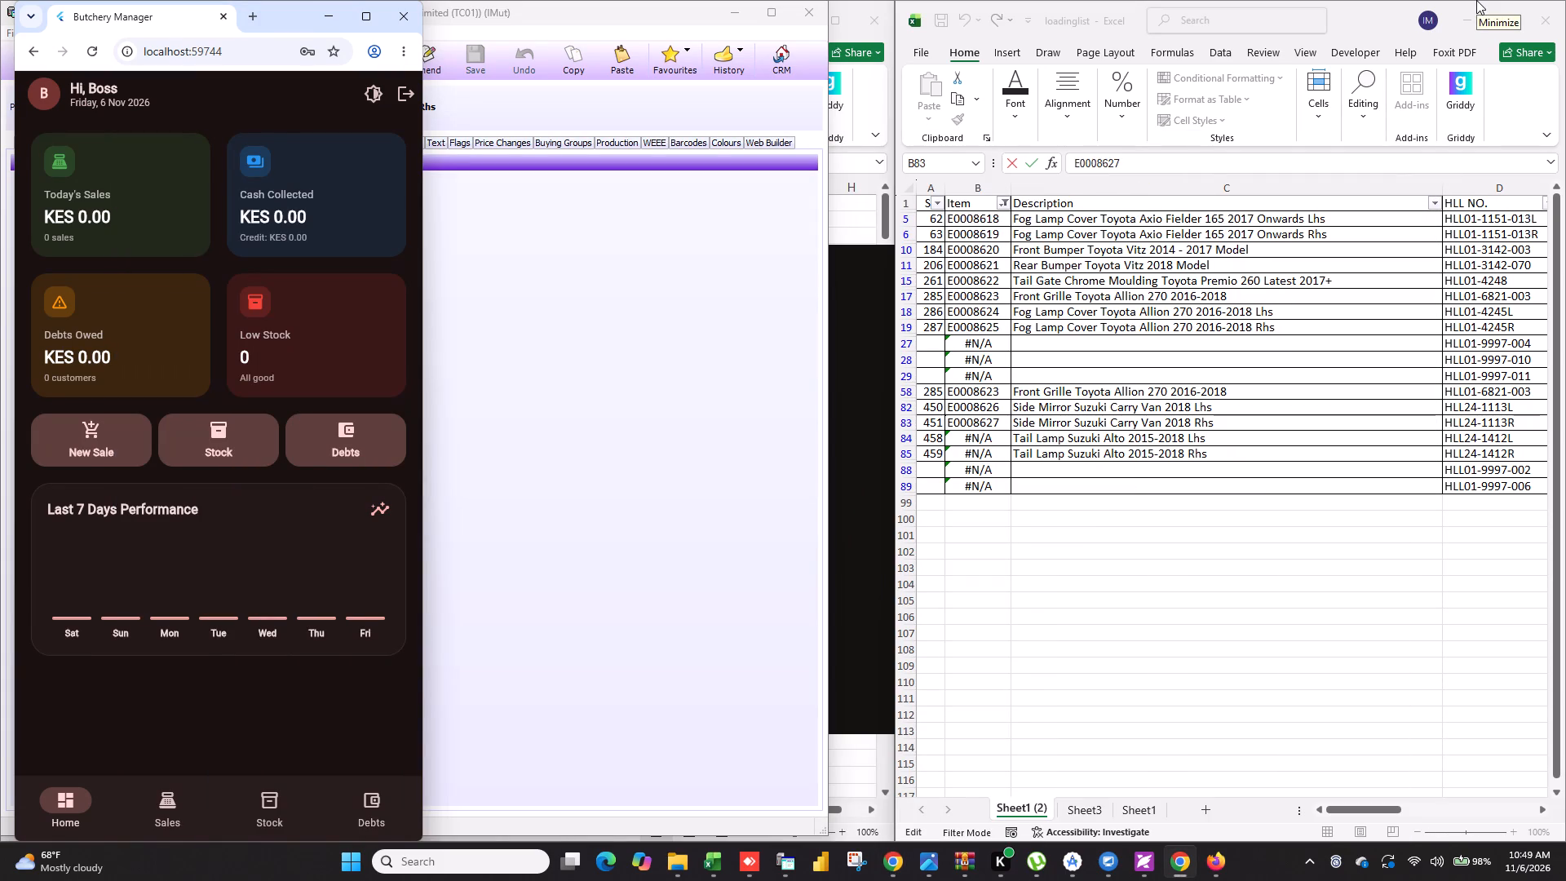
# Switch to the K8 product maintenance window and search the products for Tail Lamp Suzuki.
pyautogui.click(553, 400)
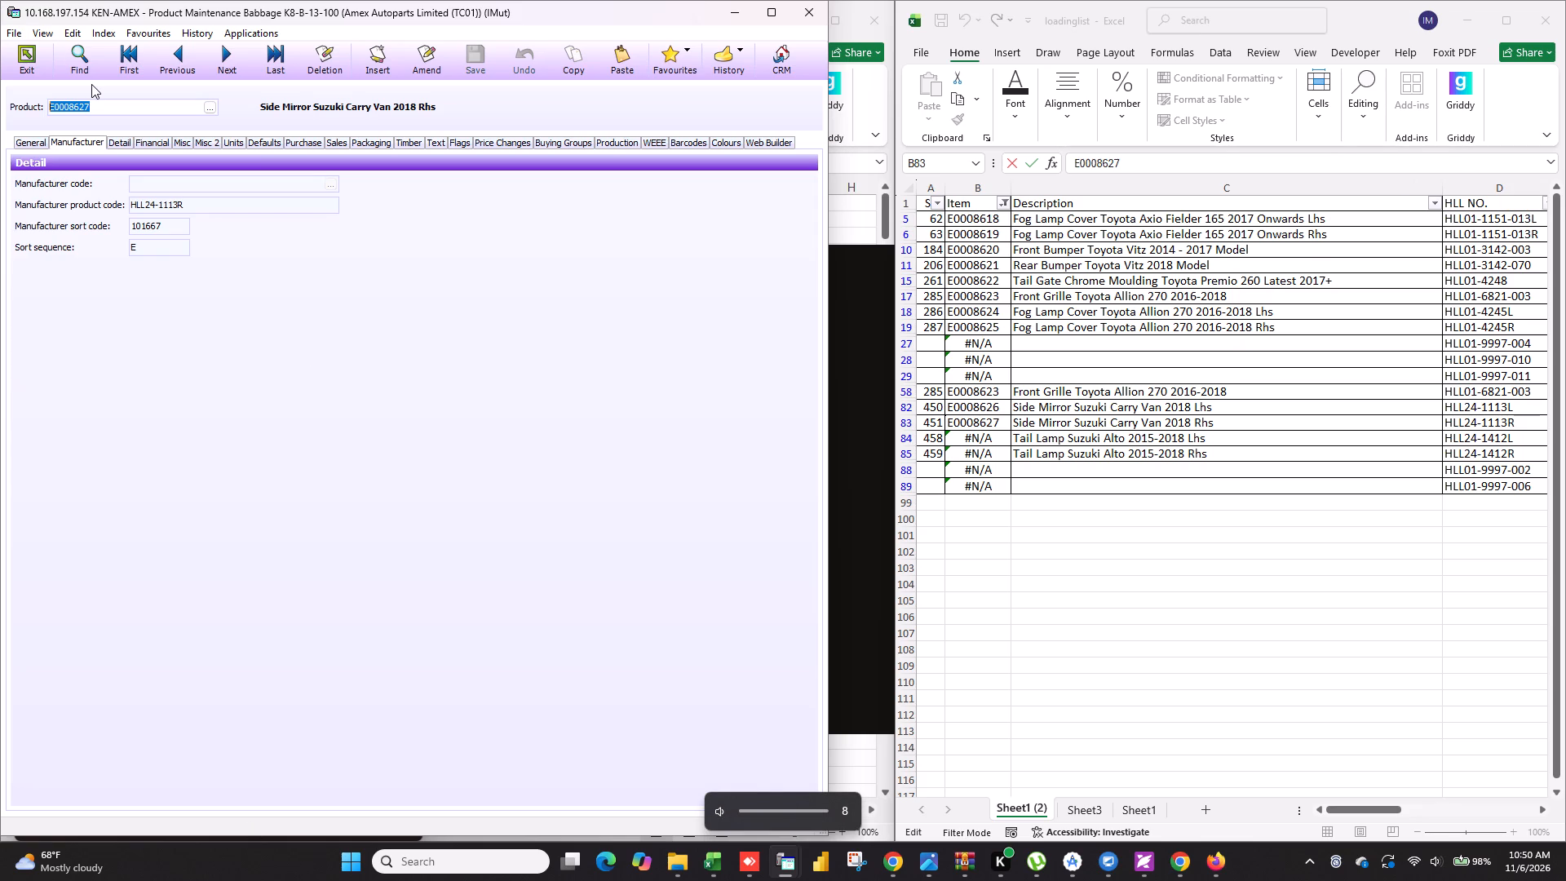
pyautogui.press('BackSpace')
pyautogui.write('Tail Lamp')
pyautogui.press('space')
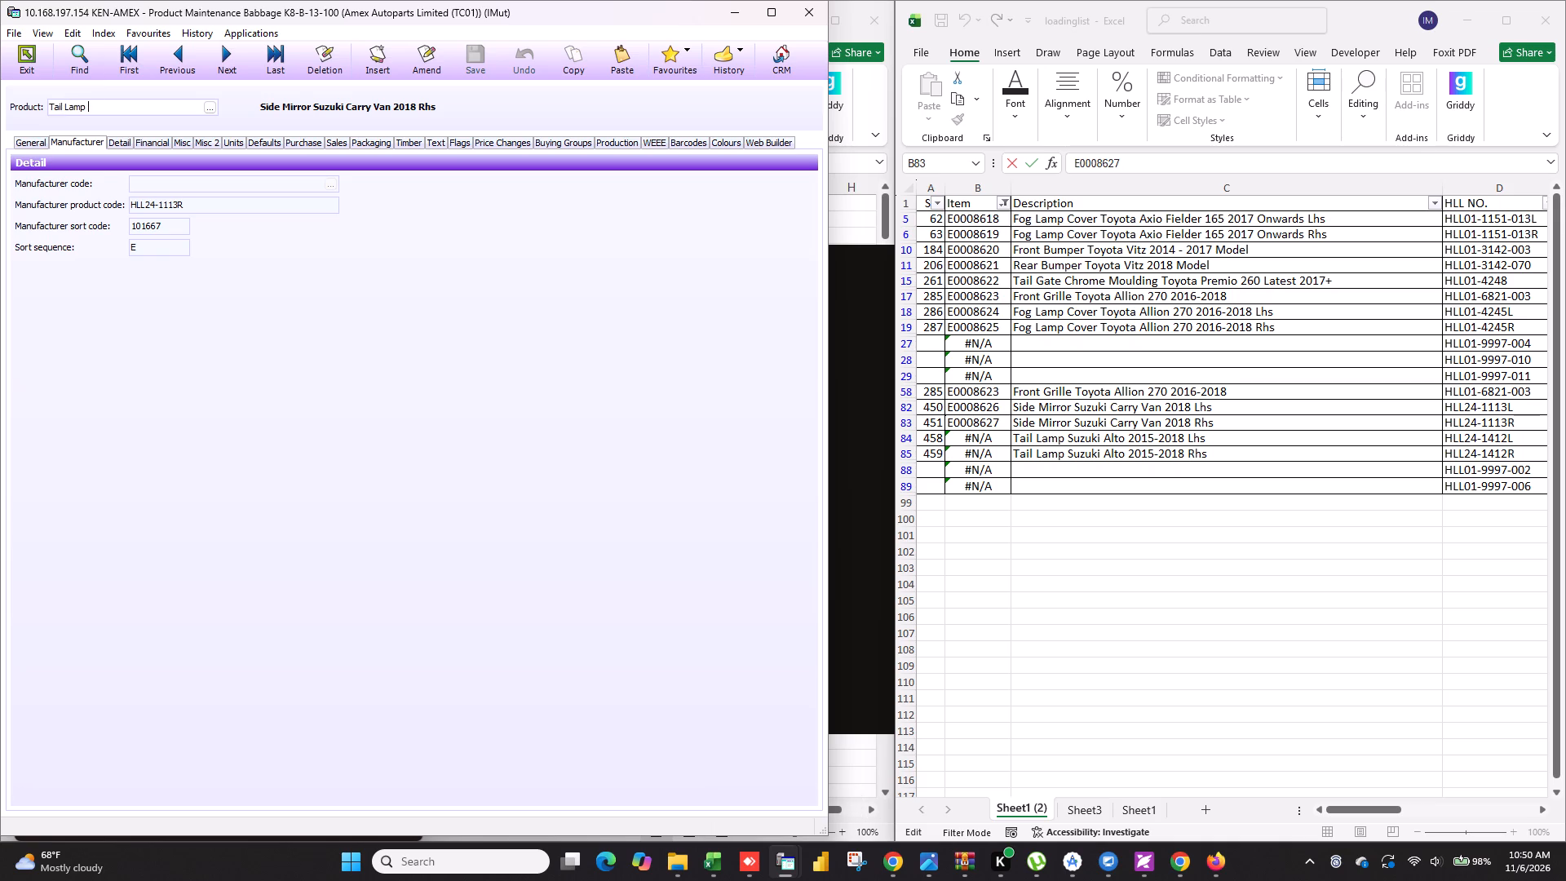
pyautogui.write('Suzuki')
pyautogui.press('Tab')
pyautogui.scroll(-19, 582, 432)
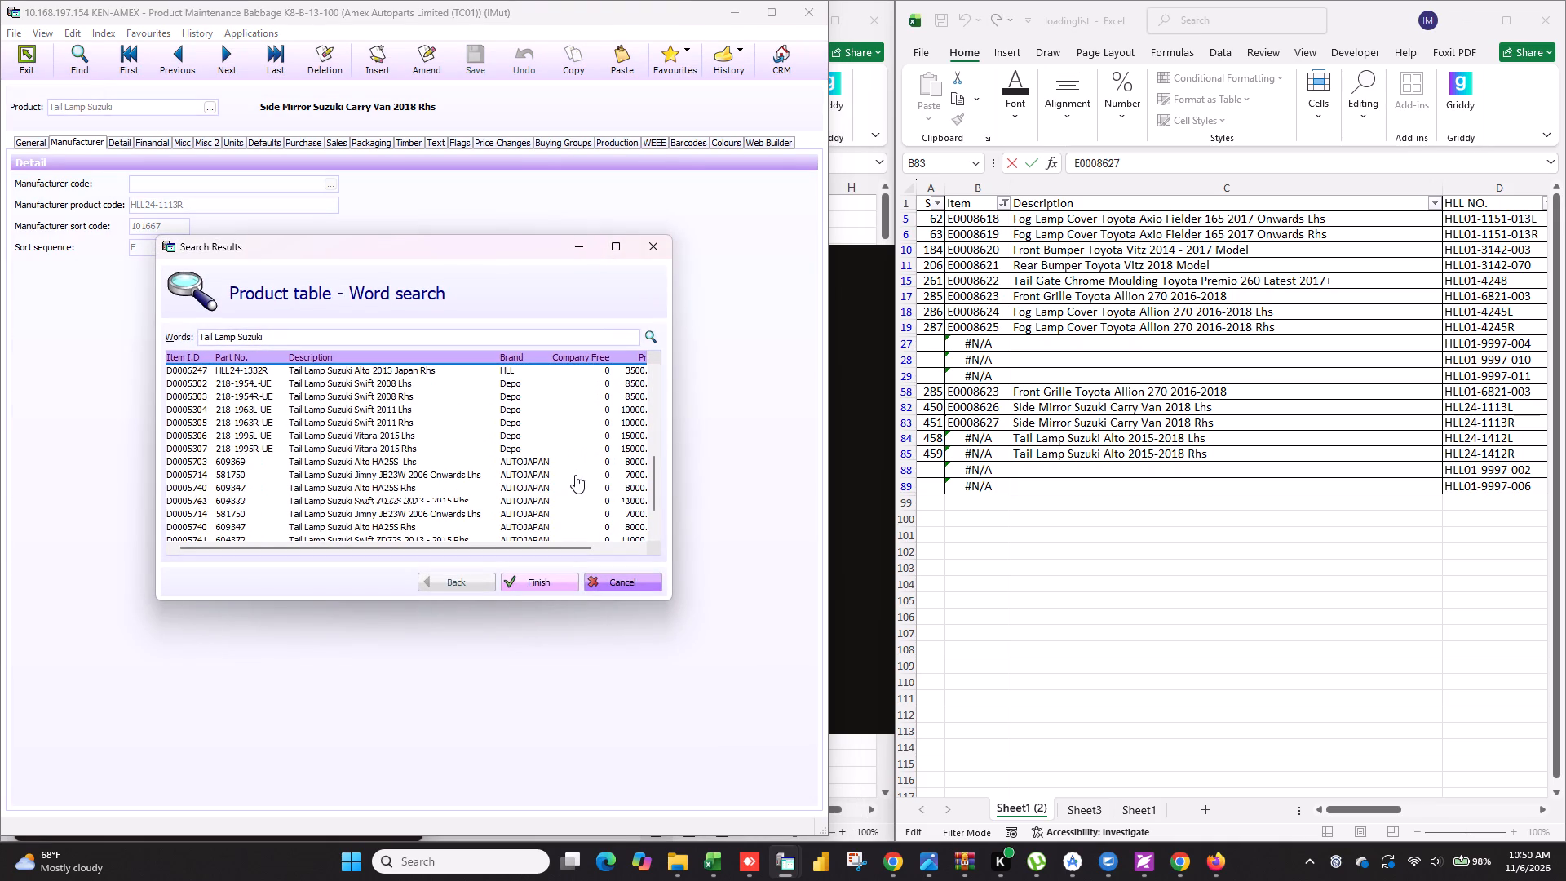
pyautogui.scroll(1, 575, 475)
pyautogui.scroll(-7, 575, 475)
pyautogui.scroll(20, 575, 475)
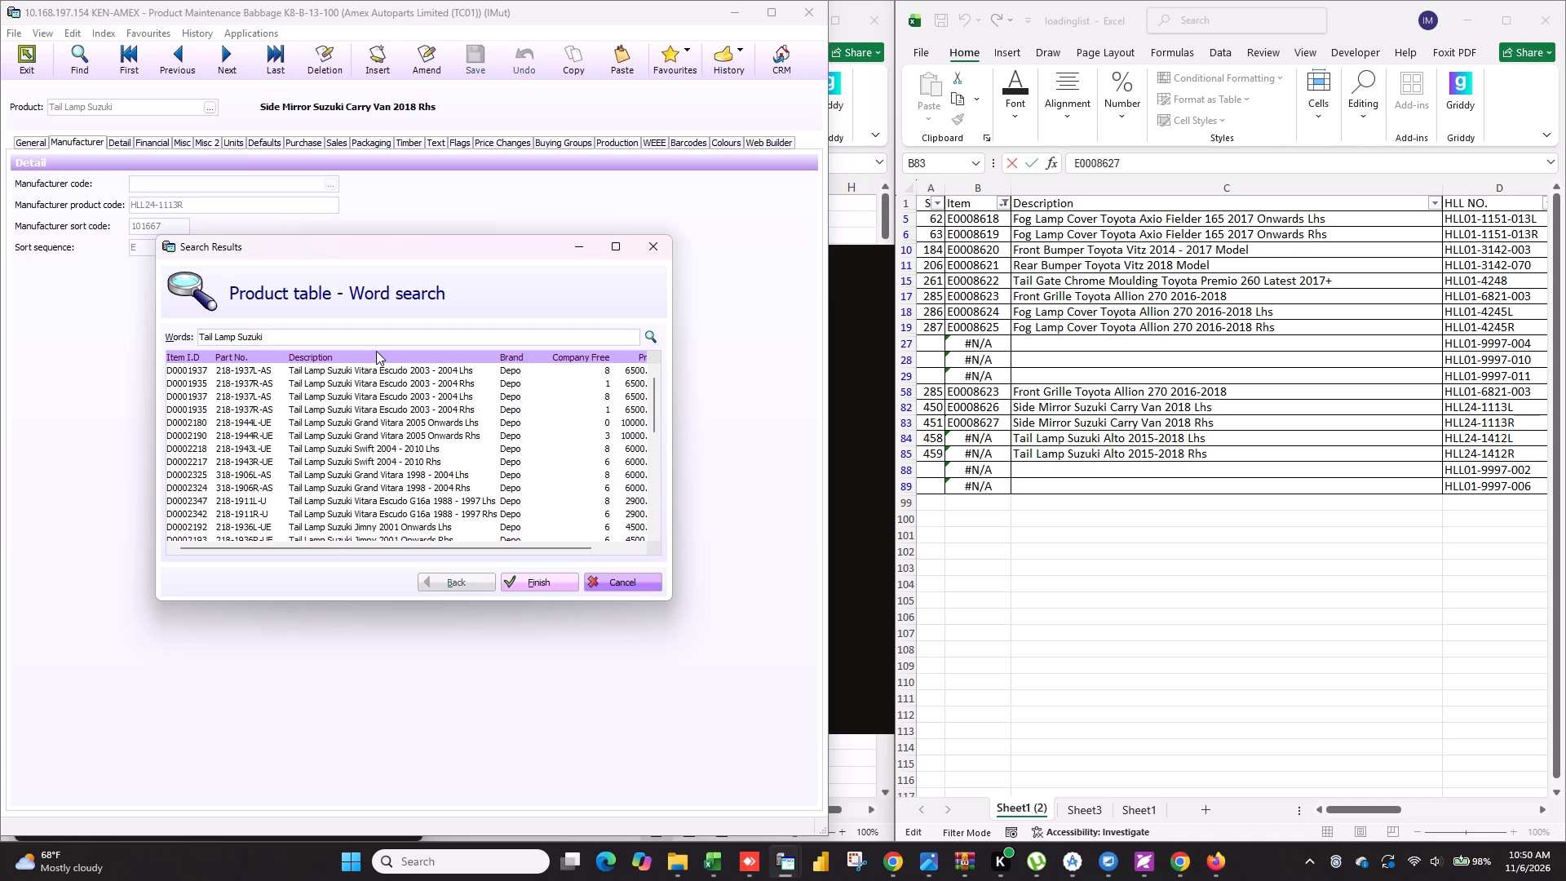
# Refine the product search to Tail Lamp Suzuki Alto and open the Tail Lamp Suzuki Alto 2013 Japan Lhs product.
pyautogui.click(357, 338)
pyautogui.press('space')
pyautogui.write('Alto')
pyautogui.press('Tab')
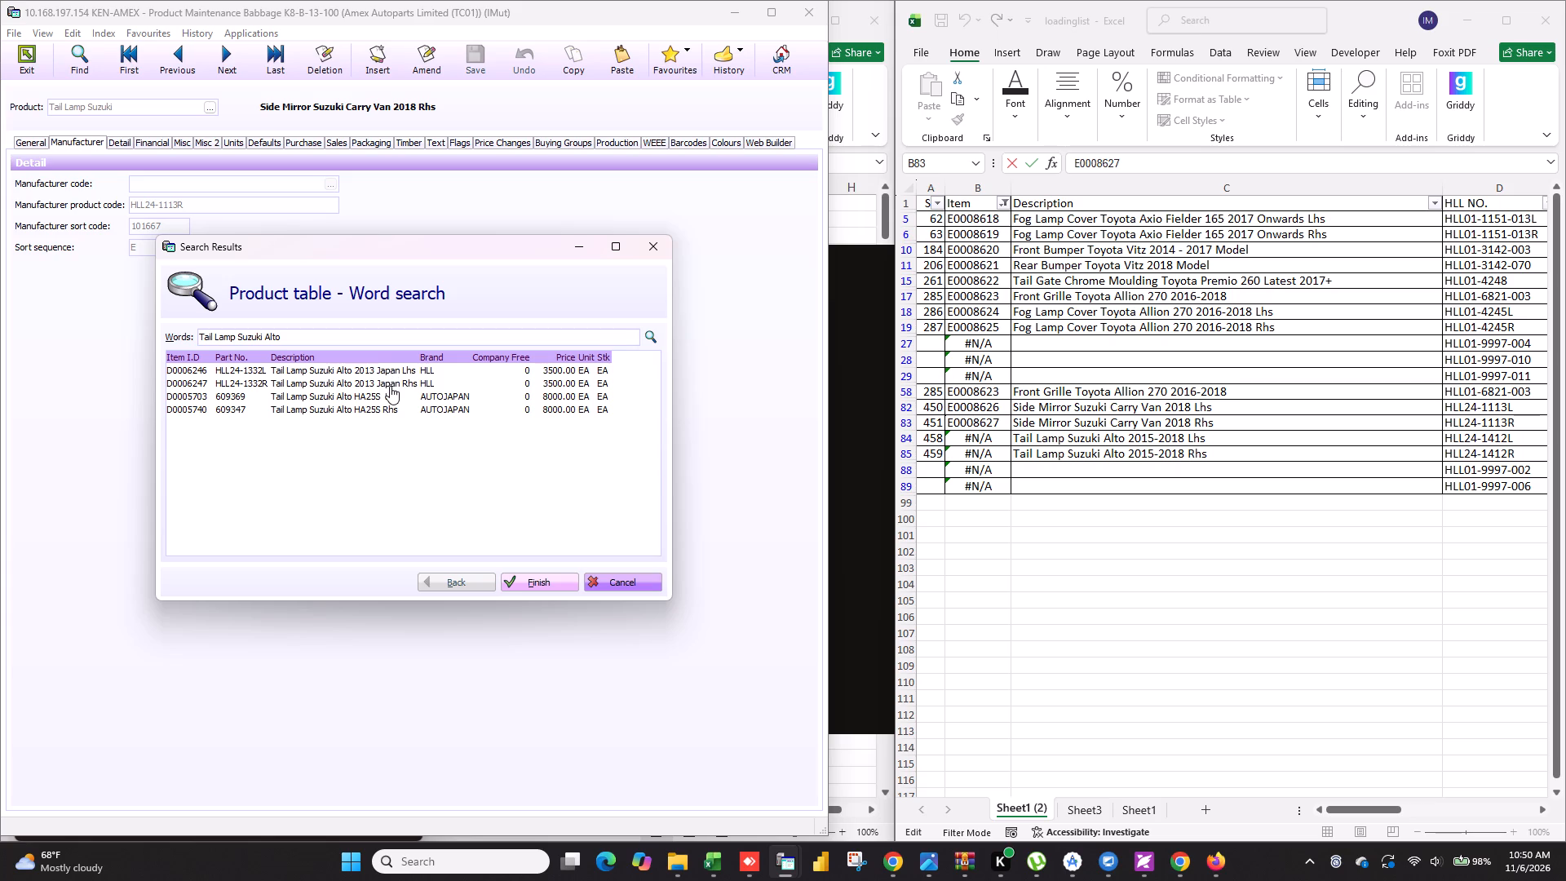
pyautogui.click(391, 373)
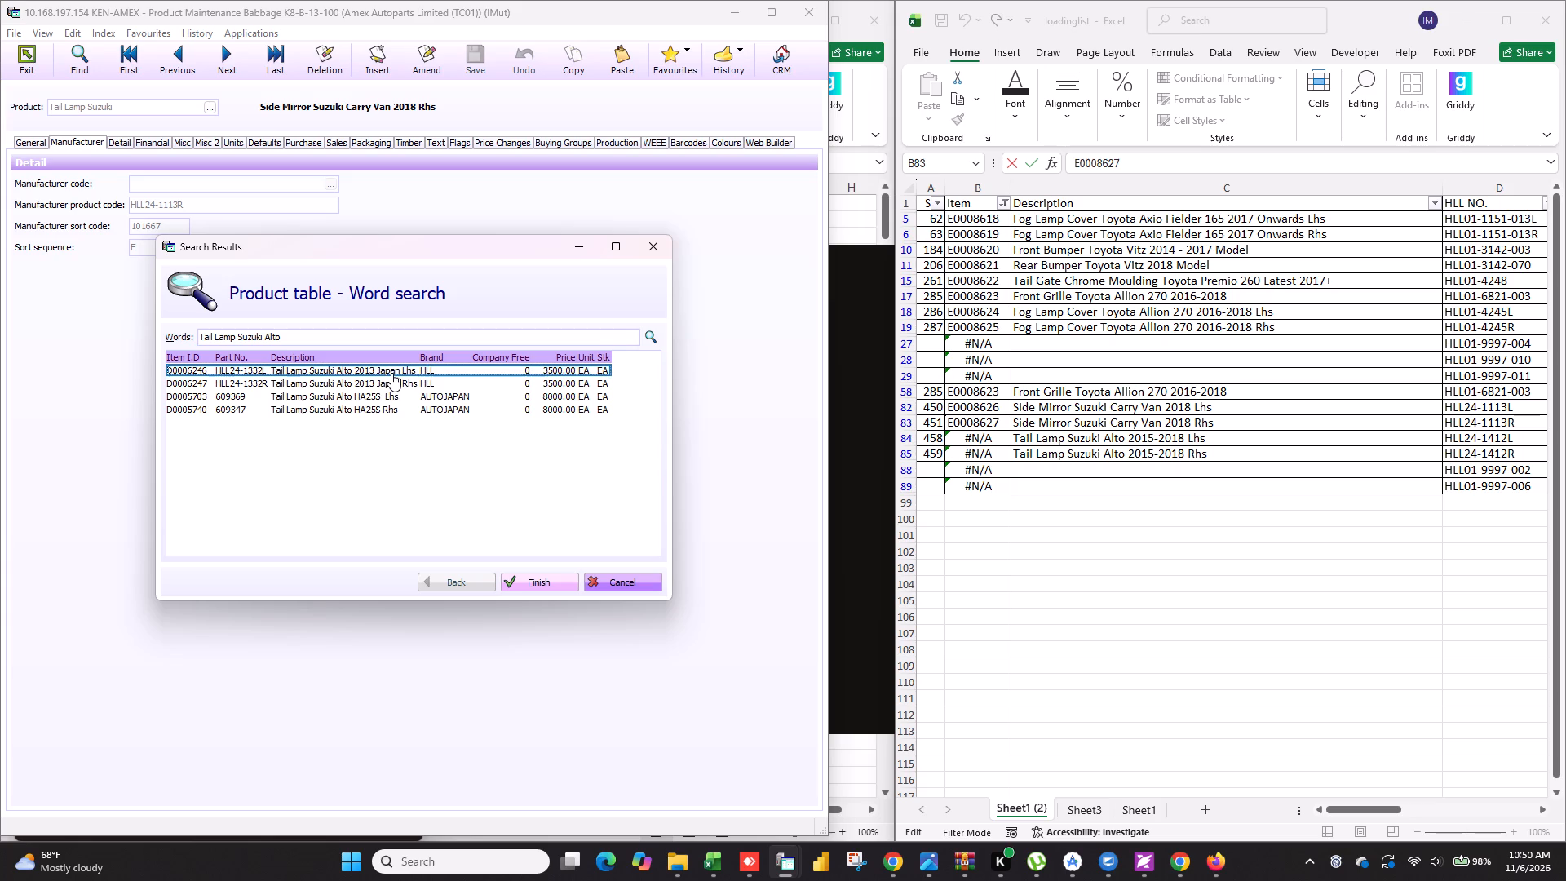
pyautogui.click(558, 578)
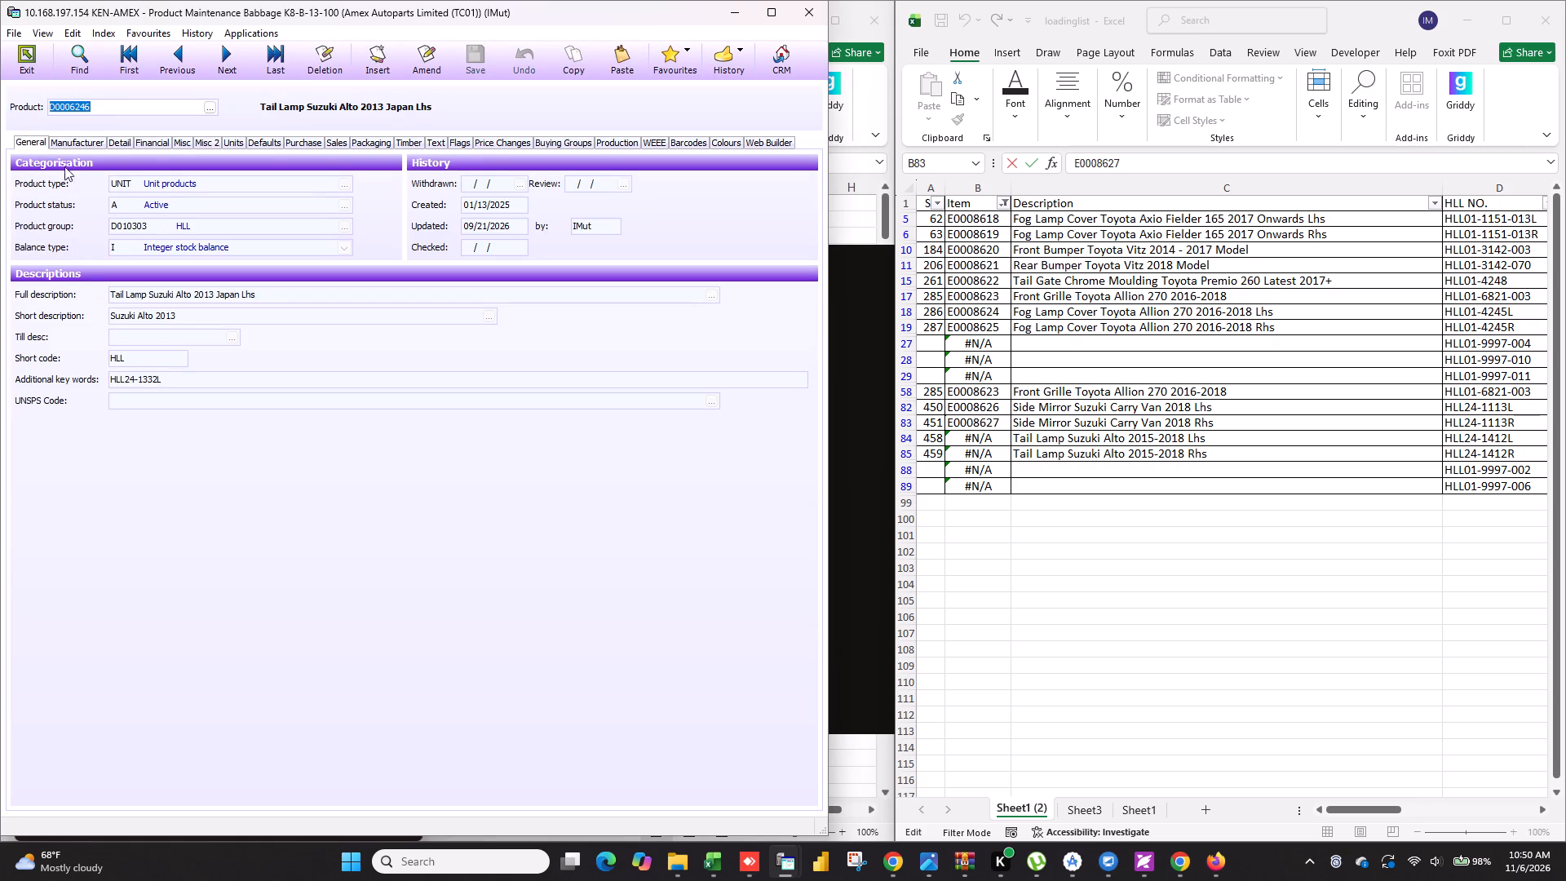
# Duplicate the Tail Lamp Suzuki Alto 2013 Japan Lhs product as a new record.
pyautogui.click(572, 64)
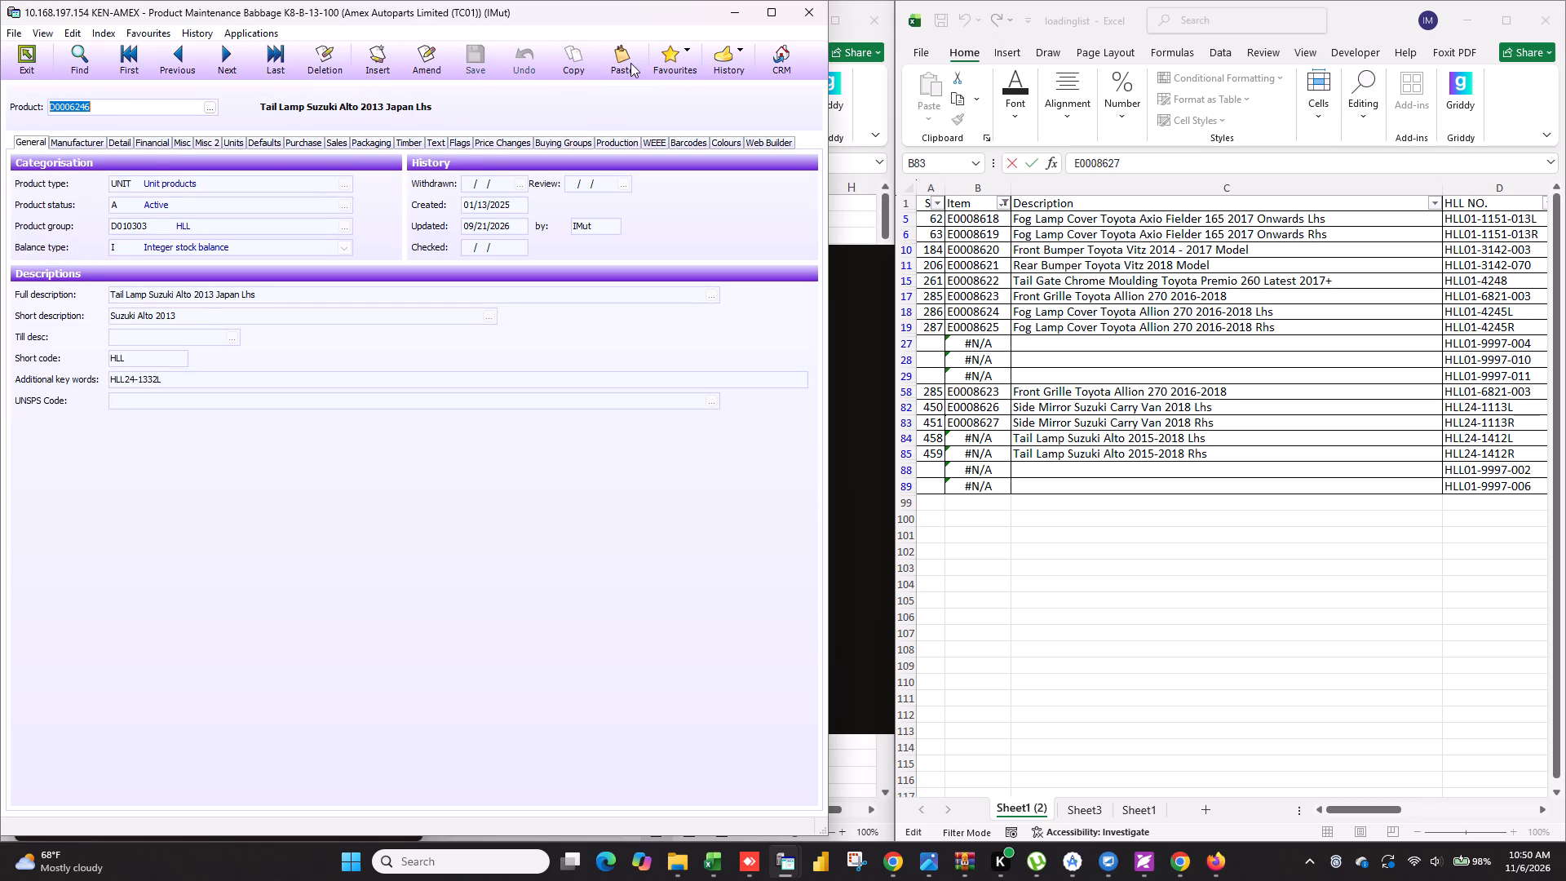
pyautogui.click(630, 63)
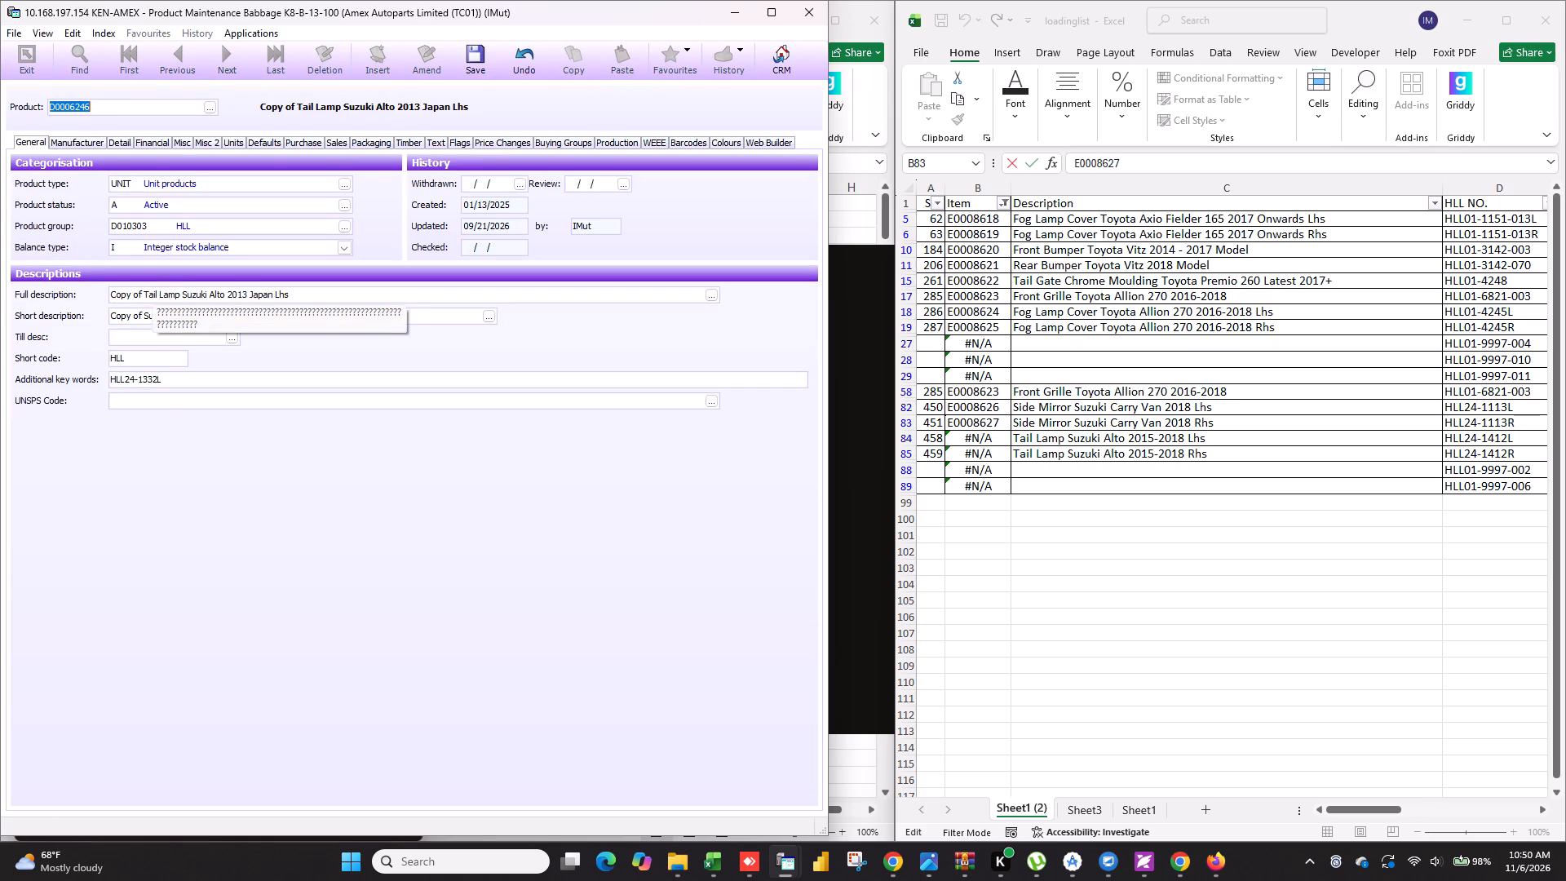
# Replace the duplicate's full description with Tail Lamp Suzuki Alto 2015-2018 Lhs, copied from row 84 of the loading list.
pyautogui.click(148, 296)
pyautogui.press('Left')
pyautogui.press('BackSpace')
pyautogui.press('BackSpace')
pyautogui.press('BackSpace')
pyautogui.press('BackSpace')
pyautogui.press('BackSpace')
pyautogui.press('BackSpace')
pyautogui.press('BackSpace')
pyautogui.press('BackSpace')
pyautogui.press('BackSpace')
pyautogui.press('BackSpace')
pyautogui.press('BackSpace')
pyautogui.press('BackSpace')
pyautogui.press('BackSpace')
pyautogui.press('BackSpace')
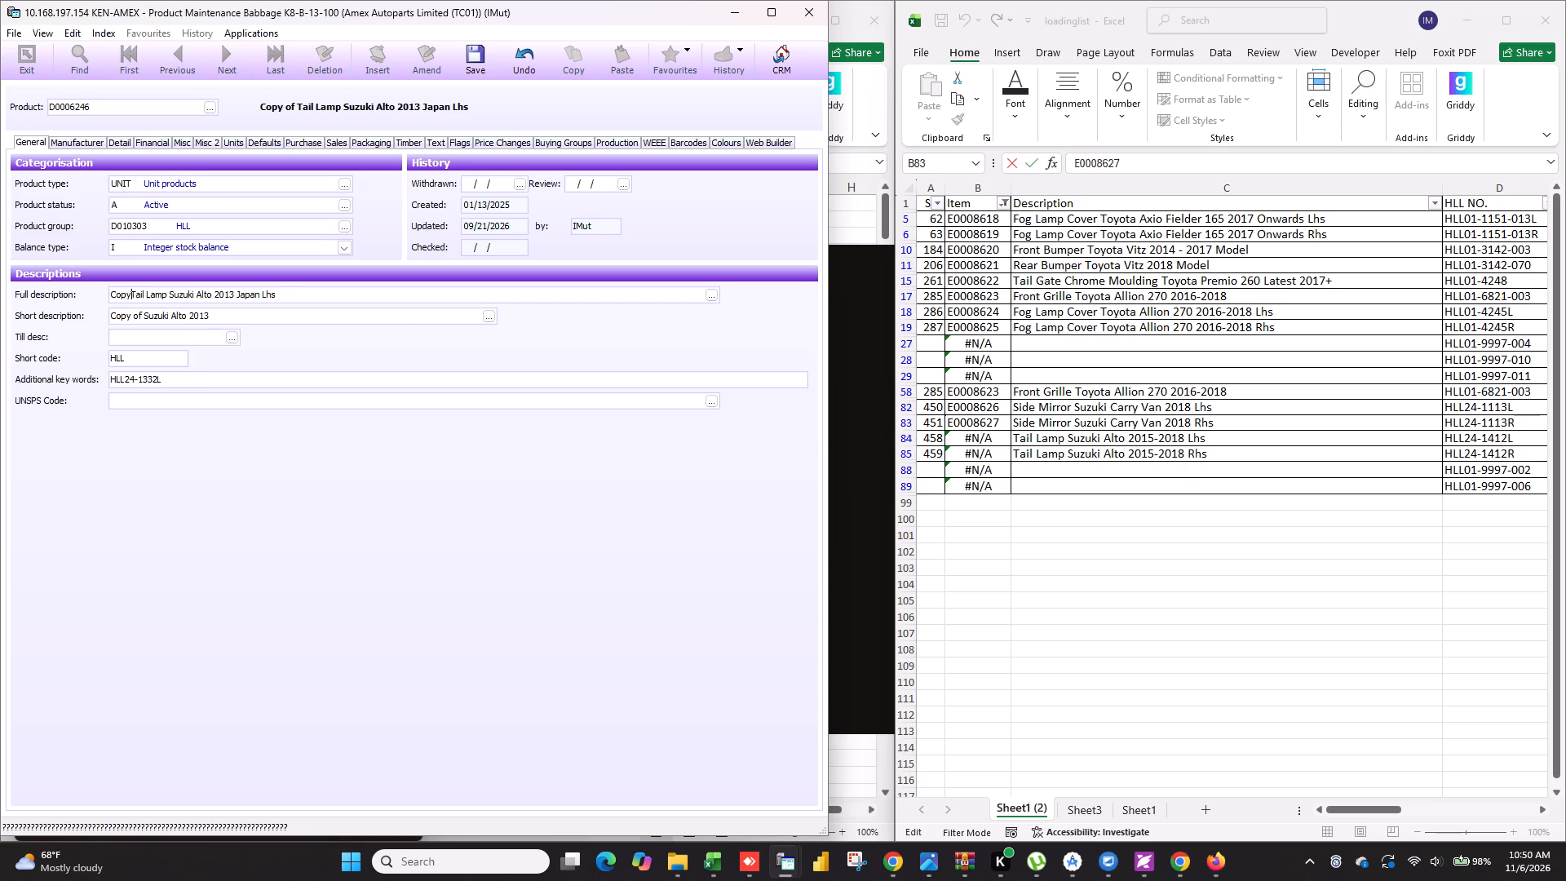
pyautogui.moveTo(272, 290); pyautogui.dragTo(198, 301)
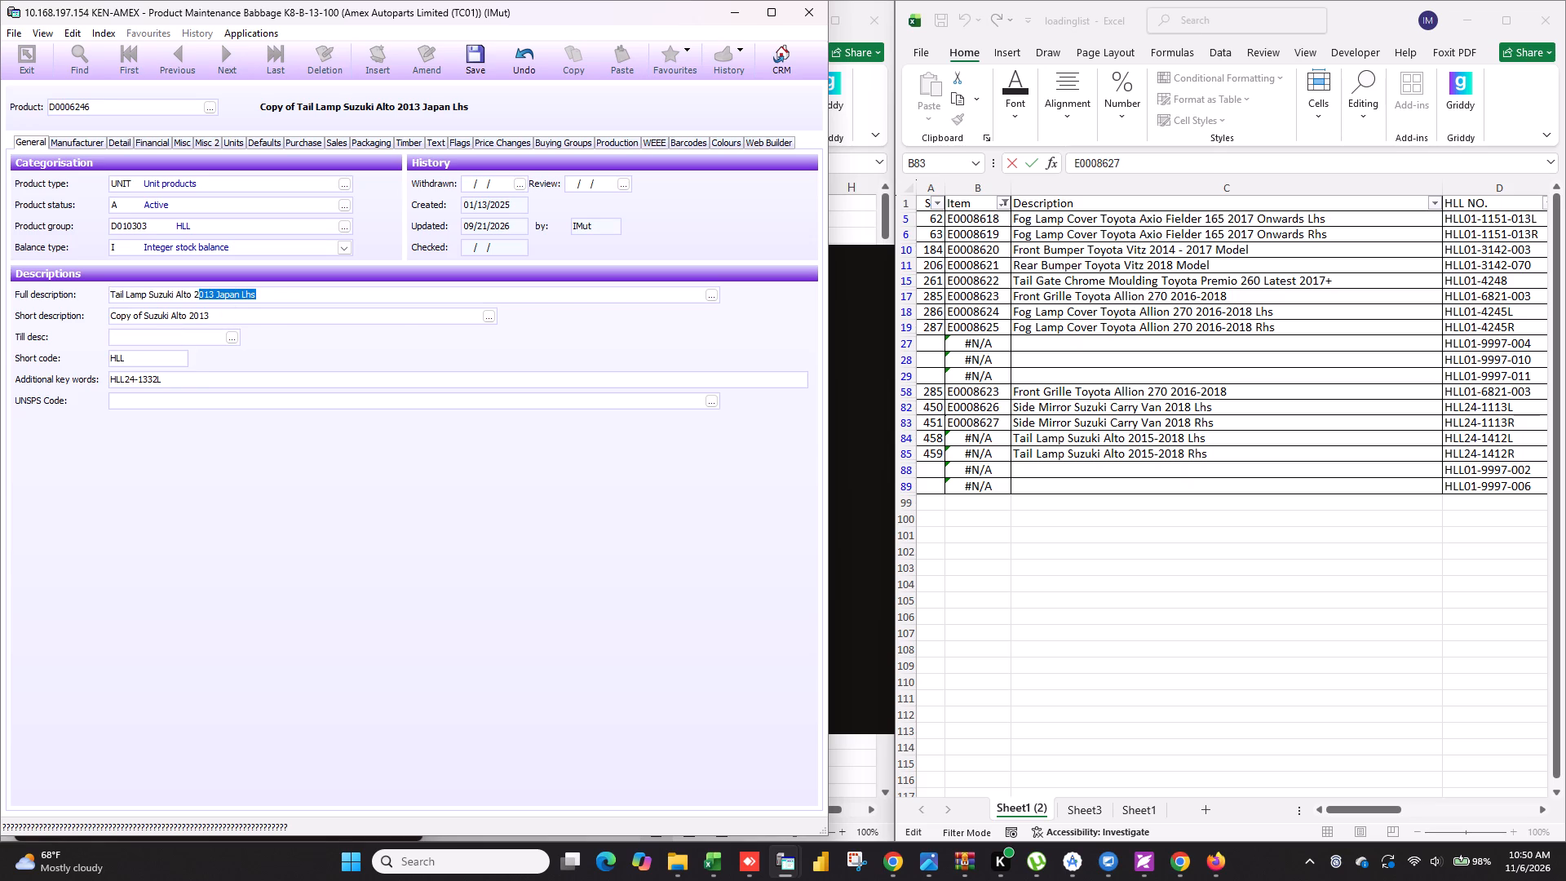
pyautogui.moveTo(198, 301); pyautogui.dragTo(193, 303)
pyautogui.press('BackSpace')
pyautogui.click(1104, 426)
pyautogui.click(1104, 443)
pyautogui.hotkey('ctrl', 'c')
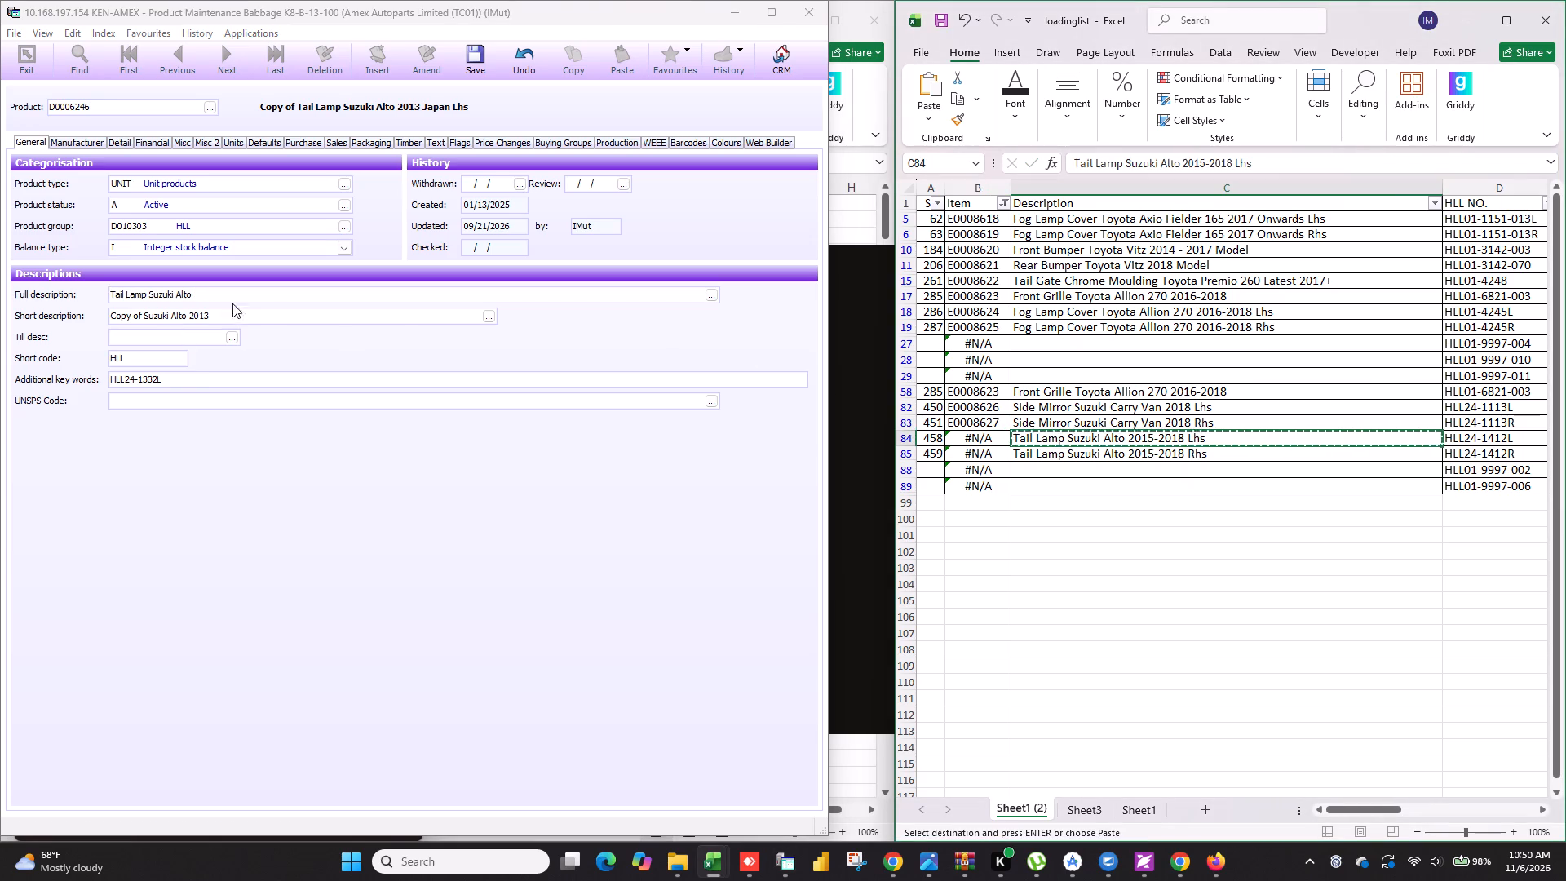
pyautogui.moveTo(194, 294); pyautogui.dragTo(0, 299)
pyautogui.hotkey('ctrl', 'v')
# Set the short description to Tail Lamp Suzuki Alto 2015-2018, without the side suffix.
pyautogui.moveTo(229, 317); pyautogui.dragTo(4, 317)
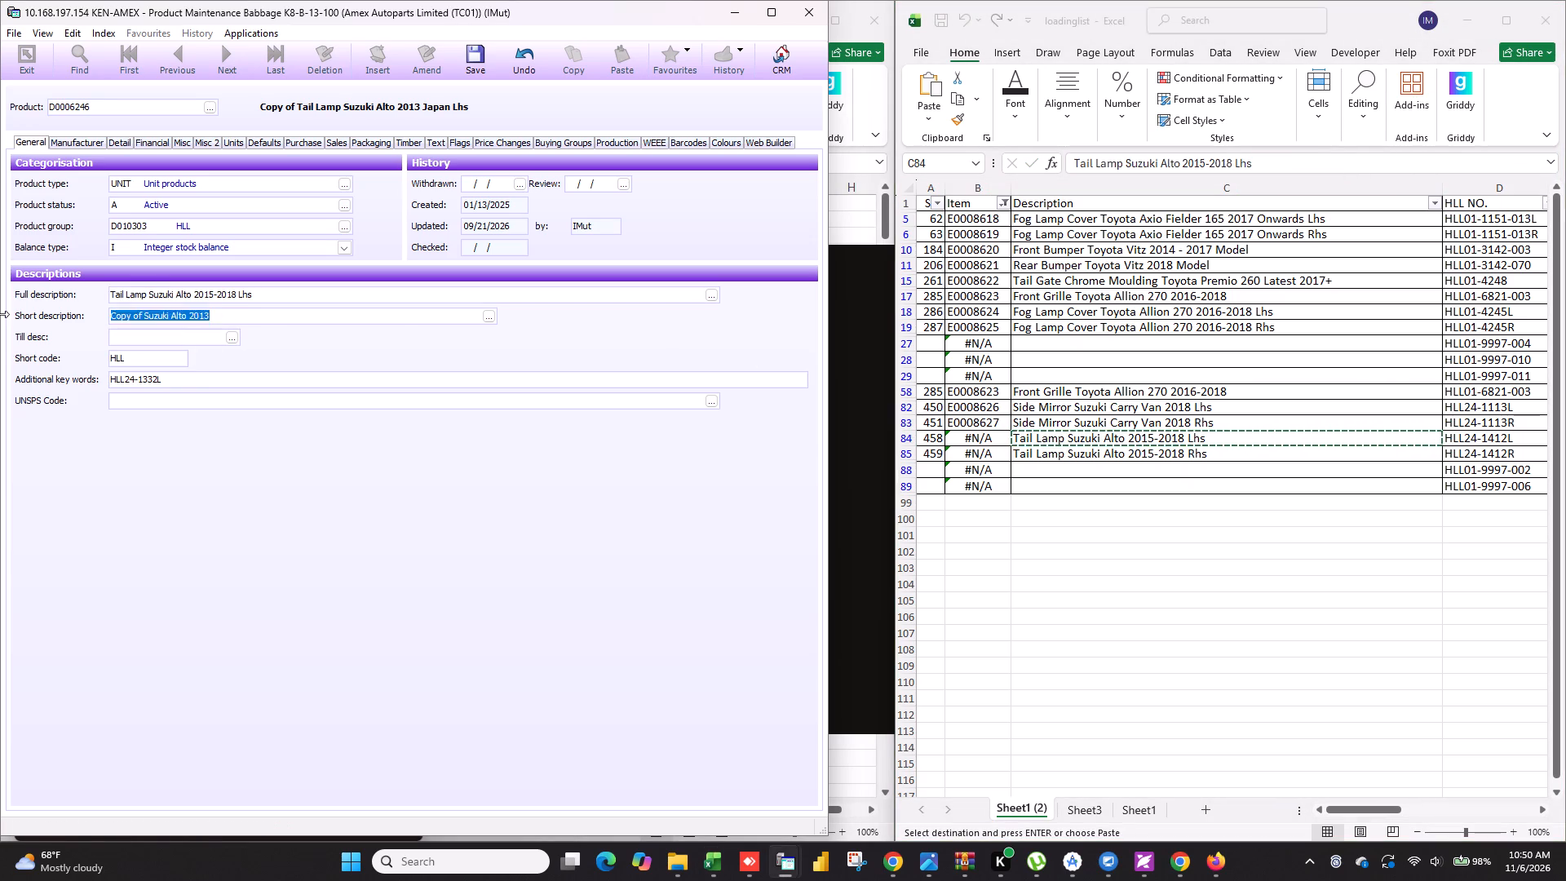
pyautogui.hotkey('ctrl', 'v')
pyautogui.press('BackSpace')
pyautogui.press('BackSpace')
pyautogui.press('BackSpace')
pyautogui.press('BackSpace')
pyautogui.press('BackSpace')
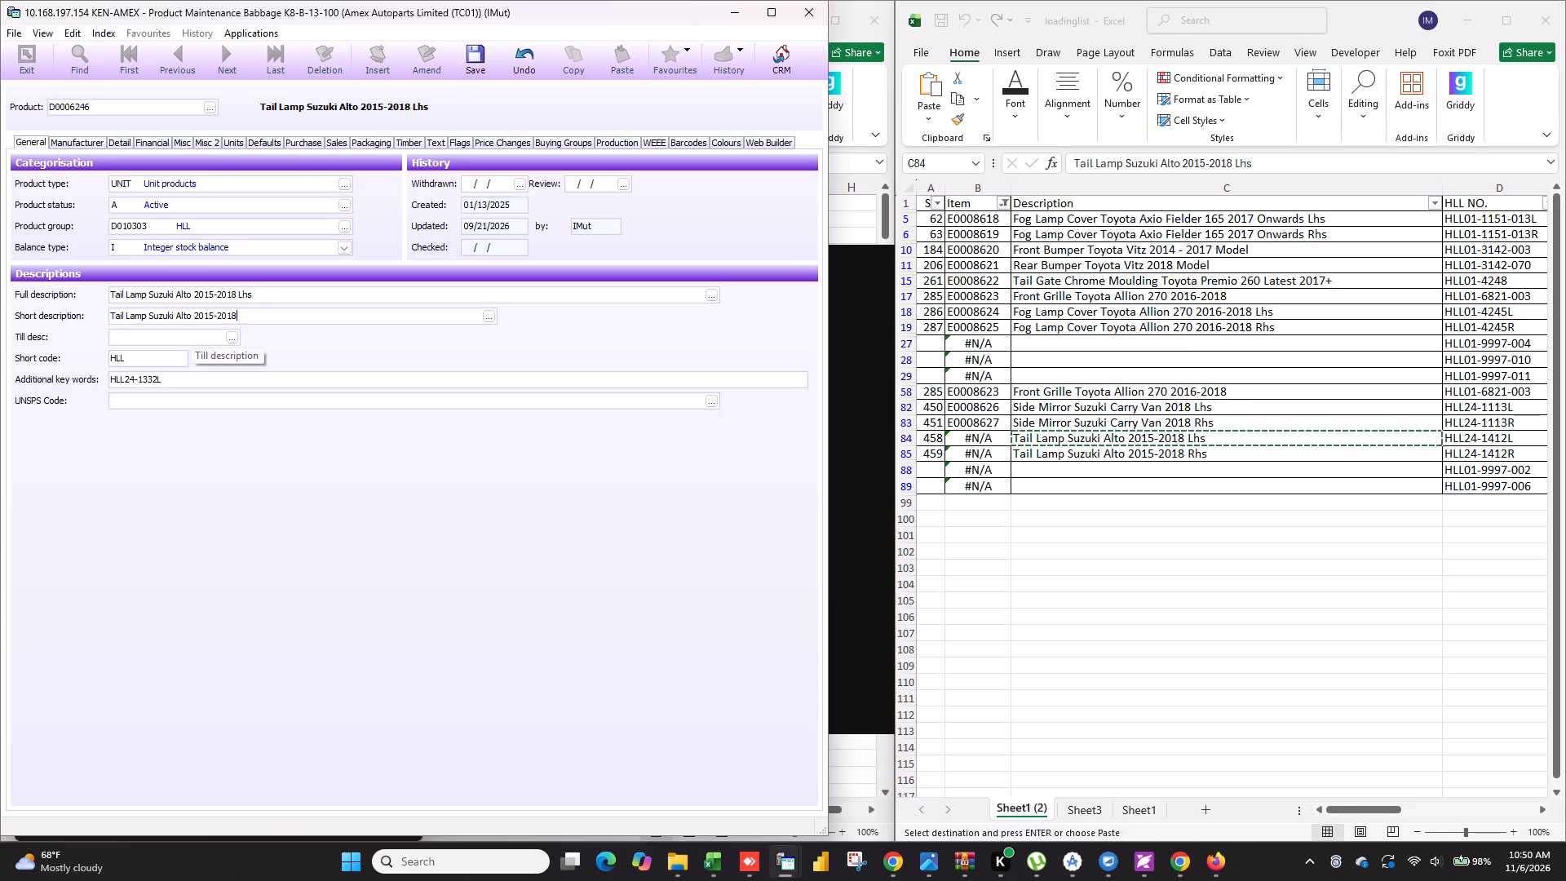
# Replace the additional key words with HLL24-1412L, copied from row 84 of the loading list.
pyautogui.click(1372, 557)
pyautogui.press('Escape')
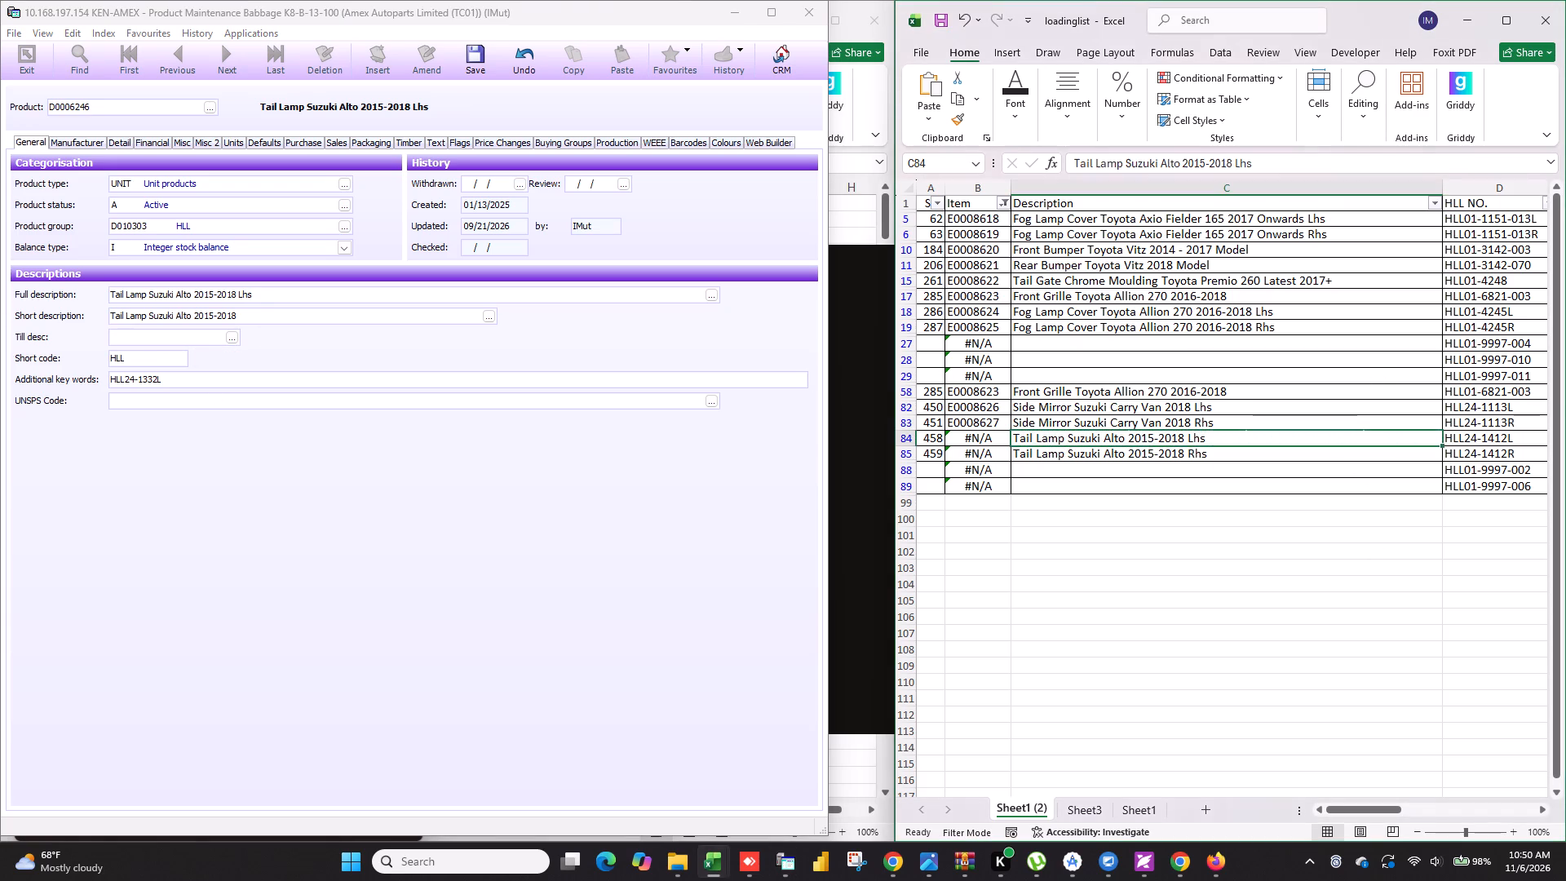
pyautogui.click(1491, 429)
pyautogui.click(1494, 441)
pyautogui.hotkey('ctrl', 'c')
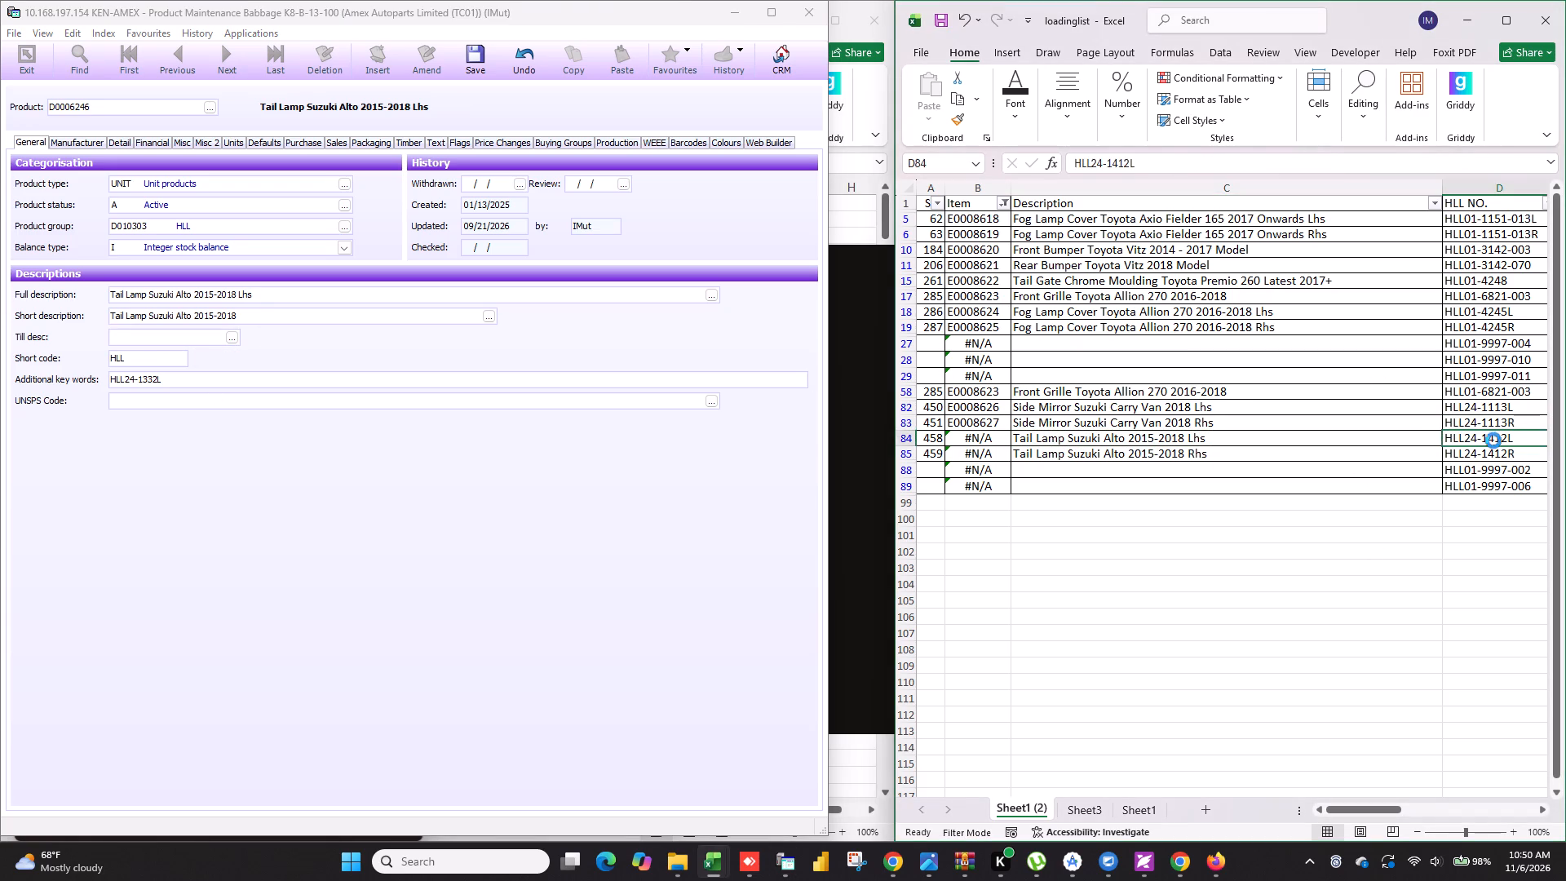
pyautogui.moveTo(171, 379); pyautogui.dragTo(0, 374)
pyautogui.hotkey('ctrl', 'v')
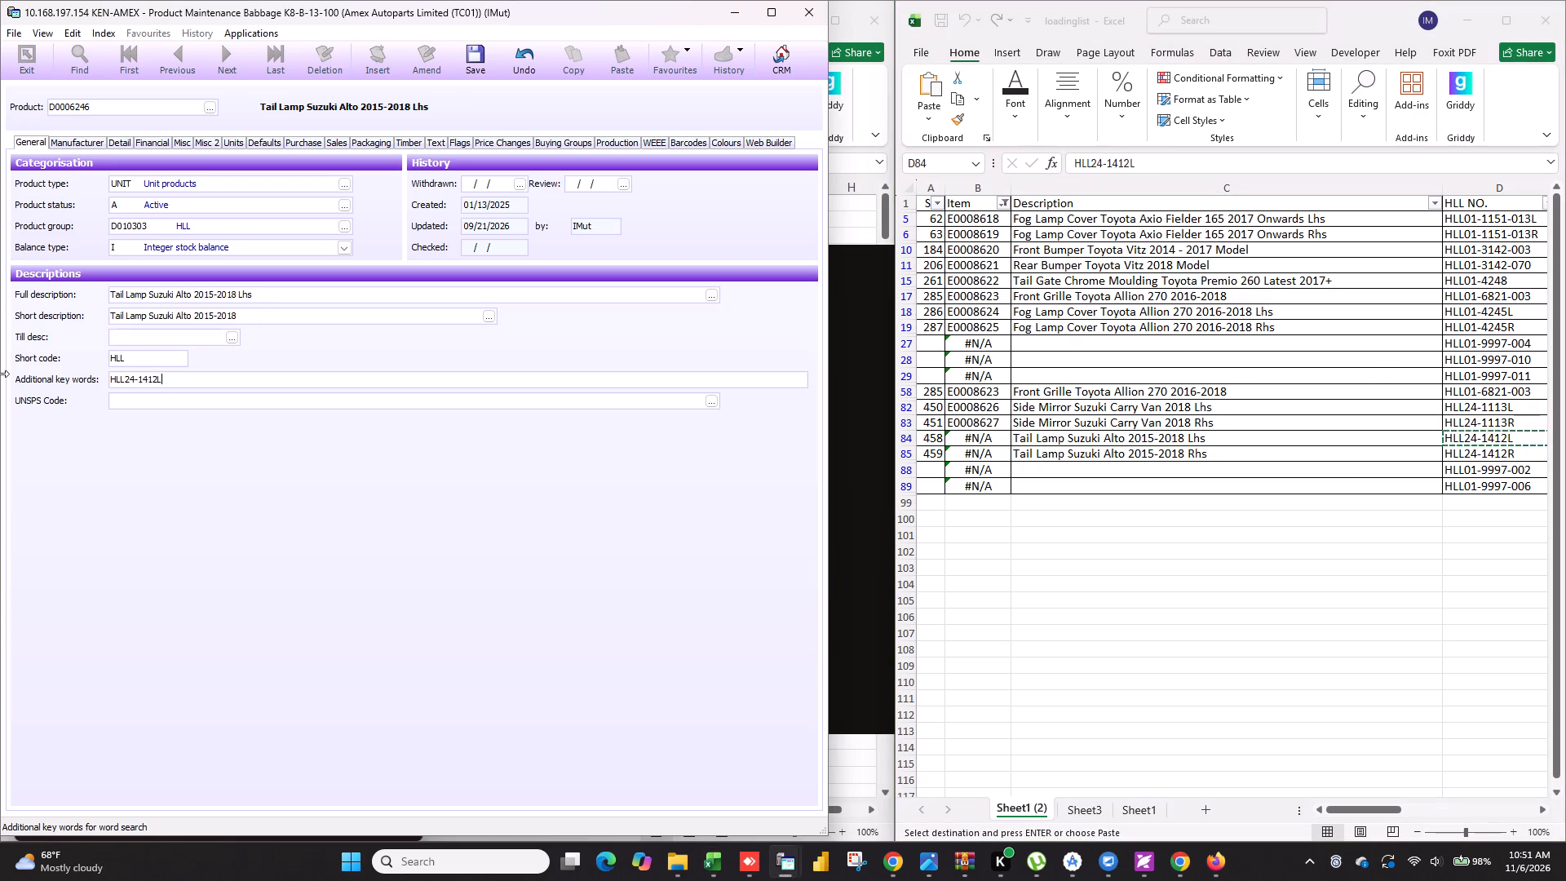
# Set the manufacturer product code to HLL24-1412L.
pyautogui.click(79, 143)
pyautogui.moveTo(206, 210); pyautogui.dragTo(193, 213)
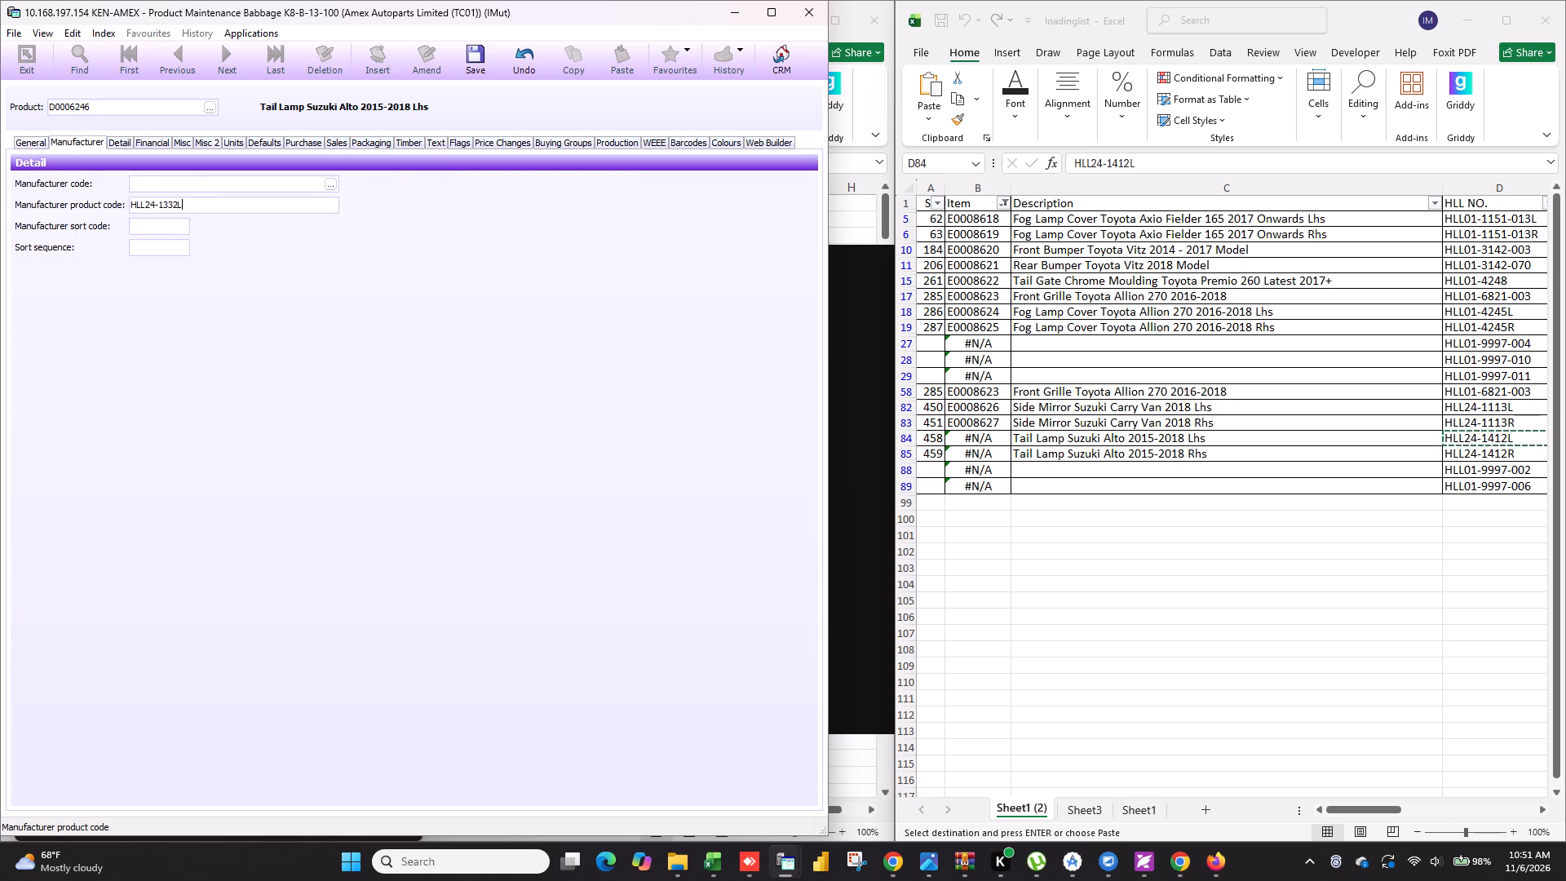
pyautogui.moveTo(193, 213); pyautogui.dragTo(0, 197)
pyautogui.hotkey('ctrl', 'v')
# Clear the current delivered Retail, Trade price and CREDIT list prices of the new tail lamp product.
pyautogui.click(266, 140)
pyautogui.click(311, 144)
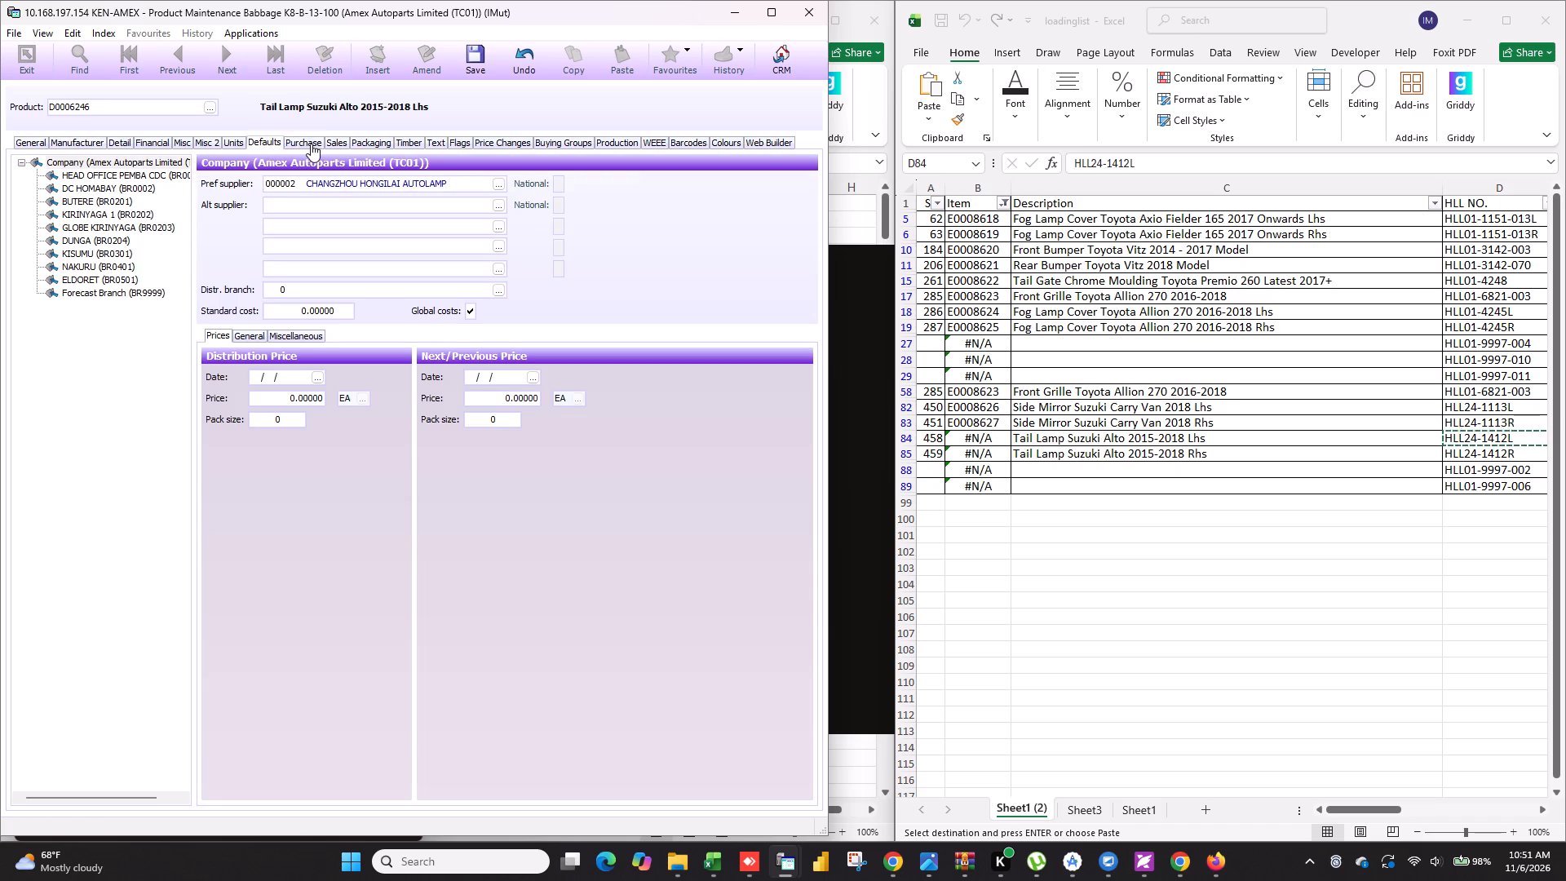
pyautogui.click(331, 140)
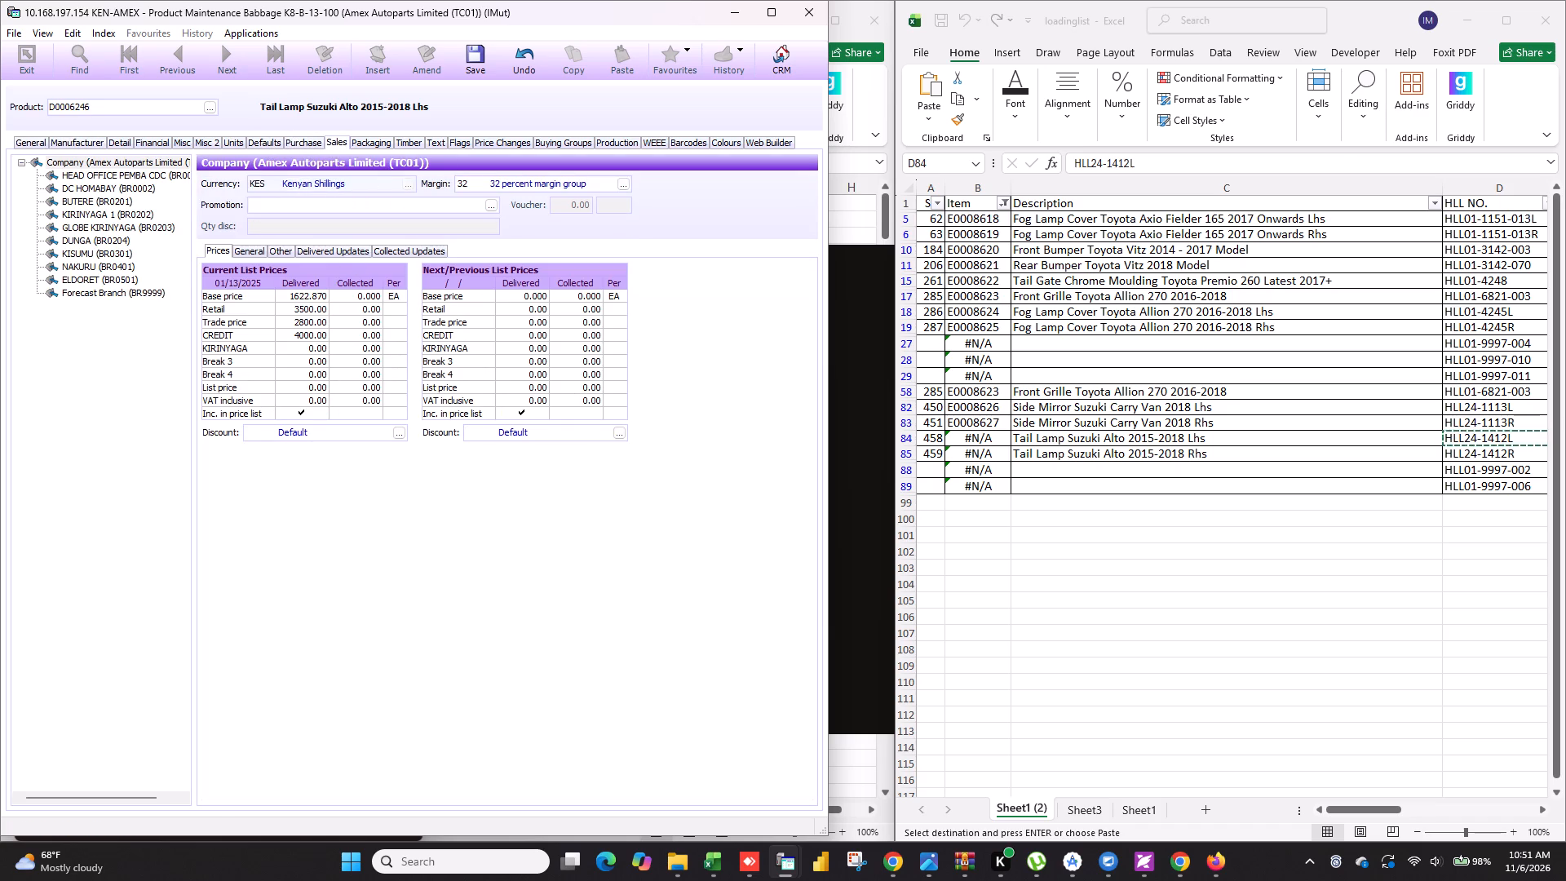
pyautogui.click(303, 303)
pyautogui.press('BackSpace')
pyautogui.click(307, 324)
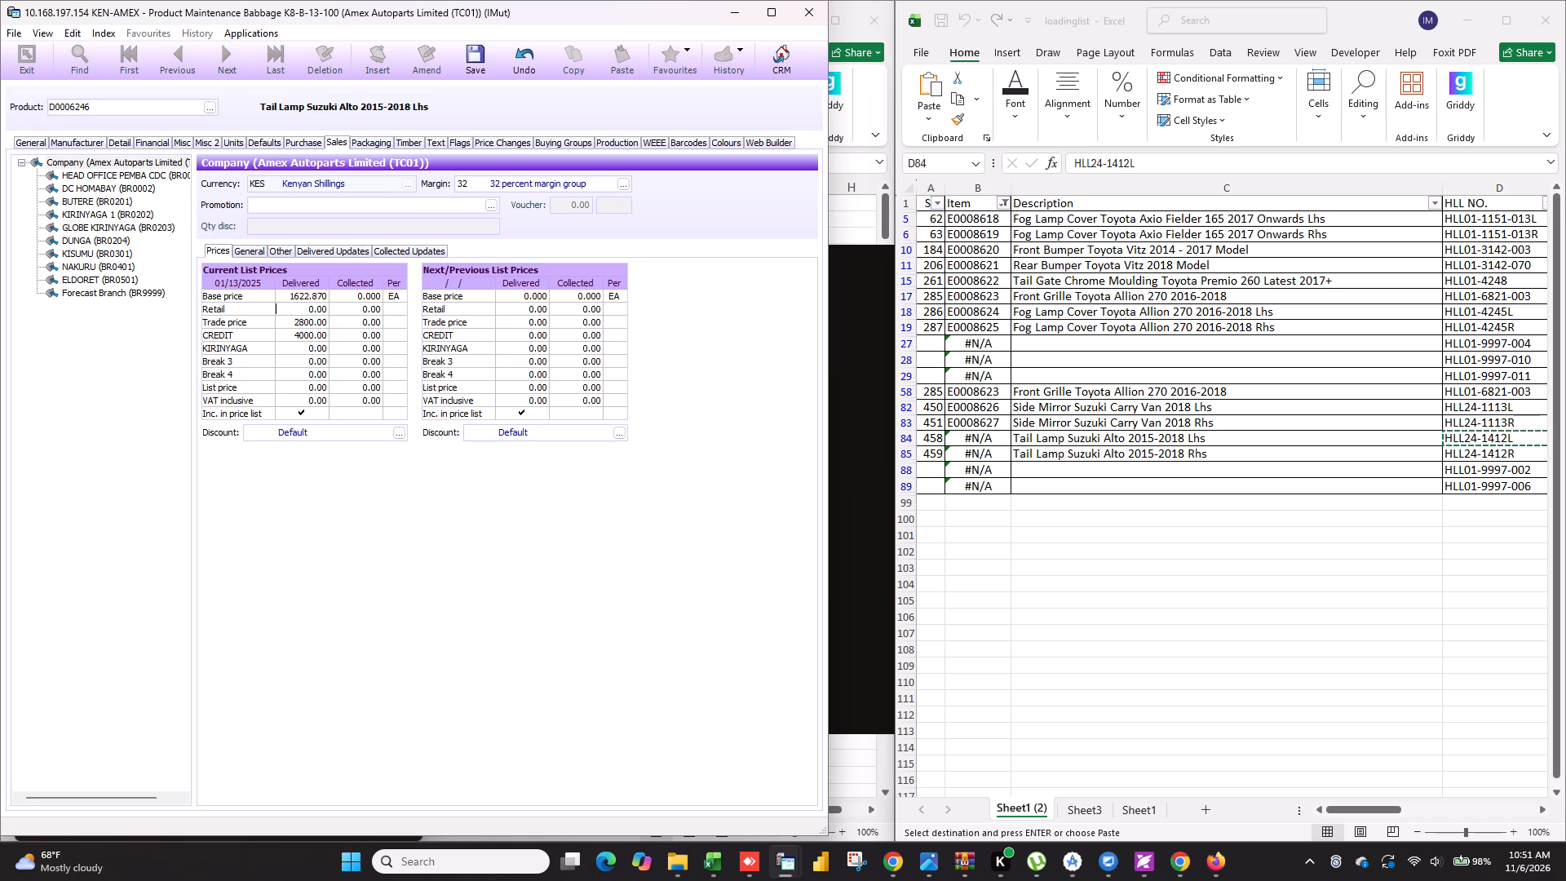
pyautogui.click(307, 324)
pyautogui.click(307, 324)
pyautogui.press('BackSpace')
pyautogui.doubleClick(303, 327)
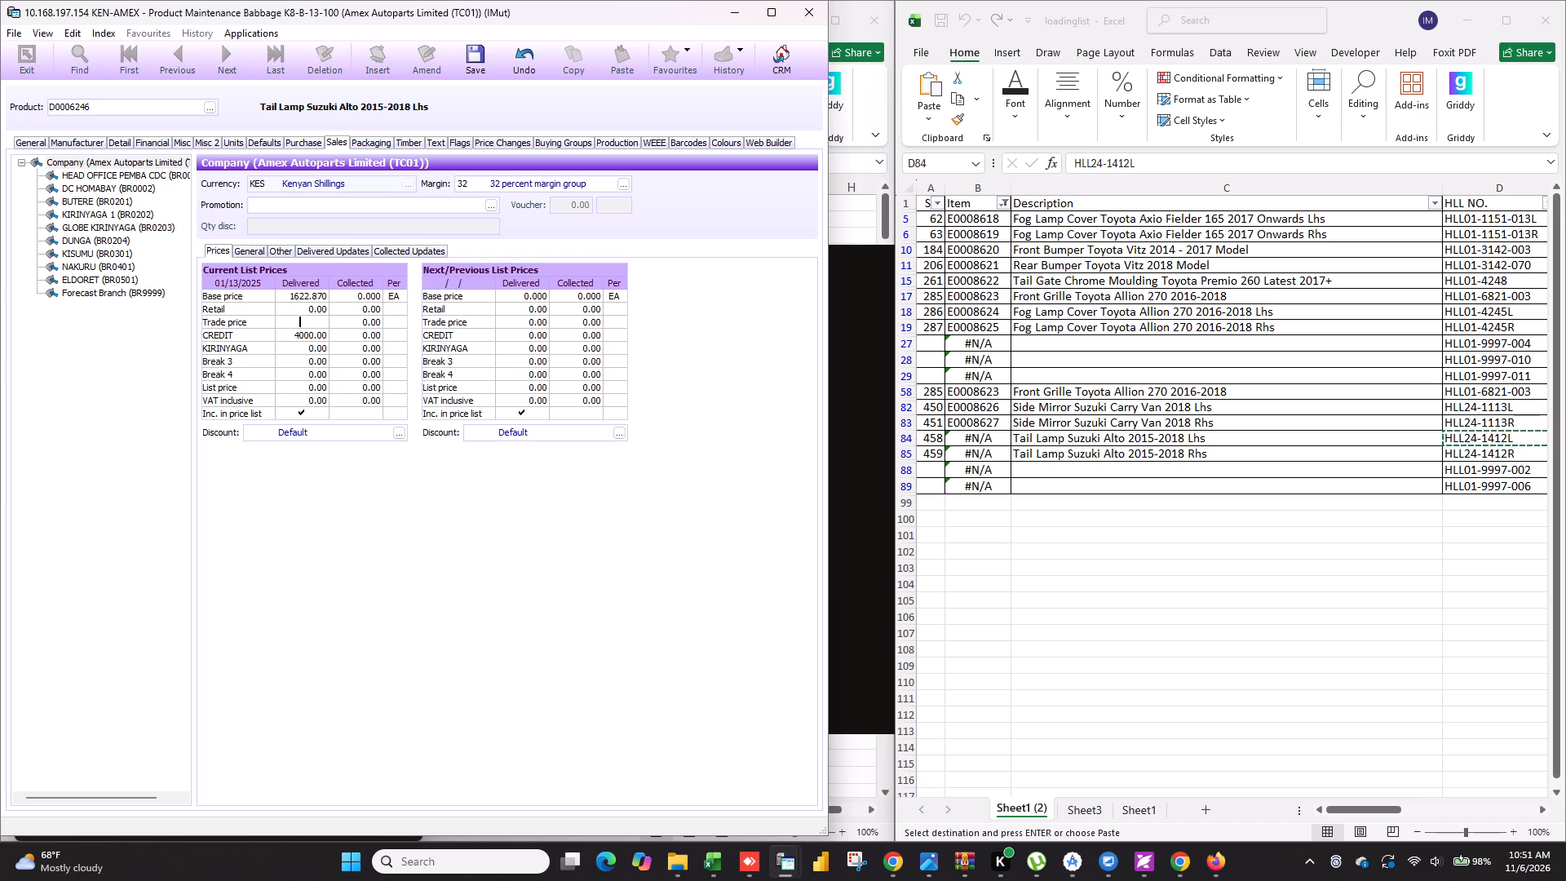
pyautogui.click(303, 334)
pyautogui.click(303, 334)
pyautogui.press('BackSpace')
# Replace the duplicate's product code with a newly generated D-series code.
pyautogui.click(154, 110)
pyautogui.press('BackSpace')
pyautogui.press('Tab')
# Copy the new product code D0006406 into item cell B84 of the loading list.
pyautogui.moveTo(111, 104); pyautogui.dragTo(0, 122)
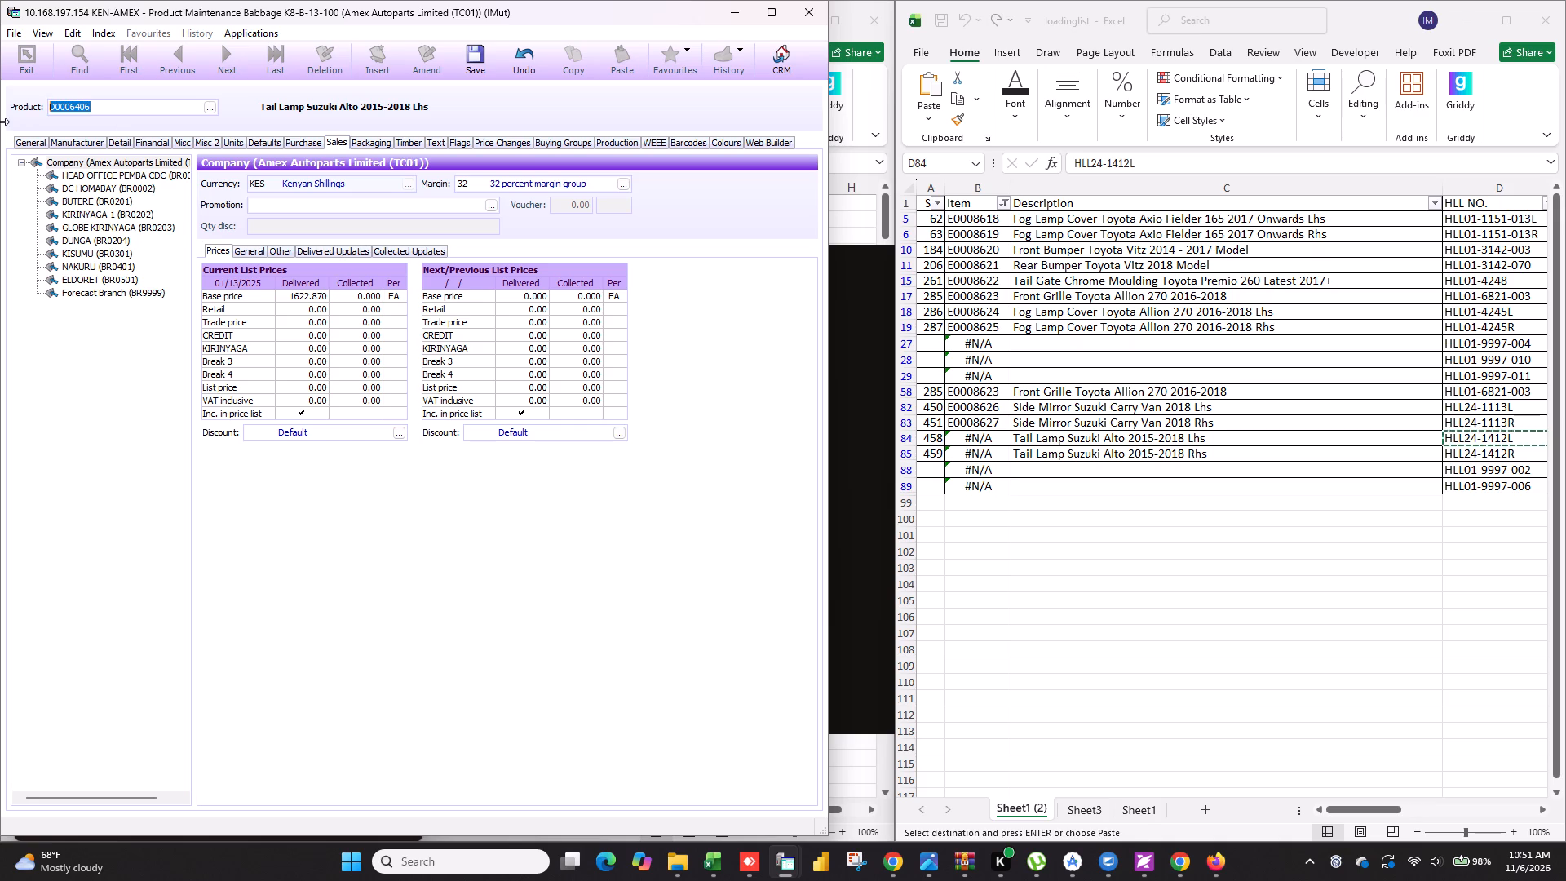
pyautogui.hotkey('ctrl', 'c')
pyautogui.click(1449, 534)
pyautogui.click(969, 447)
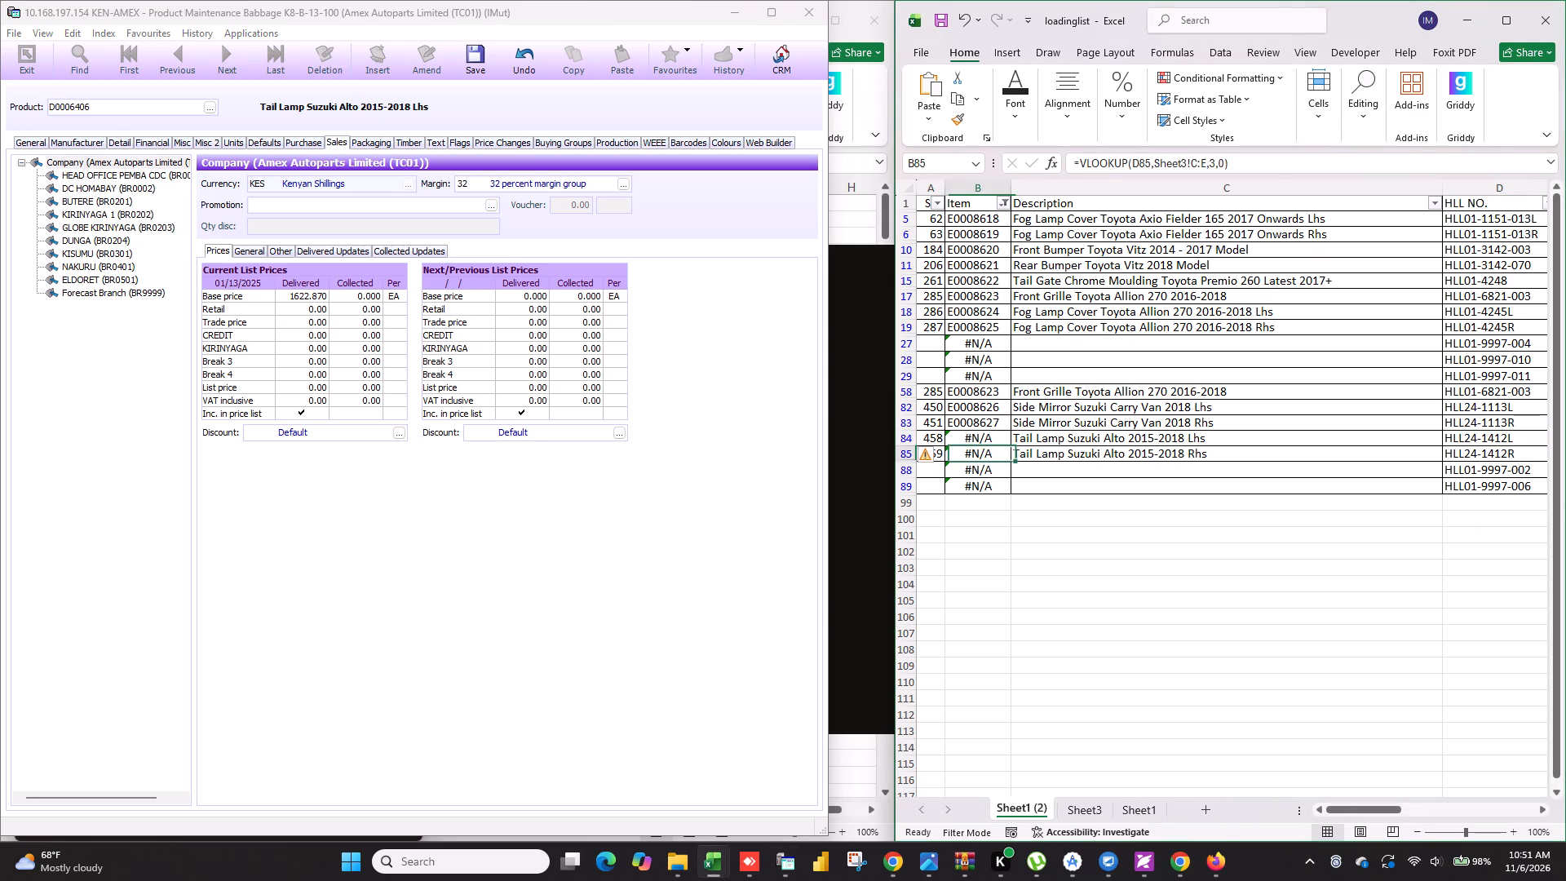
pyautogui.click(970, 442)
pyautogui.hotkey('ctrl', 'v')
pyautogui.click(973, 454)
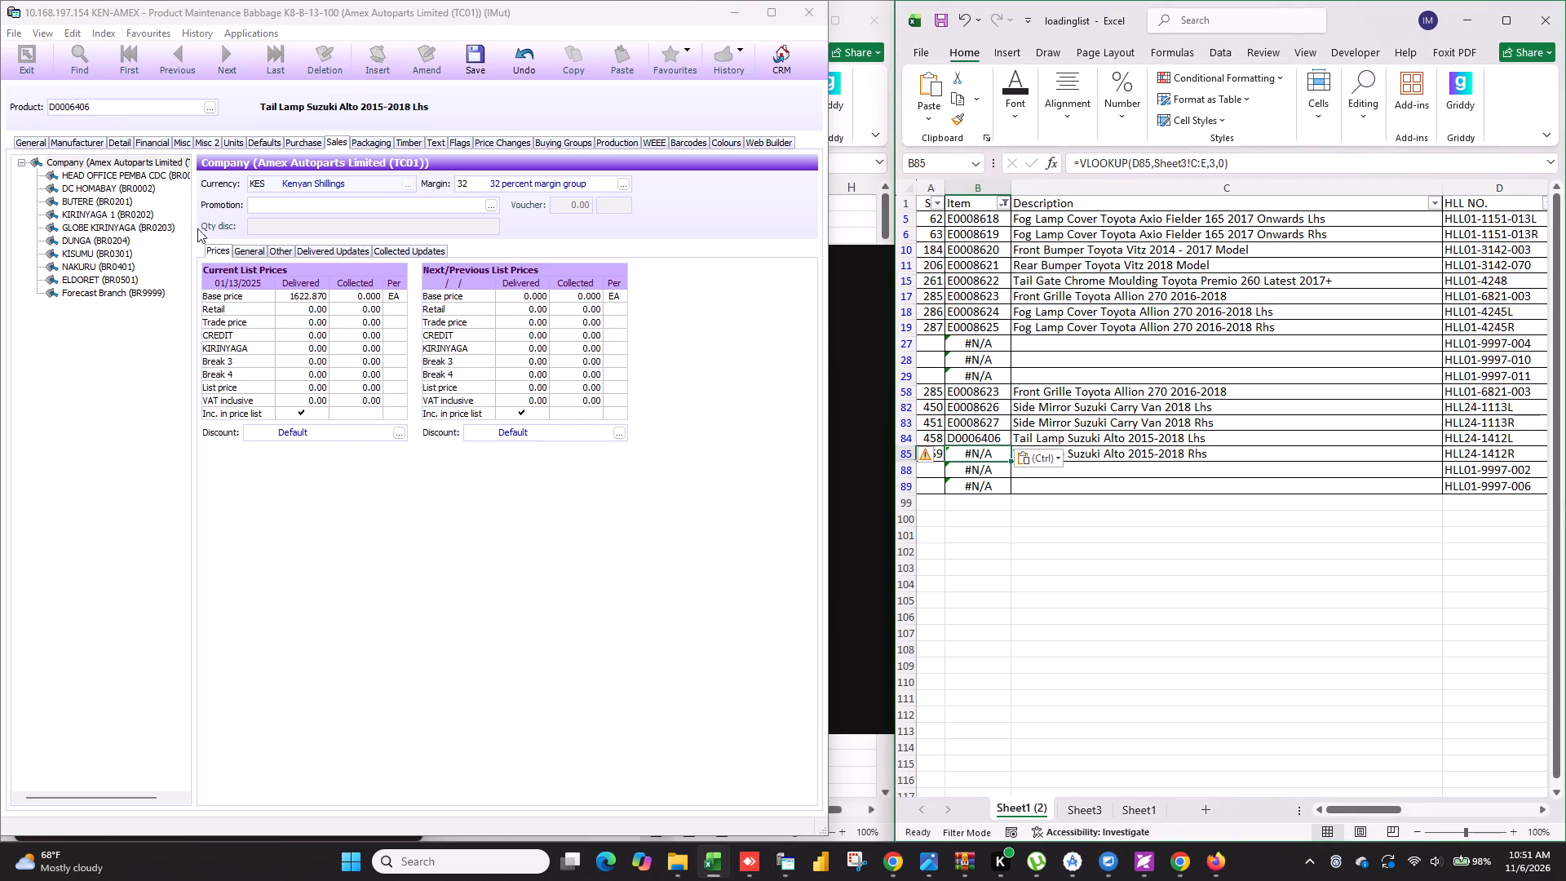
# Save the Tail Lamp Suzuki Alto 2015-2018 Lhs product.
pyautogui.click(462, 65)
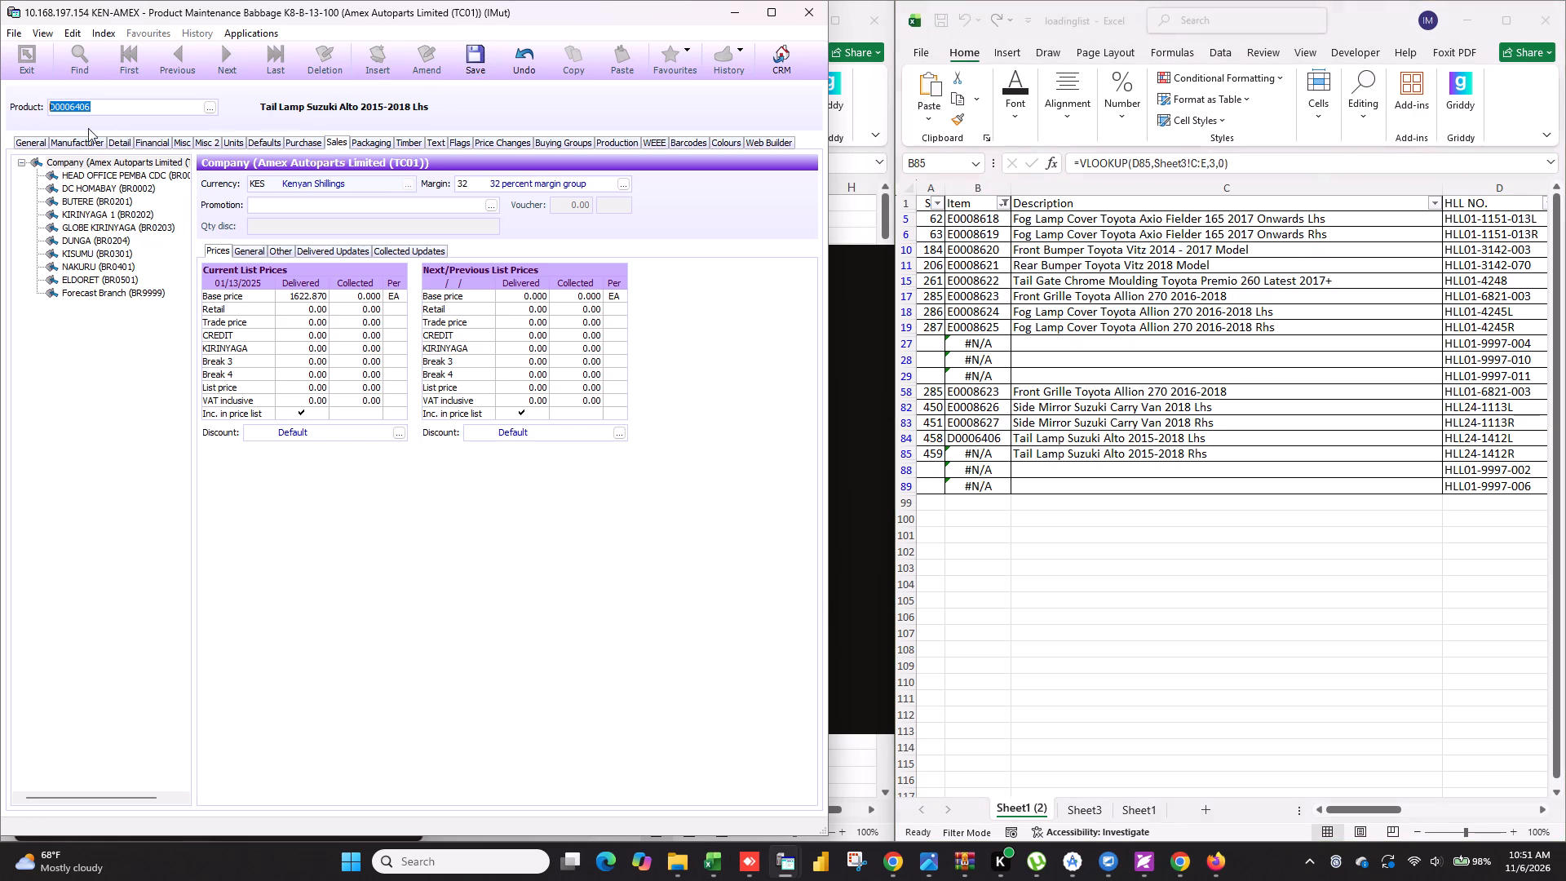
# Duplicate the saved Tail Lamp Suzuki Alto 2015-2018 Lhs product and show its general details.
pyautogui.click(38, 146)
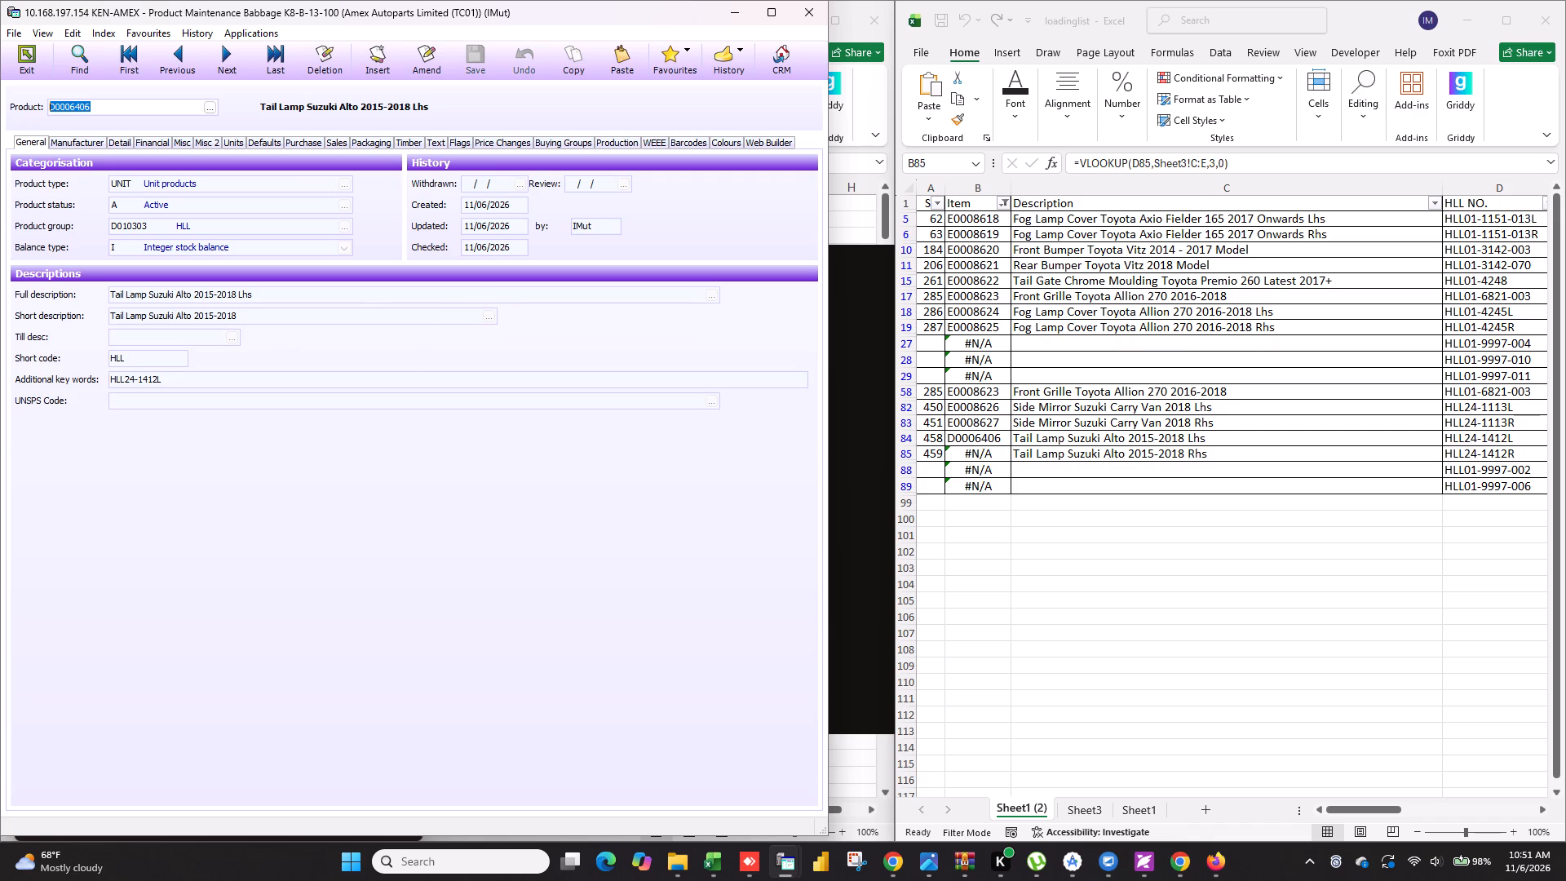
pyautogui.click(570, 52)
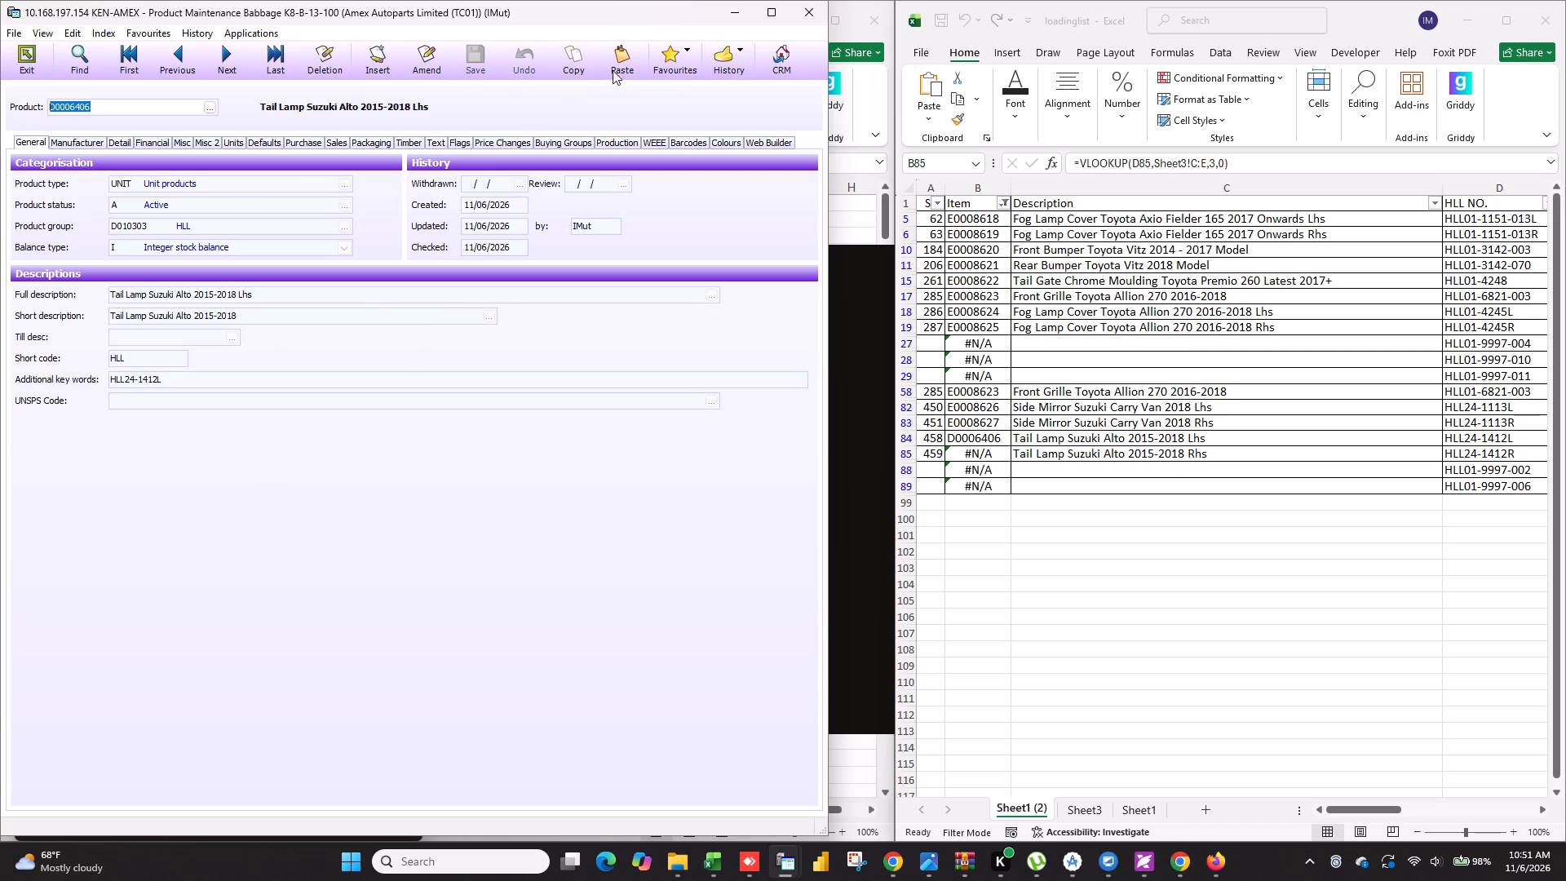
pyautogui.click(626, 64)
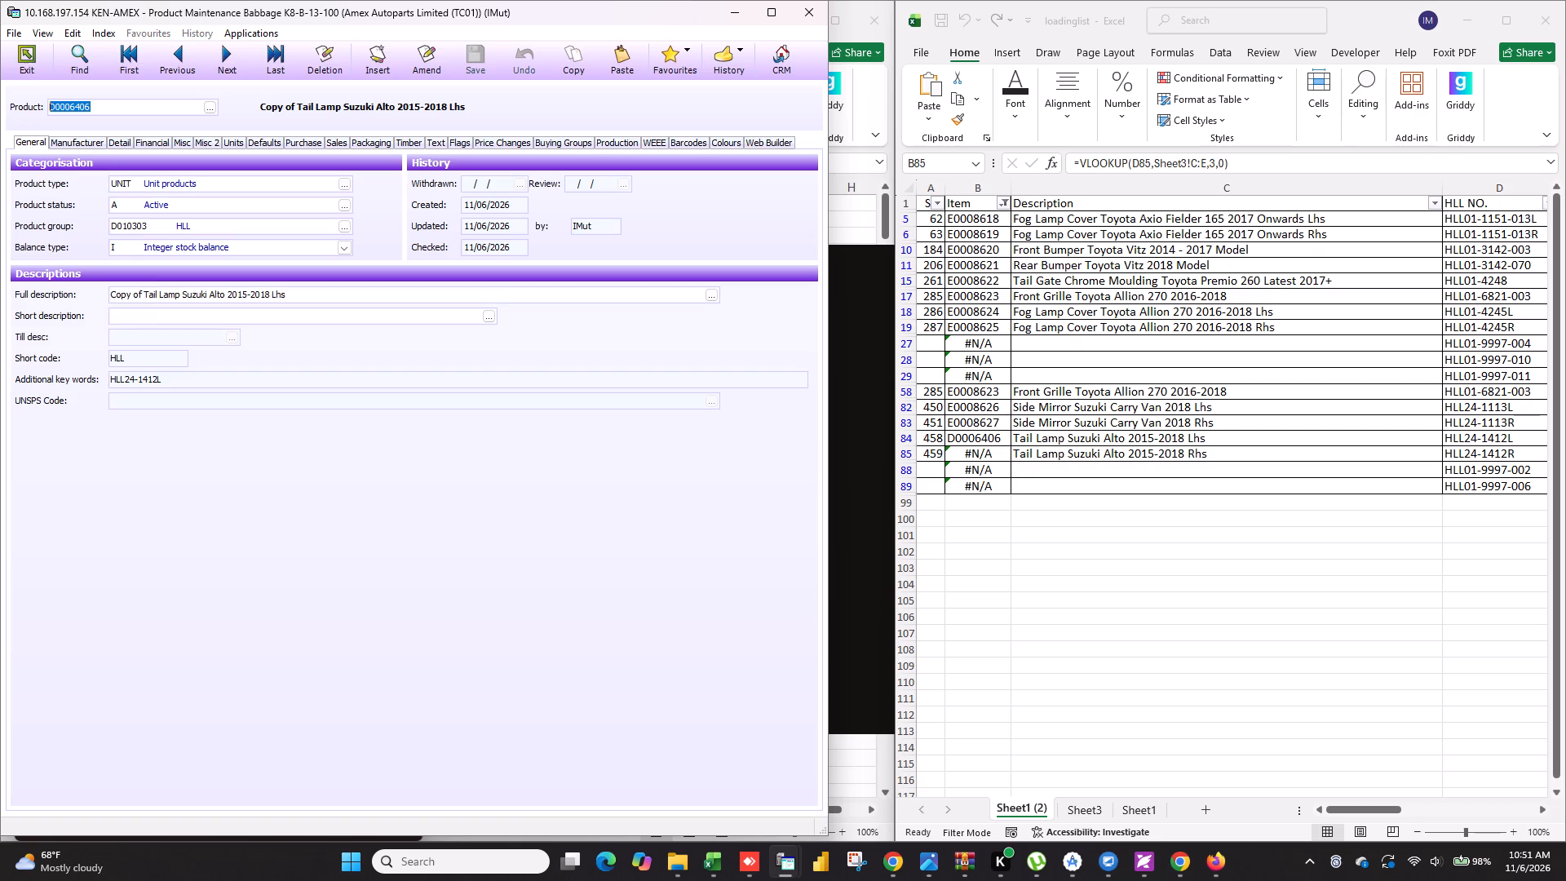
# Remove the "Copy of" prefix from the duplicate's full description.
pyautogui.click(146, 294)
pyautogui.press('BackSpace')
pyautogui.press('BackSpace')
pyautogui.press('BackSpace')
pyautogui.press('BackSpace')
pyautogui.press('BackSpace')
pyautogui.press('BackSpace')
pyautogui.press('BackSpace')
pyautogui.press('BackSpace')
pyautogui.press('BackSpace')
pyautogui.press('BackSpace')
pyautogui.press('BackSpace')
pyautogui.press('BackSpace')
pyautogui.press('BackSpace')
pyautogui.press('BackSpace')
pyautogui.press('BackSpace')
pyautogui.press('BackSpace')
pyautogui.press('BackSpace')
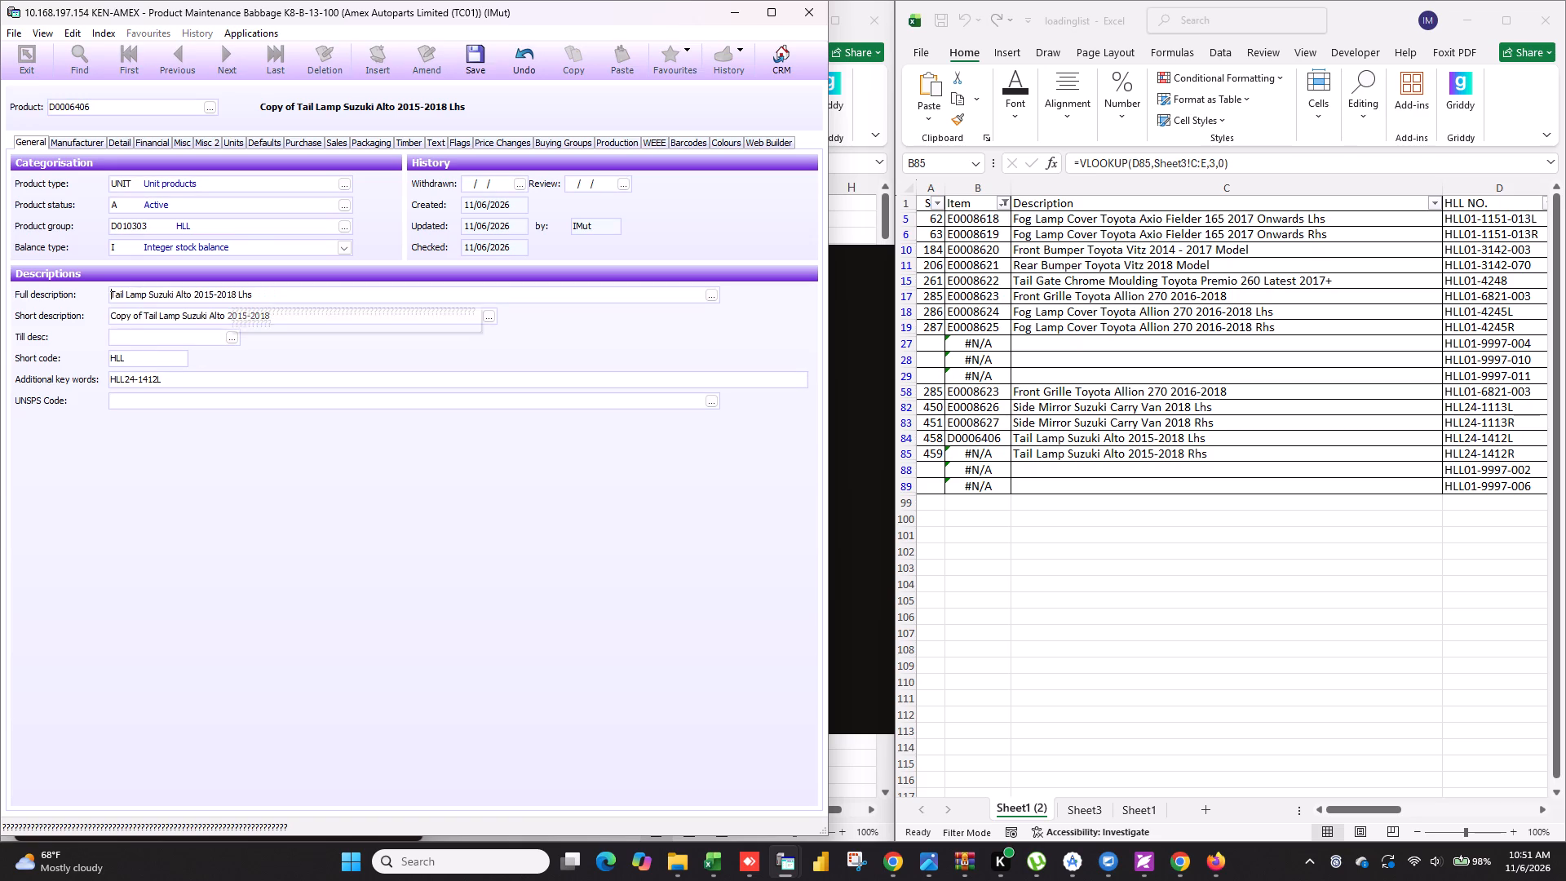
# Change Lhs to Rhs in the duplicate's full description so it reads Tail Lamp Suzuki Alto 2015-2018 Rhs.
pyautogui.click(241, 299)
pyautogui.press('BackSpace')
pyautogui.hotkey('shift', 'r')
# Remove the "Copy of" prefix from the duplicate's short description, leaving Tail Lamp Suzuki Alto 2015-2018.
pyautogui.click(144, 313)
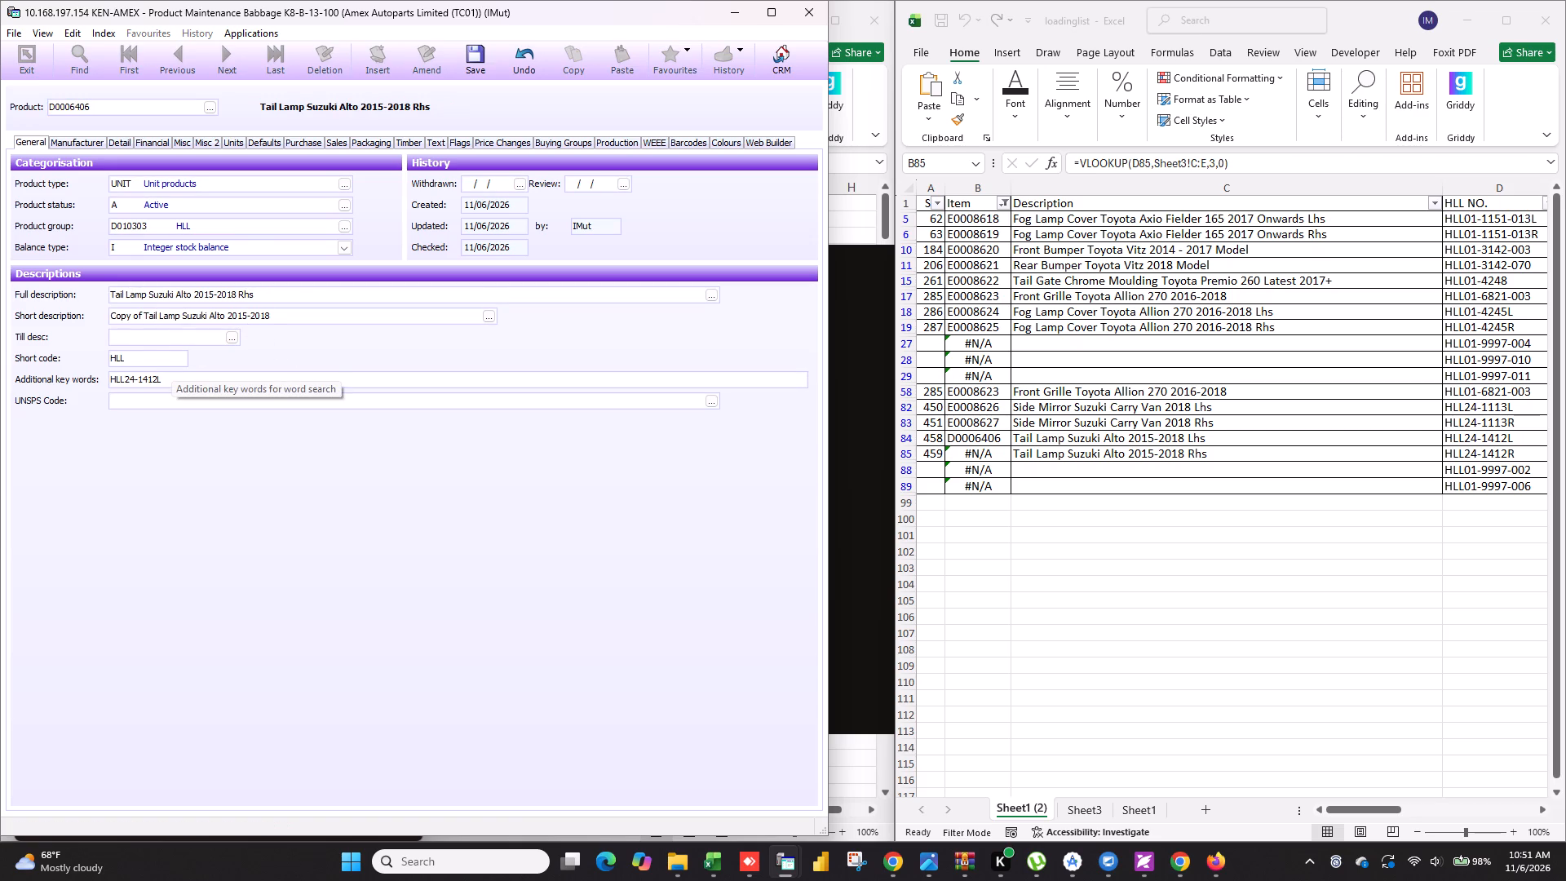
pyautogui.press('BackSpace')
pyautogui.press('BackSpace')
pyautogui.press('BackSpace')
pyautogui.press('BackSpace')
pyautogui.press('BackSpace')
pyautogui.press('BackSpace')
pyautogui.press('BackSpace')
pyautogui.press('BackSpace')
pyautogui.press('BackSpace')
pyautogui.press('BackSpace')
pyautogui.press('BackSpace')
pyautogui.press('BackSpace')
pyautogui.press('BackSpace')
pyautogui.press('BackSpace')
pyautogui.press('BackSpace')
pyautogui.press('BackSpace')
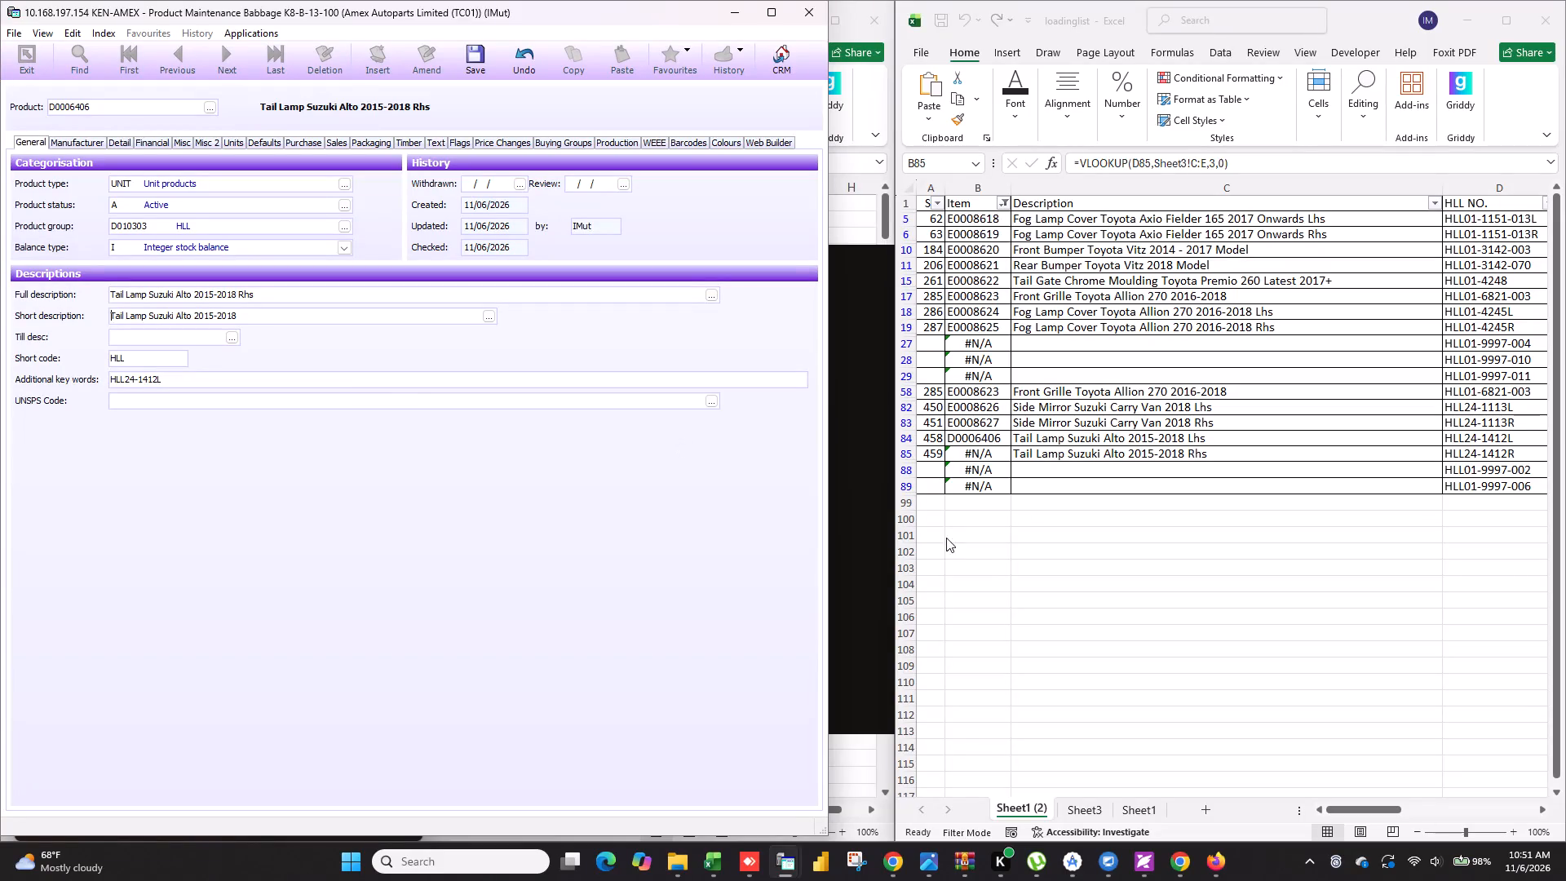
# Change the duplicate's additional key words to HLL24-1412R.
pyautogui.click(207, 383)
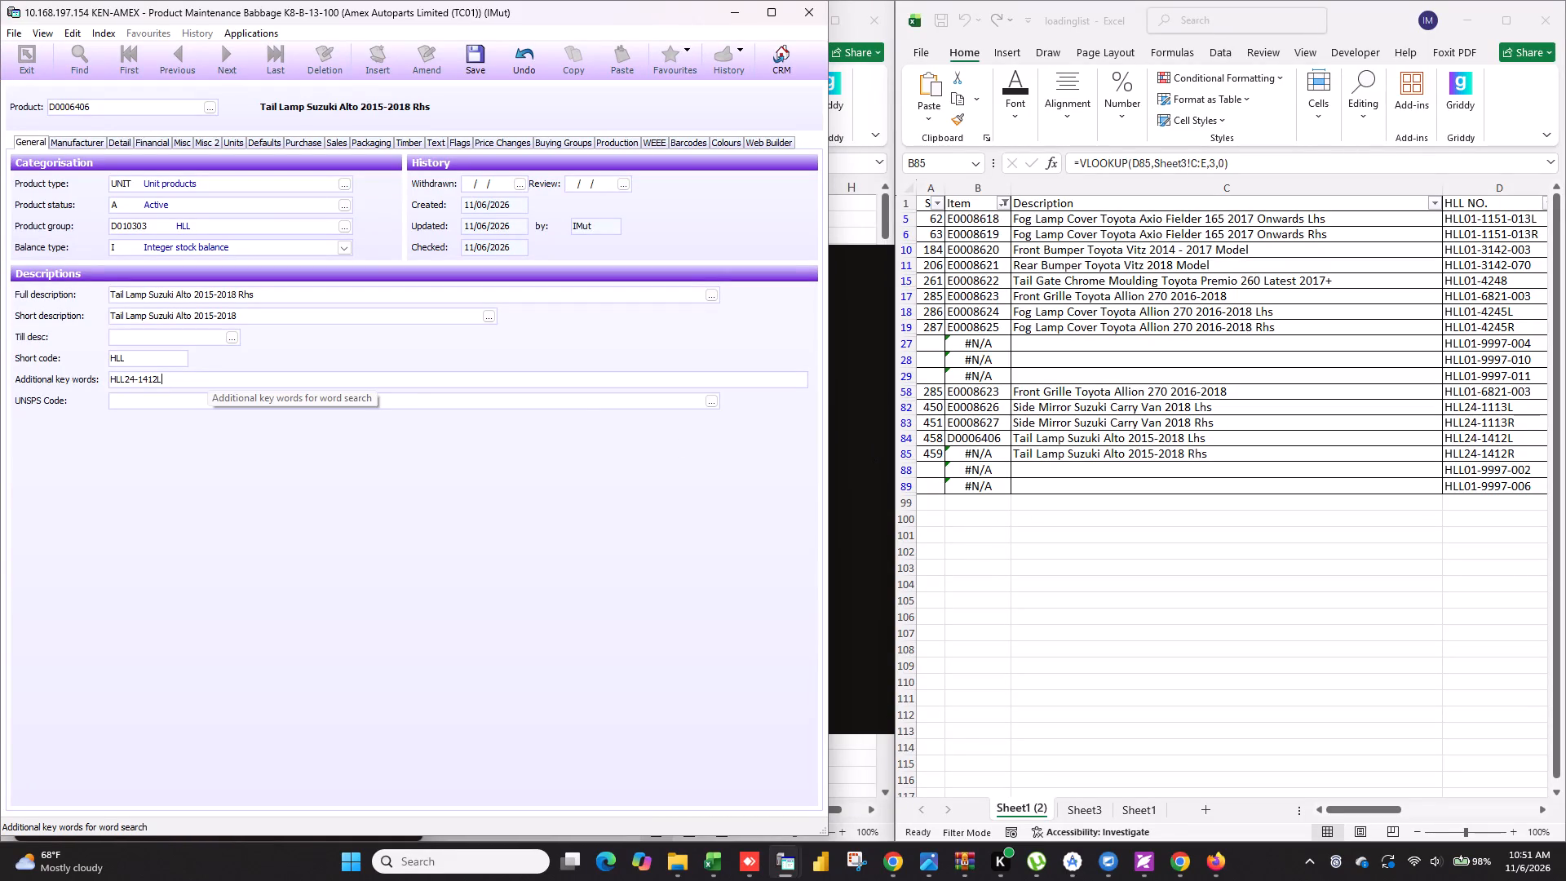
pyautogui.press('BackSpace')
pyautogui.hotkey('shift', 'r')
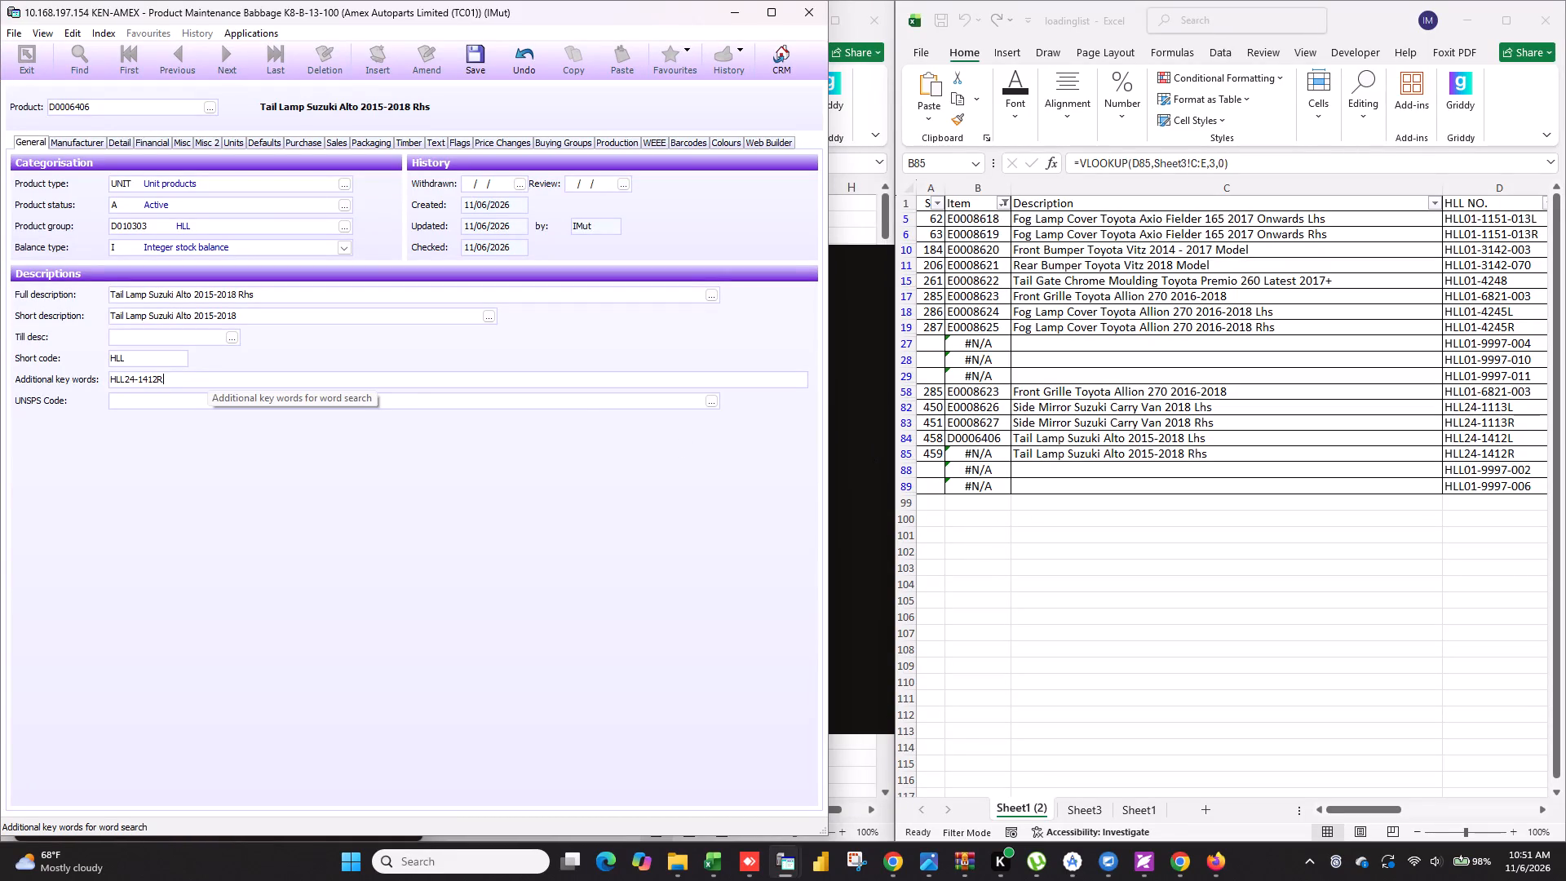
# Copy the key word HLL24-1412R into the manufacturer product code, replacing its existing content.
pyautogui.click(197, 388)
pyautogui.moveTo(179, 383); pyautogui.dragTo(0, 383)
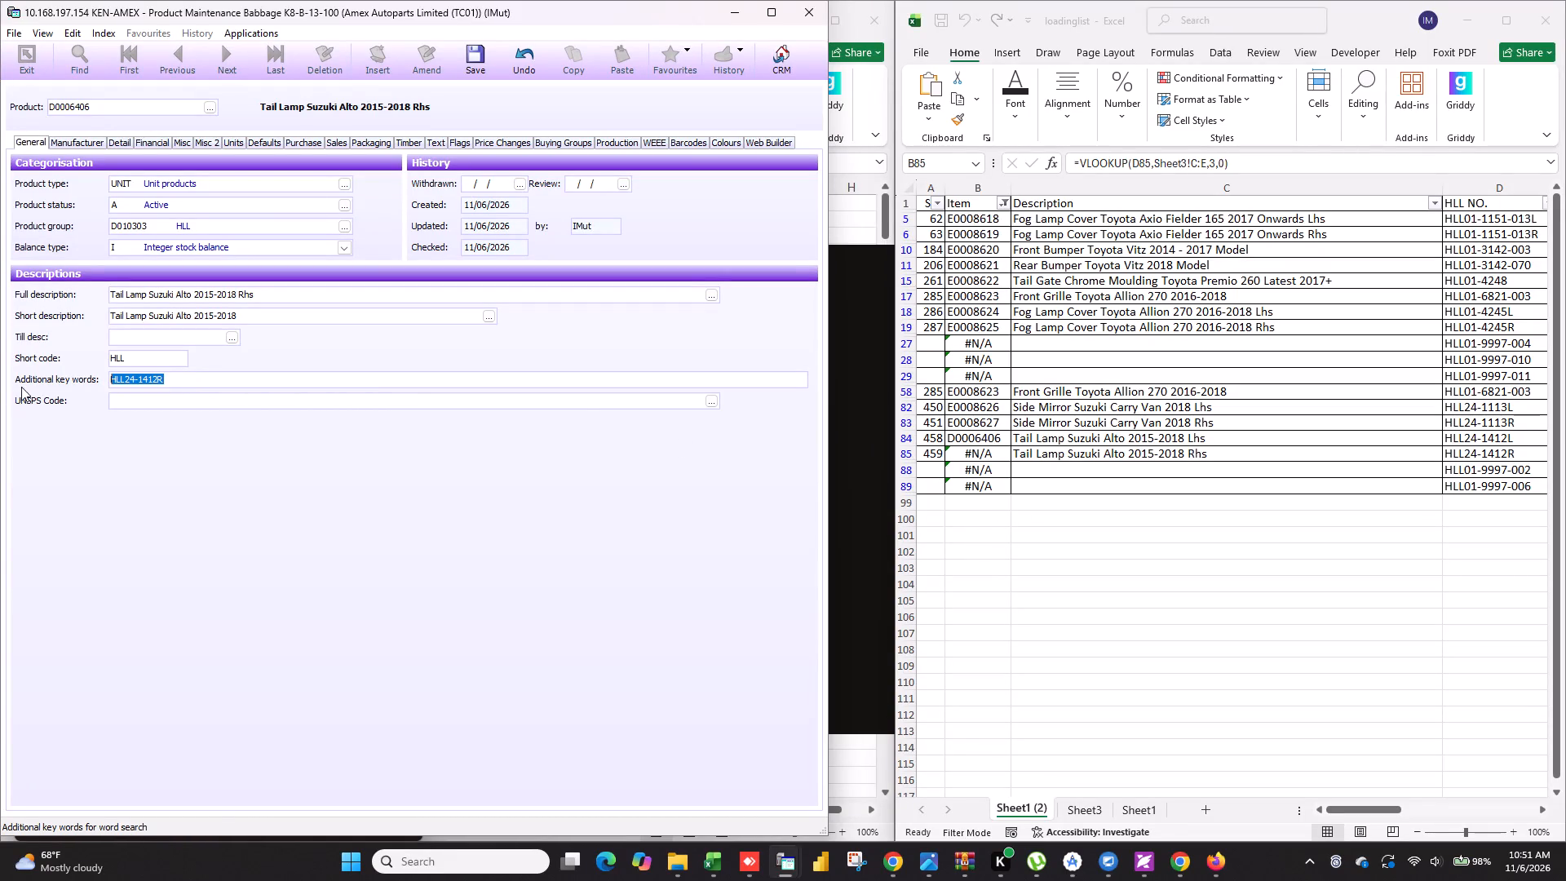
pyautogui.hotkey('ctrl', 'c')
pyautogui.click(86, 144)
pyautogui.moveTo(189, 204); pyautogui.dragTo(0, 207)
pyautogui.hotkey('ctrl', 'v')
# Set the product code to D0006407 and save the Tail Lamp Suzuki Alto 2015-2018 Rhs product.
pyautogui.click(154, 103)
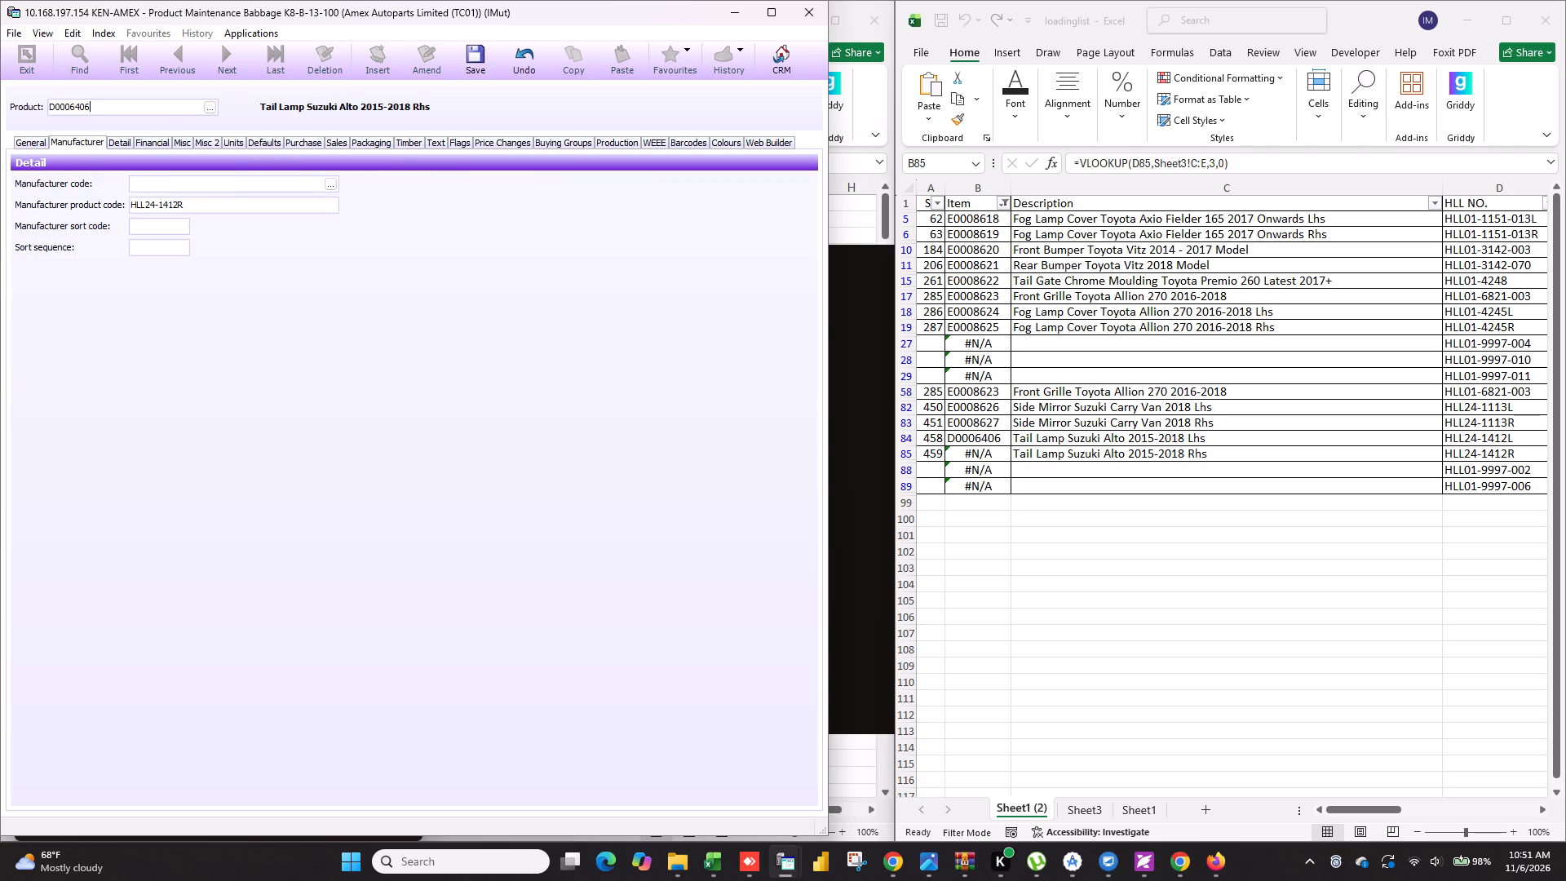
pyautogui.press('BackSpace')
pyautogui.press('Tab')
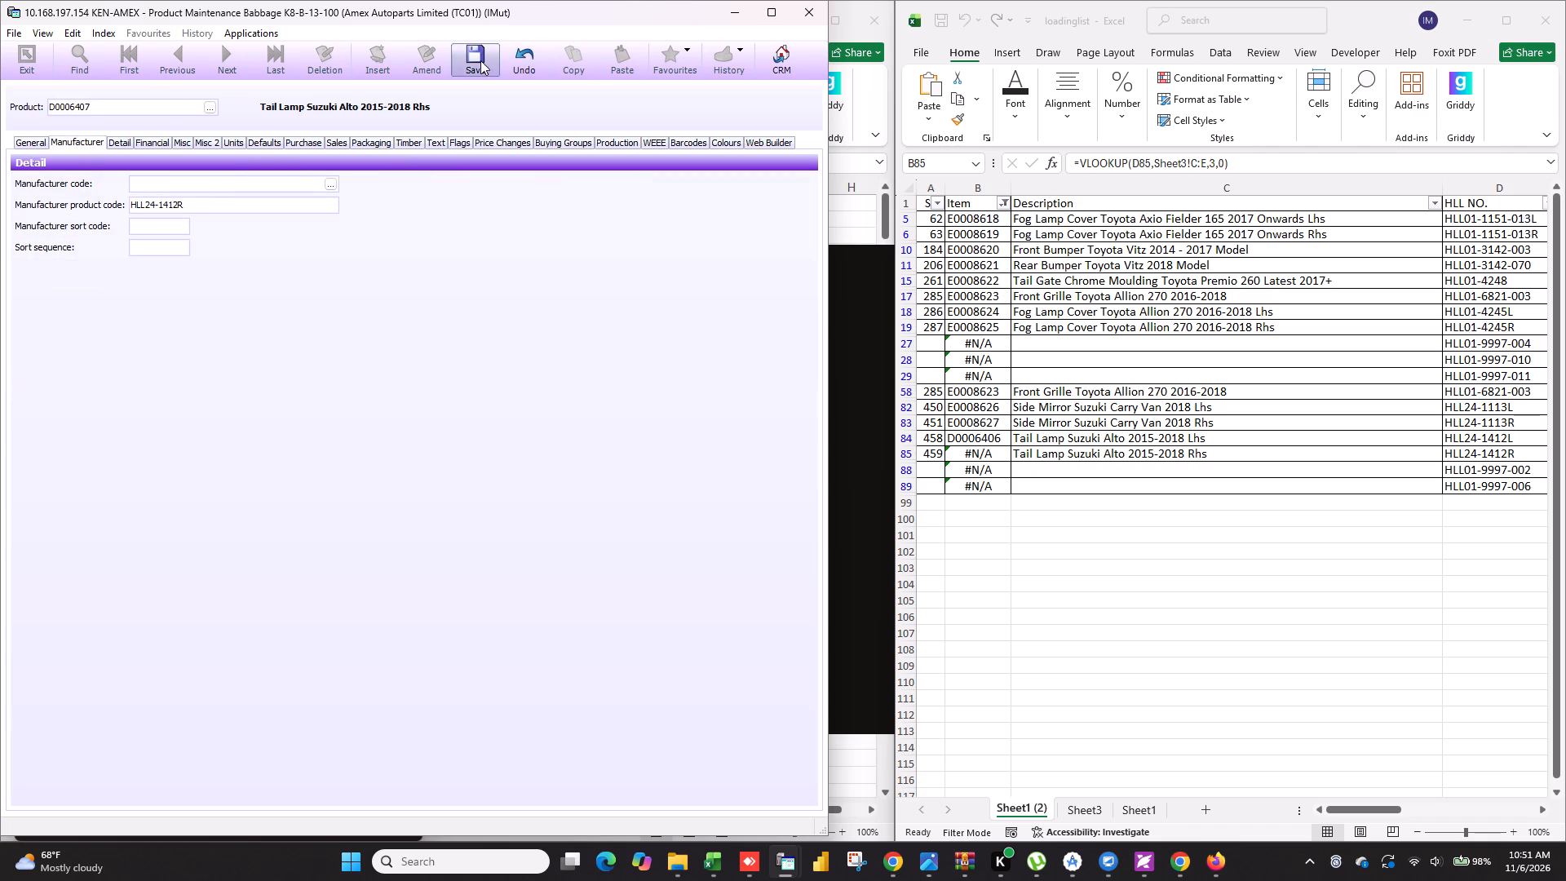
pyautogui.click(469, 61)
# Copy the new product code D0006407 into item cell B85 of the loading list in Excel.
pyautogui.moveTo(115, 110); pyautogui.dragTo(0, 110)
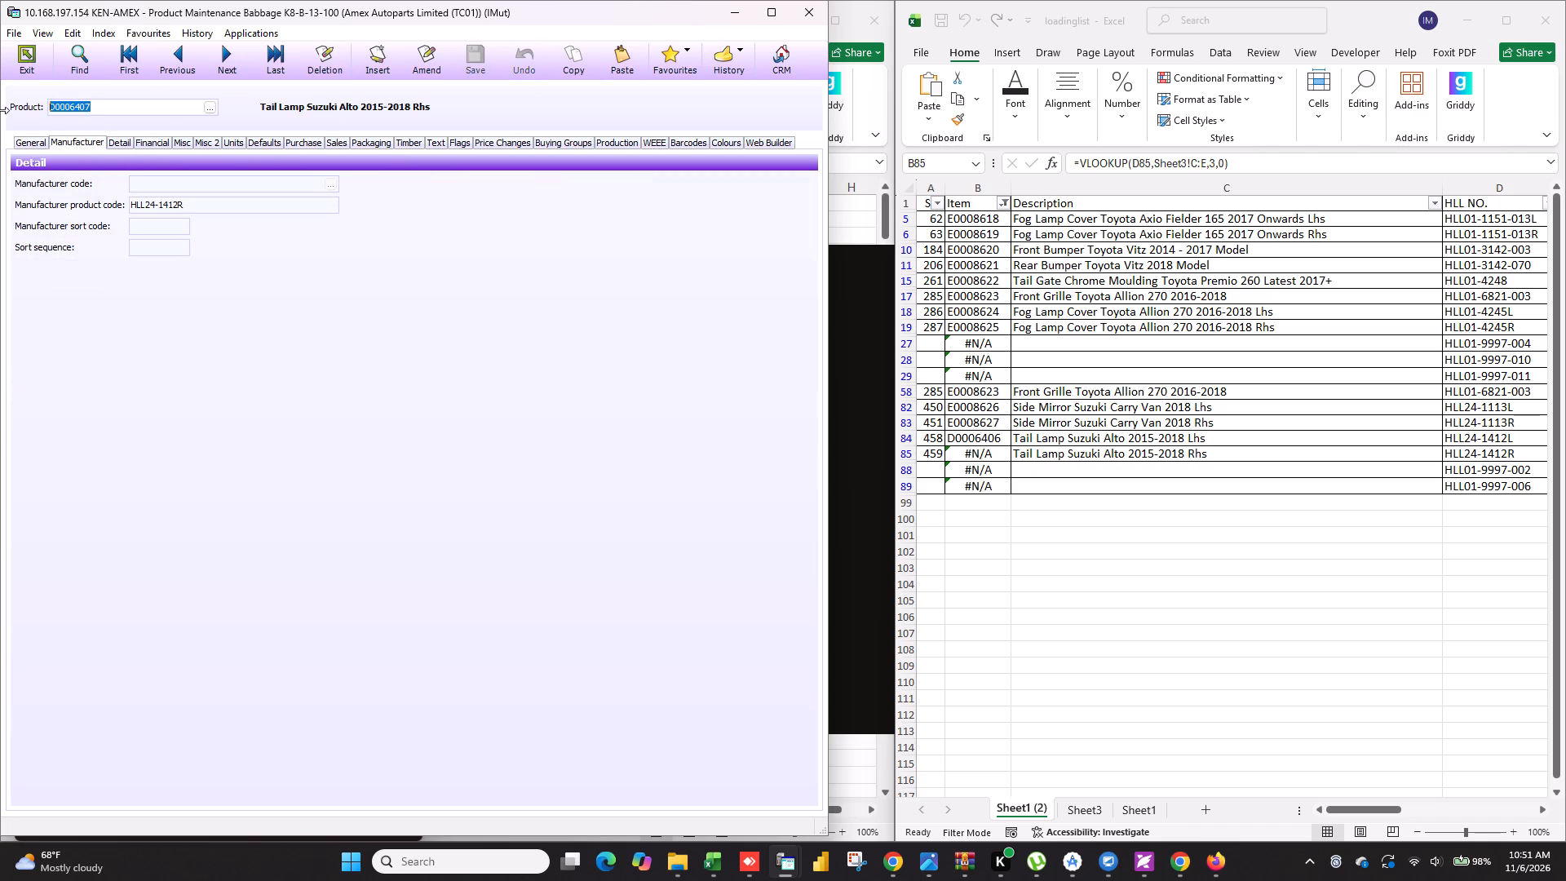
pyautogui.hotkey('ctrl', 'c')
pyautogui.click(1121, 515)
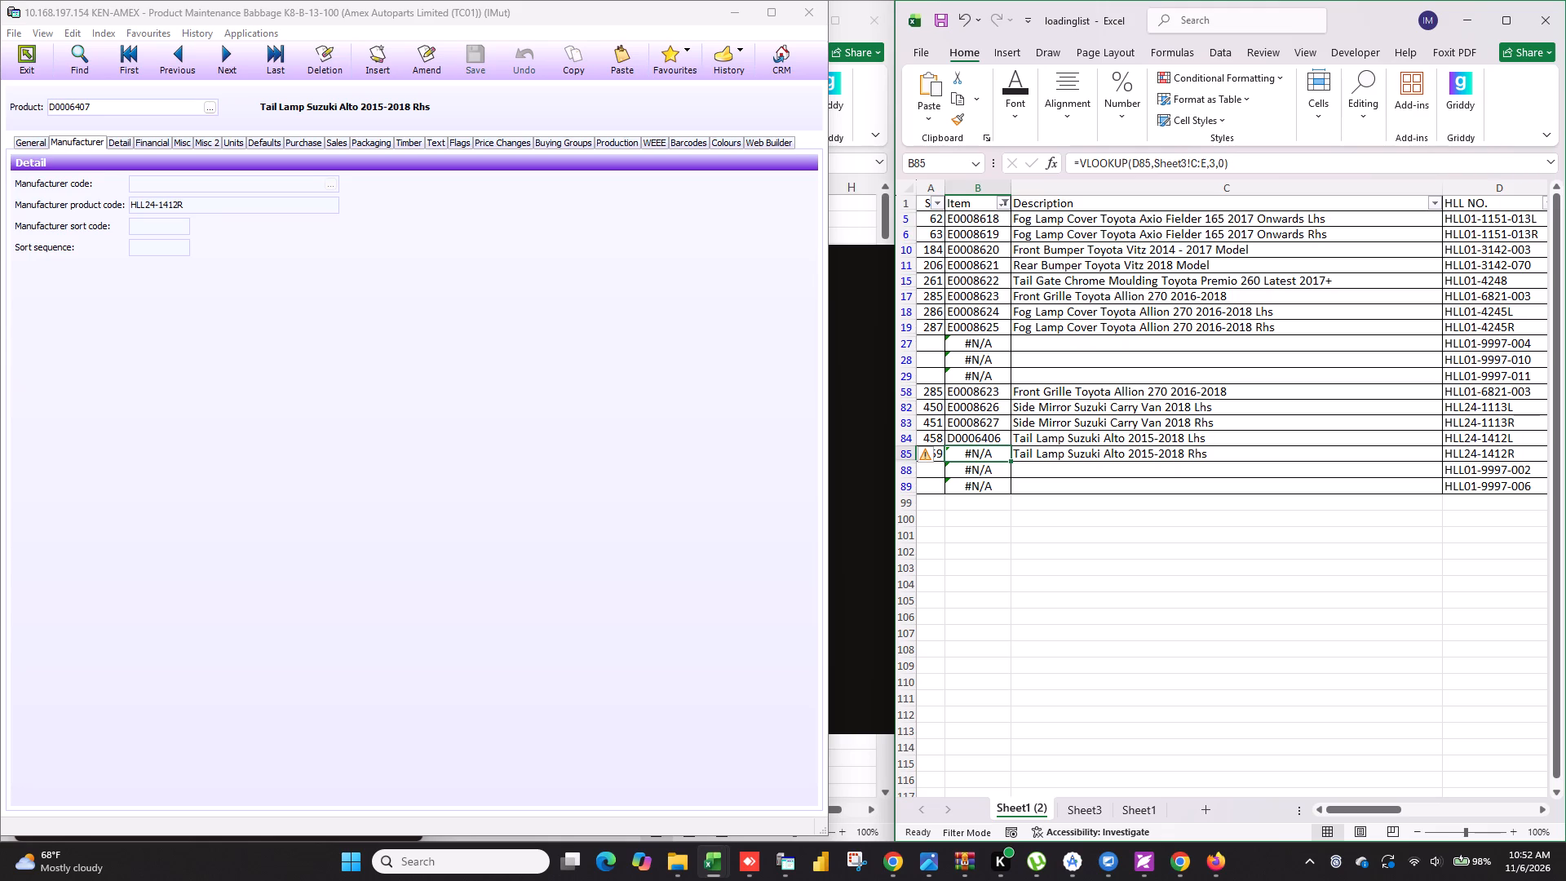
pyautogui.click(985, 453)
pyautogui.hotkey('ctrl', 'v')
pyautogui.click(1039, 607)
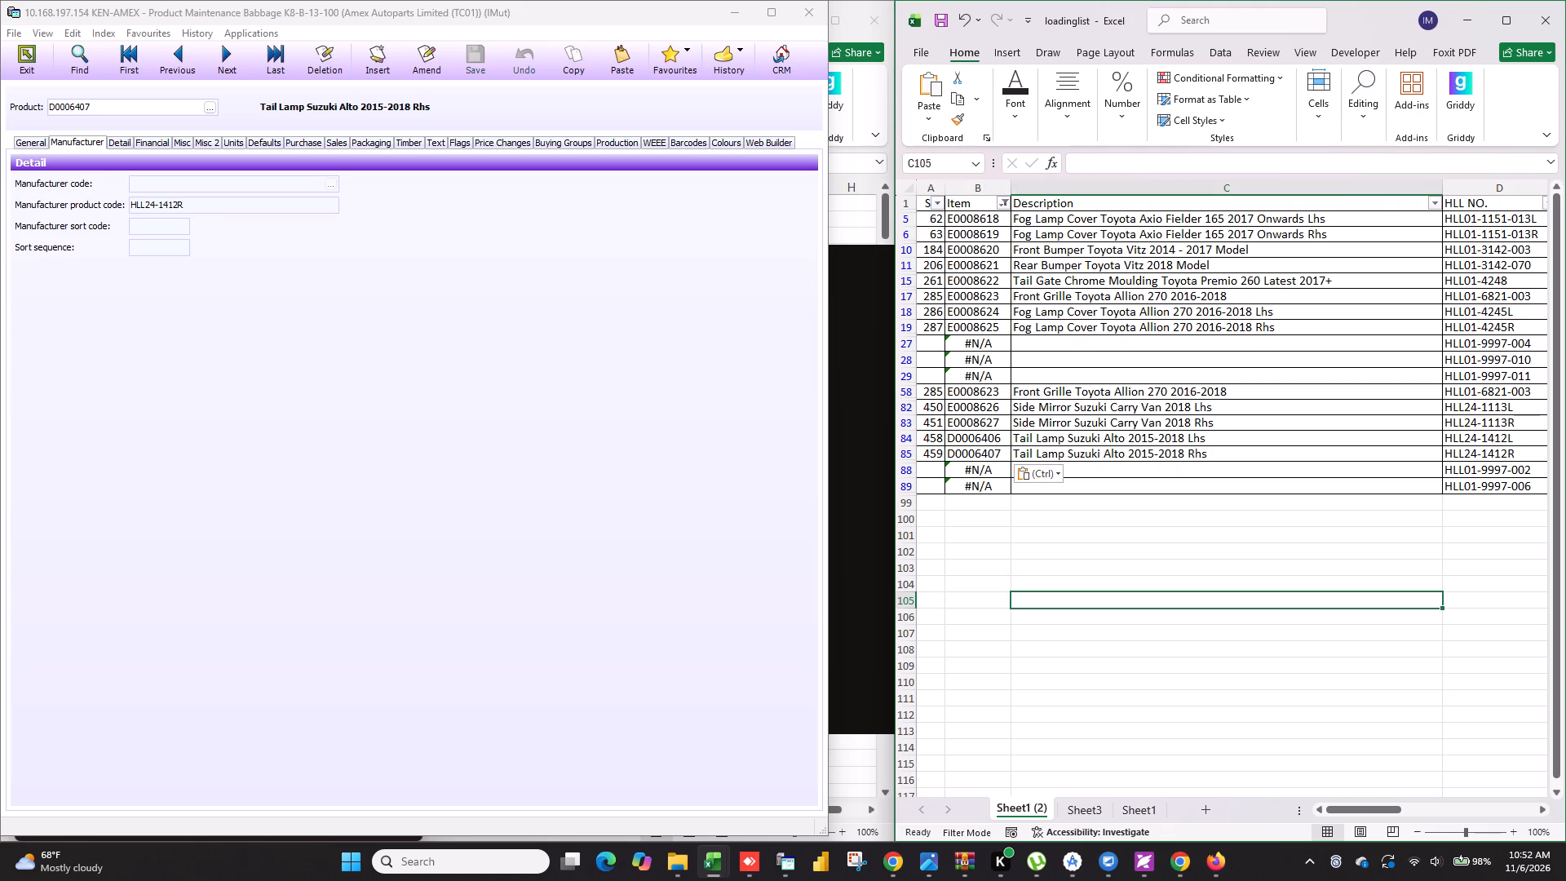
# Fill the item codes from E0008618 in B5 to E0008625 in B19 with the lightest tint of Teal, Accent 5.
pyautogui.moveTo(989, 222); pyautogui.dragTo(997, 320)
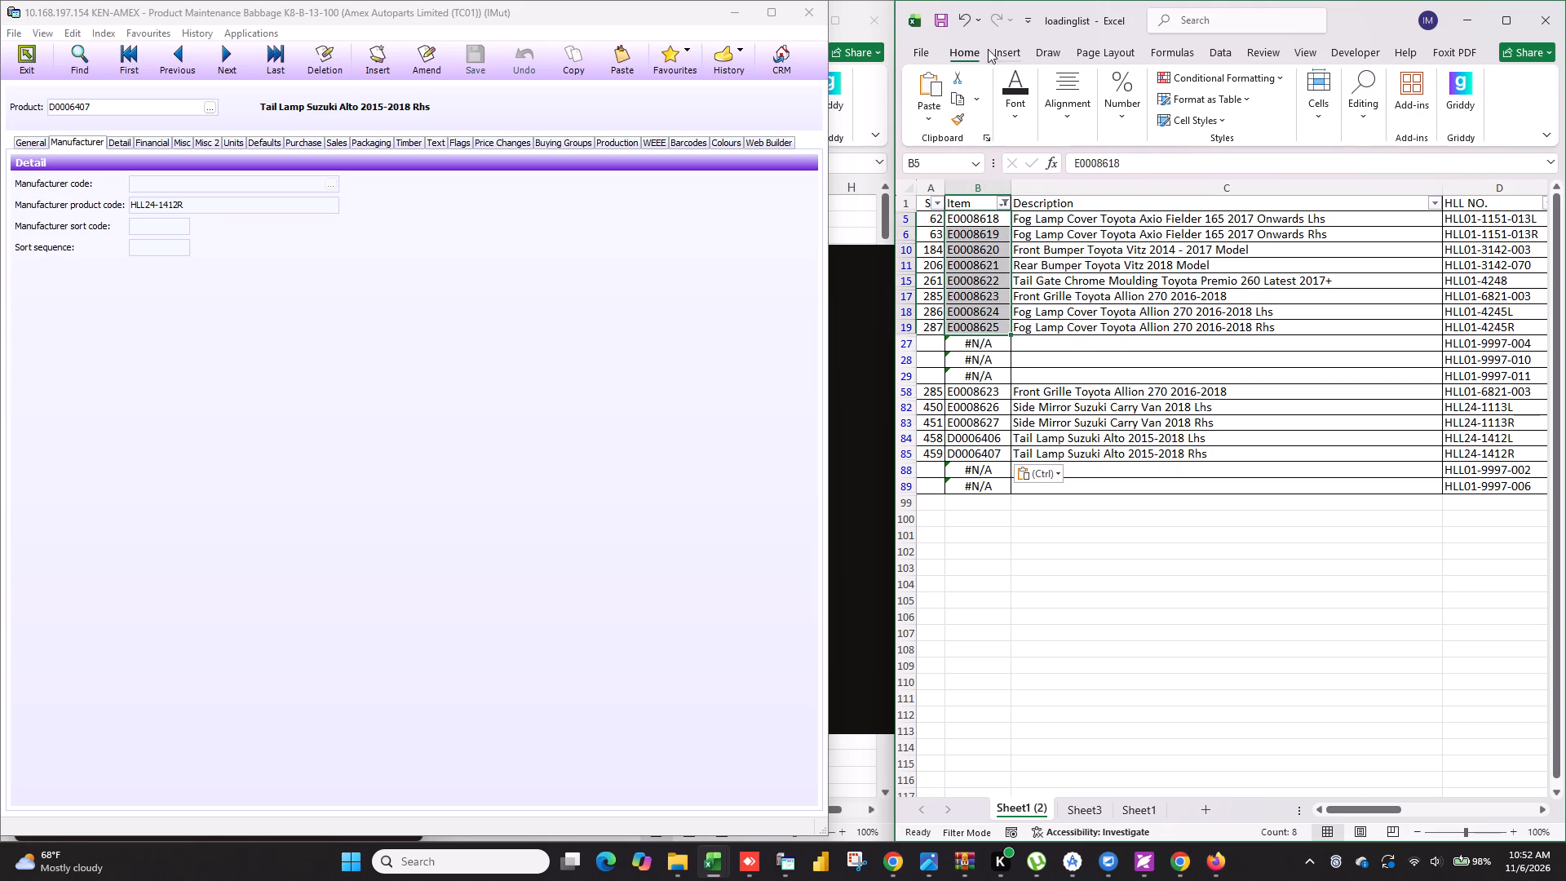
pyautogui.click(1006, 51)
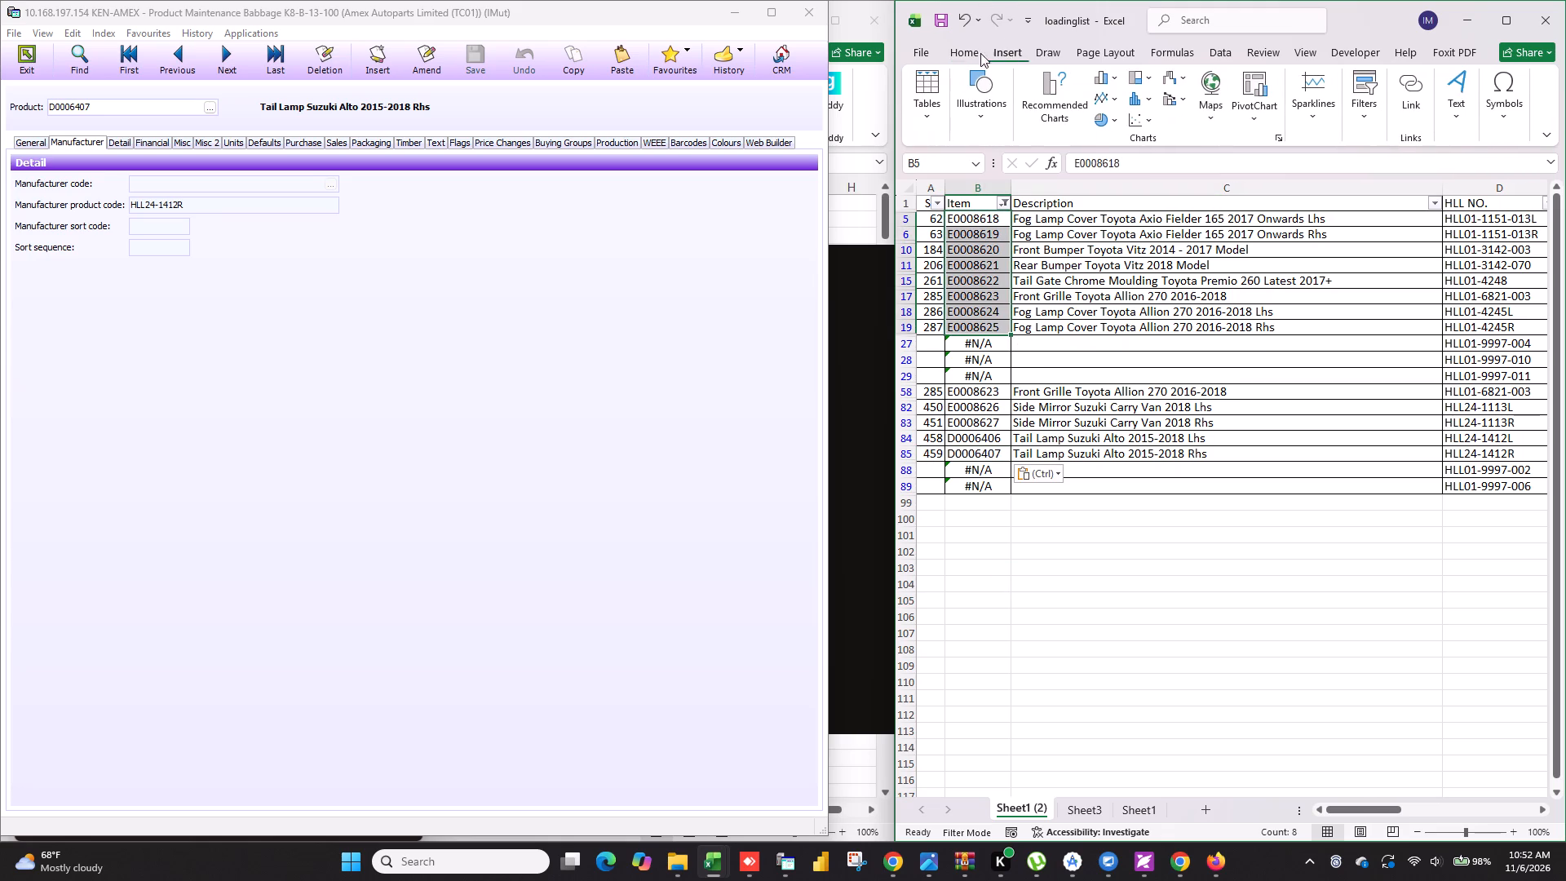
pyautogui.click(973, 51)
pyautogui.click(1017, 124)
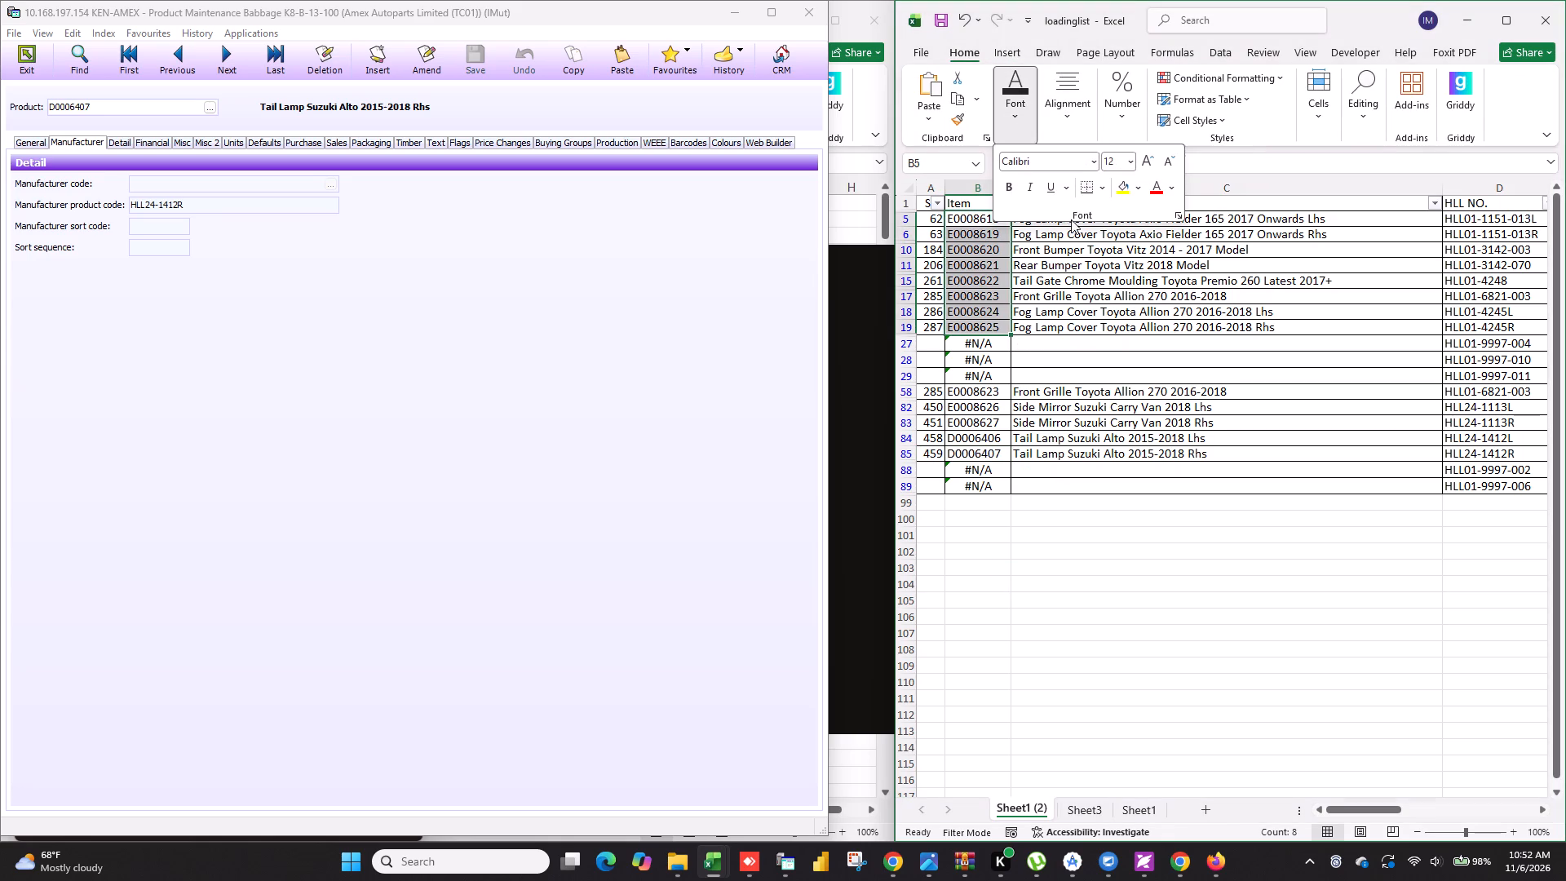
pyautogui.click(1136, 189)
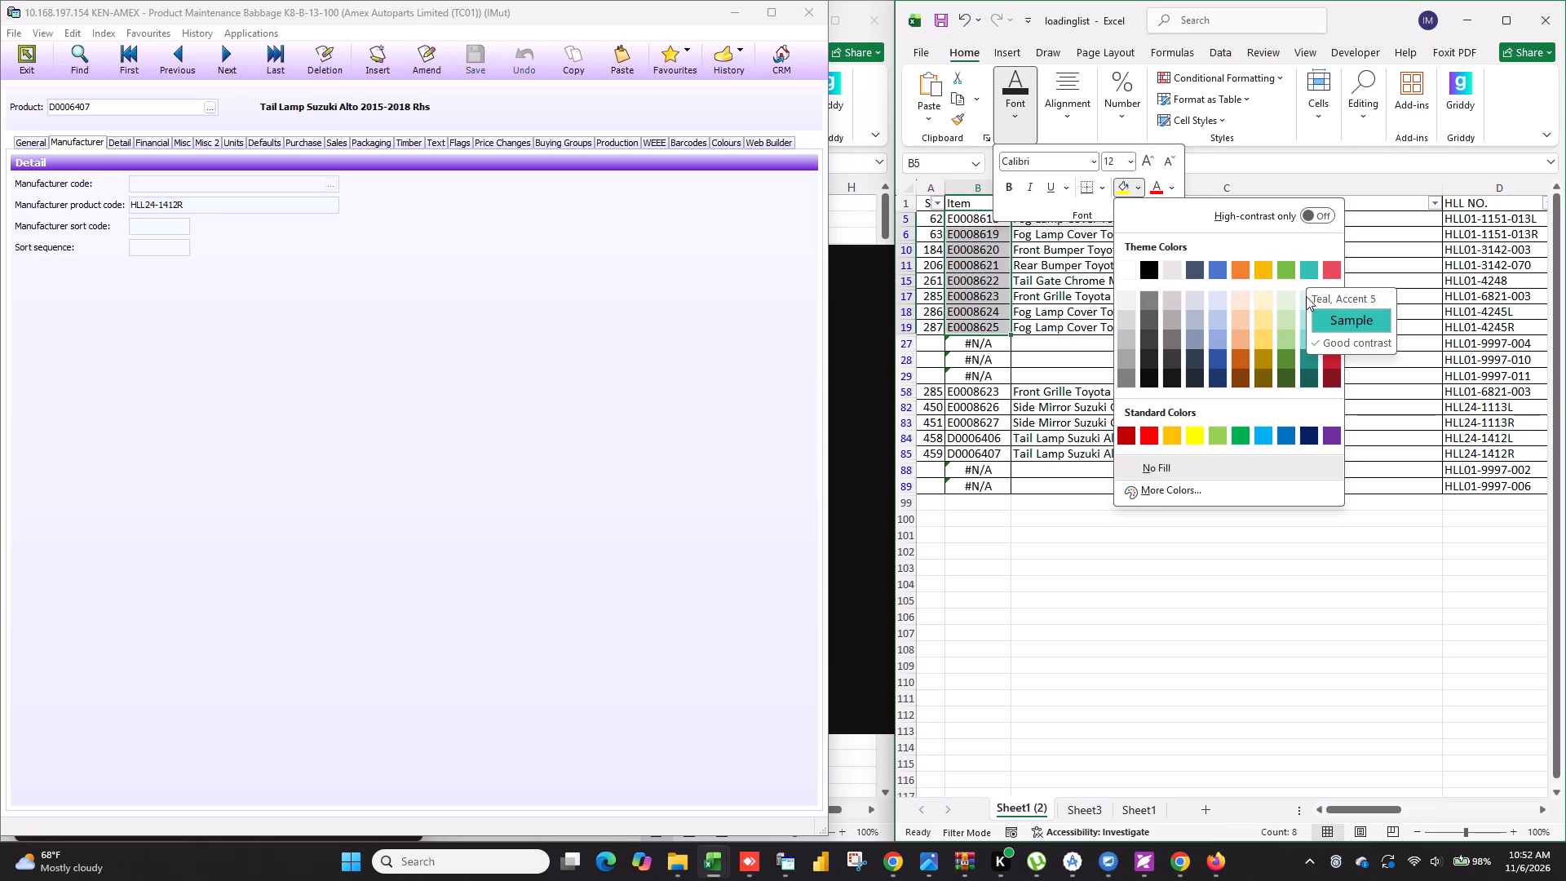
pyautogui.click(1309, 295)
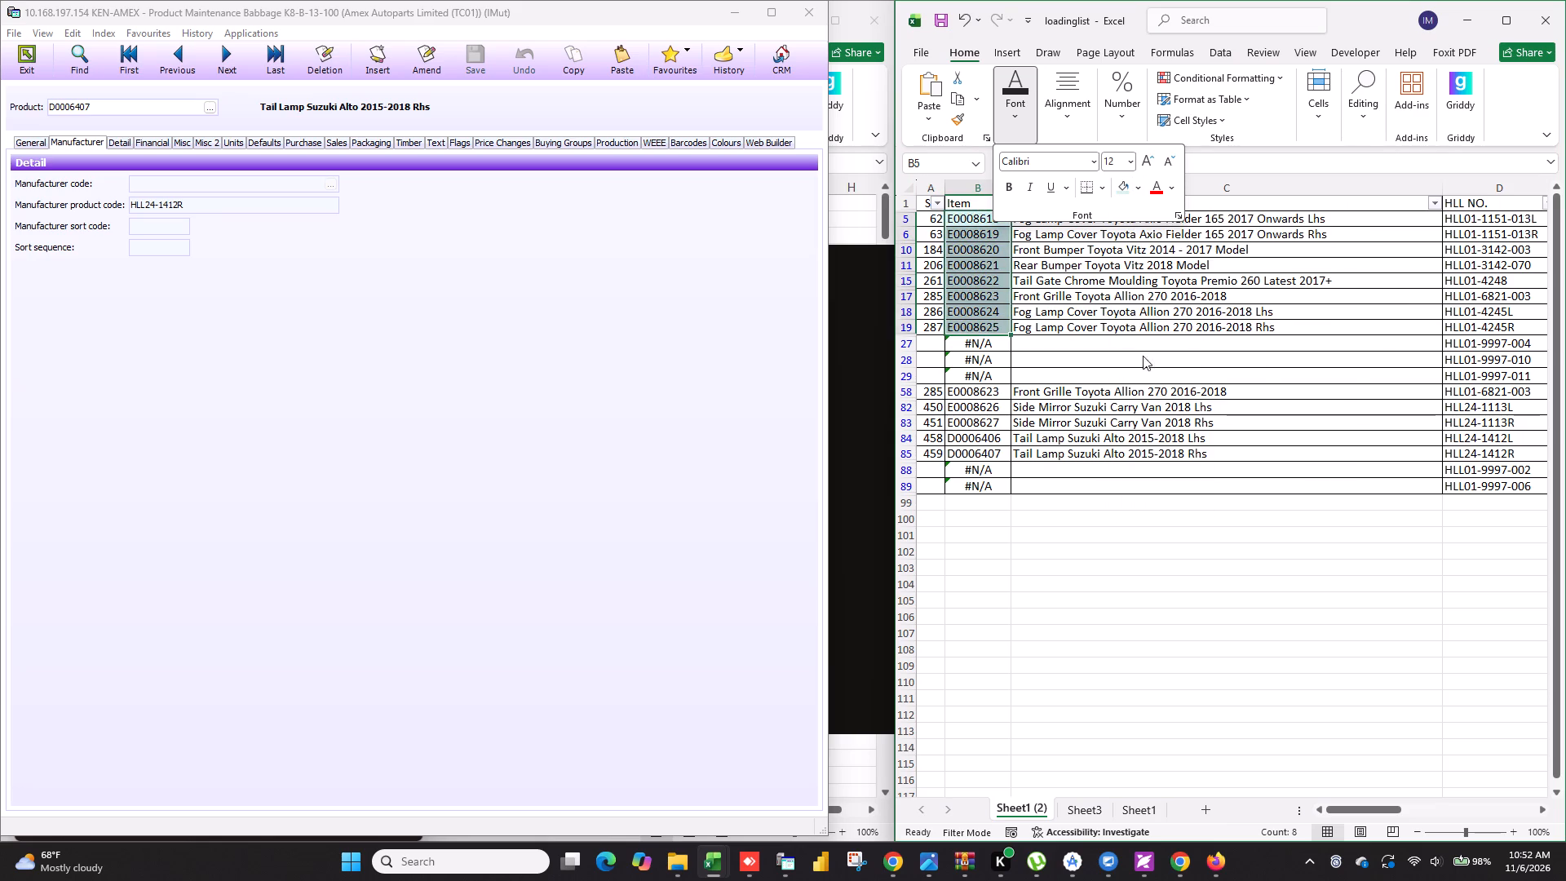
# Apply the same light teal fill to the item codes from E0008623 in B58 to D0006407 in B85.
pyautogui.click(975, 388)
pyautogui.moveTo(979, 390); pyautogui.dragTo(993, 456)
pyautogui.click(1022, 113)
pyautogui.click(1126, 188)
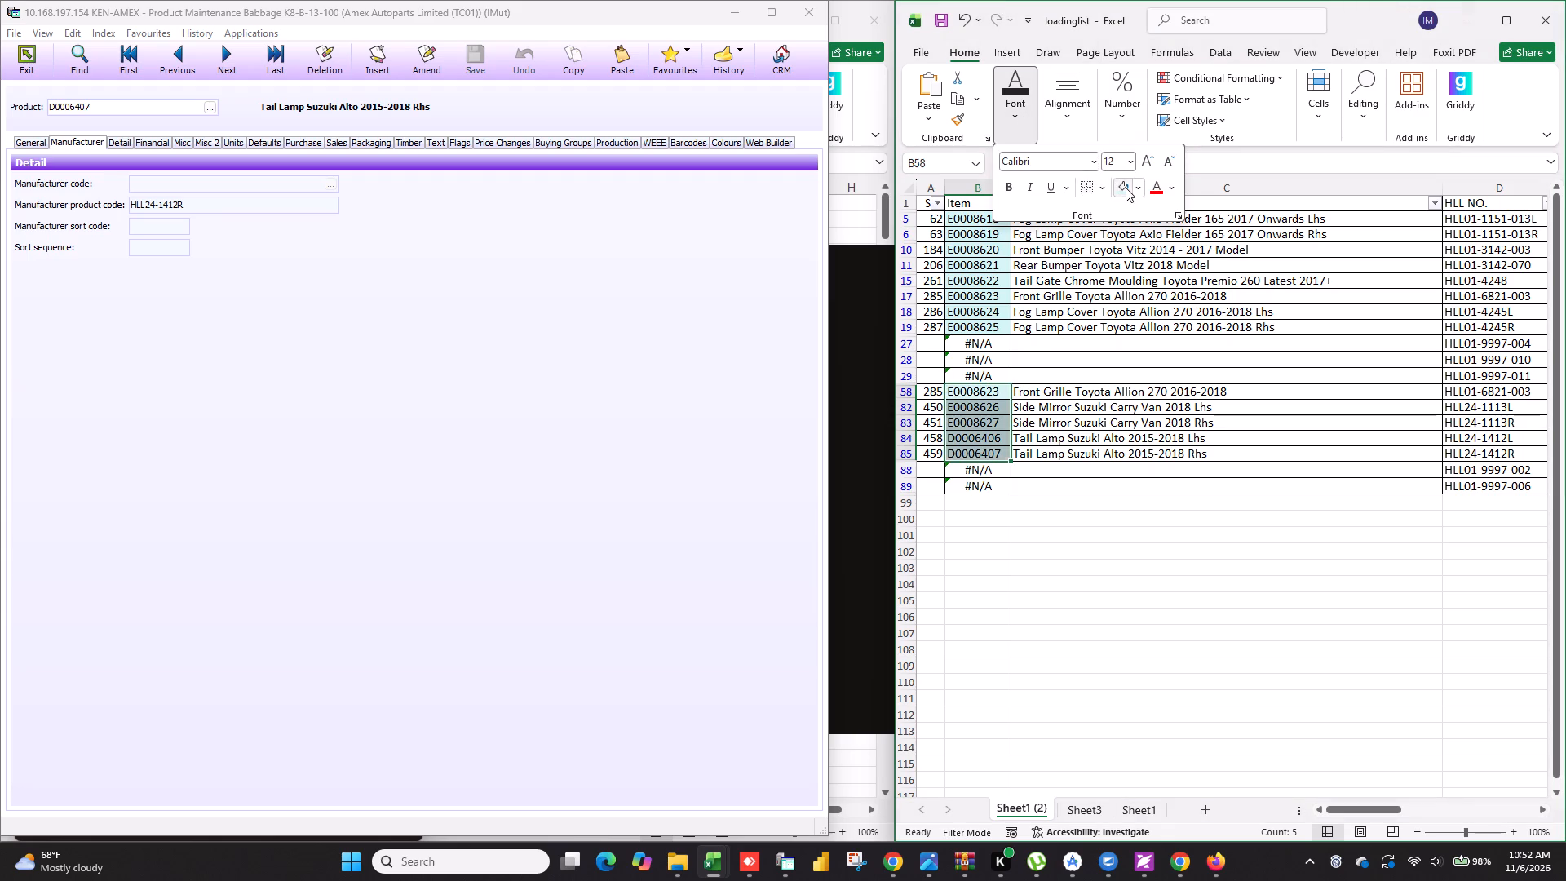
pyautogui.click(1138, 626)
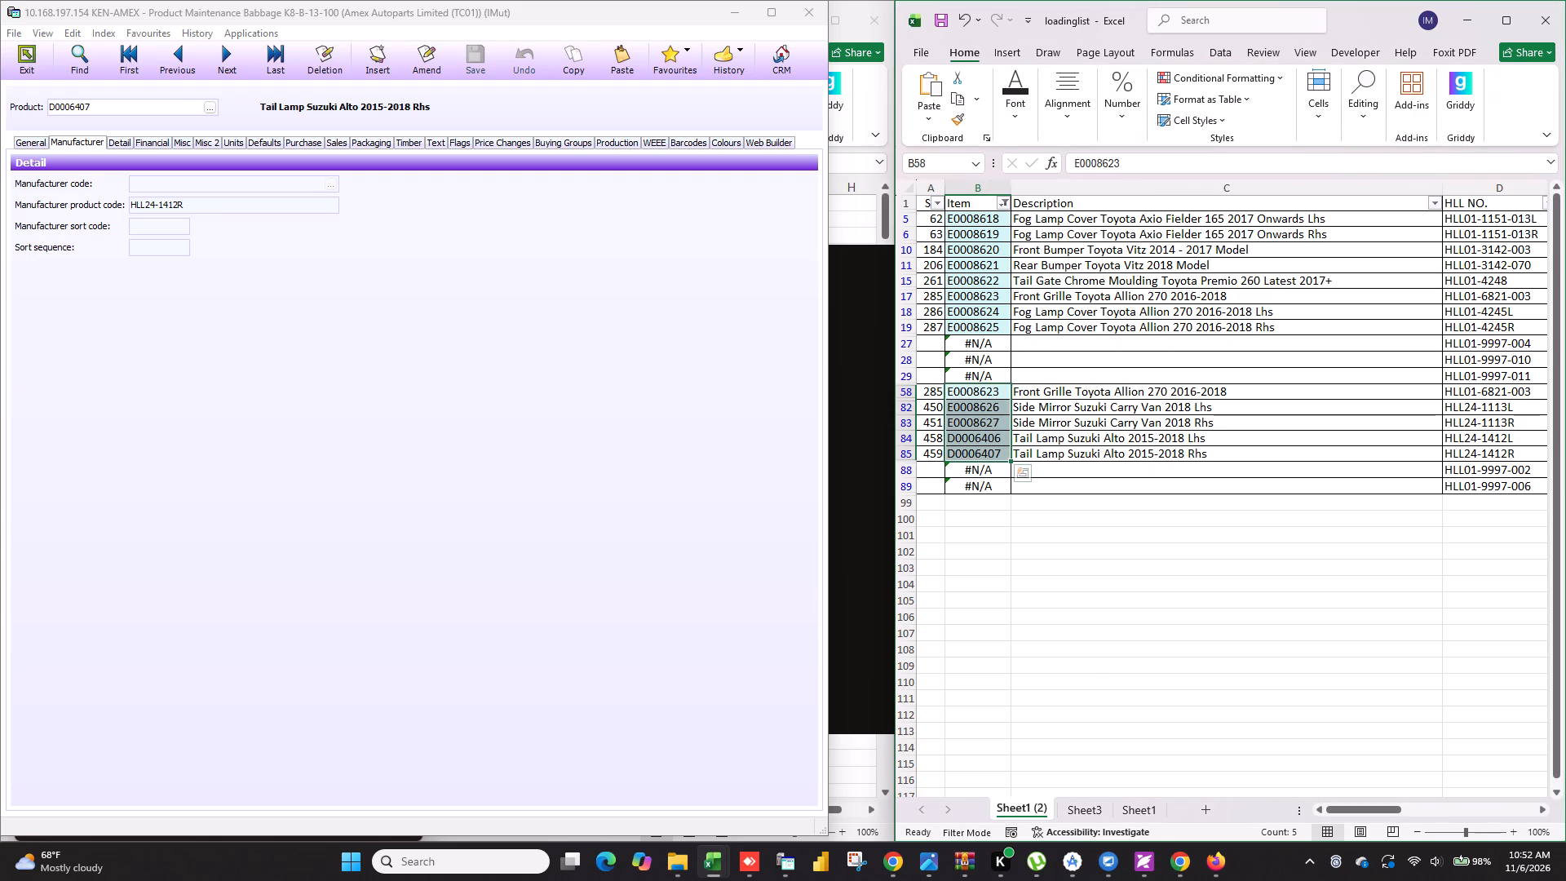